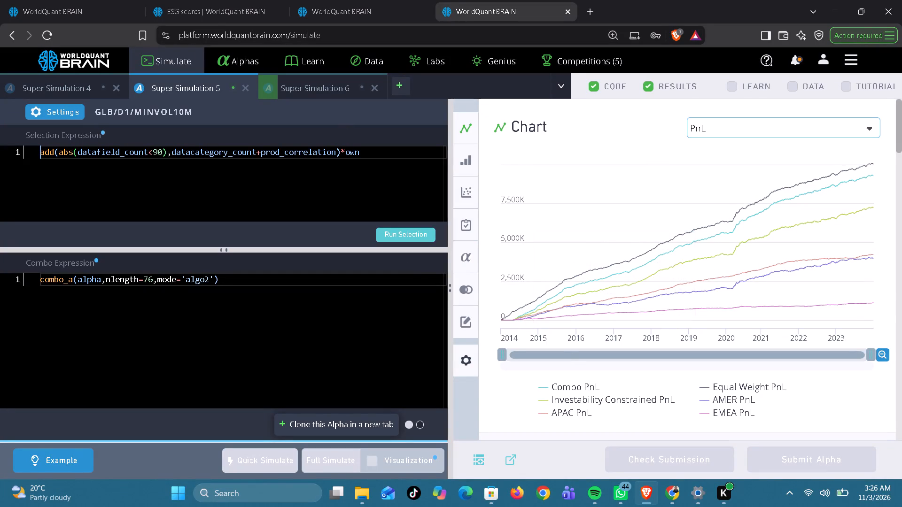
Check the progress of the Simulation 2 run on the other open WorldQuant BRAIN simulation pages.
{"action": "left_click", "coordinate": [350, 8]}
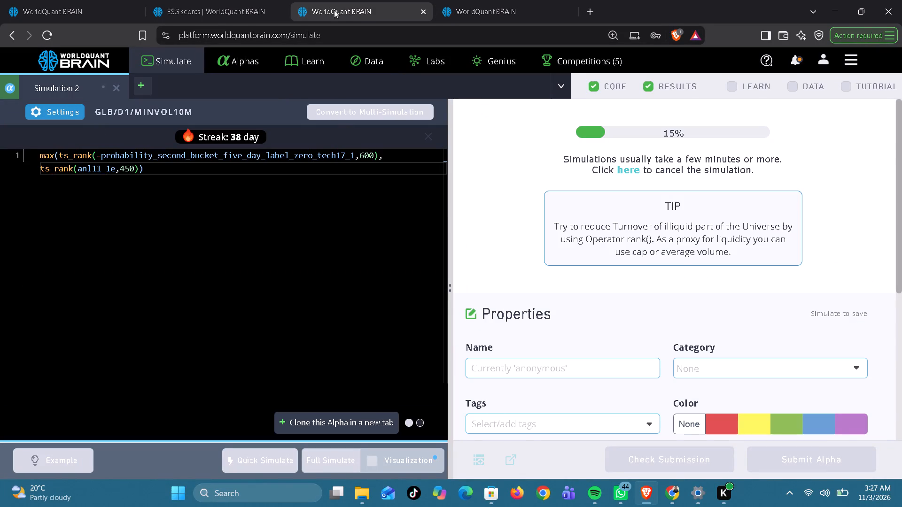
{"action": "left_click", "coordinate": [99, 4]}
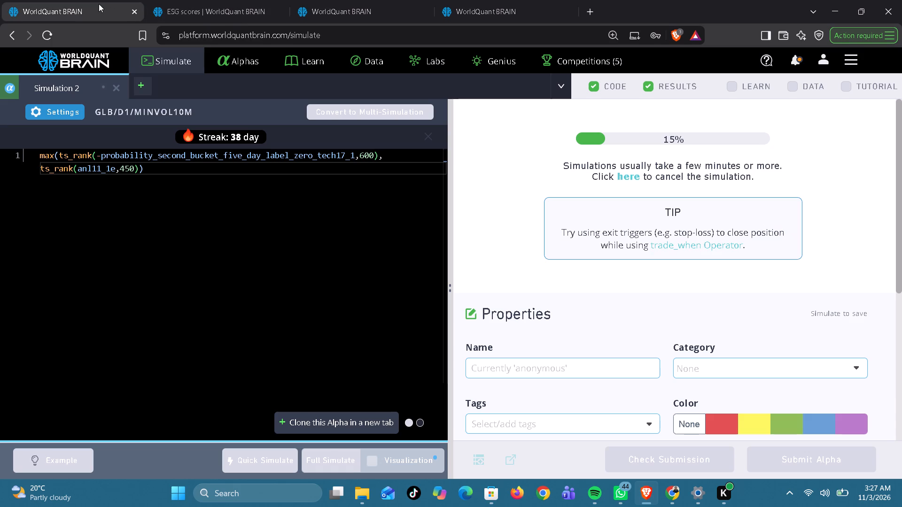
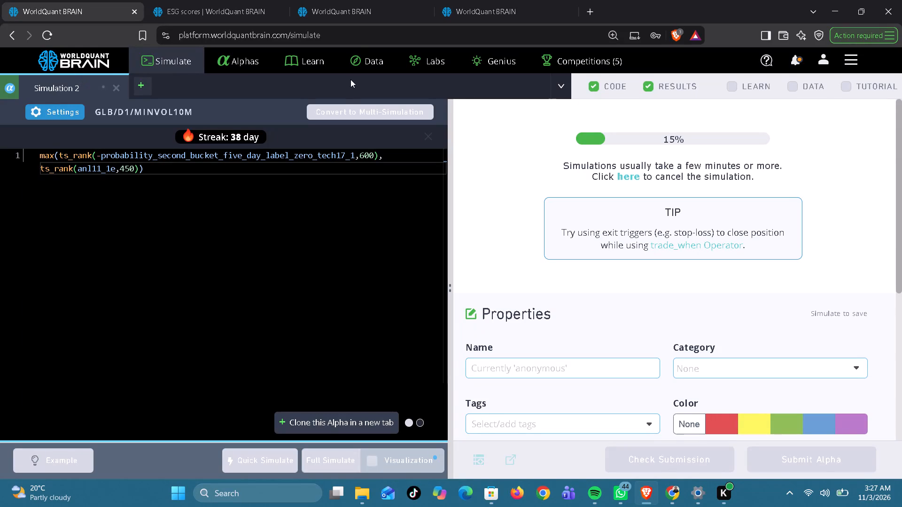
Check the progress of the running Simulation 2 pages and the super simulations page.
{"action": "left_click", "coordinate": [372, 17]}
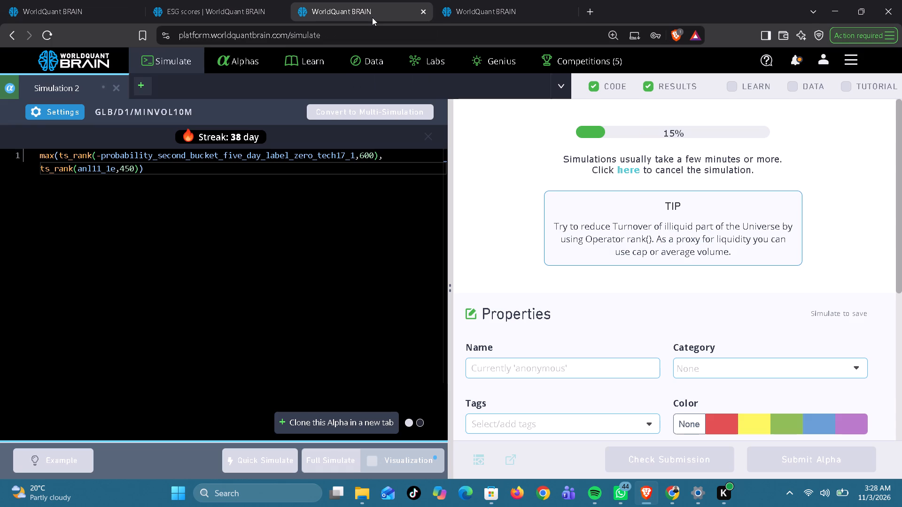
{"action": "left_click", "coordinate": [485, 6]}
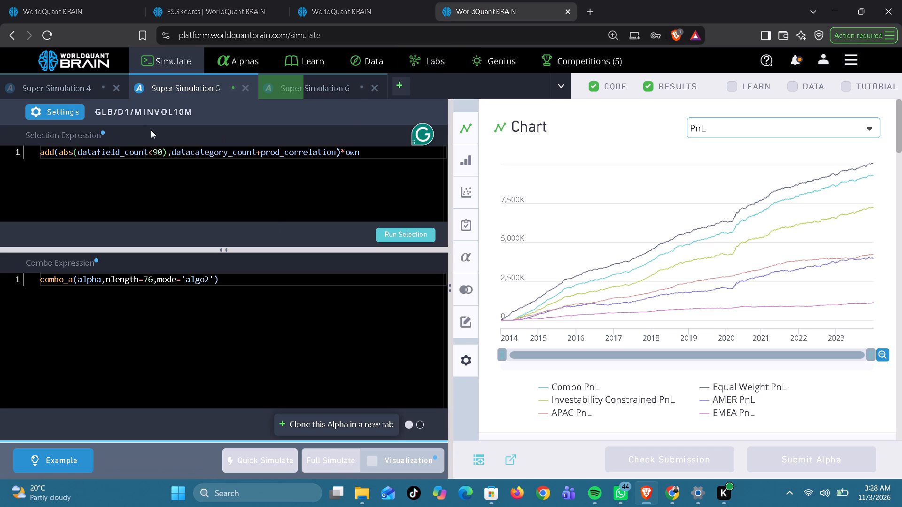
{"action": "left_click", "coordinate": [65, 5]}
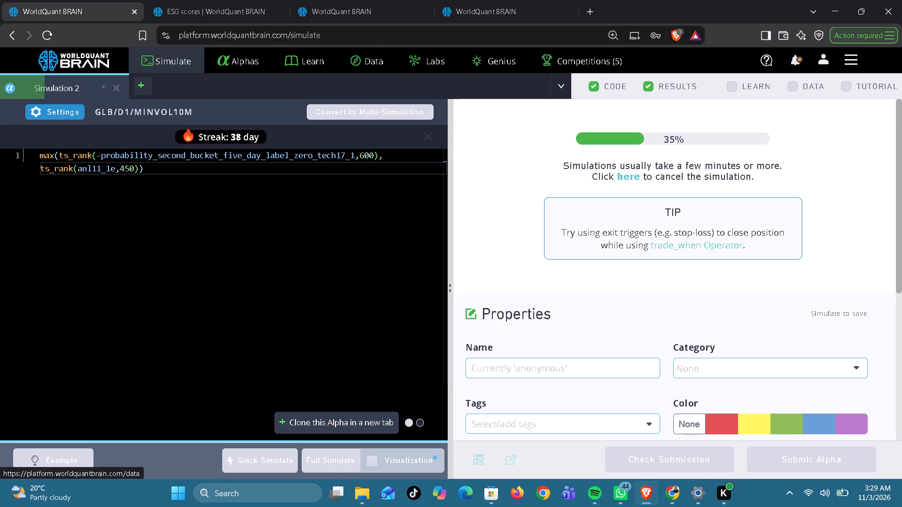
{"action": "left_click", "coordinate": [375, 8]}
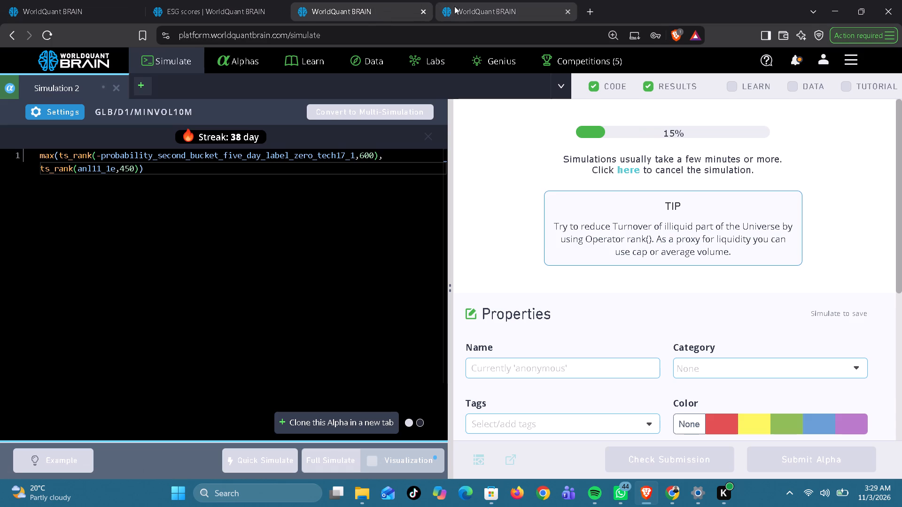
{"action": "left_click", "coordinate": [469, 12]}
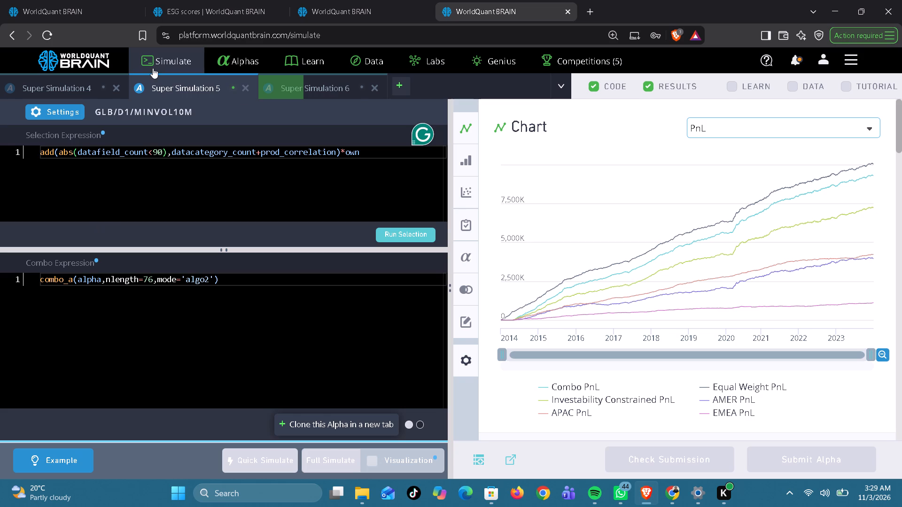
{"action": "left_click", "coordinate": [103, 9]}
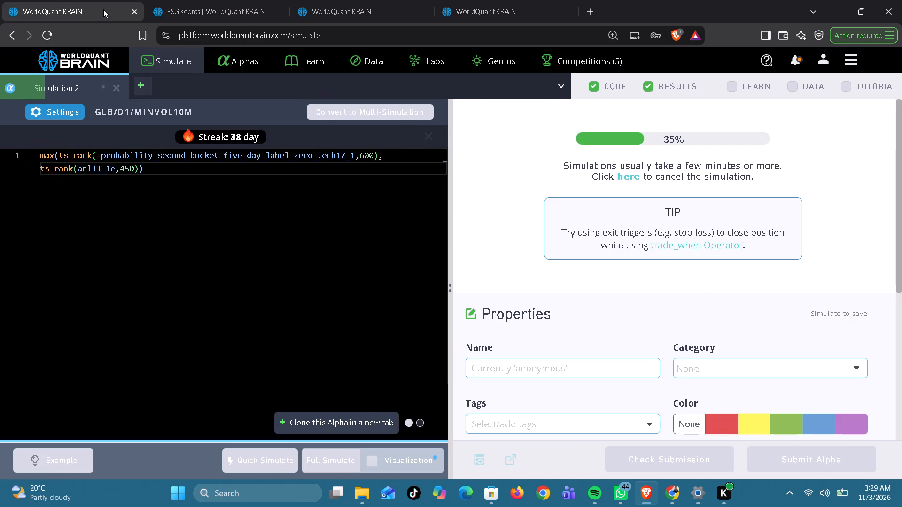
{"action": "left_click", "coordinate": [360, 5]}
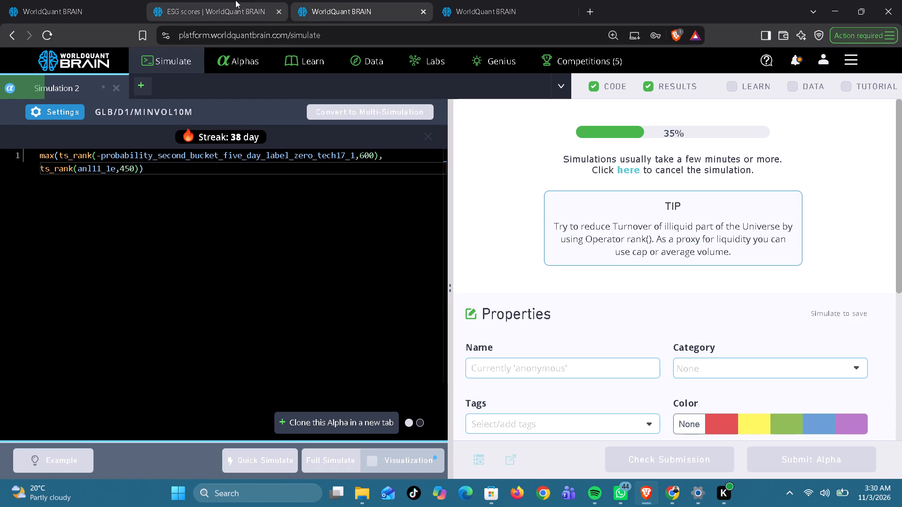
{"action": "left_click", "coordinate": [92, 0]}
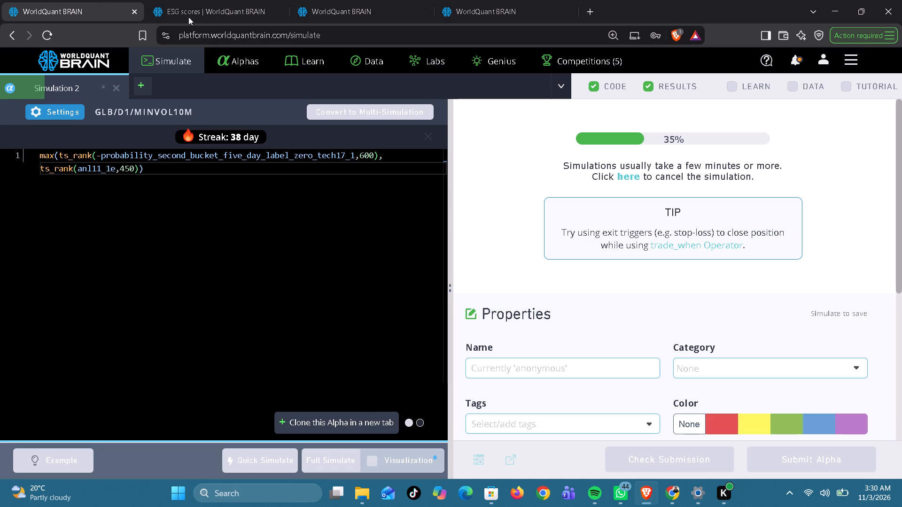
{"action": "left_click", "coordinate": [341, 7]}
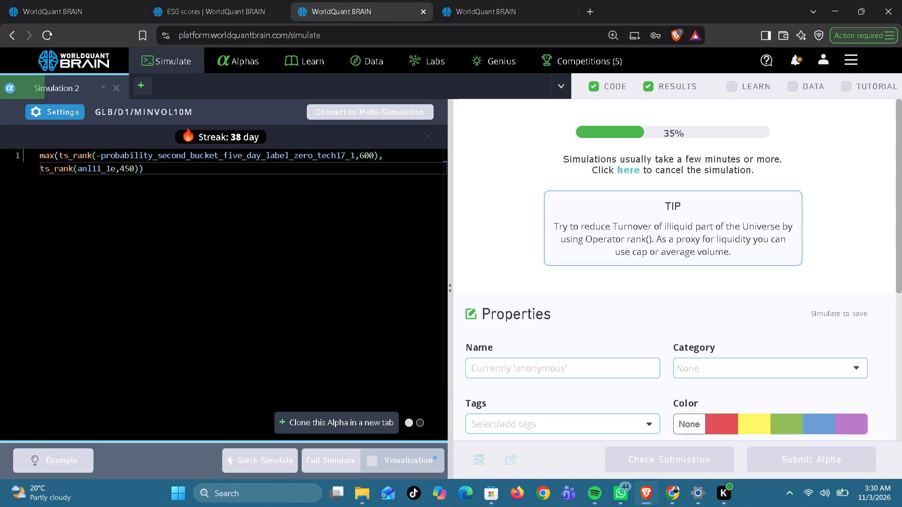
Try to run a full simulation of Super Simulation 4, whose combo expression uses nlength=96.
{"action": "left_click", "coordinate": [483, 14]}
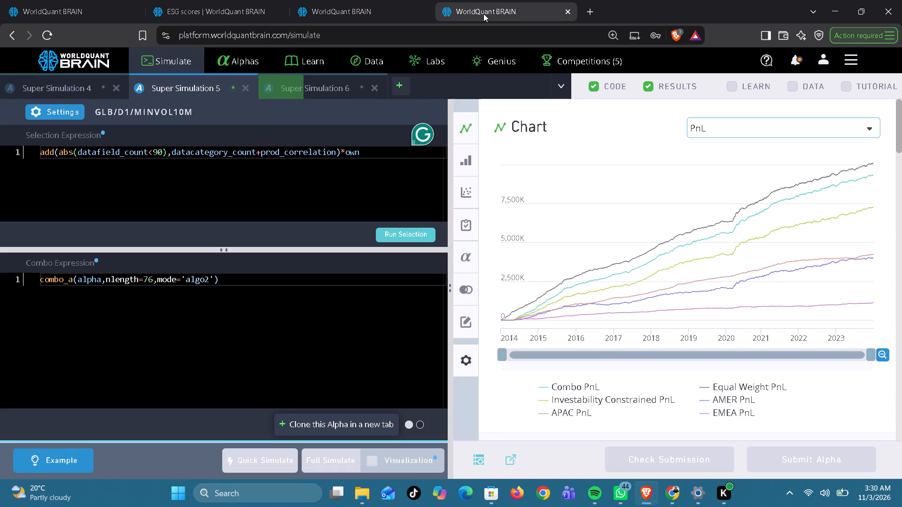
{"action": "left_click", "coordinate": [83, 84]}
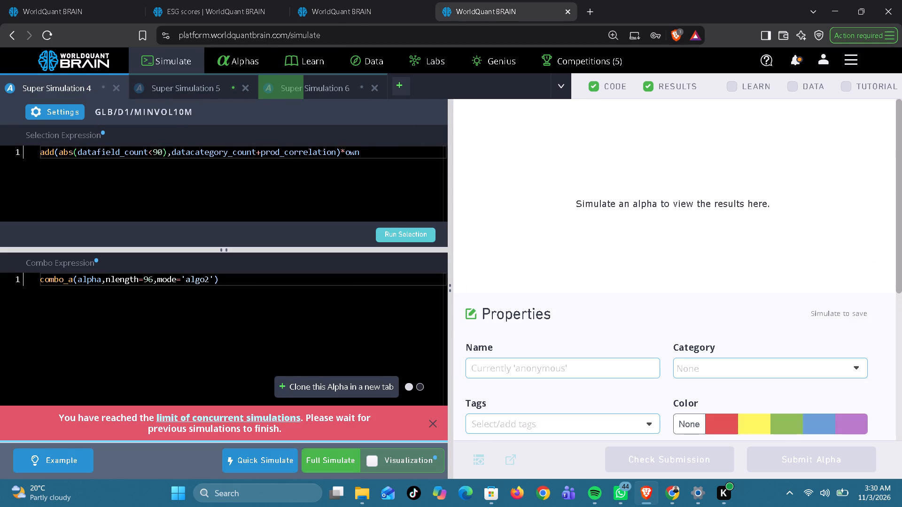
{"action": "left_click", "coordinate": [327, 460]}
Review the first page's Simulation 2 chart, IS Summary and testing status, and run its Prod Correlation check.
{"action": "left_click", "coordinate": [362, 8]}
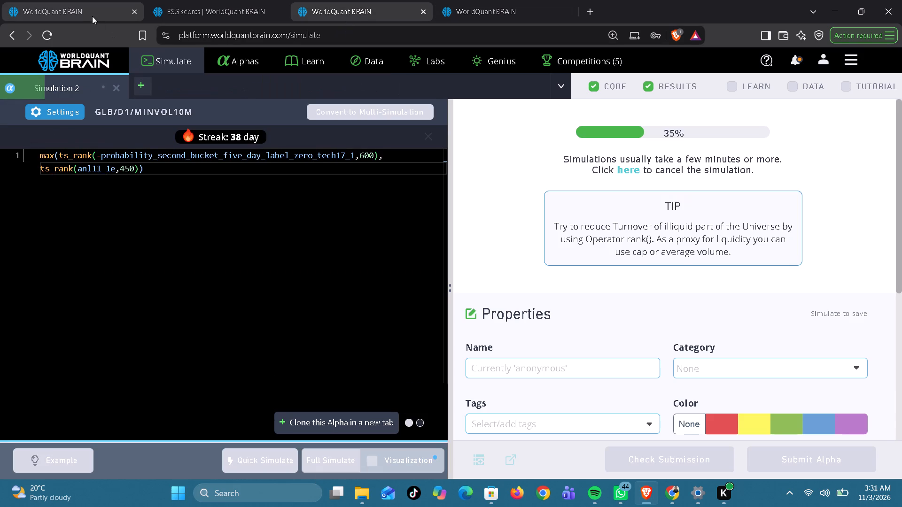
{"action": "left_click", "coordinate": [92, 14]}
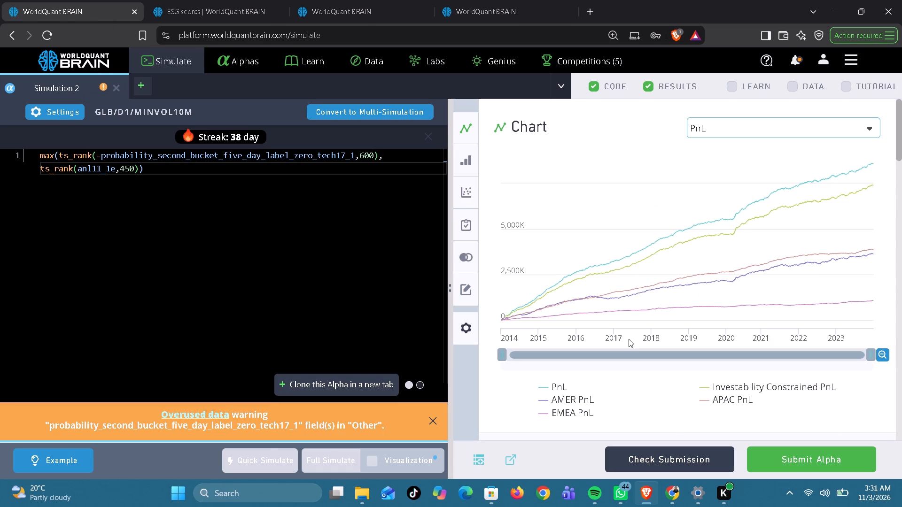
{"action": "scroll", "coordinate": [629, 339], "scroll_direction": "down", "scroll_amount": 2}
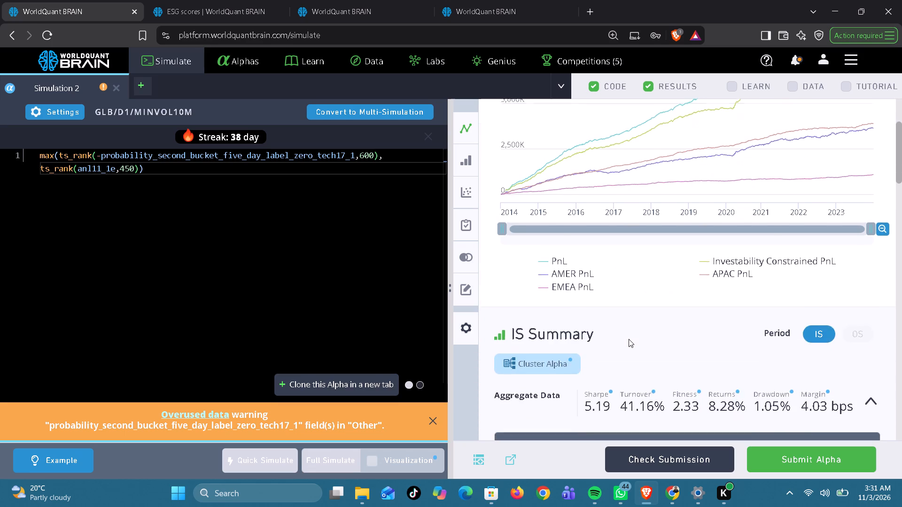
{"action": "scroll", "coordinate": [629, 339], "scroll_direction": "down", "scroll_amount": 2}
{"action": "scroll", "coordinate": [629, 339], "scroll_direction": "up", "scroll_amount": 1}
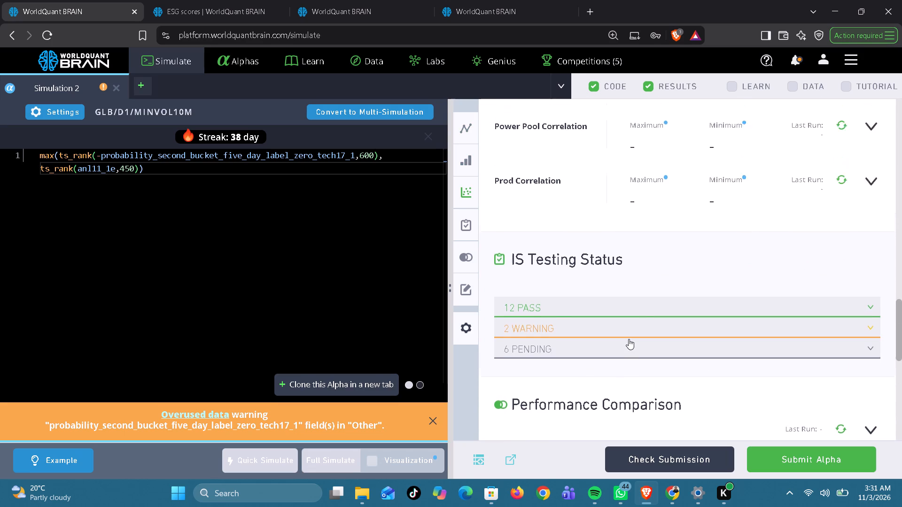
{"action": "scroll", "coordinate": [629, 339], "scroll_direction": "up", "scroll_amount": 2}
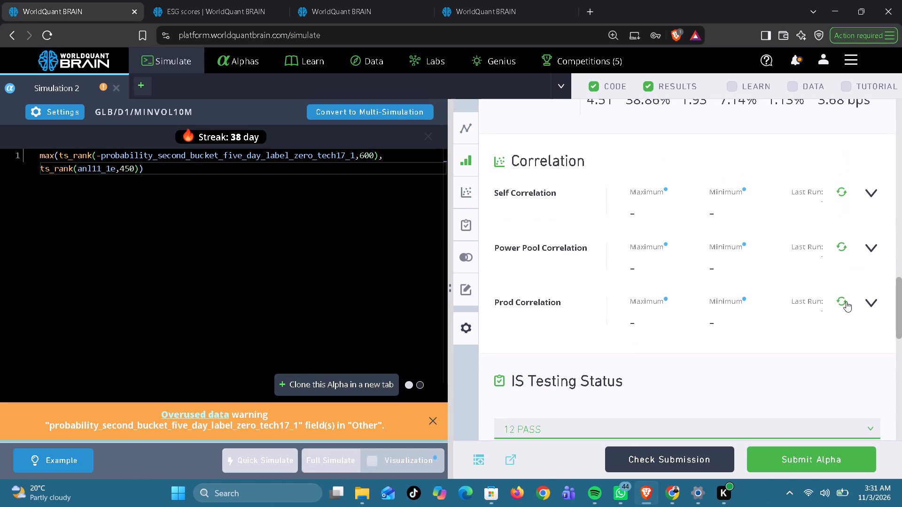
{"action": "left_click", "coordinate": [846, 301]}
Copy anl11_1g from the ESG scores dataset, replace anl11_1e with it in the first page's Simulation 2, and run the full simulation.
{"action": "left_click", "coordinate": [228, 12]}
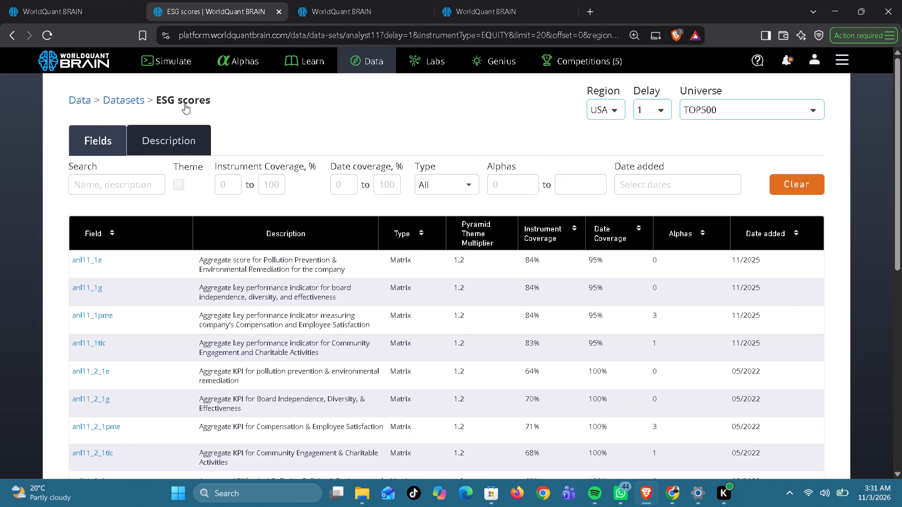
{"action": "left_click", "coordinate": [113, 288]}
{"action": "left_click", "coordinate": [104, 19]}
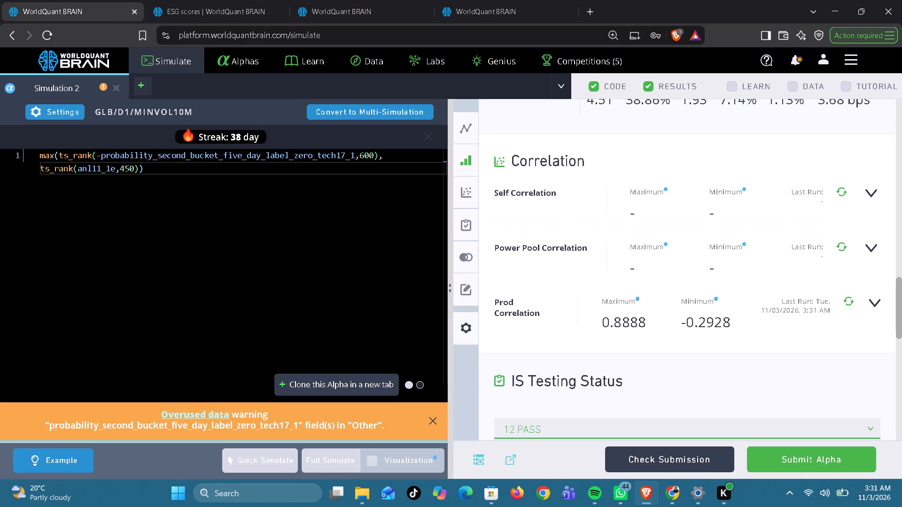
{"action": "double_click", "coordinate": [99, 170]}
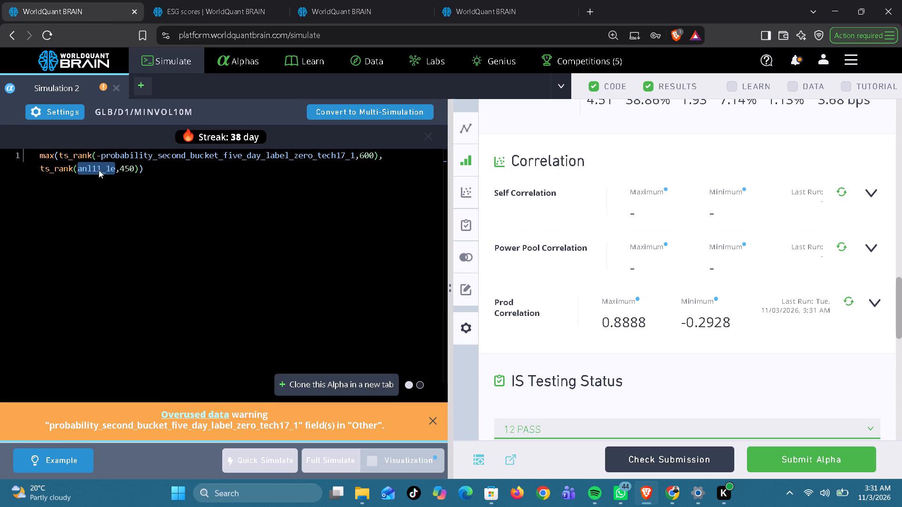
{"action": "key", "text": "ctrl+v"}
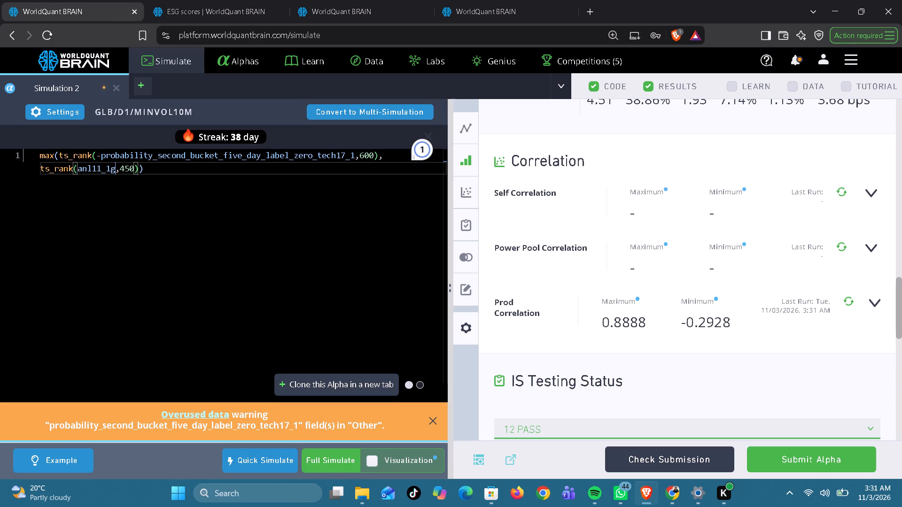
{"action": "left_click", "coordinate": [327, 459]}
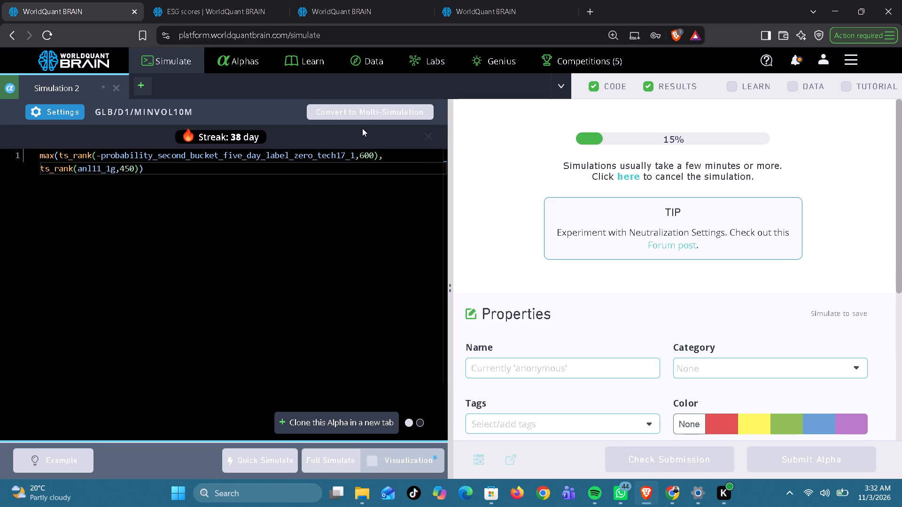
Run a full simulation of Super Simulation 4 with the combo expression using nlength=96.
{"action": "left_click", "coordinate": [361, 15]}
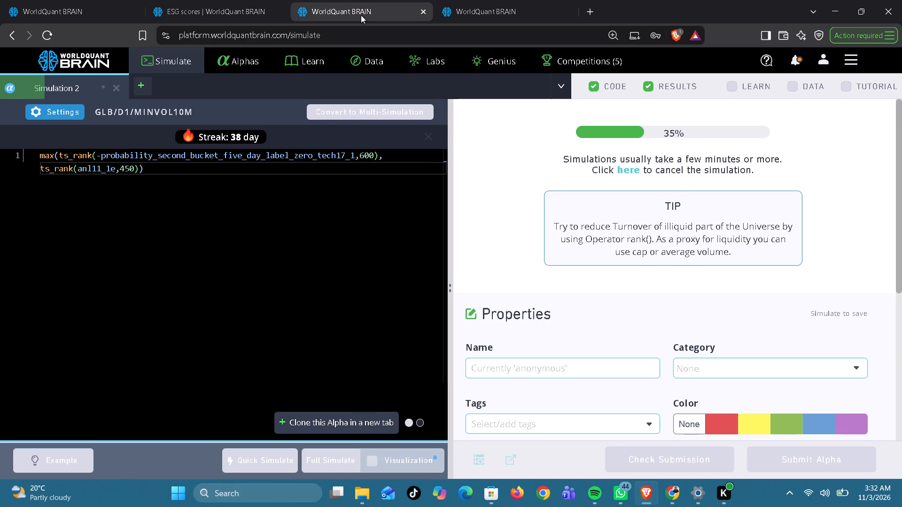
{"action": "left_click", "coordinate": [464, 11]}
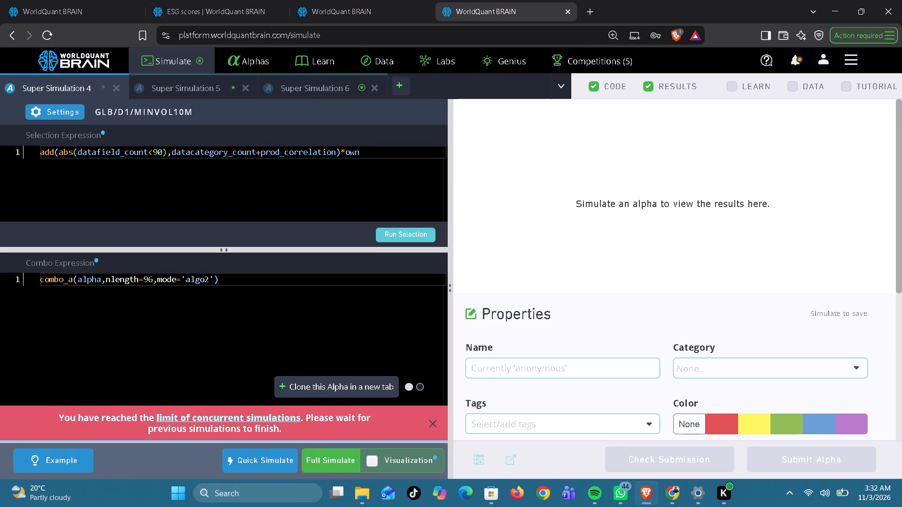
{"action": "left_click", "coordinate": [319, 459]}
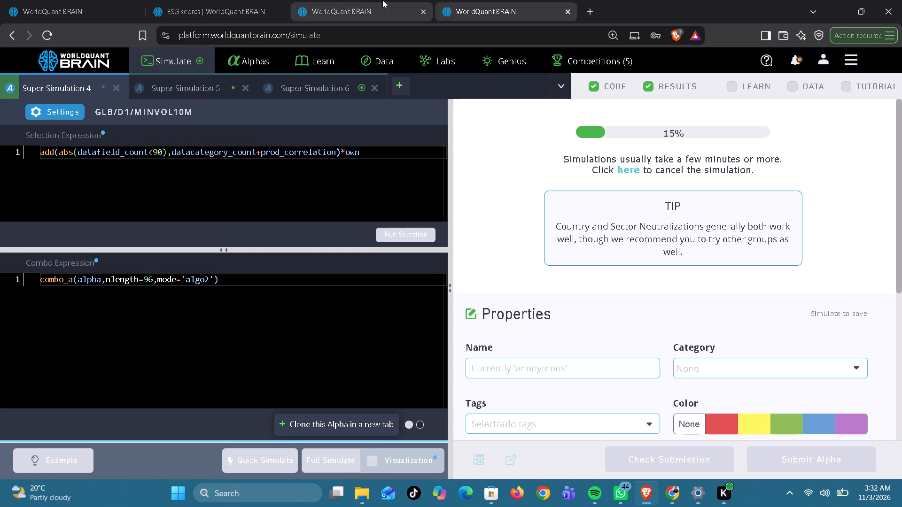
Review the IS Summary and testing status of the other page's Simulation 2 and run its Prod Correlation check.
{"action": "left_click", "coordinate": [376, 10]}
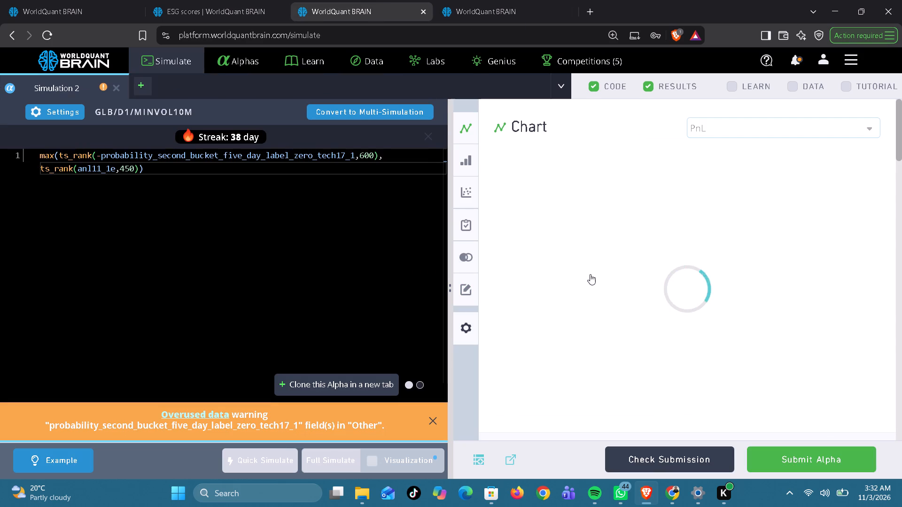
{"action": "scroll", "coordinate": [683, 338], "scroll_direction": "down", "scroll_amount": 2}
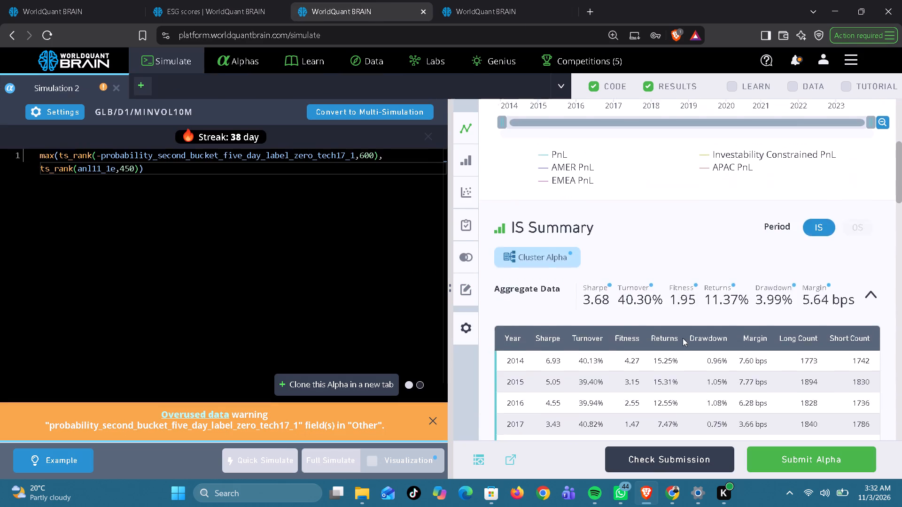
{"action": "scroll", "coordinate": [683, 338], "scroll_direction": "down", "scroll_amount": 4}
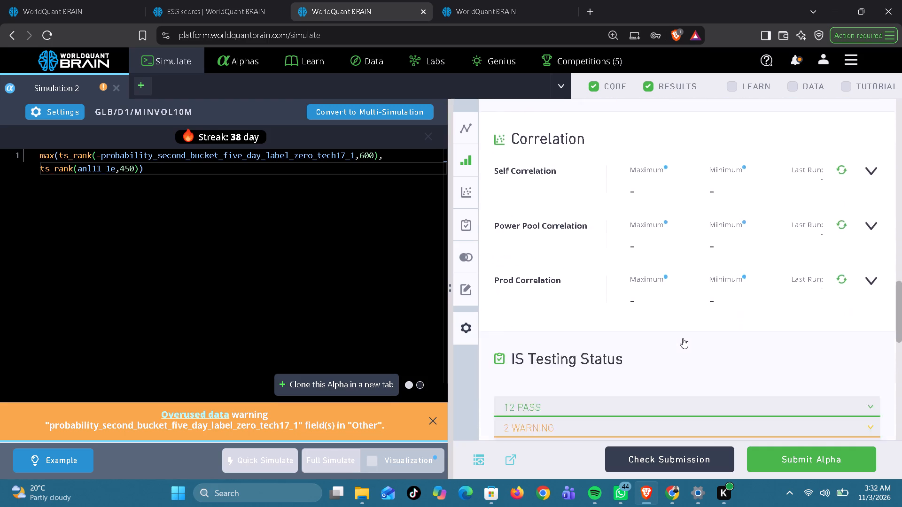
{"action": "scroll", "coordinate": [683, 338], "scroll_direction": "down", "scroll_amount": 1}
{"action": "scroll", "coordinate": [683, 338], "scroll_direction": "up", "scroll_amount": 2}
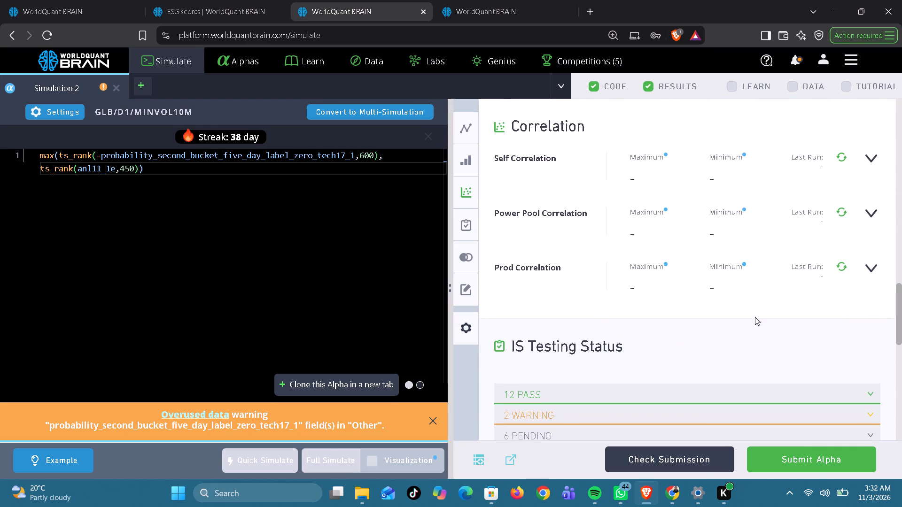
{"action": "left_click", "coordinate": [841, 263]}
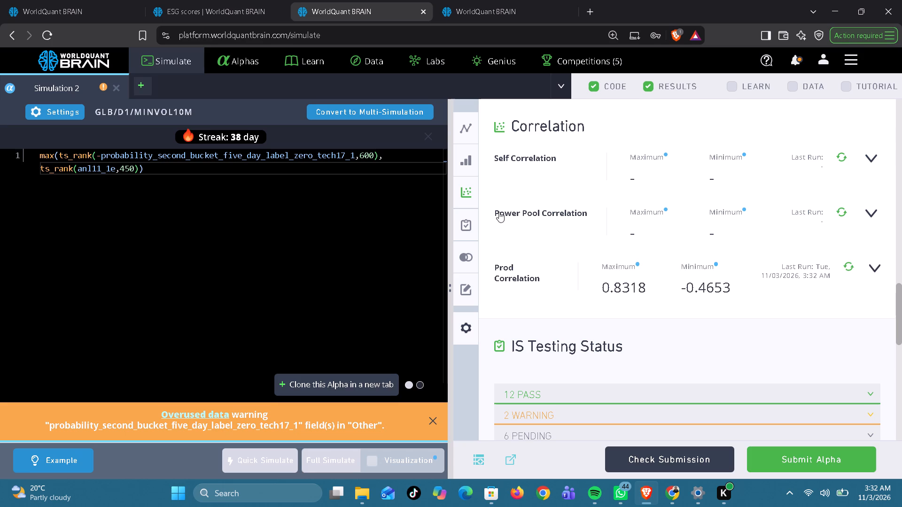
Replace anl11_1e with anl11_1g in this second Simulation 2 expression and run the full simulation.
{"action": "double_click", "coordinate": [97, 166]}
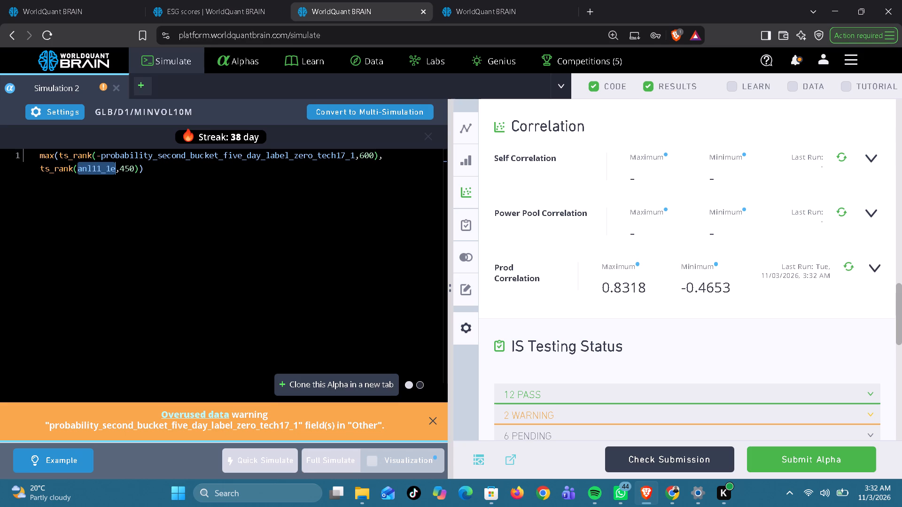
{"action": "key", "text": "ctrl+v"}
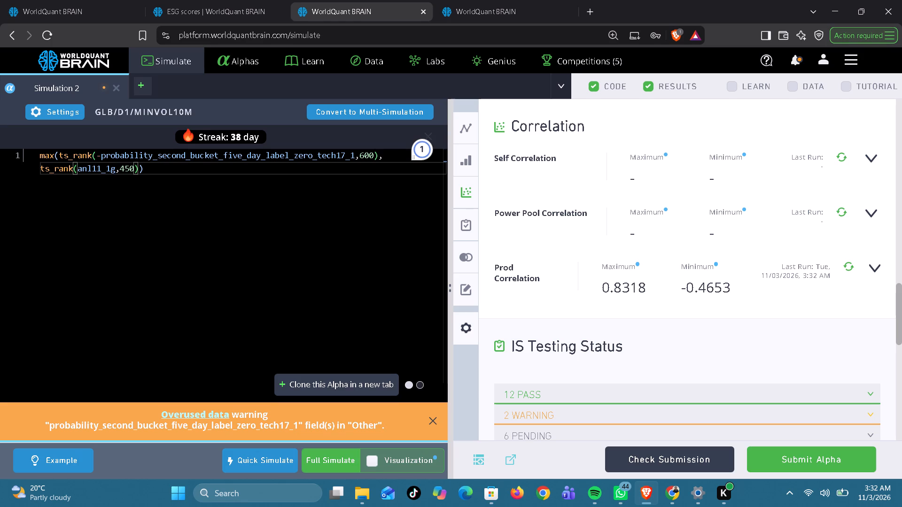
{"action": "left_click", "coordinate": [326, 455]}
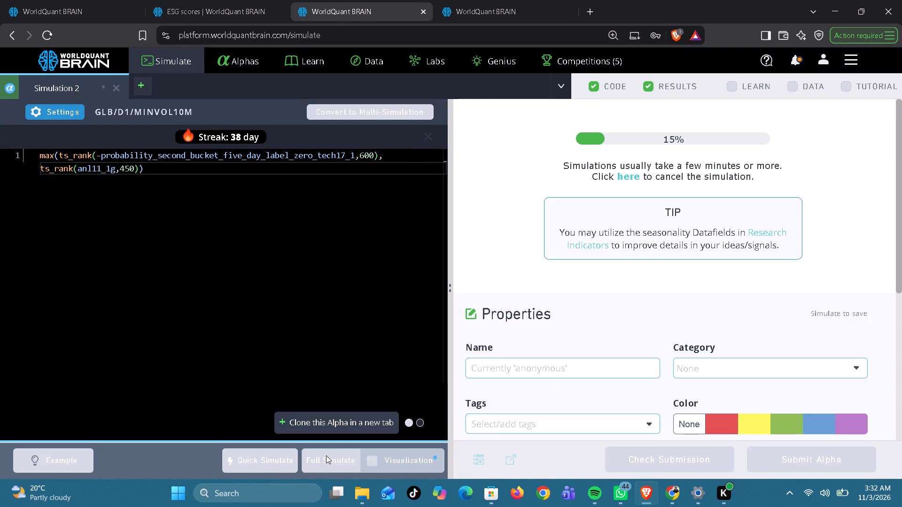
Set nlength to 86 in Super Simulation 6's combo expression, run the selection, and try to run the full simulation.
{"action": "left_click", "coordinate": [481, 8]}
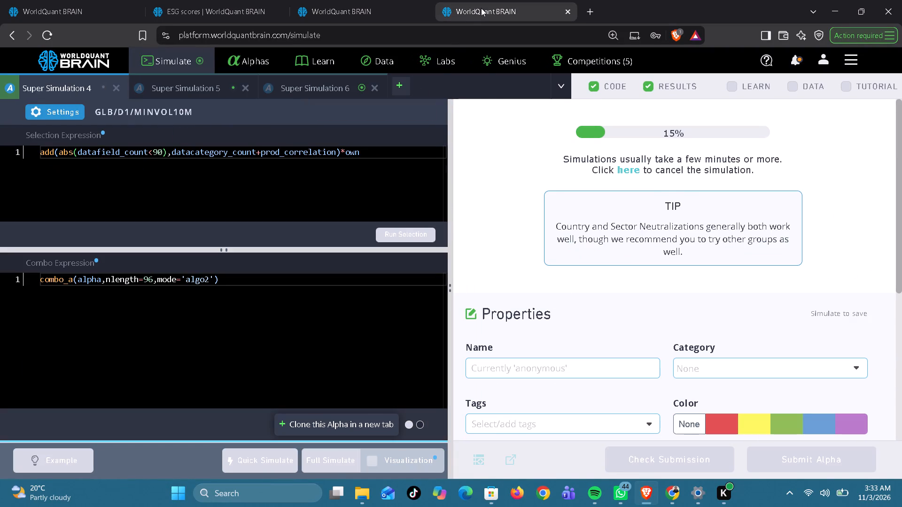
{"action": "left_click", "coordinate": [328, 84]}
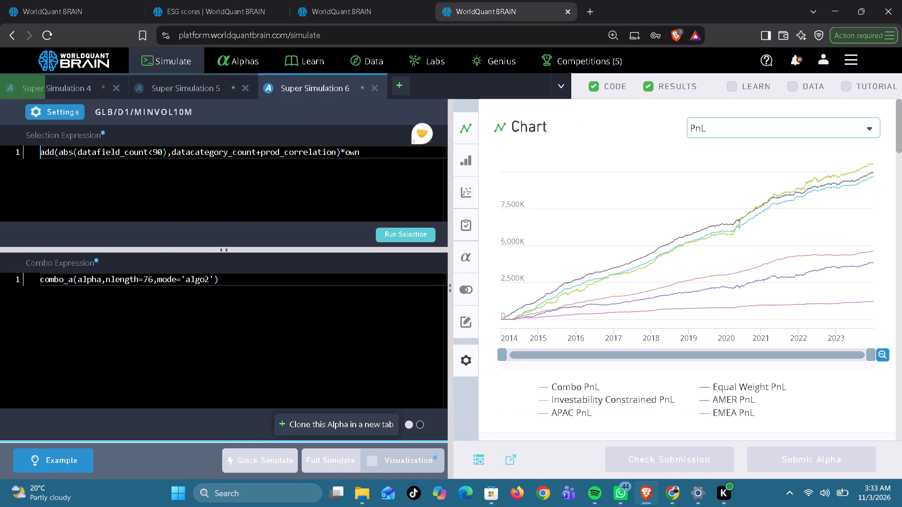
{"action": "left_click", "coordinate": [149, 277]}
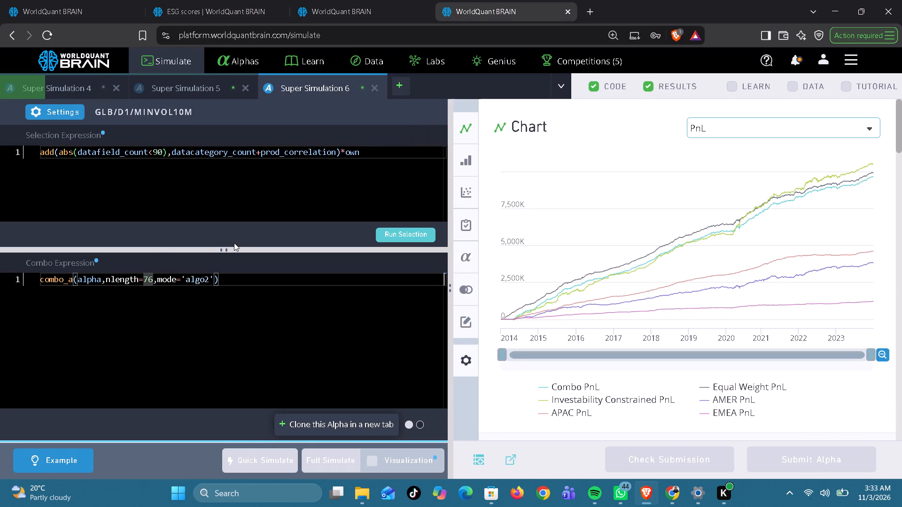
{"action": "key", "text": "BackSpace"}
{"action": "key", "text": "8"}
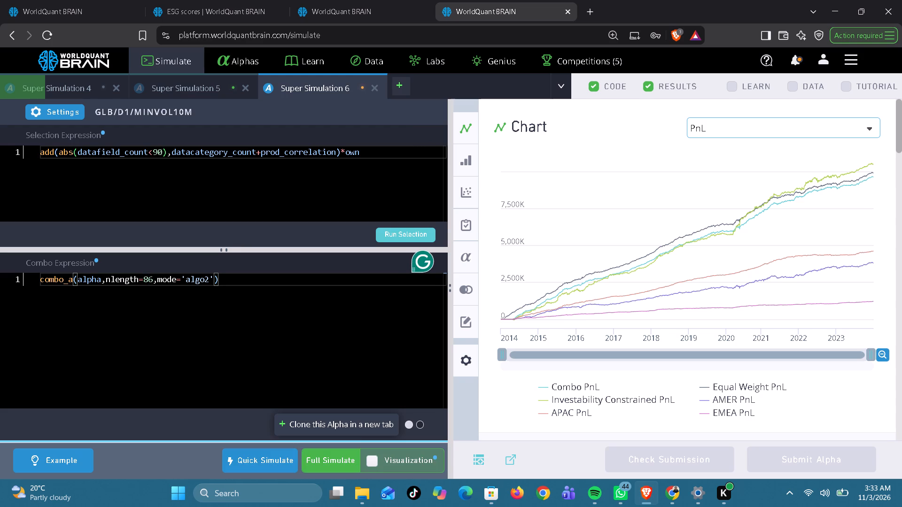
{"action": "left_click", "coordinate": [389, 235]}
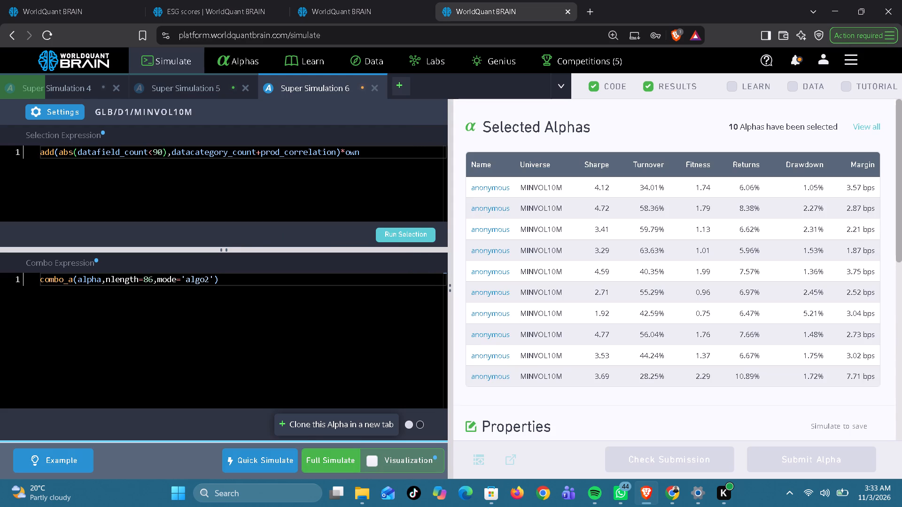
{"action": "left_click", "coordinate": [320, 457]}
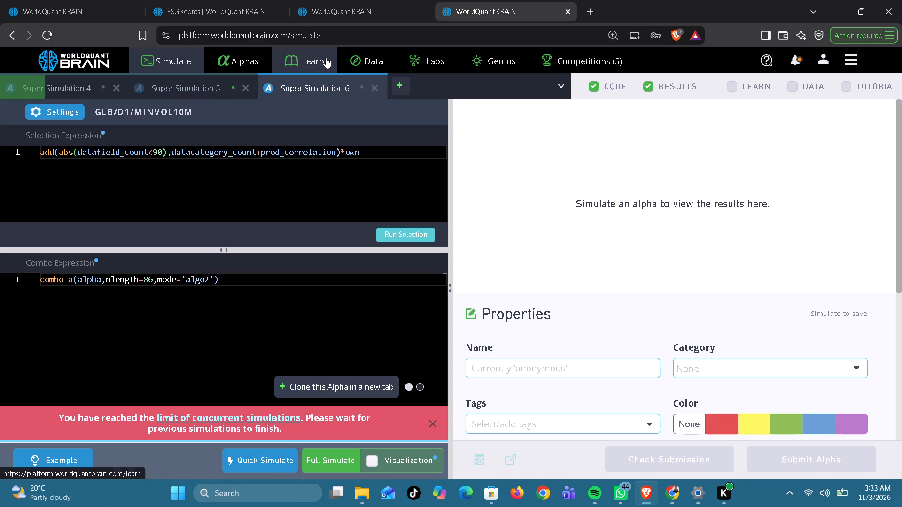
Monitor the progress of the running Simulation 2 on both pages and the state of Super Simulation 6.
{"action": "left_click", "coordinate": [355, 15]}
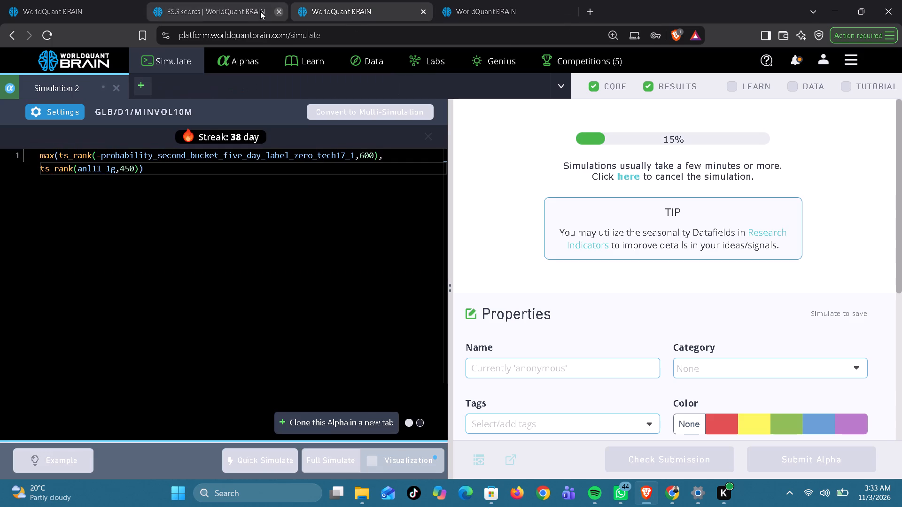
{"action": "left_click", "coordinate": [94, 10]}
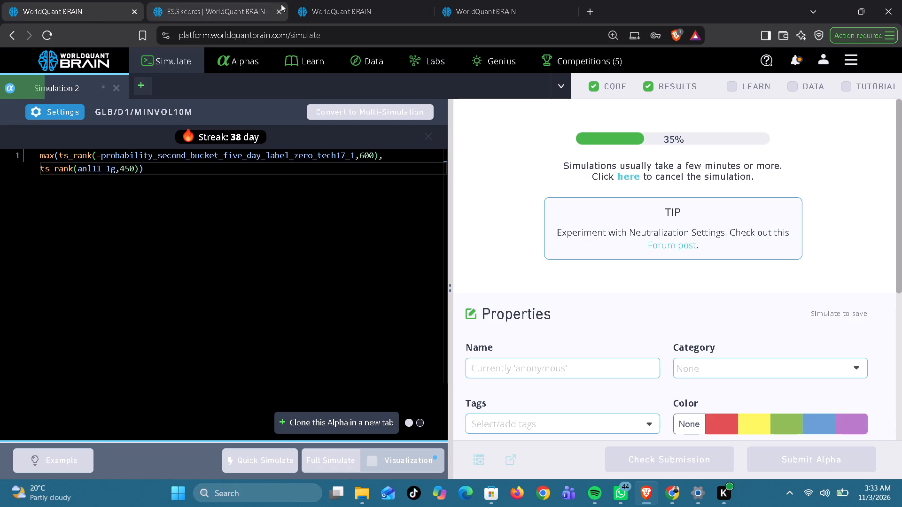
{"action": "left_click", "coordinate": [374, 8]}
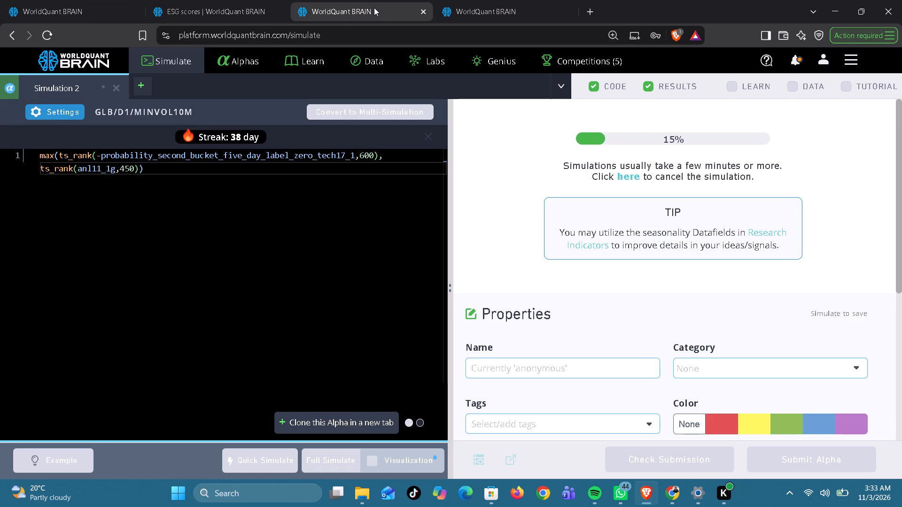
{"action": "left_click", "coordinate": [467, 5]}
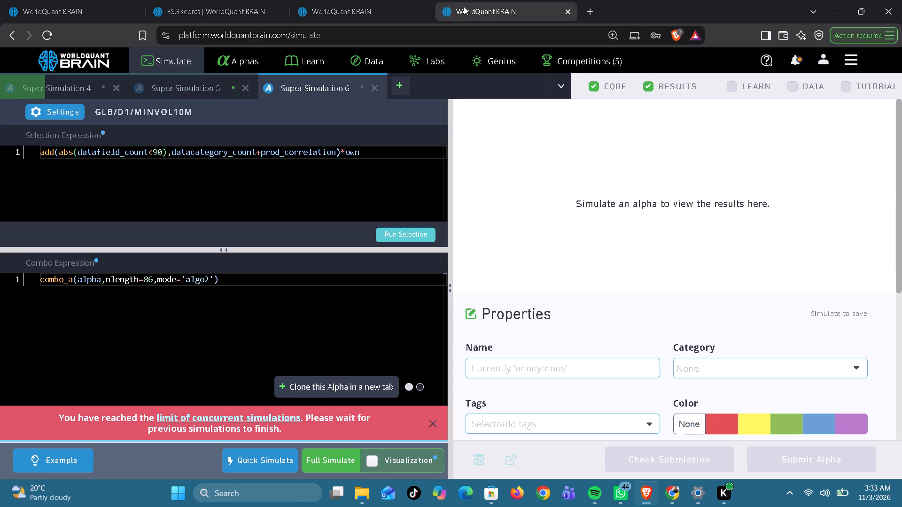
{"action": "left_click", "coordinate": [393, 2]}
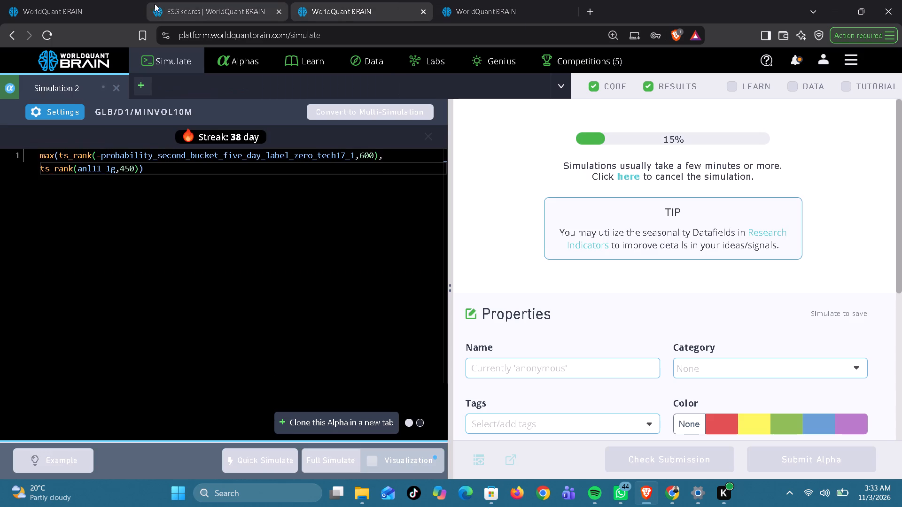
{"action": "left_click", "coordinate": [95, 9]}
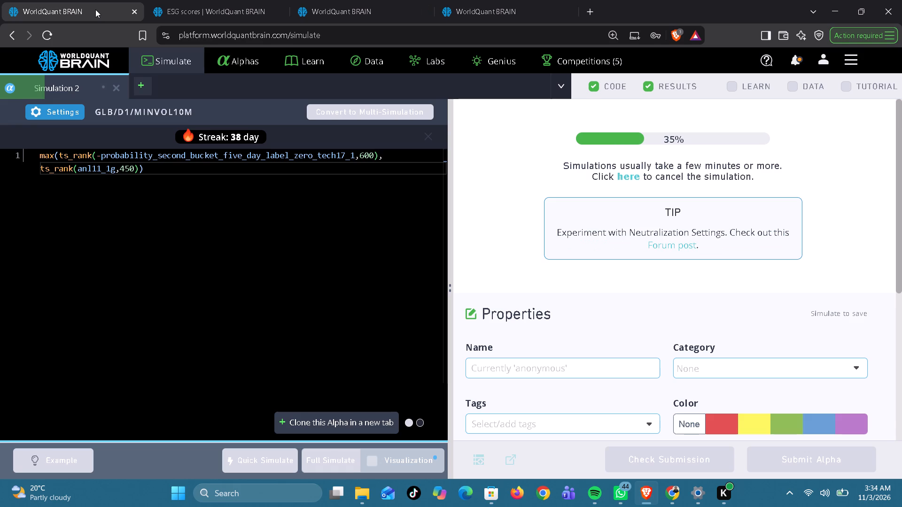
{"action": "left_click", "coordinate": [355, 0]}
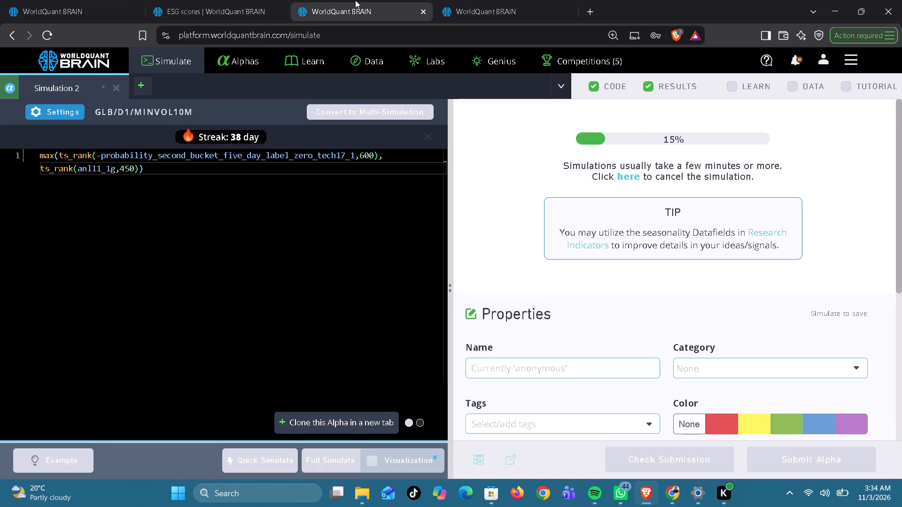
{"action": "left_click", "coordinate": [355, 0]}
{"action": "left_click", "coordinate": [103, 14]}
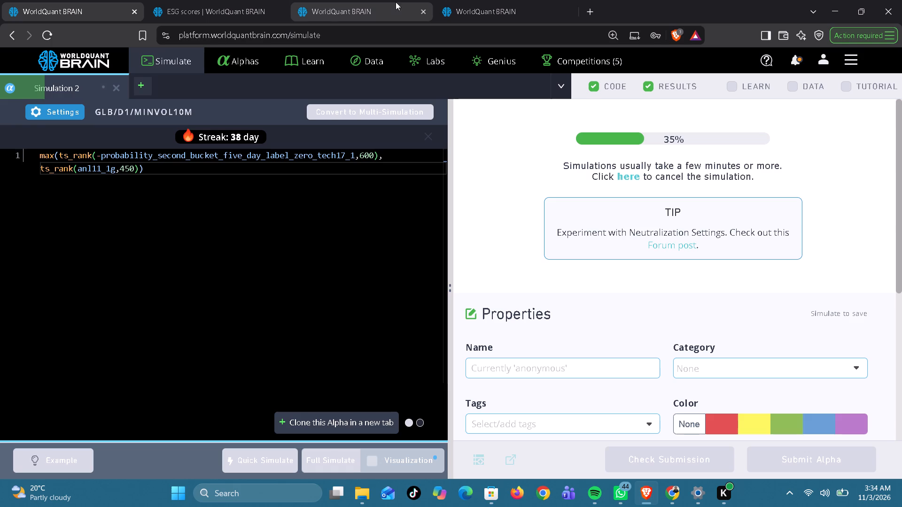
{"action": "left_click", "coordinate": [381, 6]}
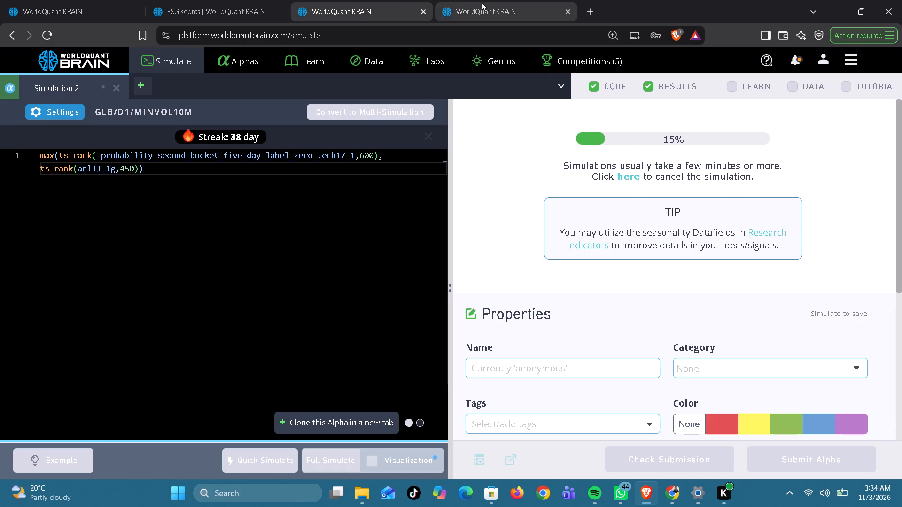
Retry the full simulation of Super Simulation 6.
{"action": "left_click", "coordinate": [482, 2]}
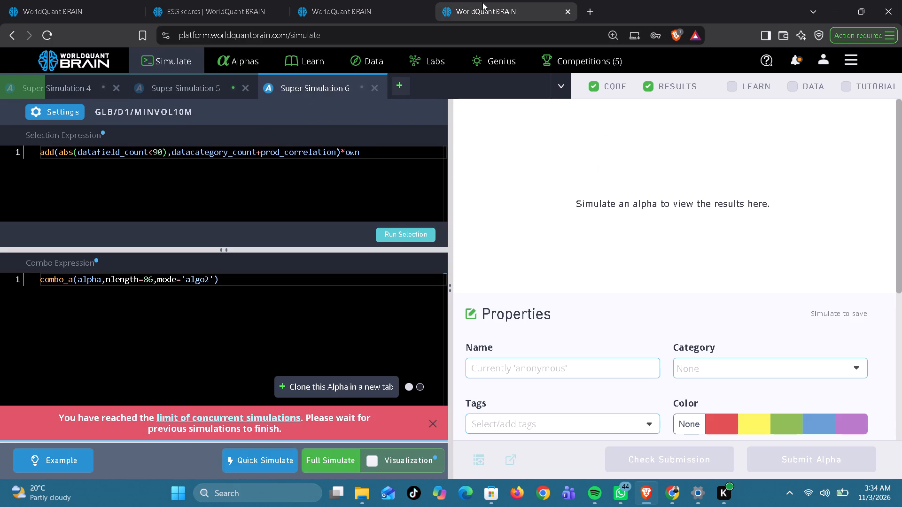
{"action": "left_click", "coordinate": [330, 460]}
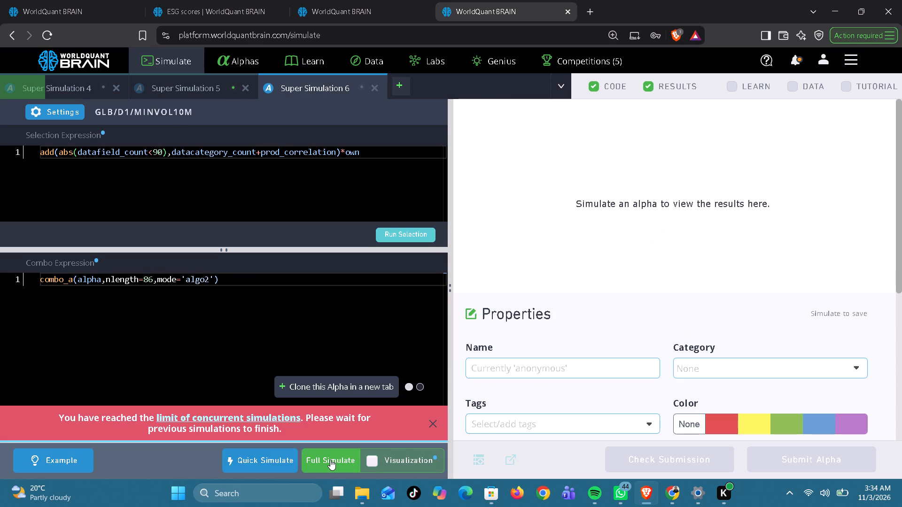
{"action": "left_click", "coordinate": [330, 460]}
Check the progress of the two running Simulation 2 pages again.
{"action": "left_click", "coordinate": [387, 3]}
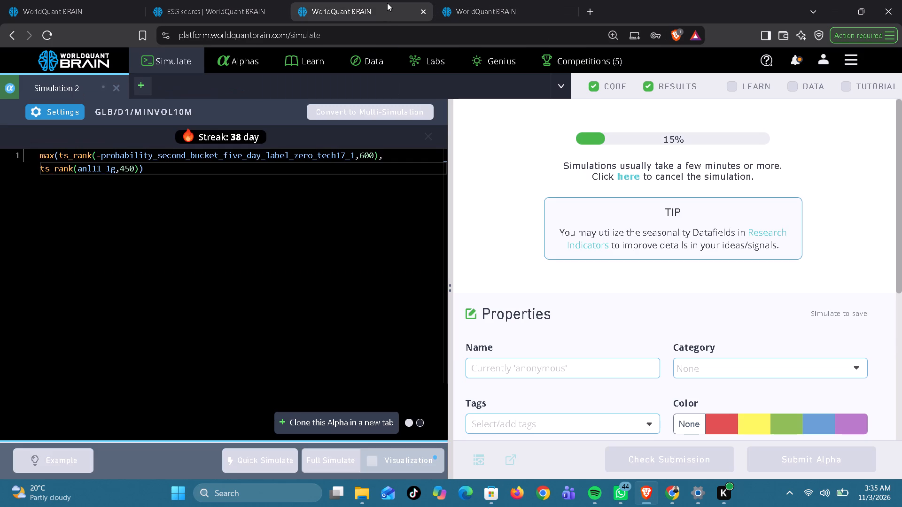
{"action": "left_click", "coordinate": [70, 9]}
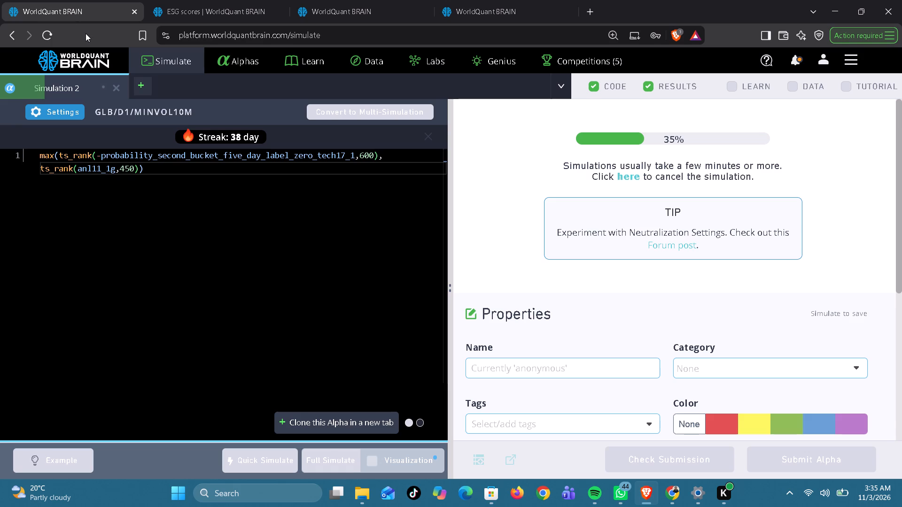
{"action": "left_click", "coordinate": [380, 6]}
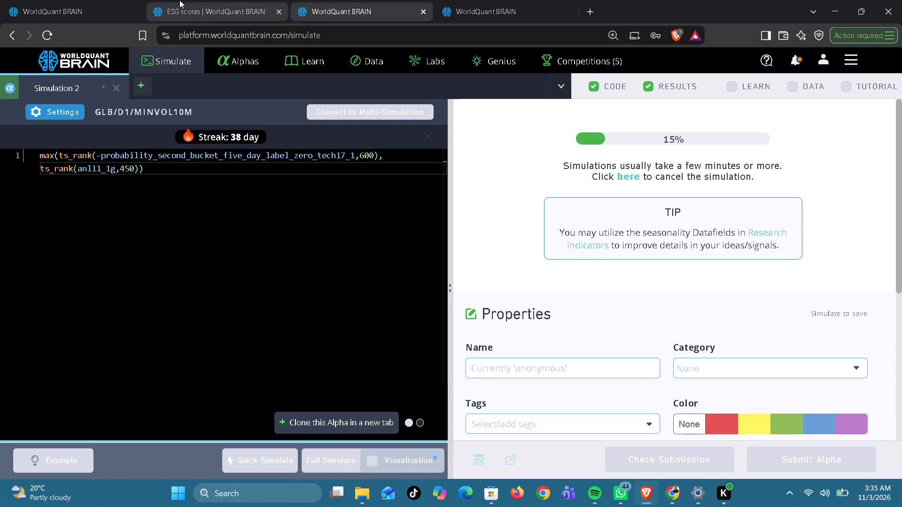
{"action": "left_click", "coordinate": [103, 13]}
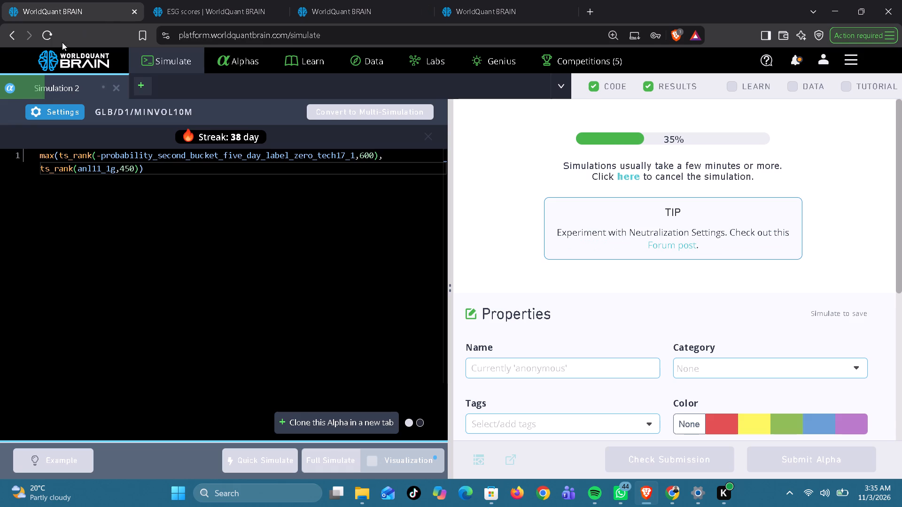
{"action": "left_click", "coordinate": [330, 13]}
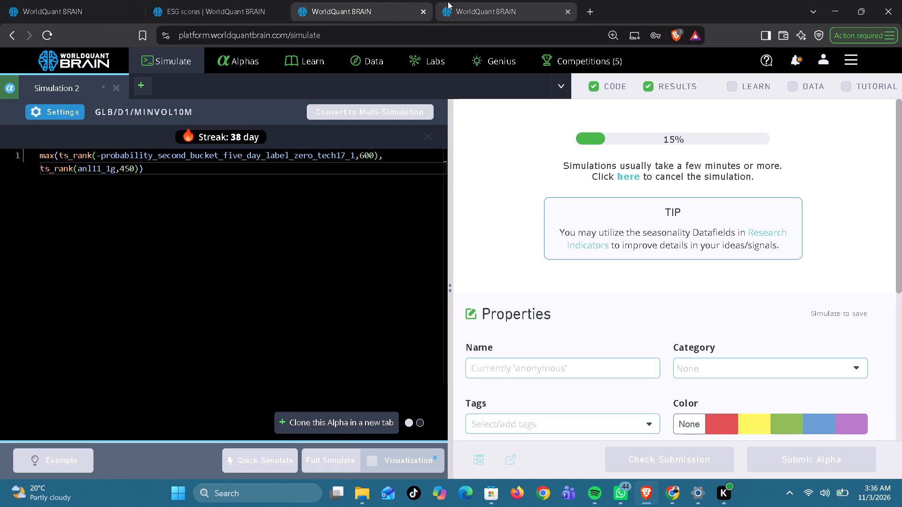
{"action": "left_click", "coordinate": [485, 9]}
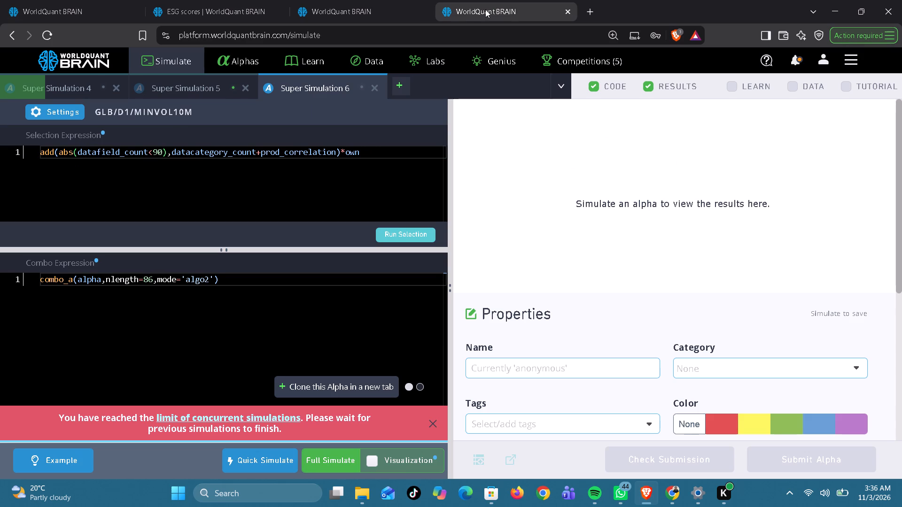
{"action": "left_click", "coordinate": [389, 3]}
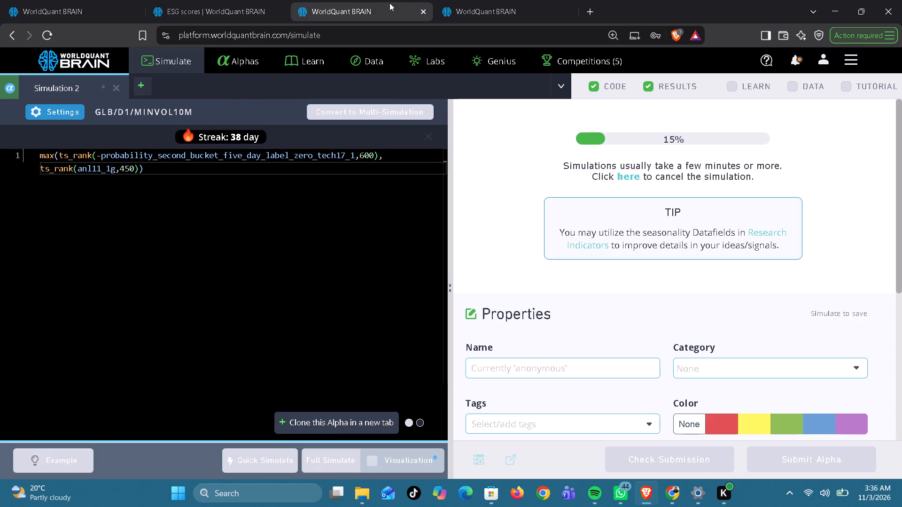
Review the first page's Simulation 2 results and run its Prod Correlation check.
{"action": "left_click", "coordinate": [97, 12]}
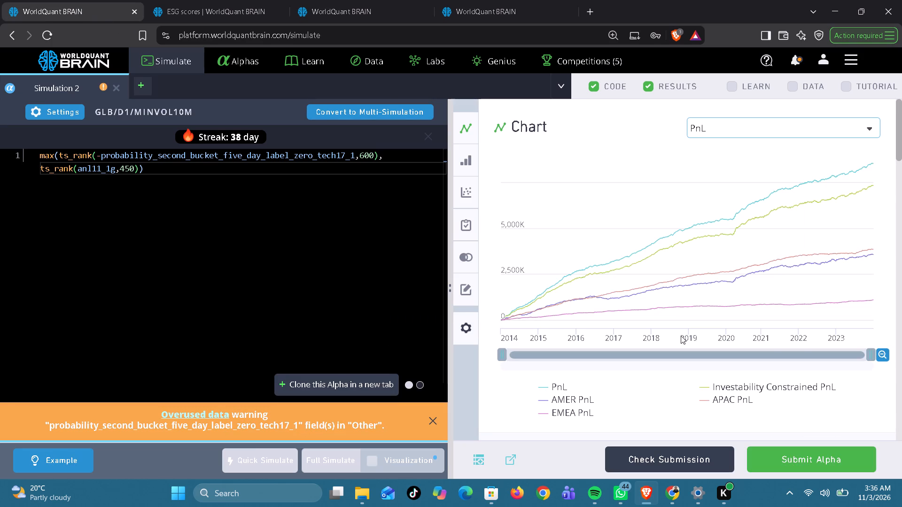
{"action": "scroll", "coordinate": [681, 336], "scroll_direction": "down", "scroll_amount": 5}
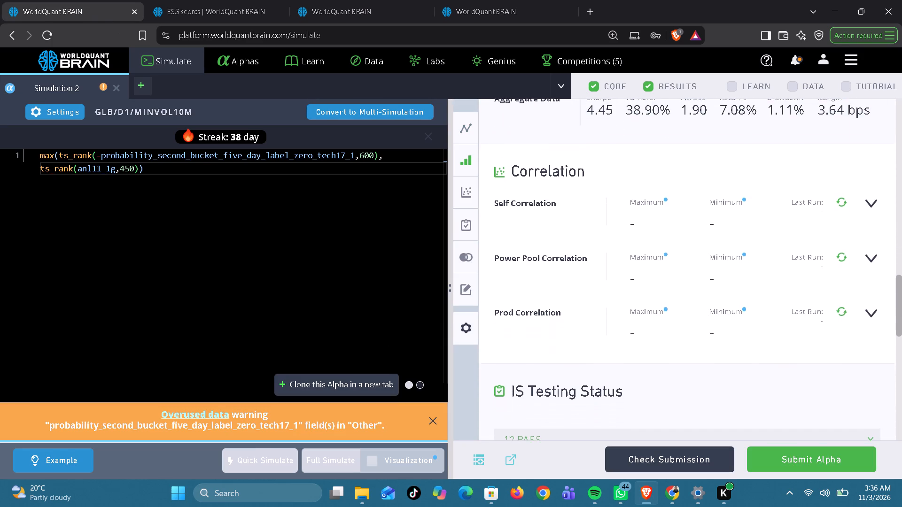
{"action": "left_click", "coordinate": [844, 277]}
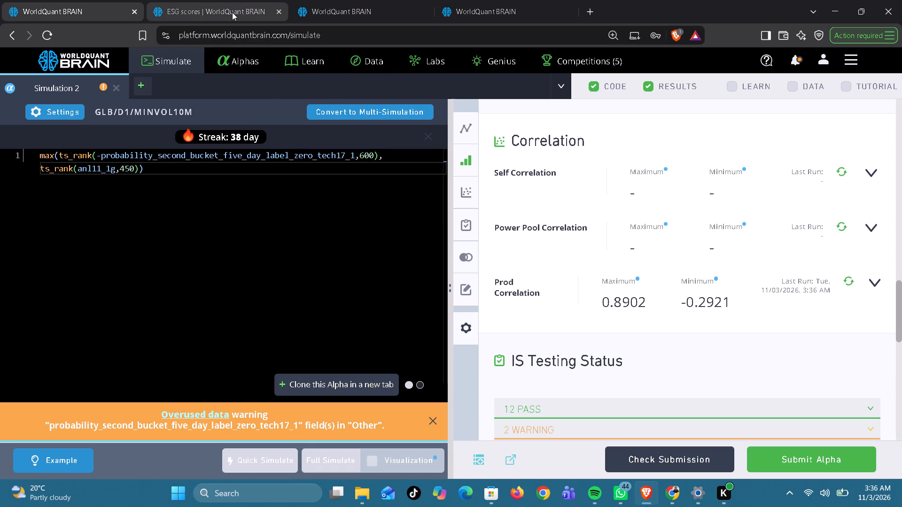
Duplicate the browser page holding the second Simulation 2.
{"action": "right_click", "coordinate": [344, 8]}
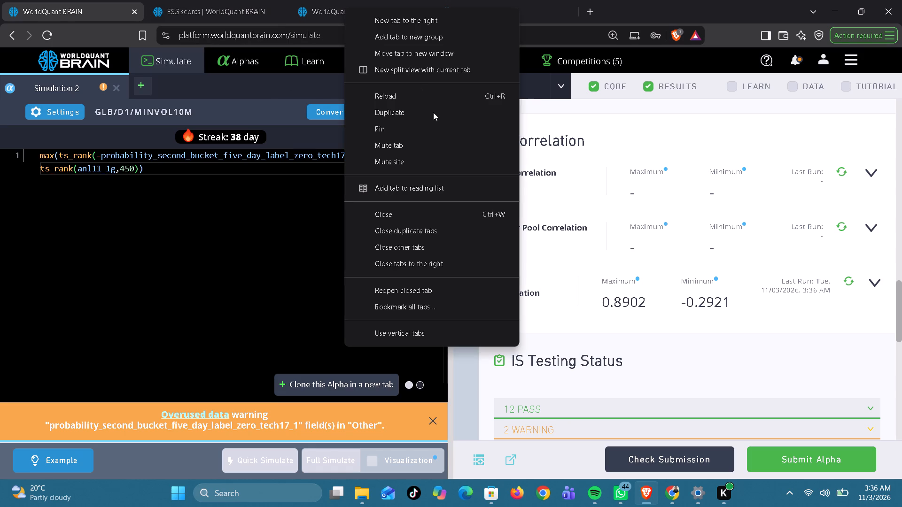
{"action": "left_click", "coordinate": [433, 112]}
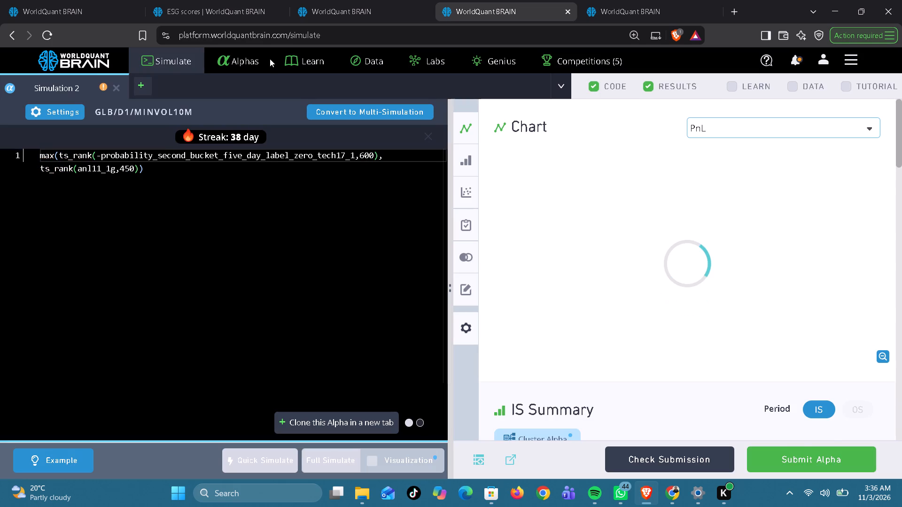
Copy field anl11_1pme from the ESG scores dataset, replace anl11_1g with it in the first page's Simulation 2, and run the full simulation.
{"action": "left_click", "coordinate": [201, 13]}
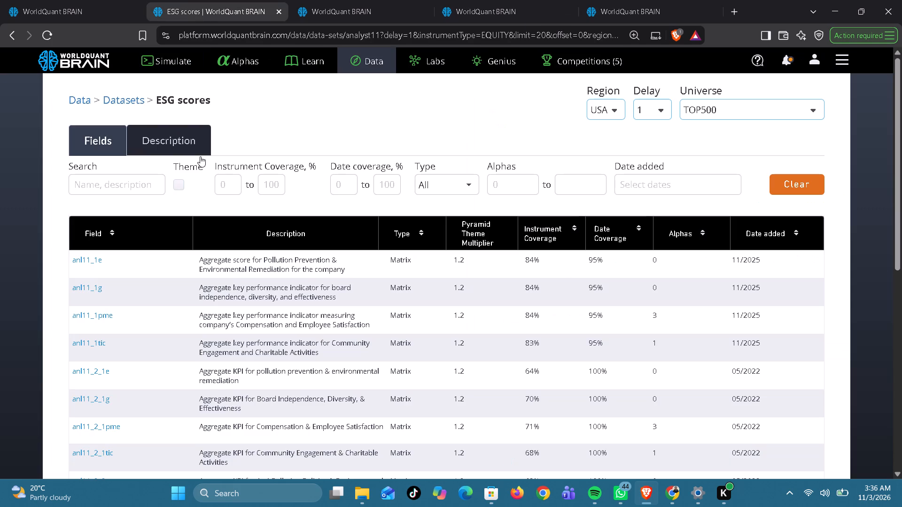
{"action": "left_click", "coordinate": [121, 316]}
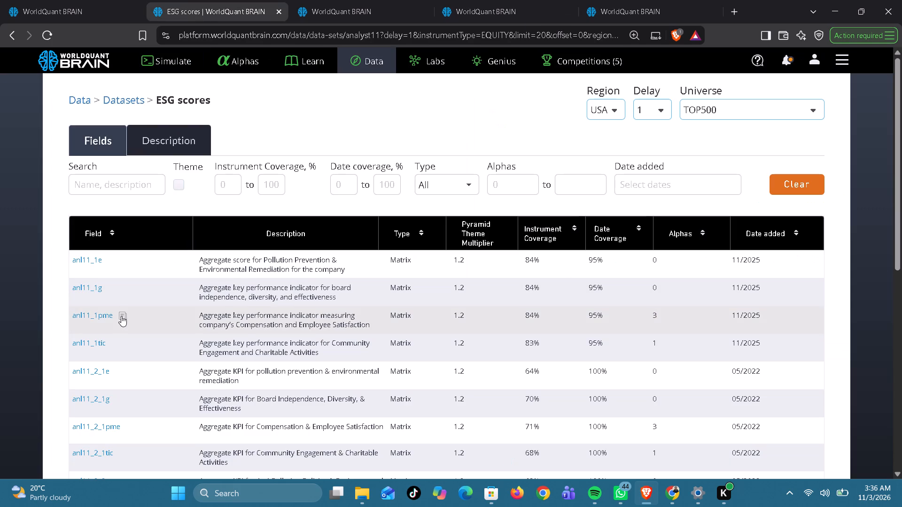
{"action": "left_click", "coordinate": [70, 17]}
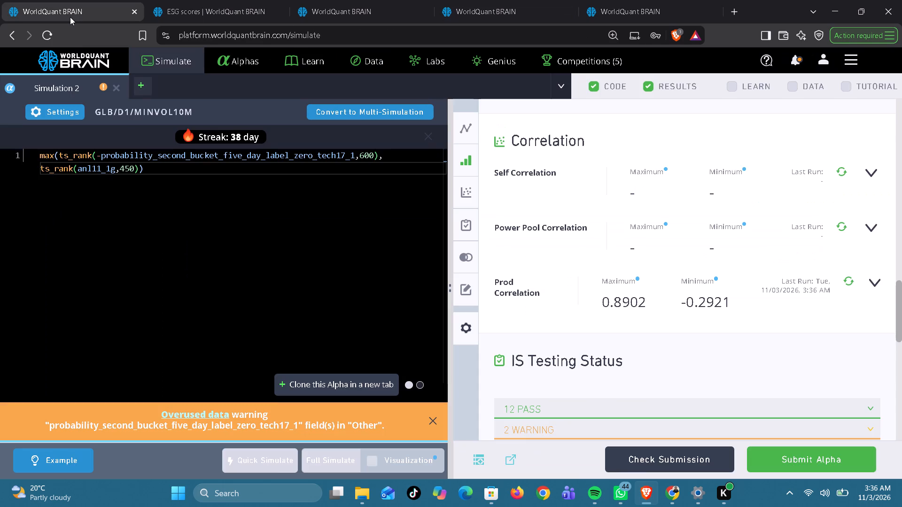
{"action": "double_click", "coordinate": [99, 167]}
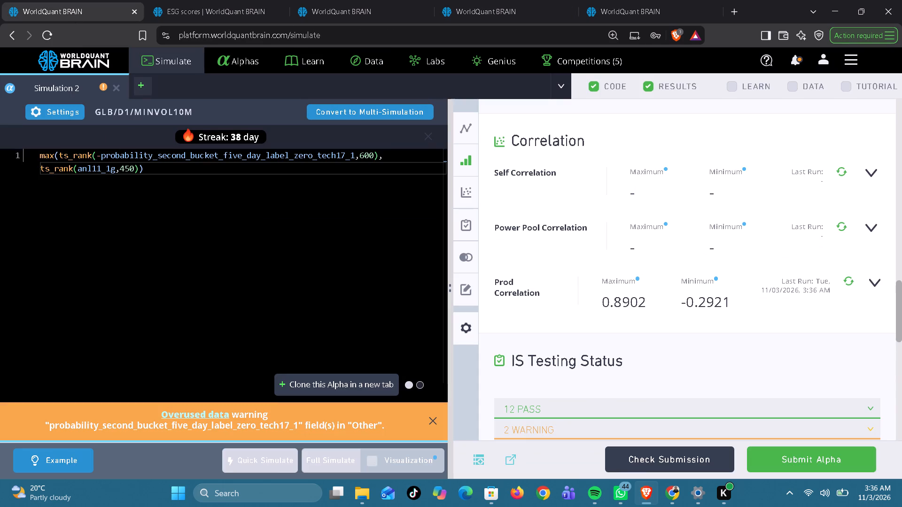
{"action": "double_click", "coordinate": [91, 170]}
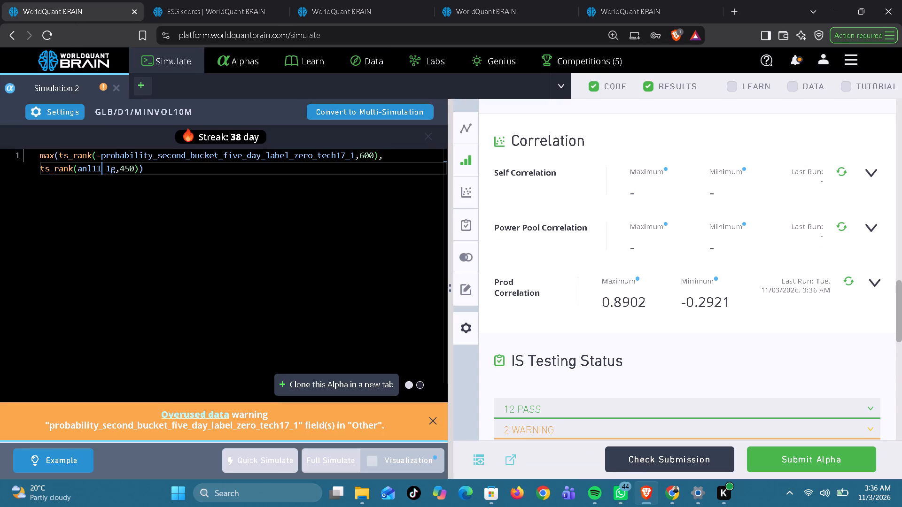
{"action": "double_click", "coordinate": [98, 169]}
{"action": "double_click", "coordinate": [98, 169]}
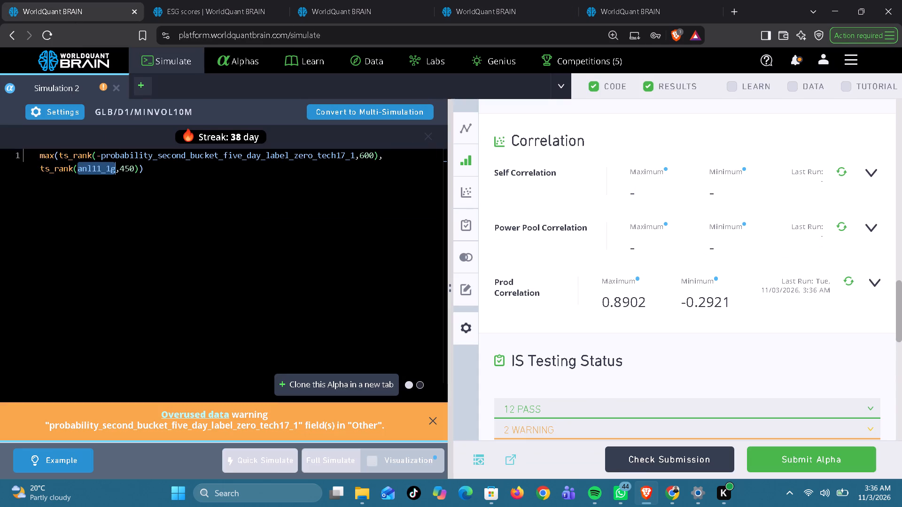
{"action": "key", "text": "ctrl+v"}
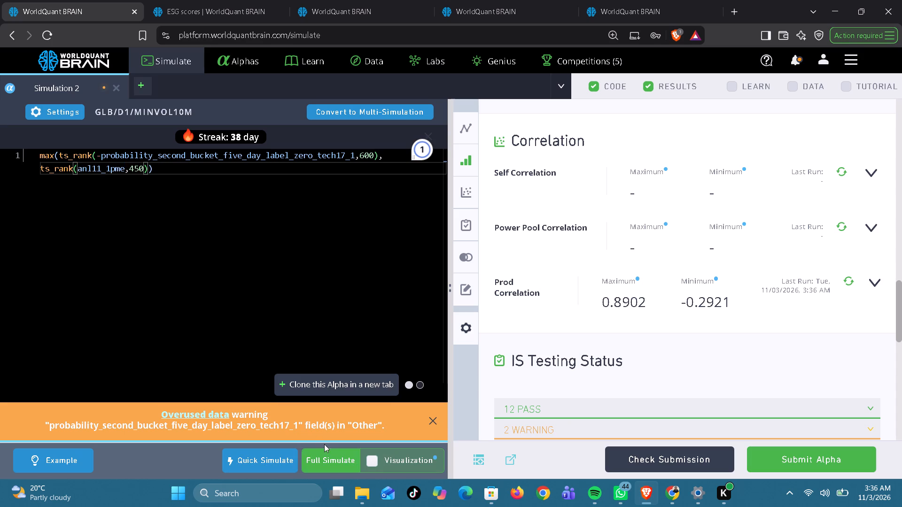
{"action": "left_click", "coordinate": [324, 452]}
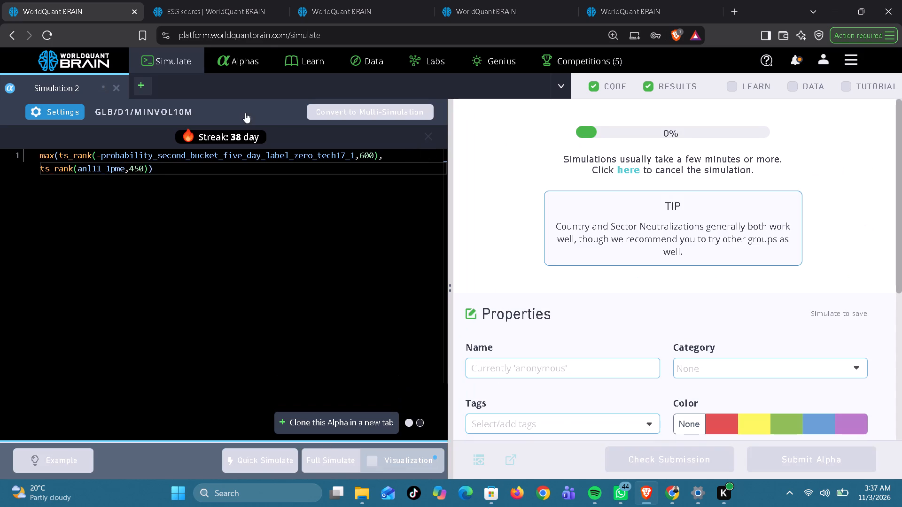
Replace anl11_1g with anl11_1pme in the expression of the duplicated Simulation 2 page.
{"action": "left_click", "coordinate": [349, 6]}
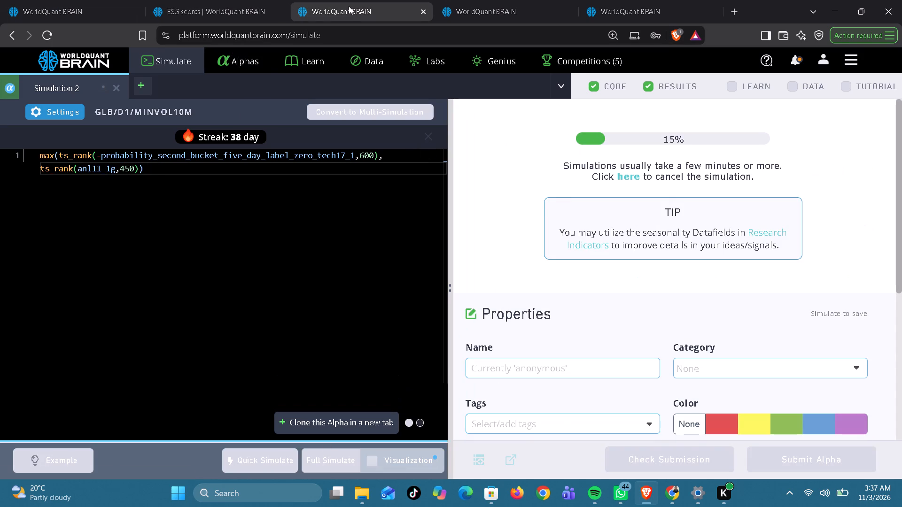
{"action": "left_click", "coordinate": [493, 8]}
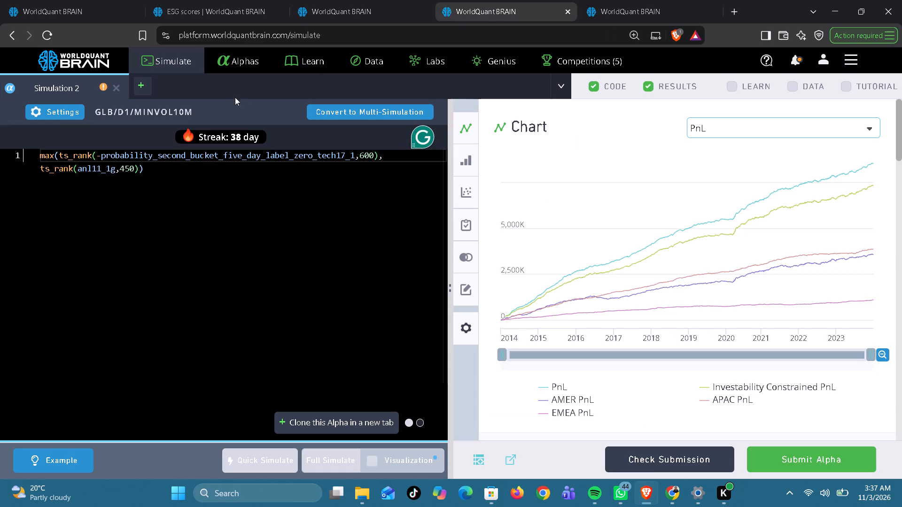
{"action": "double_click", "coordinate": [98, 172]}
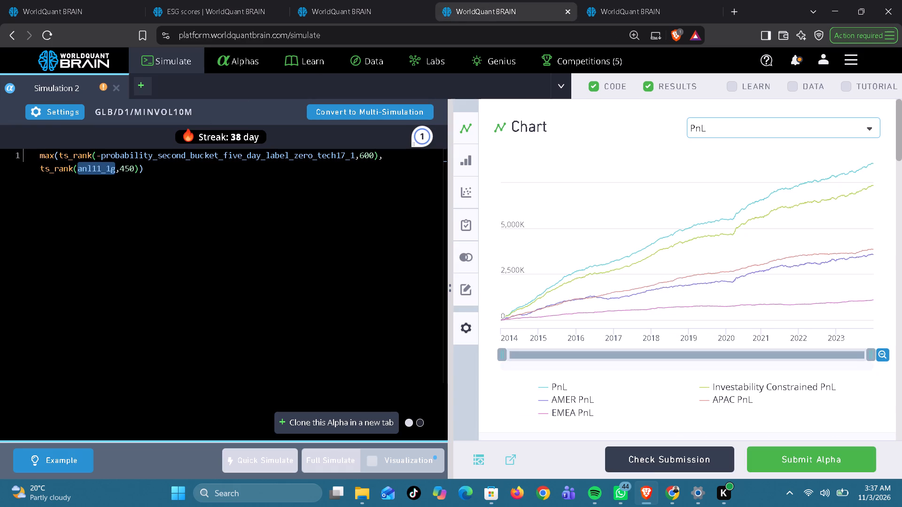
{"action": "key", "text": "ctrl+v"}
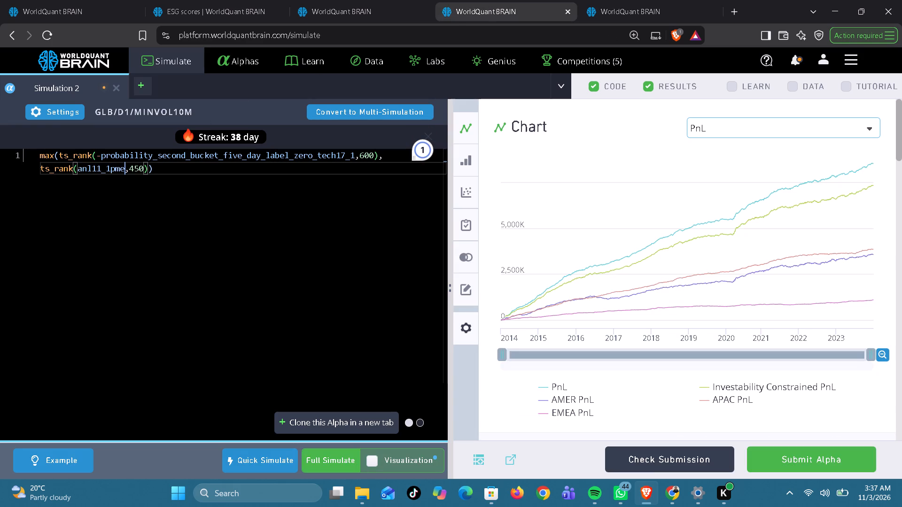
Apply Fast Factors neutralization, truncation 0.06 and decay 0 to the duplicated Simulation 2, and run its full simulation.
{"action": "left_click", "coordinate": [65, 113]}
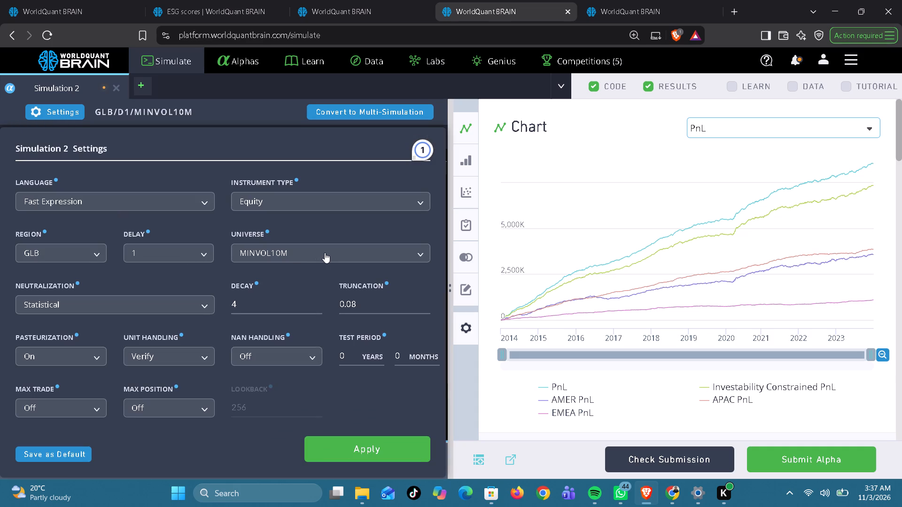
{"action": "left_click", "coordinate": [206, 302]}
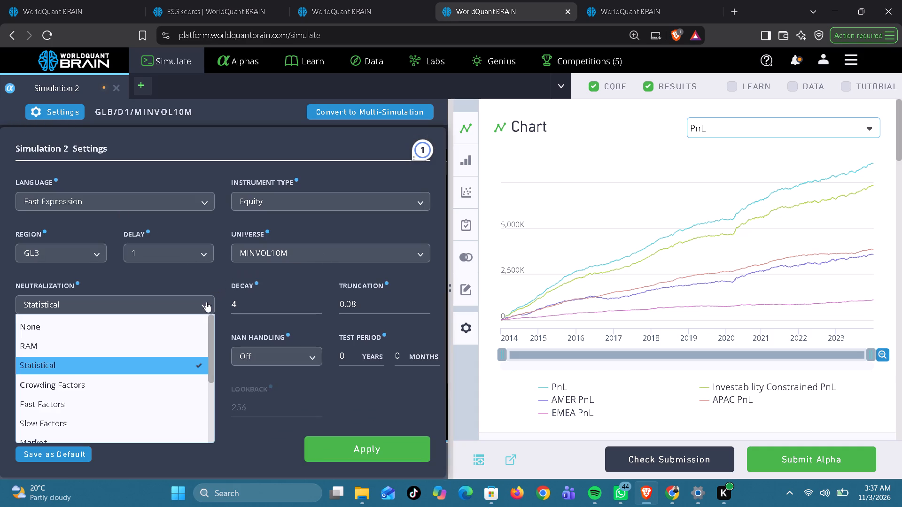
{"action": "left_click", "coordinate": [101, 404]}
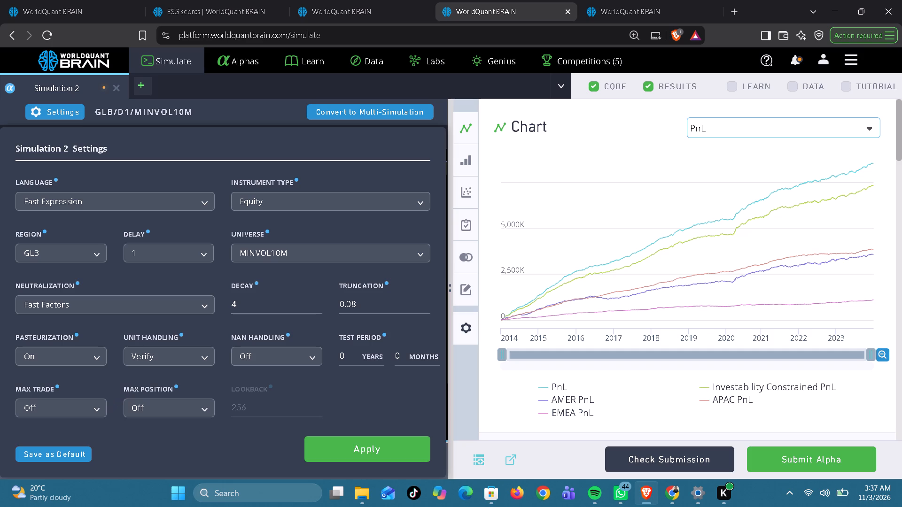
{"action": "left_click", "coordinate": [362, 299]}
{"action": "key", "text": "BackSpace"}
{"action": "key", "text": "6"}
{"action": "left_click", "coordinate": [257, 304]}
{"action": "key", "text": "BackSpace"}
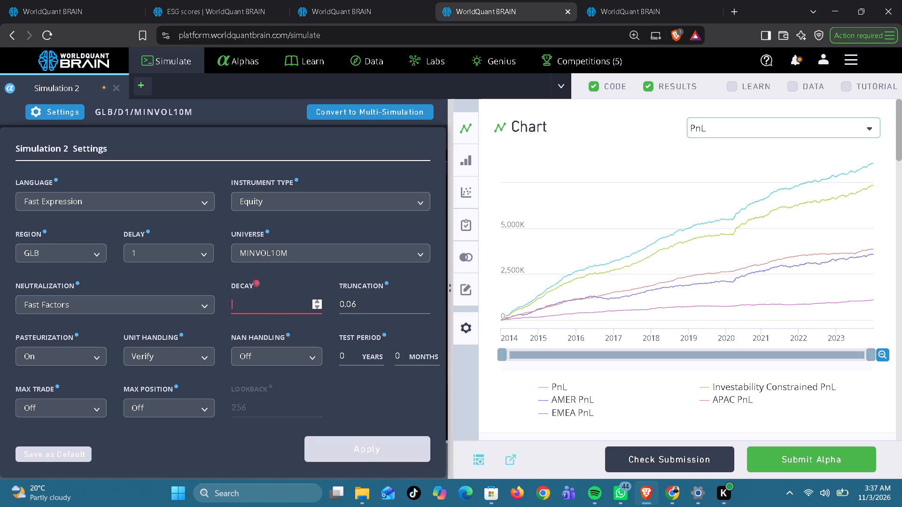
{"action": "key", "text": "0"}
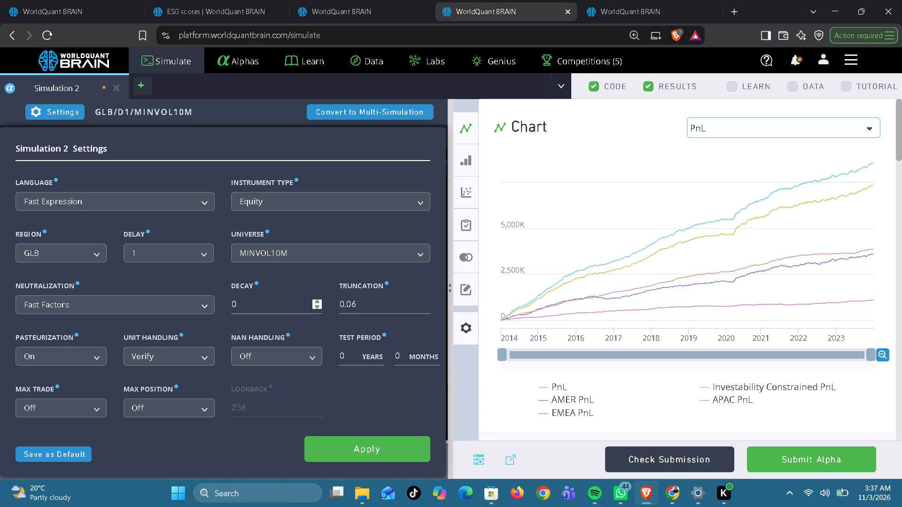
{"action": "left_click", "coordinate": [358, 443]}
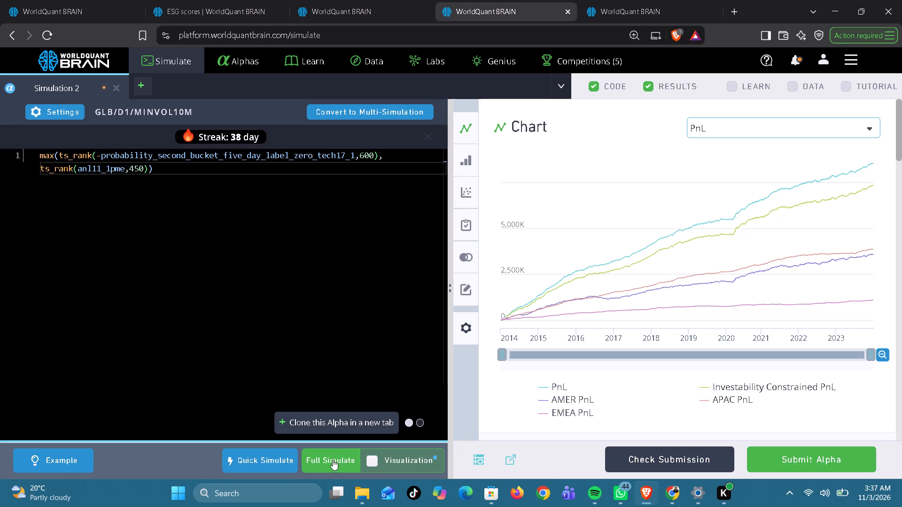
{"action": "left_click", "coordinate": [333, 461]}
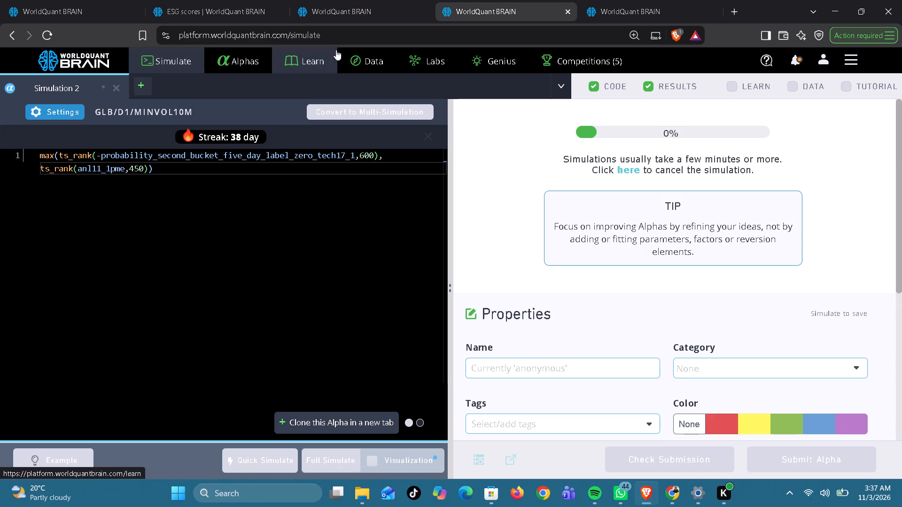
Check the running second Simulation 2 page and retry the full simulation of Super Simulation 6.
{"action": "left_click", "coordinate": [349, 13]}
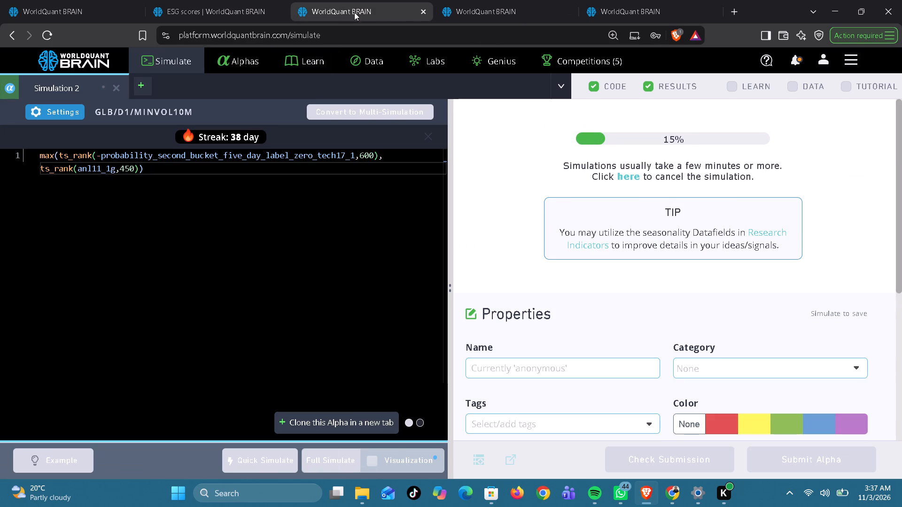
{"action": "left_click", "coordinate": [657, 5]}
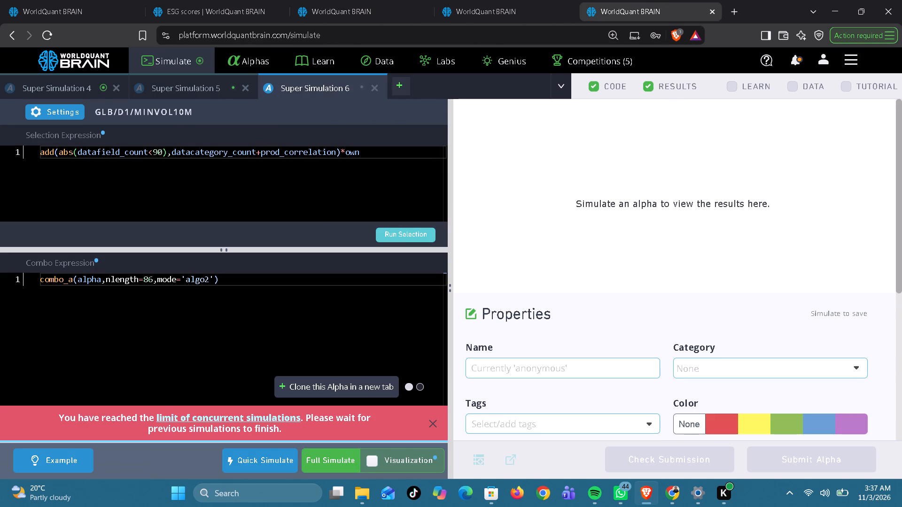
{"action": "left_click", "coordinate": [319, 463]}
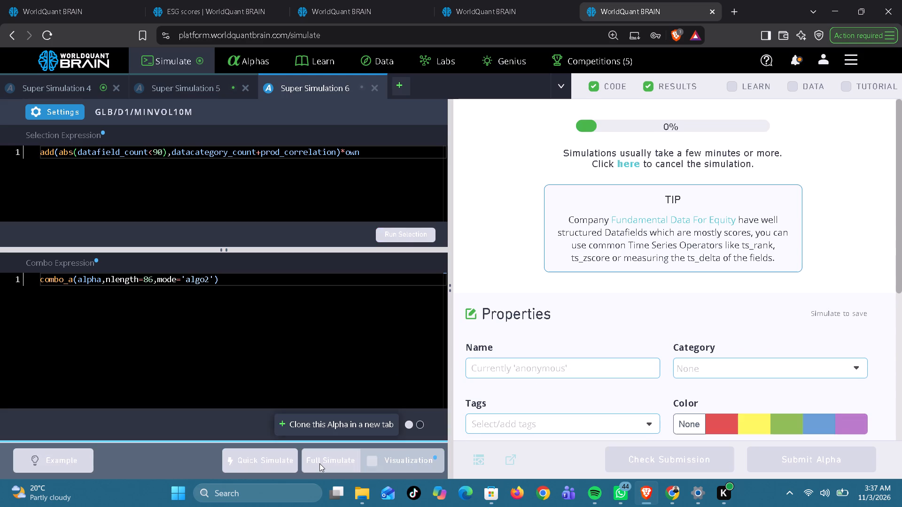
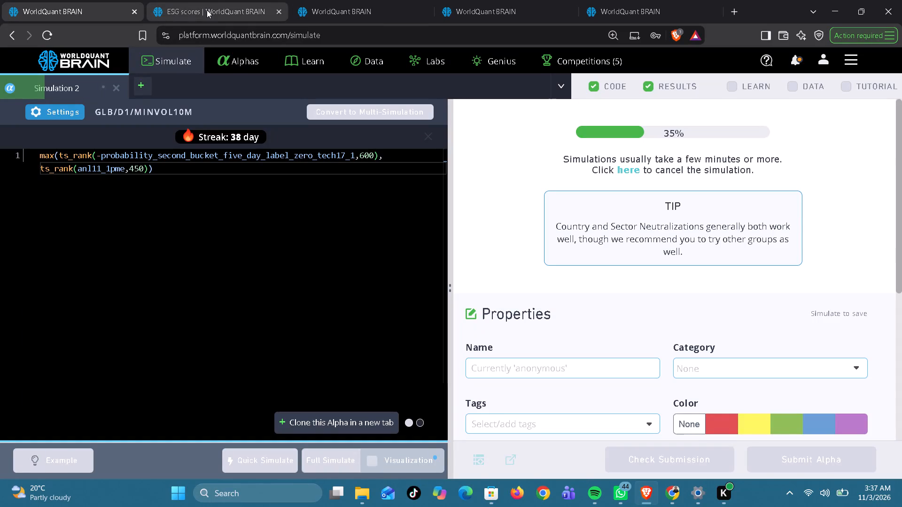
Check the running simulation pages and set nlength to 99 in Super Simulation 4's combo expression.
{"action": "left_click", "coordinate": [323, 10]}
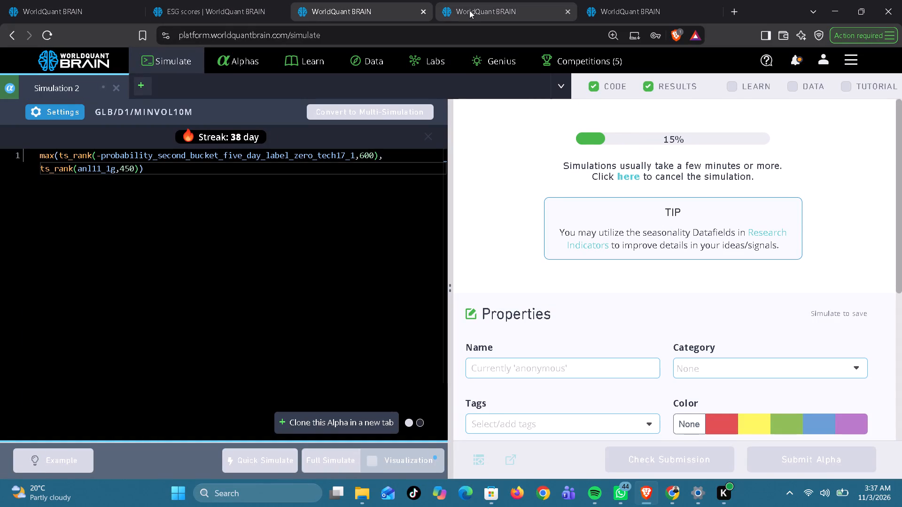
{"action": "left_click", "coordinate": [471, 10]}
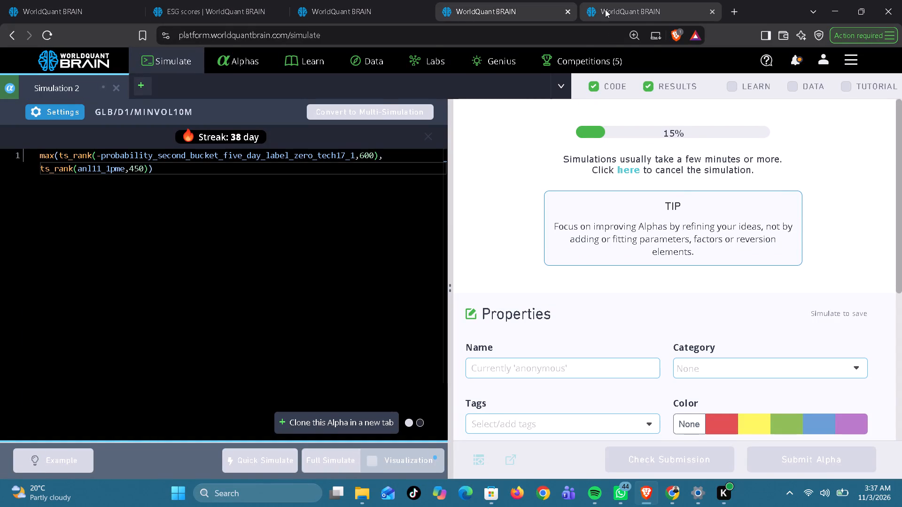
{"action": "left_click", "coordinate": [605, 9]}
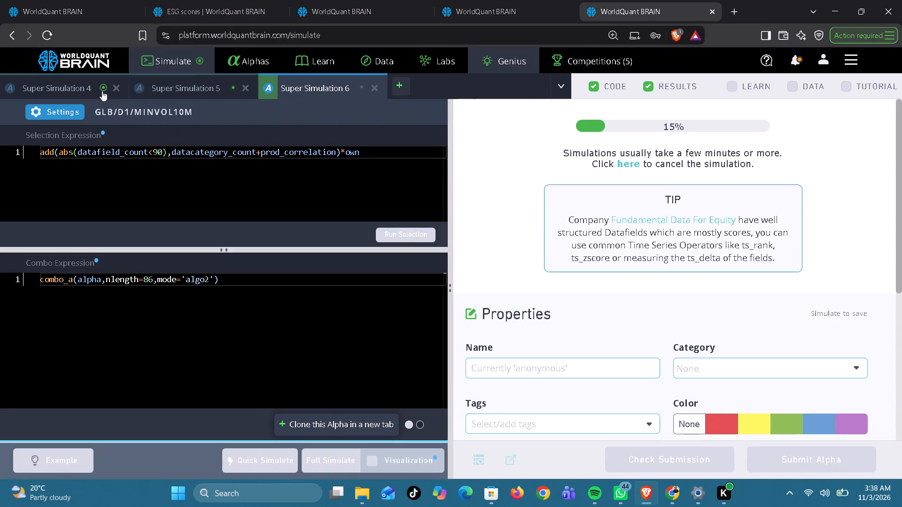
{"action": "left_click", "coordinate": [67, 82]}
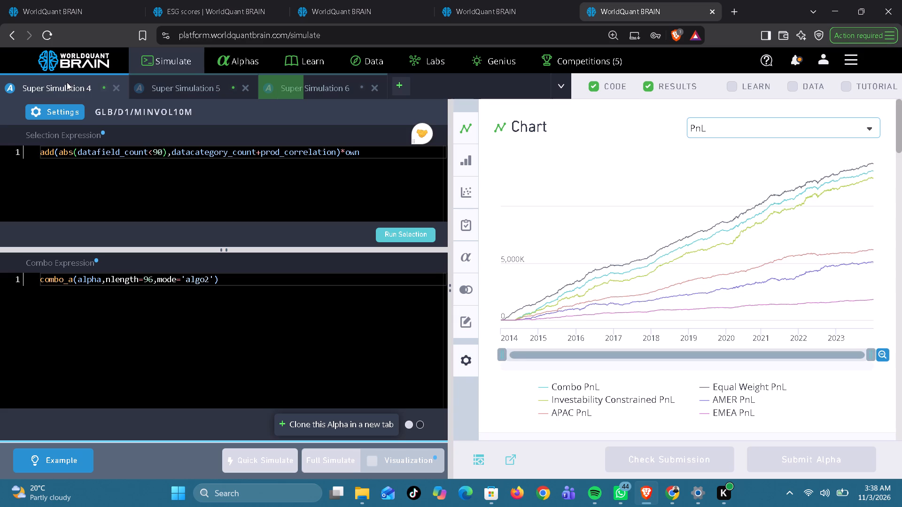
{"action": "left_click", "coordinate": [150, 280]}
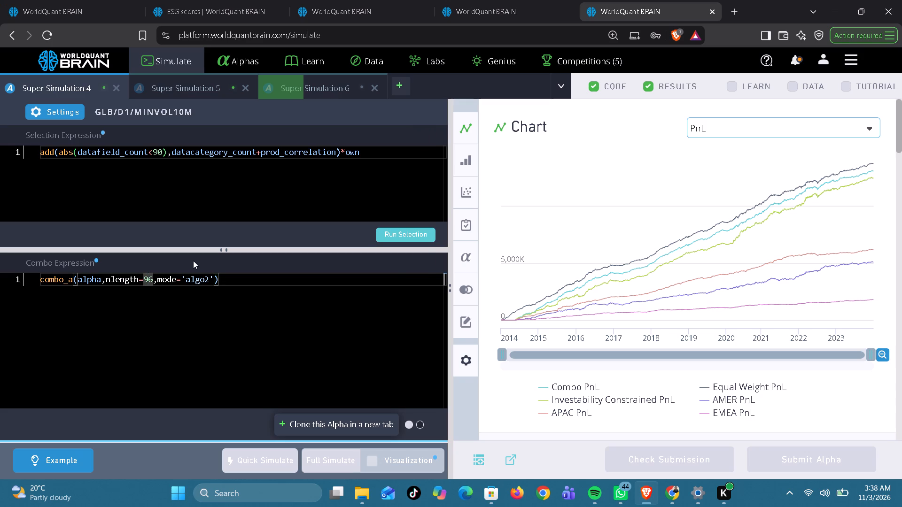
{"action": "key", "text": "Delete"}
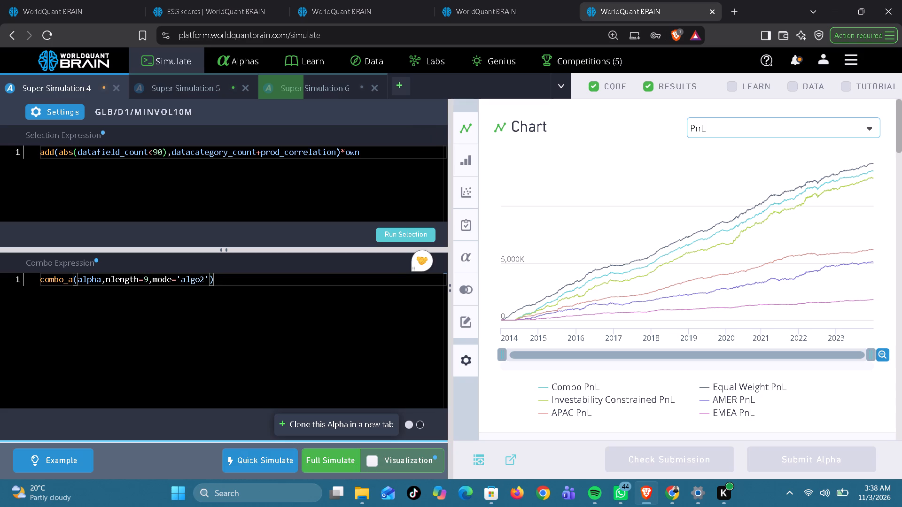
{"action": "key", "text": "9"}
{"action": "left_click_drag", "start_coordinate": [193, 261], "coordinate": [242, 256]}
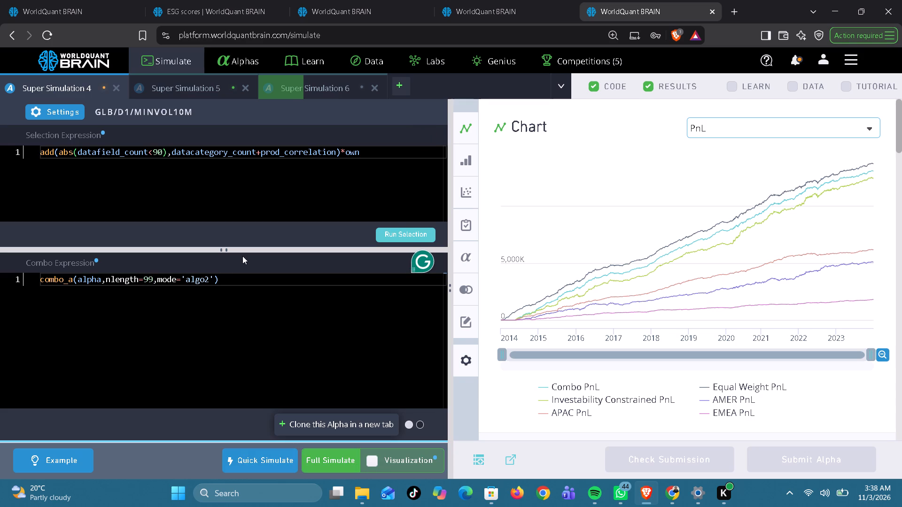
{"action": "left_click_drag", "start_coordinate": [242, 256], "coordinate": [328, 259]}
Run the alpha selection for Super Simulation 4 and try its full simulation.
{"action": "left_click", "coordinate": [399, 236]}
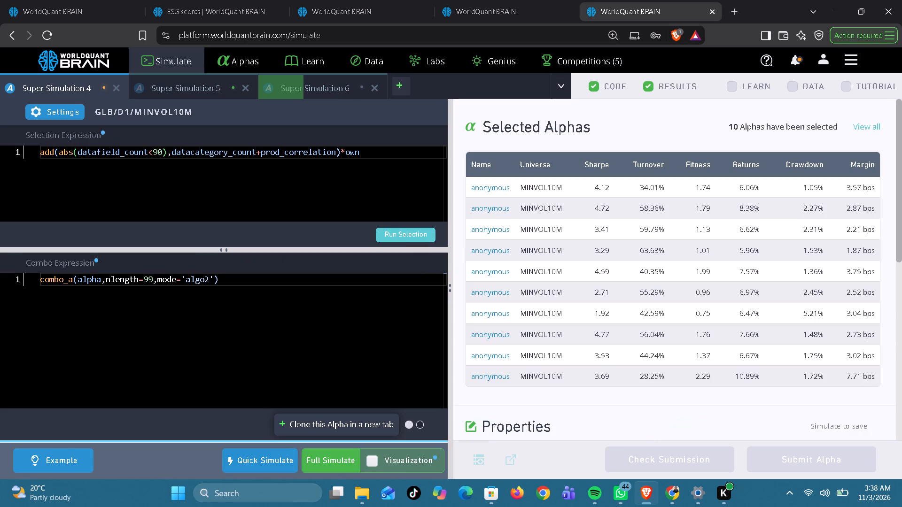
{"action": "left_click", "coordinate": [331, 453]}
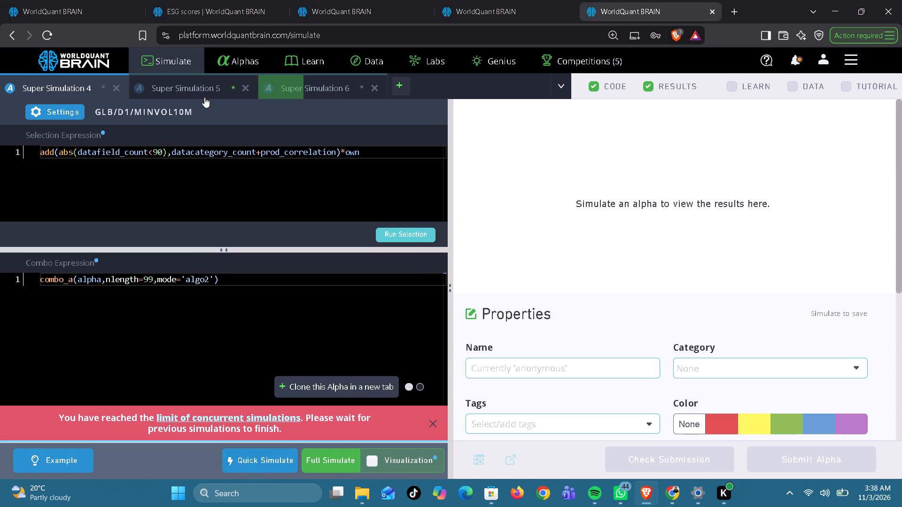
Review the results of the anl11_1pme alpha in the first page's Simulation 2 and run its Prod Correlation check.
{"action": "left_click", "coordinate": [94, 8]}
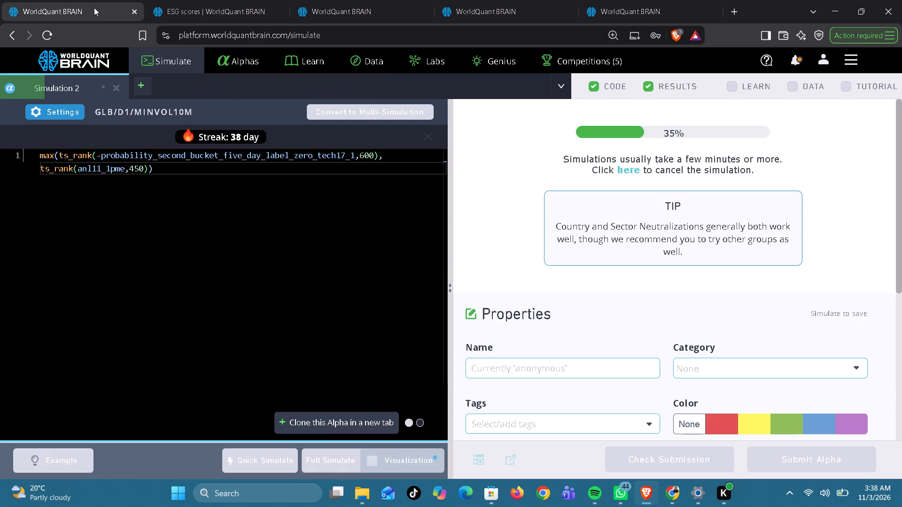
{"action": "left_click", "coordinate": [342, 10]}
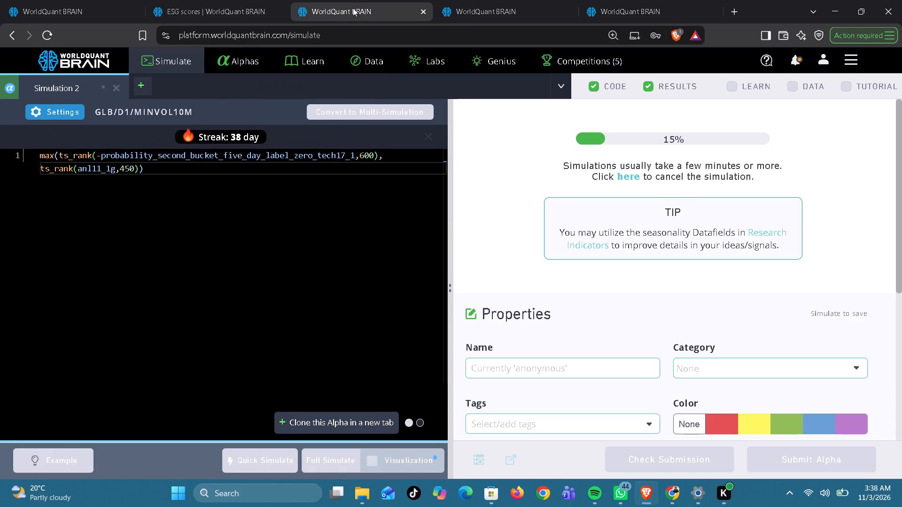
{"action": "left_click", "coordinate": [470, 3]}
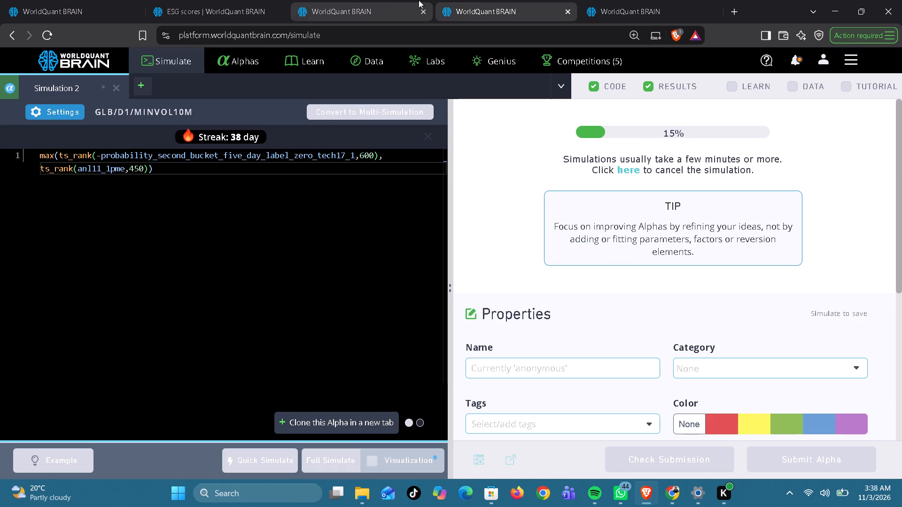
{"action": "left_click", "coordinate": [385, 2]}
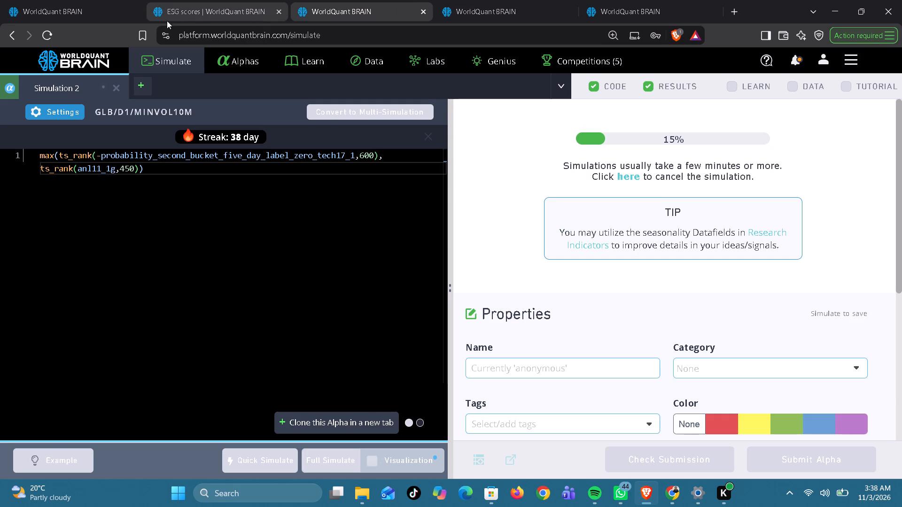
{"action": "left_click", "coordinate": [103, 10]}
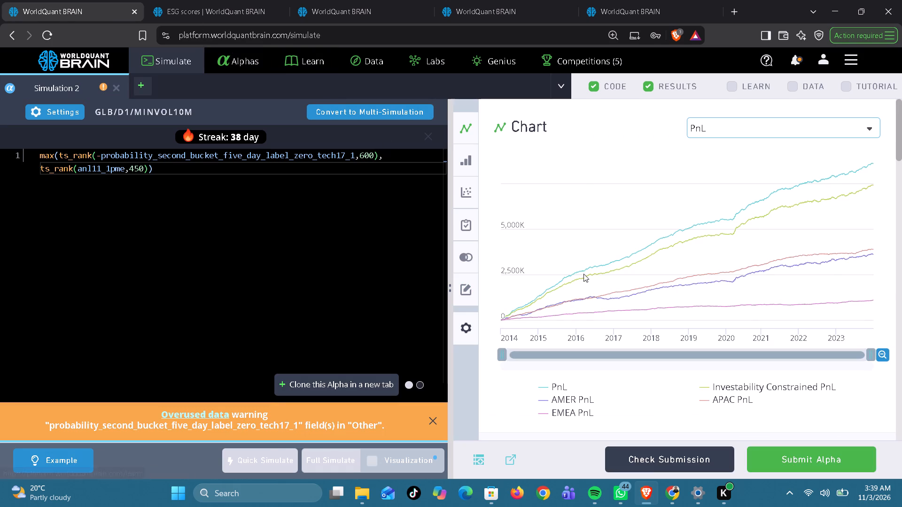
{"action": "scroll", "coordinate": [671, 289], "scroll_direction": "down", "scroll_amount": 3}
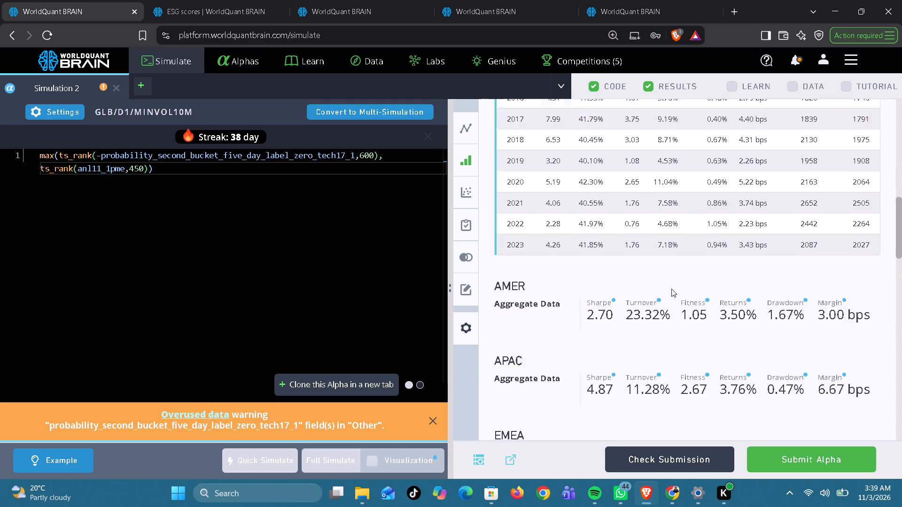
{"action": "scroll", "coordinate": [671, 289], "scroll_direction": "down", "scroll_amount": 2}
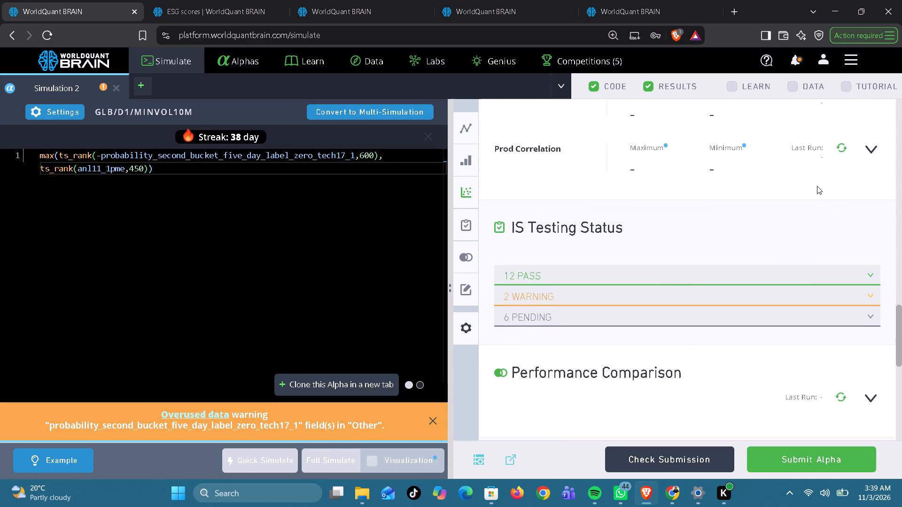
{"action": "scroll", "coordinate": [817, 186], "scroll_direction": "up", "scroll_amount": 2}
{"action": "left_click", "coordinate": [846, 257]}
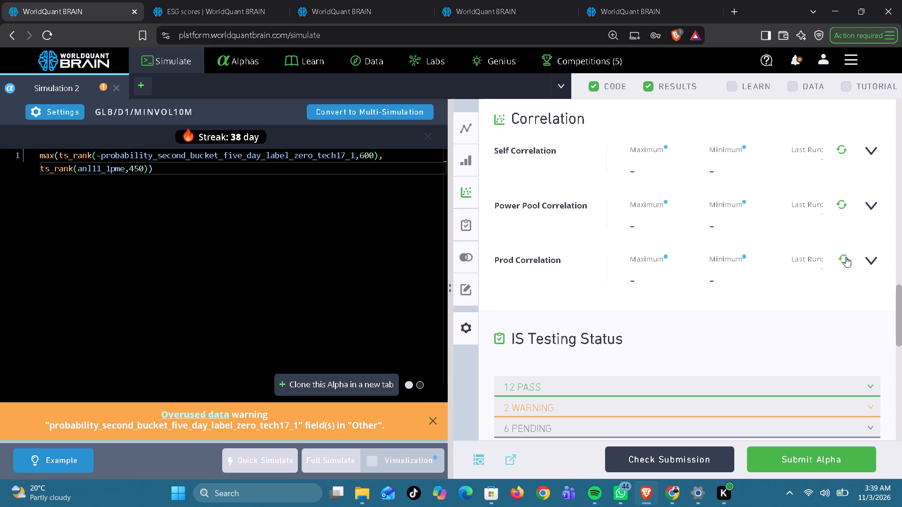
Copy field anl11_1tic from the ESG scores dataset, replace anl11_1pme with it in the first page's Simulation 2, and run the full simulation.
{"action": "left_click", "coordinate": [201, 7]}
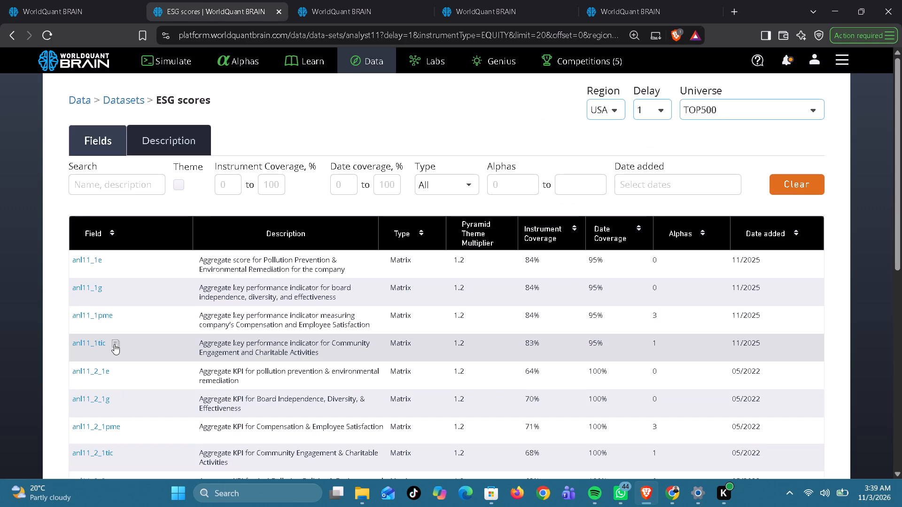
{"action": "left_click", "coordinate": [114, 344]}
{"action": "left_click", "coordinate": [87, 10]}
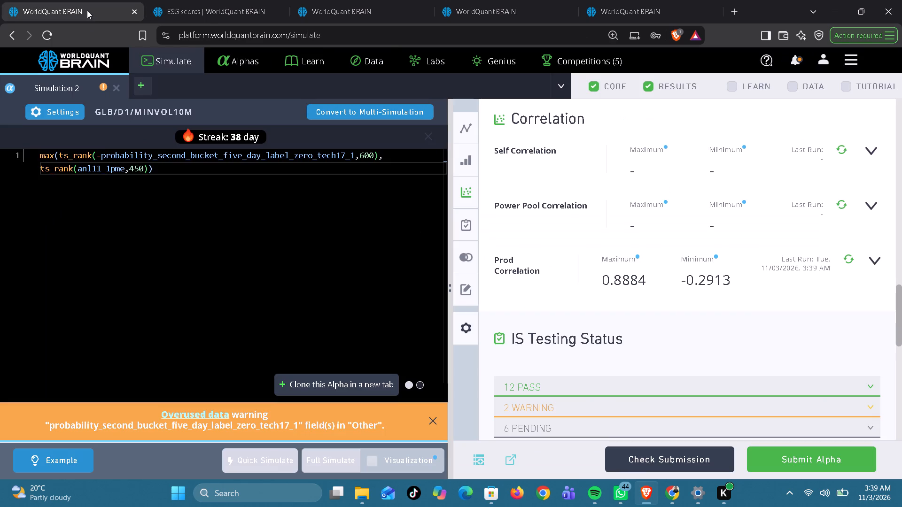
{"action": "double_click", "coordinate": [103, 168]}
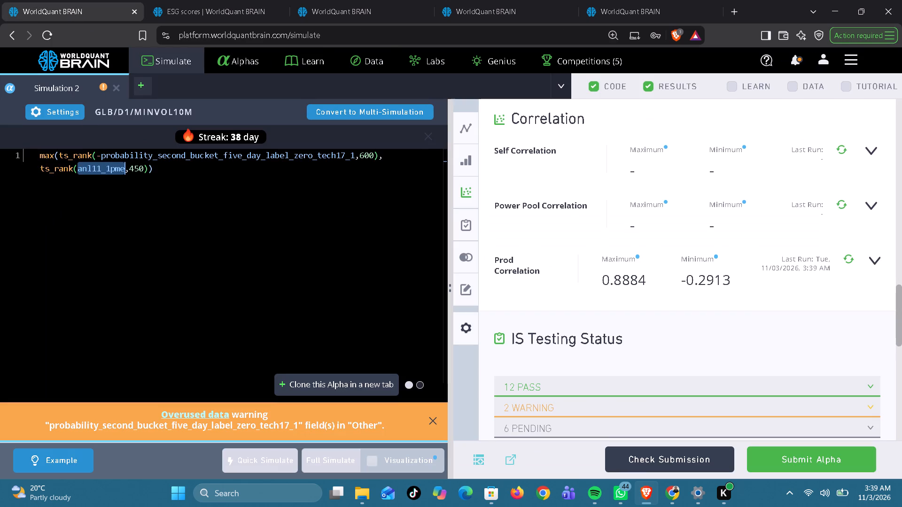
{"action": "key", "text": "ctrl+v"}
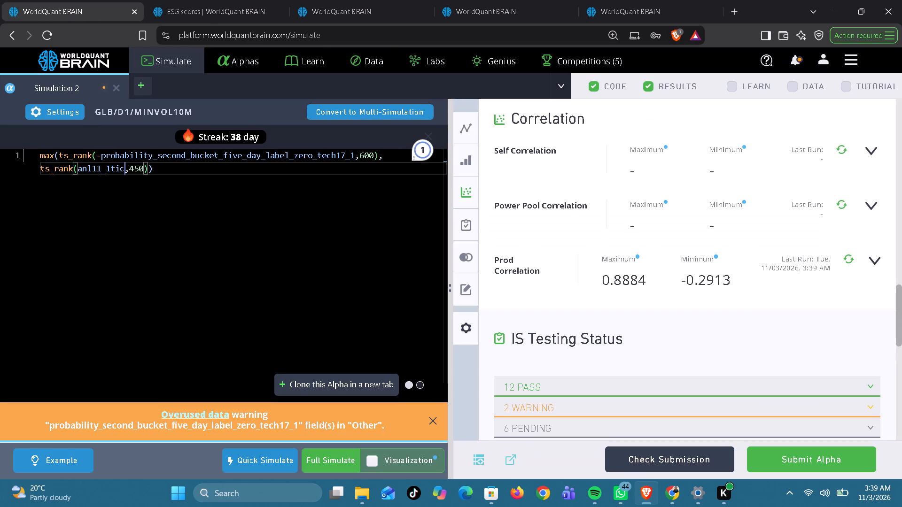
{"action": "left_click", "coordinate": [335, 457]}
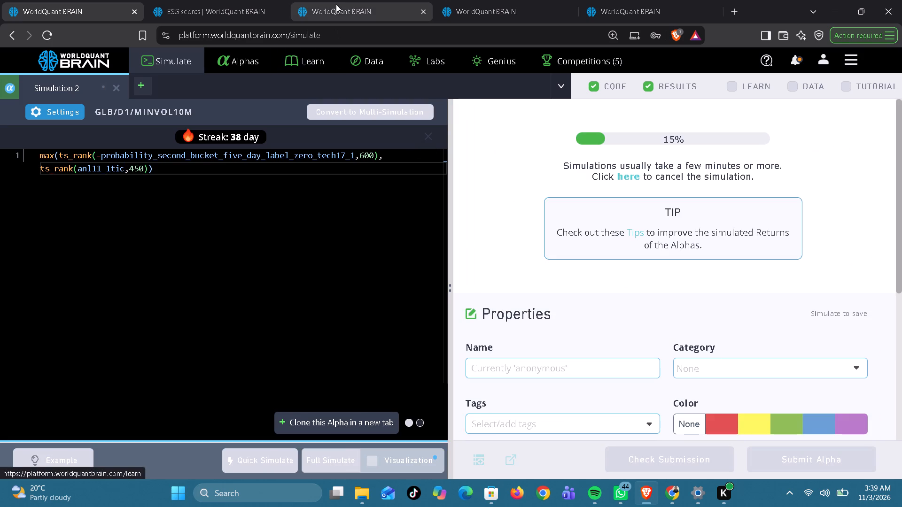
Check the progress of the three running Simulation 2 pages and the super simulations page.
{"action": "left_click", "coordinate": [336, 0]}
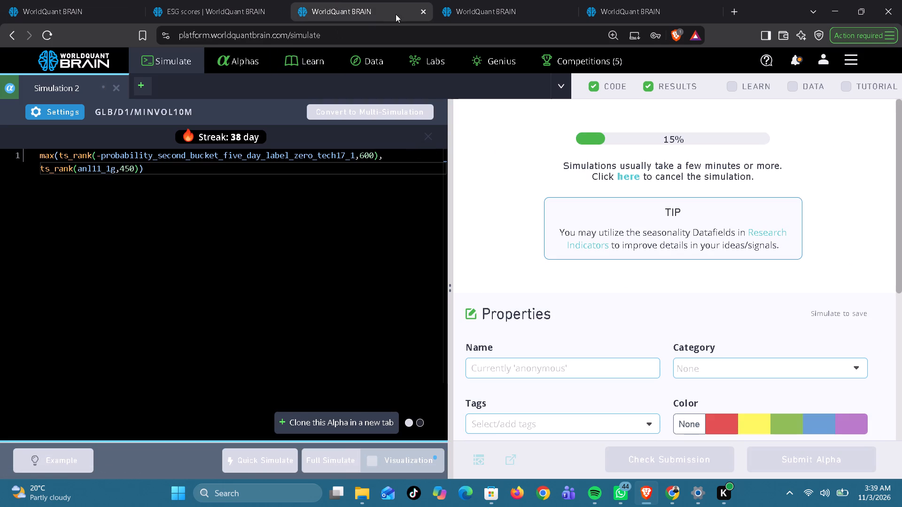
{"action": "left_click", "coordinate": [482, 8]}
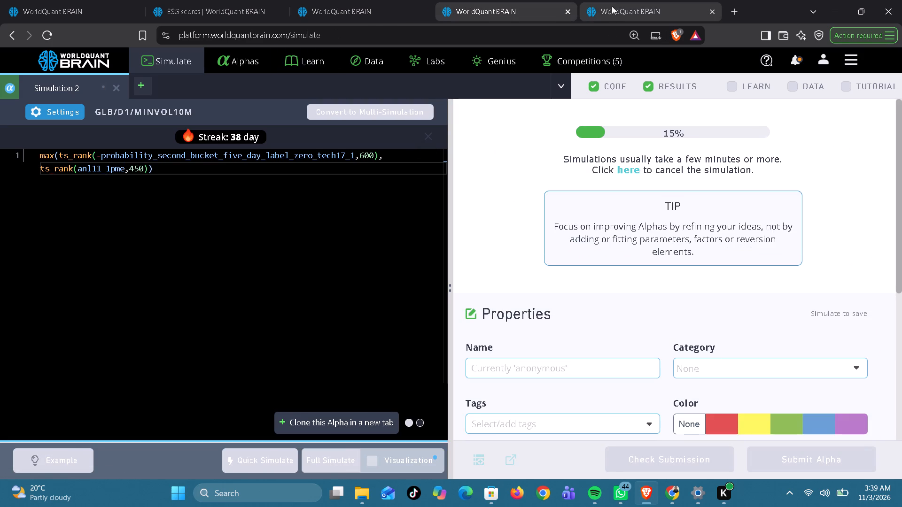
{"action": "left_click", "coordinate": [614, 8]}
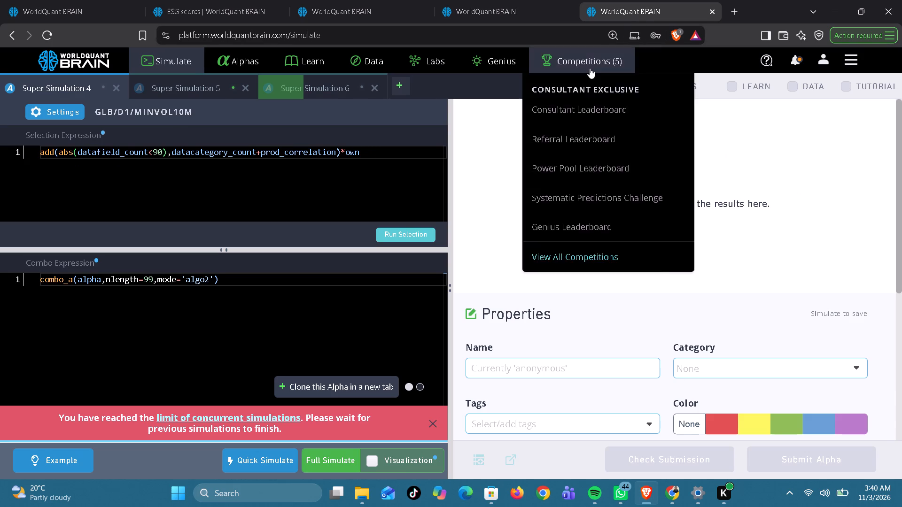
{"action": "left_click", "coordinate": [505, 9]}
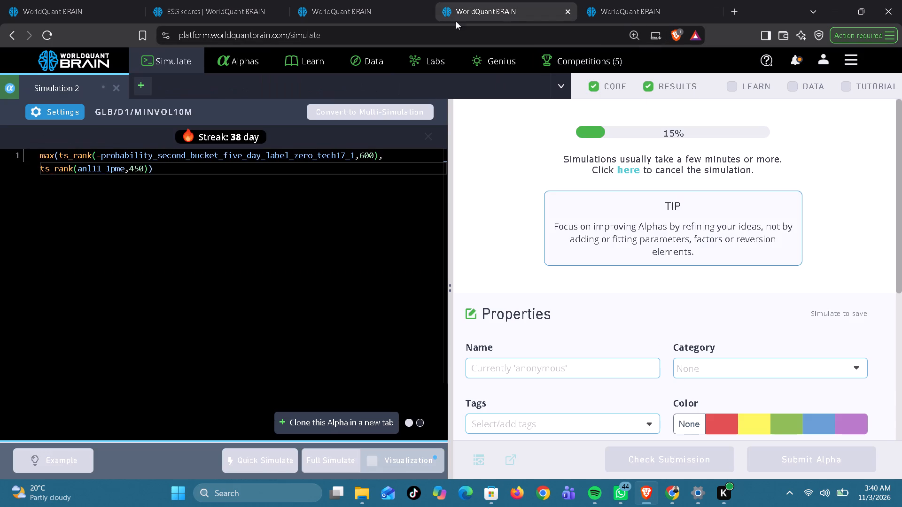
{"action": "left_click", "coordinate": [395, 15]}
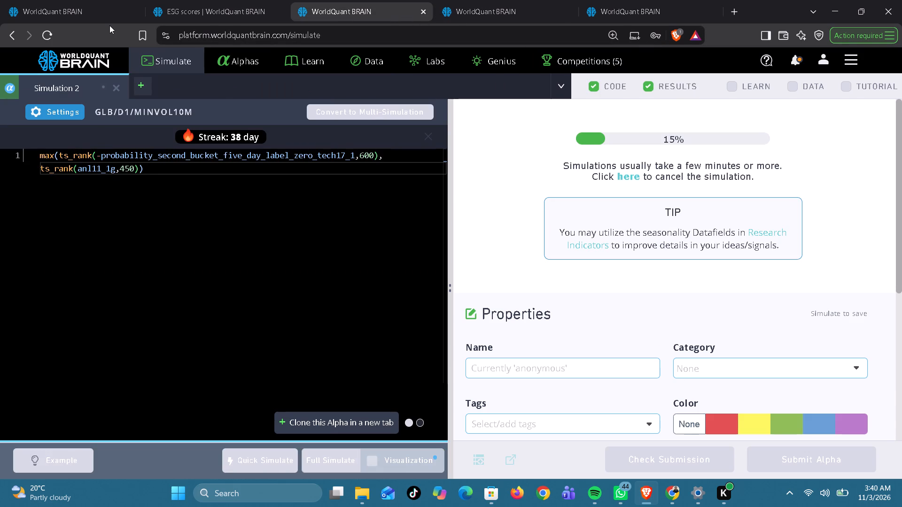
{"action": "left_click", "coordinate": [107, 17]}
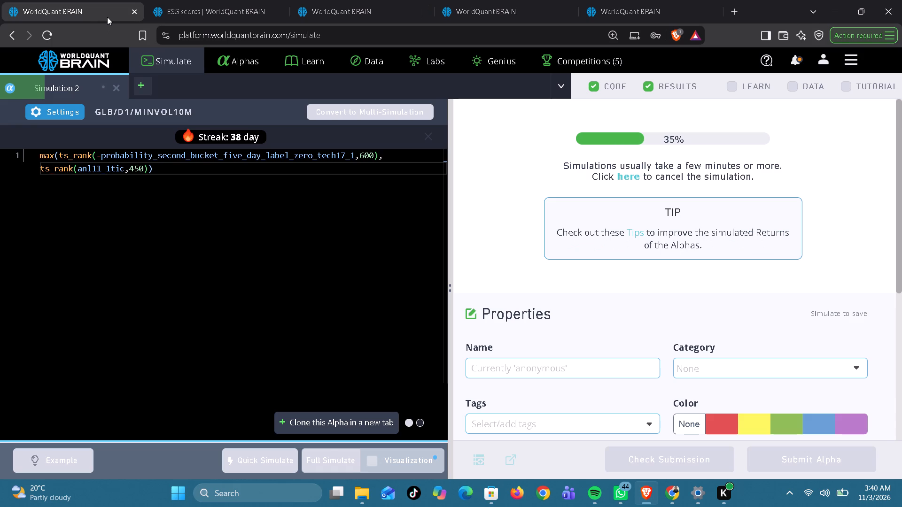
{"action": "left_click", "coordinate": [509, 8]}
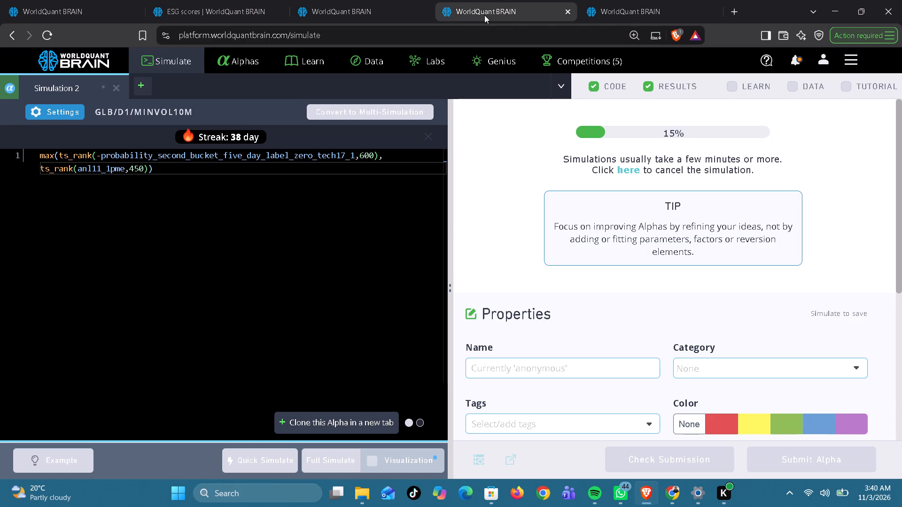
{"action": "left_click", "coordinate": [618, 8]}
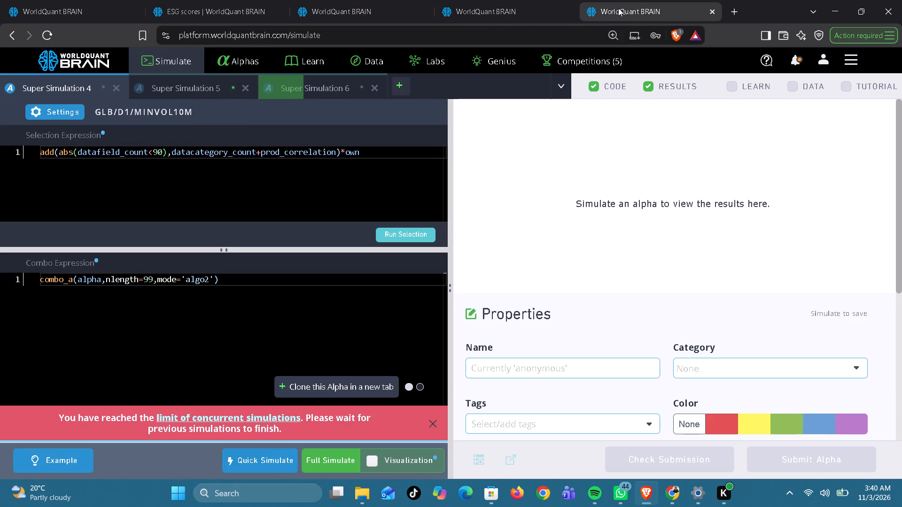
{"action": "left_click", "coordinate": [367, 13]}
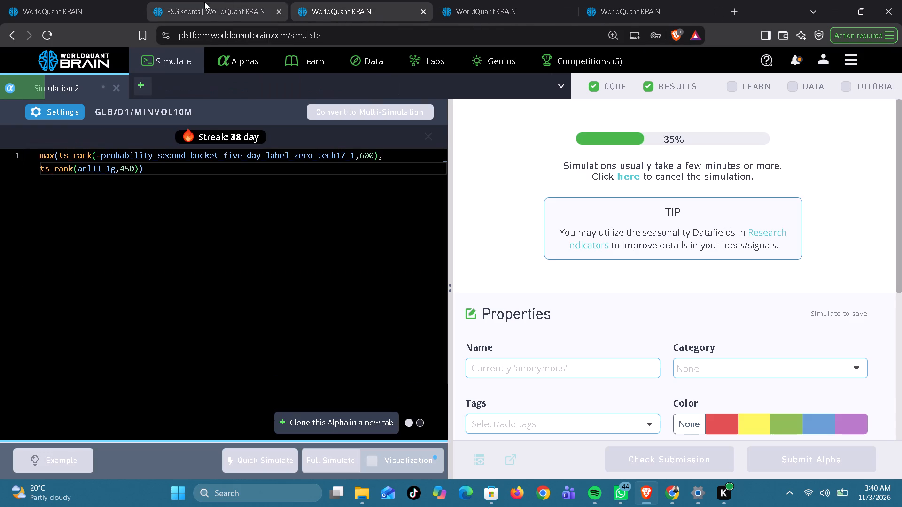
{"action": "left_click", "coordinate": [77, 14]}
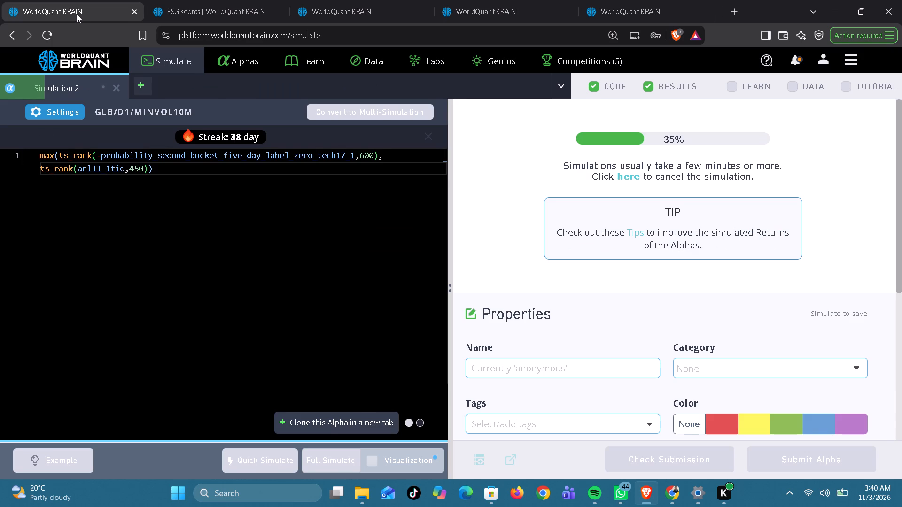
{"action": "left_click", "coordinate": [343, 7]}
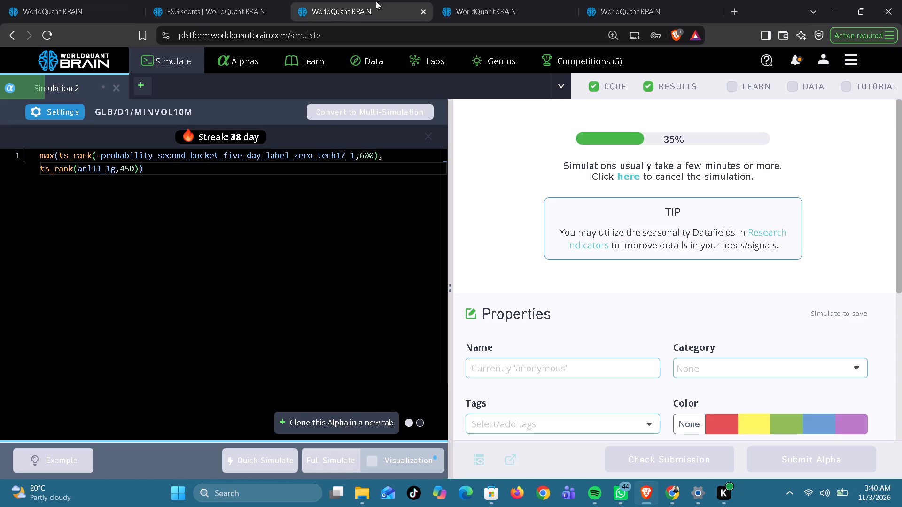
{"action": "left_click", "coordinate": [504, 7]}
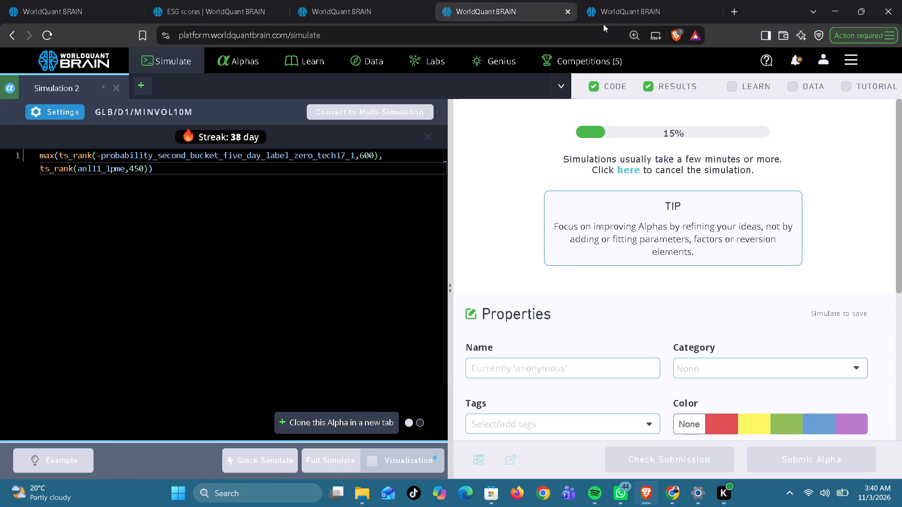
{"action": "left_click", "coordinate": [610, 17]}
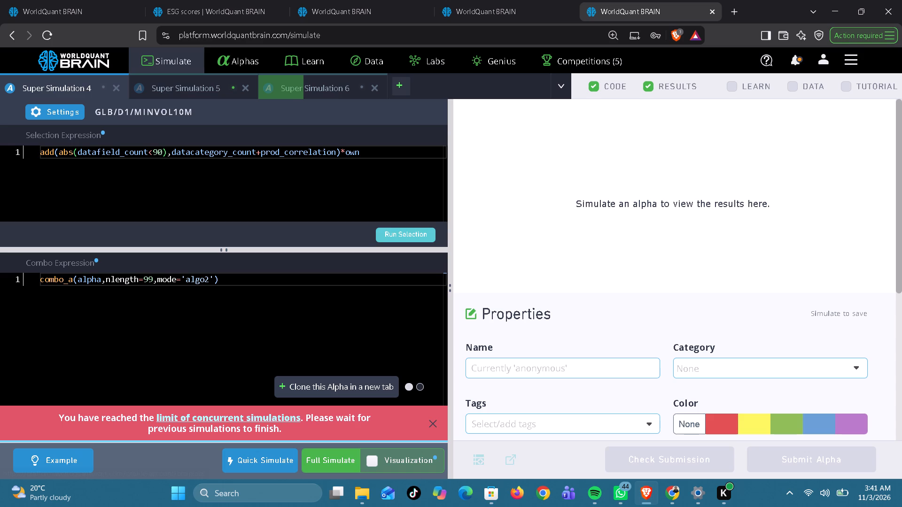
Review the results of the anl11_1tic alpha in the first page's Simulation 2 and run its Prod Correlation check.
{"action": "left_click", "coordinate": [520, 13]}
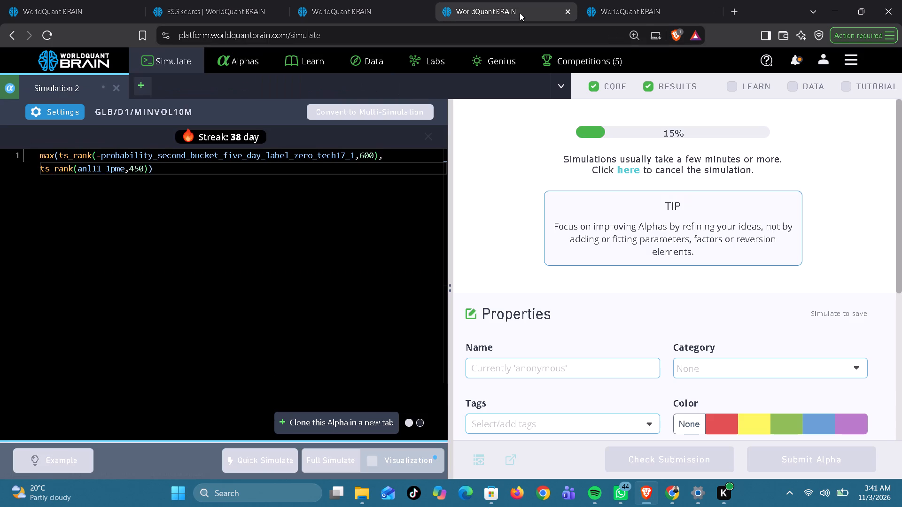
{"action": "left_click", "coordinate": [376, 16]}
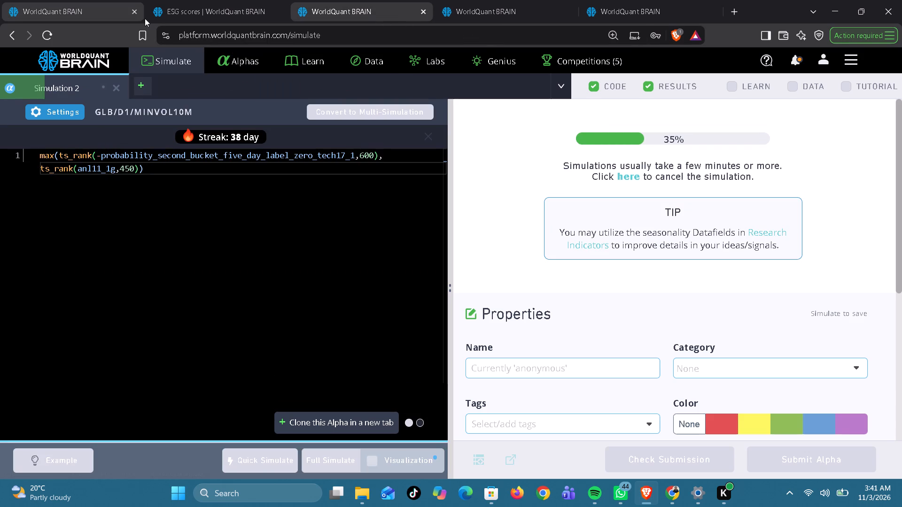
{"action": "left_click", "coordinate": [71, 14]}
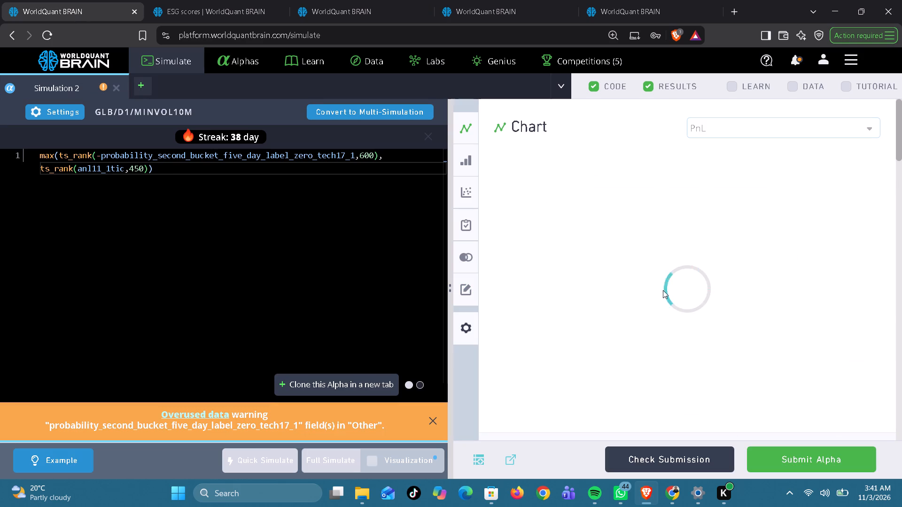
{"action": "scroll", "coordinate": [669, 290], "scroll_direction": "down", "scroll_amount": 3}
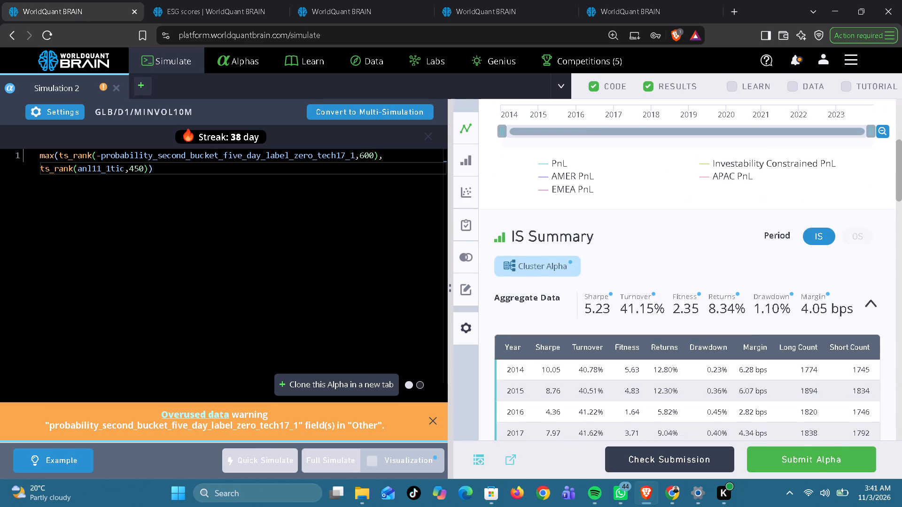
{"action": "scroll", "coordinate": [669, 290], "scroll_direction": "down", "scroll_amount": 4}
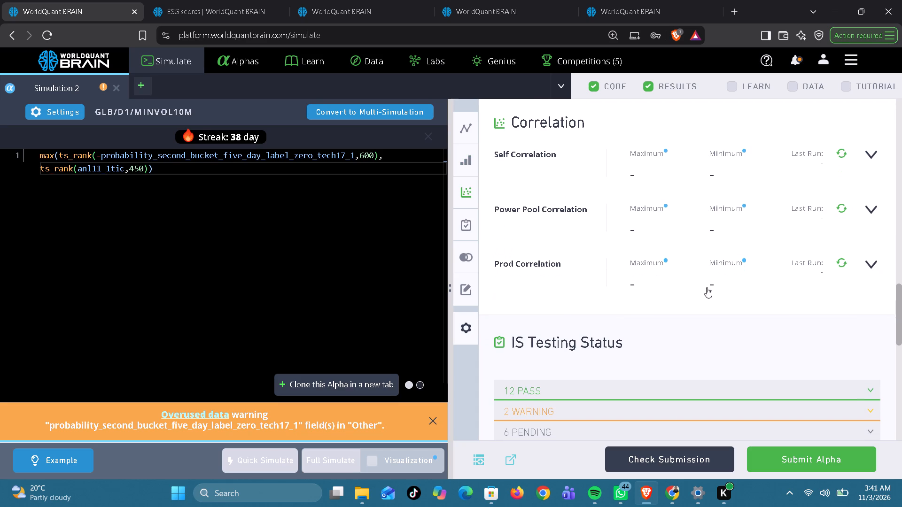
{"action": "left_click", "coordinate": [840, 260]}
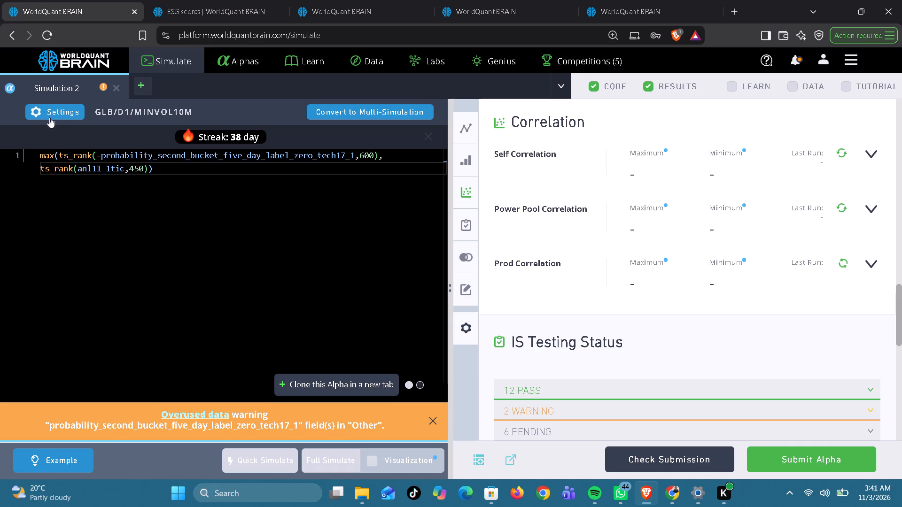
Set decay to 0 and truncation to 0.01 for the anl11_1tic alpha's Simulation 2, apply the settings, and run the full simulation.
{"action": "left_click", "coordinate": [59, 108]}
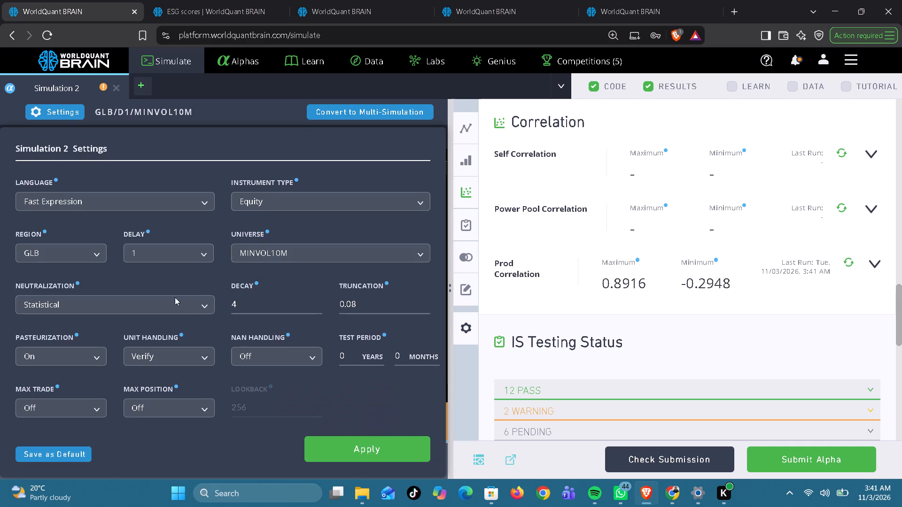
{"action": "left_click", "coordinate": [246, 308]}
{"action": "key", "text": "BackSpace"}
{"action": "key", "text": "0"}
{"action": "left_click", "coordinate": [364, 305]}
{"action": "key", "text": "BackSpace"}
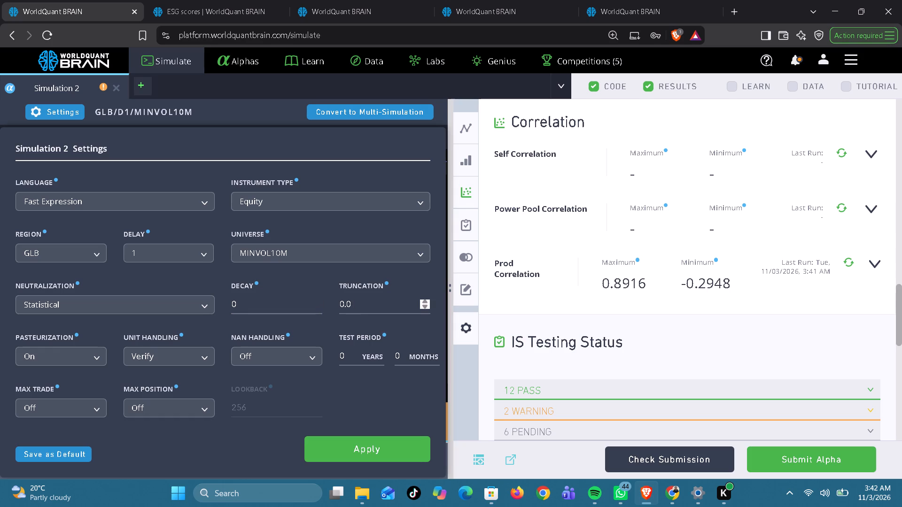
{"action": "key", "text": "1"}
{"action": "left_click", "coordinate": [397, 448]}
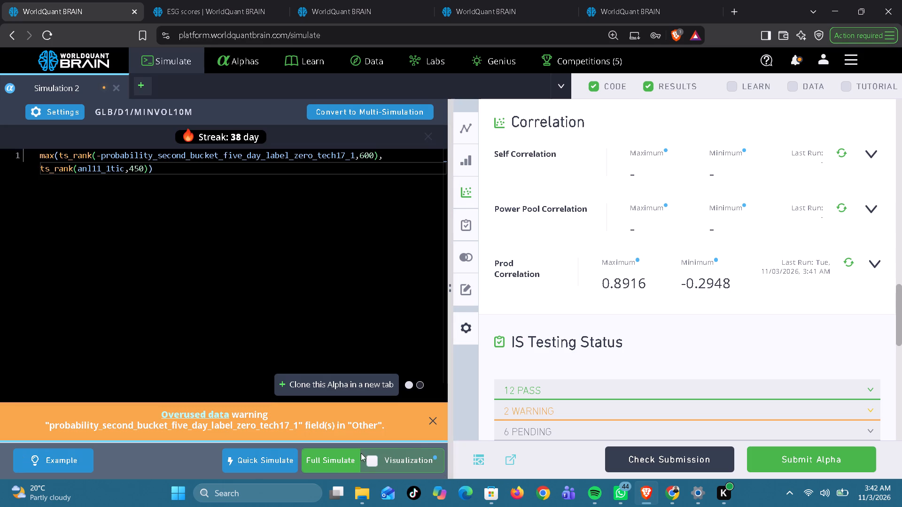
{"action": "left_click", "coordinate": [334, 459]}
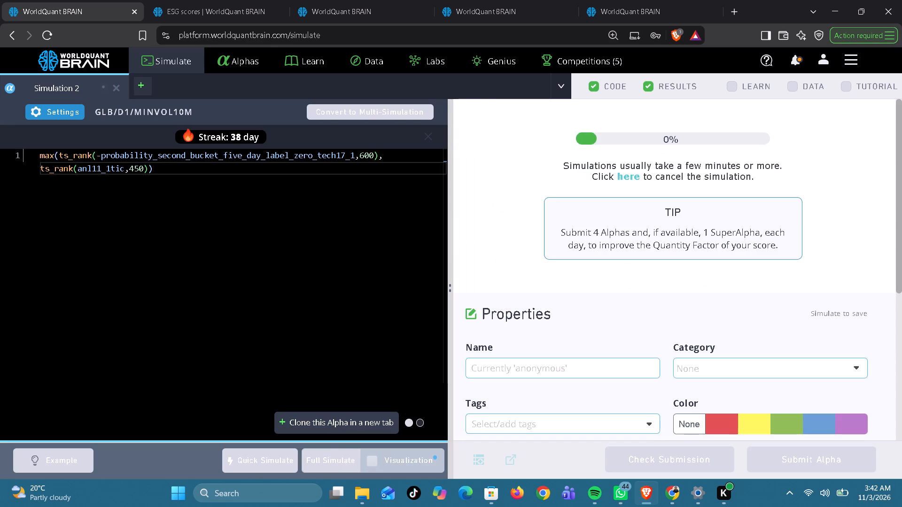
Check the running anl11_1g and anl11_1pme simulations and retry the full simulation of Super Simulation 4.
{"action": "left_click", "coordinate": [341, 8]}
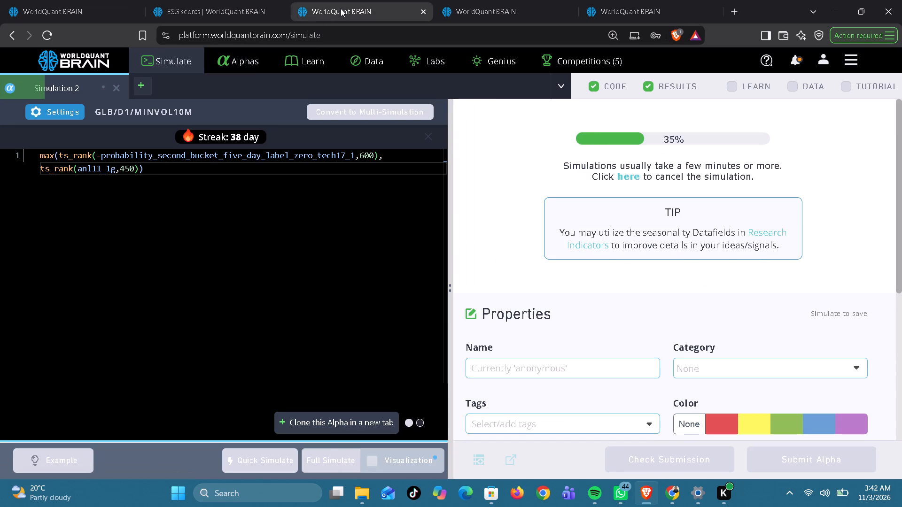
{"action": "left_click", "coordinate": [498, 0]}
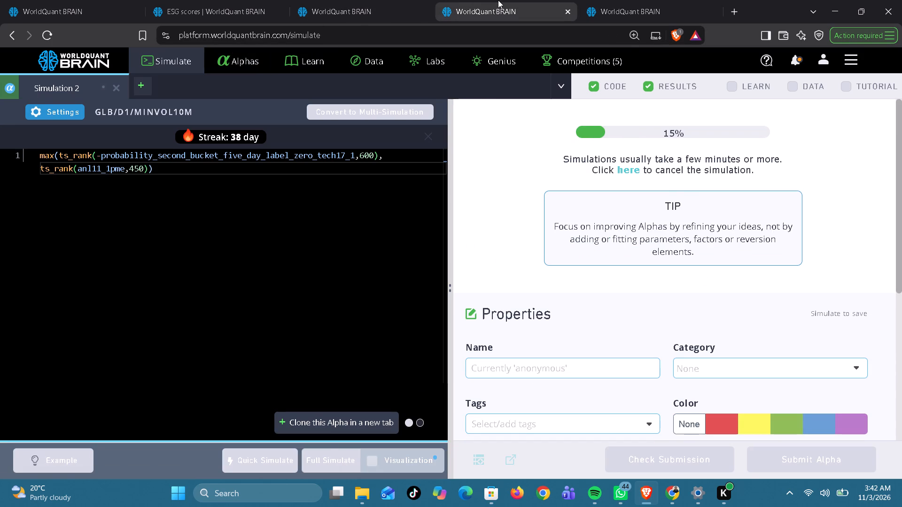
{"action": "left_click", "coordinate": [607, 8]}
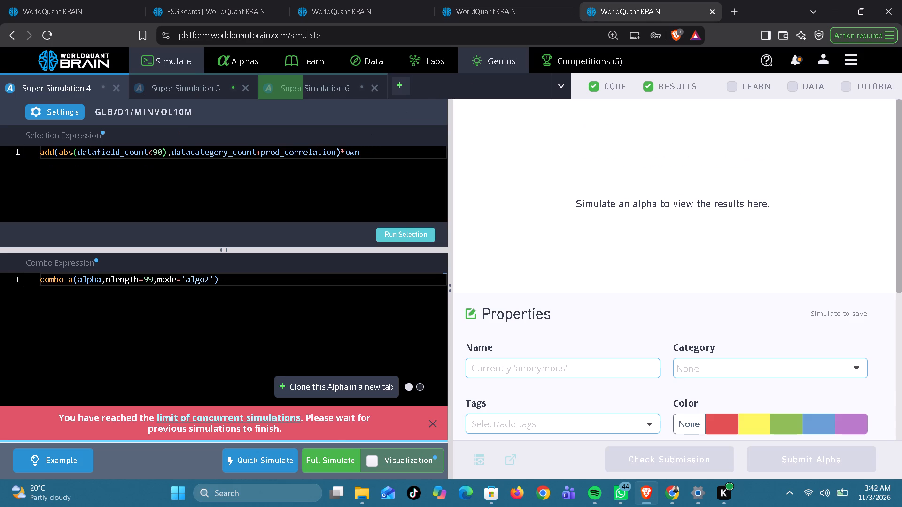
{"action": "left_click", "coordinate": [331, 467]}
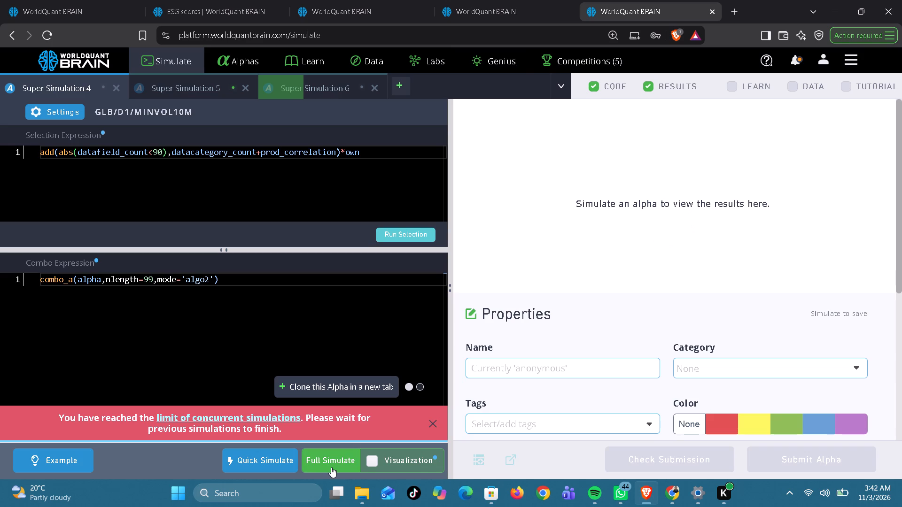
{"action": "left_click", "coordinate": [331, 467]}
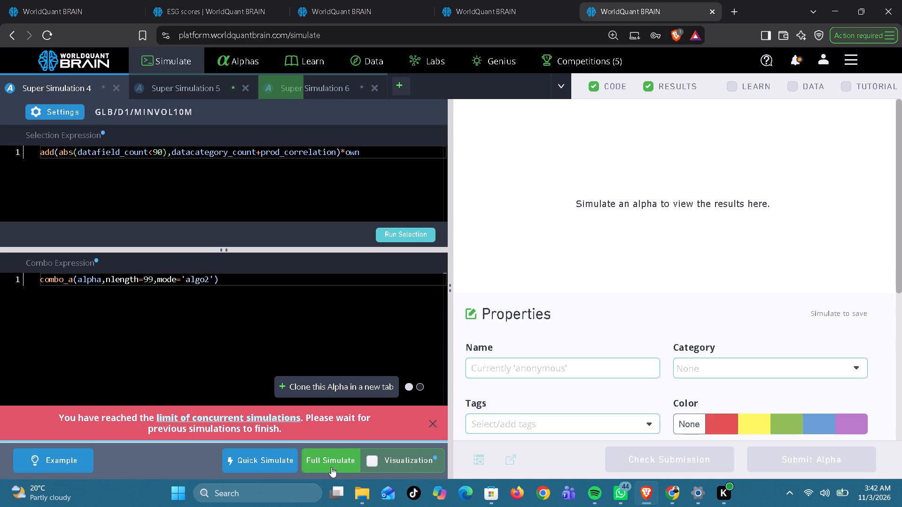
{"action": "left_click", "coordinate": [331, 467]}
Review the results of the anl11_1g alpha in its Simulation 2 page and run its Prod Correlation check.
{"action": "left_click", "coordinate": [94, 14]}
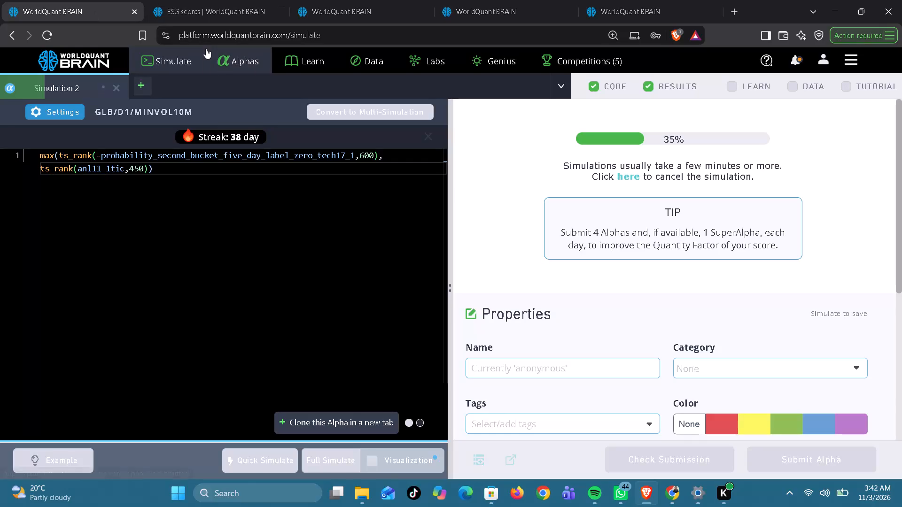
{"action": "left_click", "coordinate": [339, 13]}
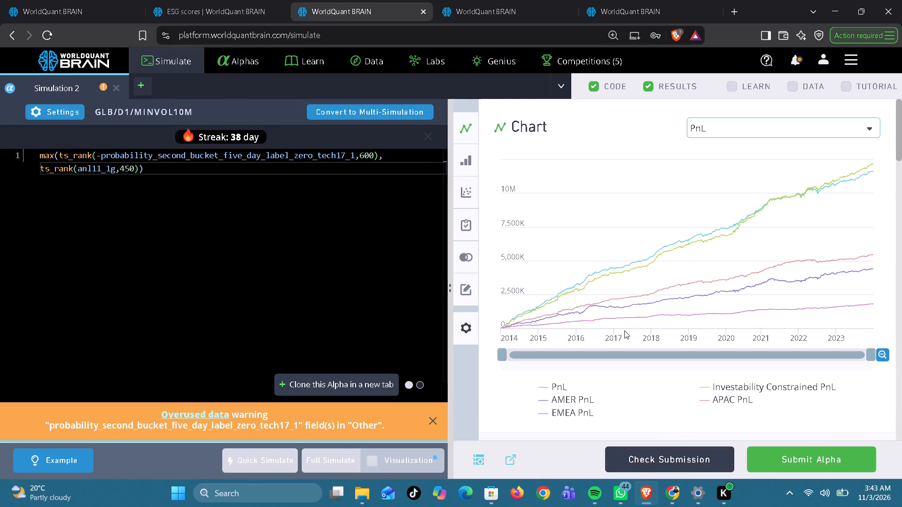
{"action": "scroll", "coordinate": [624, 330], "scroll_direction": "down", "scroll_amount": 4}
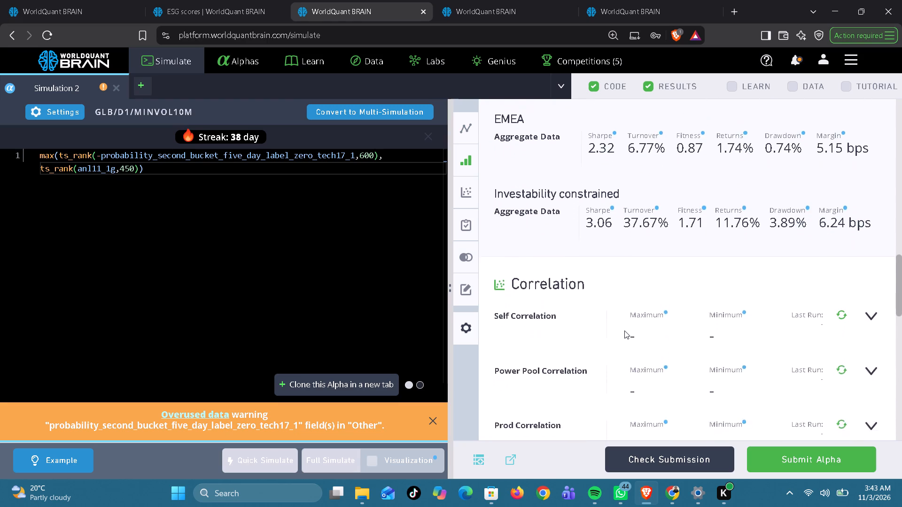
{"action": "scroll", "coordinate": [624, 330], "scroll_direction": "down", "scroll_amount": 1}
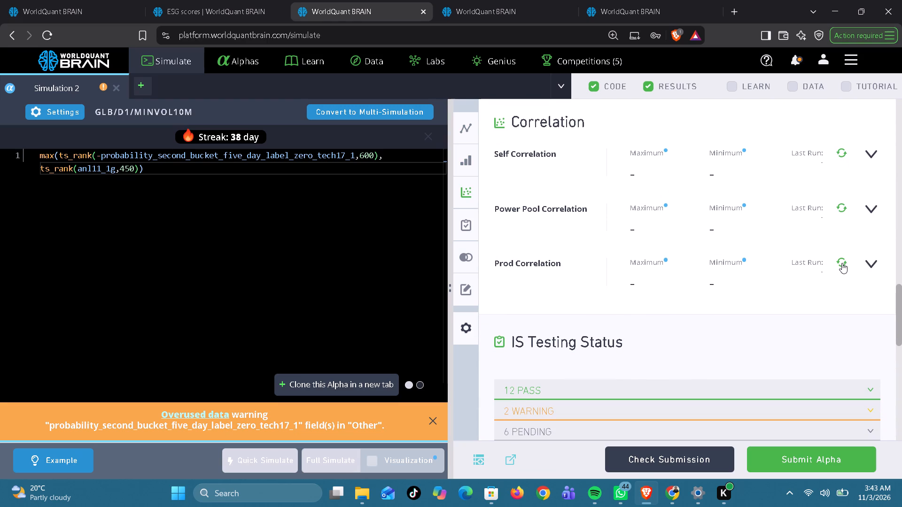
{"action": "left_click", "coordinate": [842, 263]}
Set decay to 0 for the anl11_1g alpha's Simulation 2, apply the settings, and run the full simulation.
{"action": "left_click", "coordinate": [62, 110]}
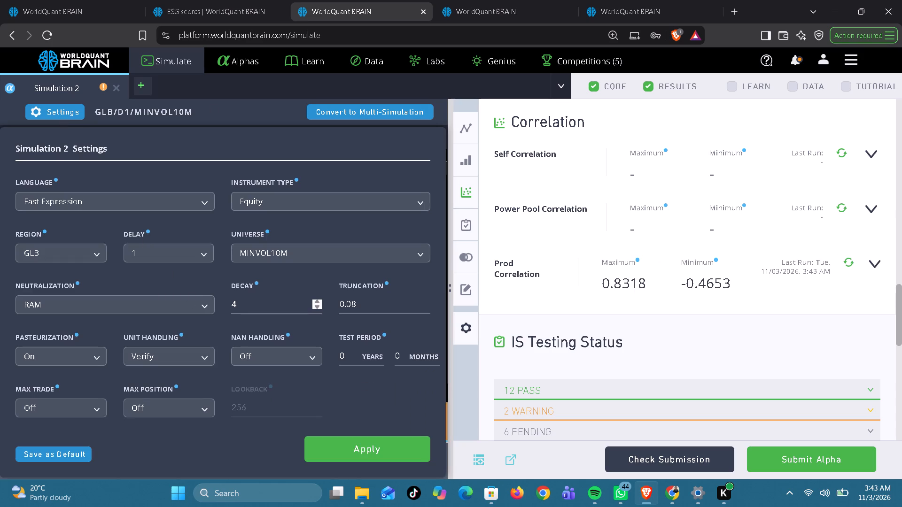
{"action": "left_click", "coordinate": [250, 306]}
{"action": "key", "text": "BackSpace"}
{"action": "key", "text": "0"}
{"action": "left_click", "coordinate": [360, 448]}
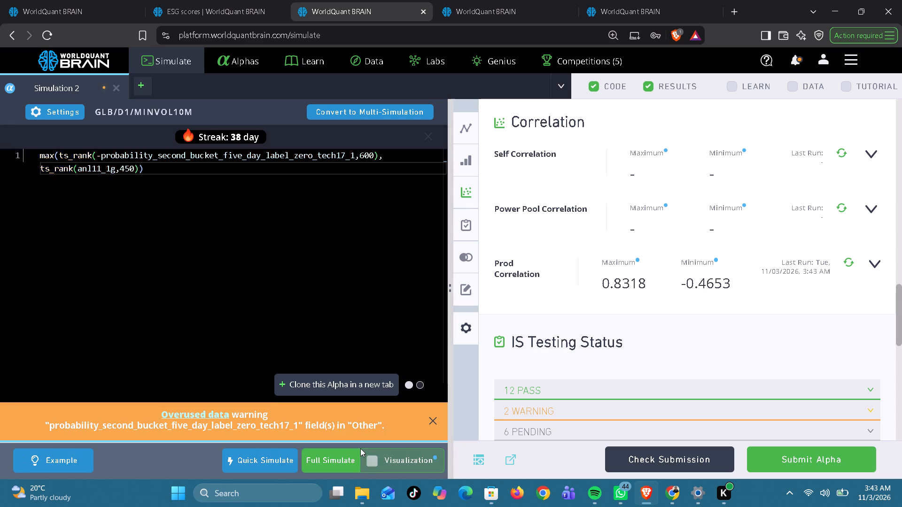
{"action": "left_click", "coordinate": [337, 461]}
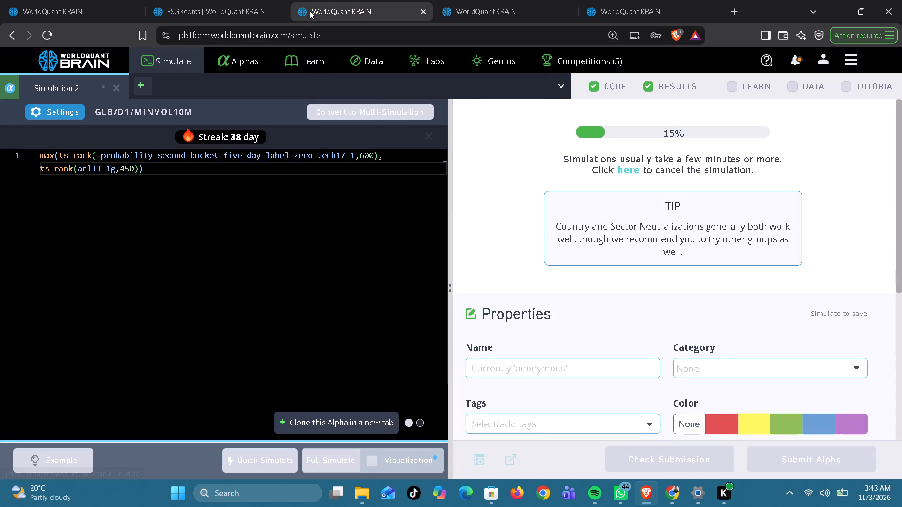
Check the progress of the anl11_1pme, anl11_1g and anl11_1tic simulations and the super simulations page.
{"action": "left_click", "coordinate": [478, 5]}
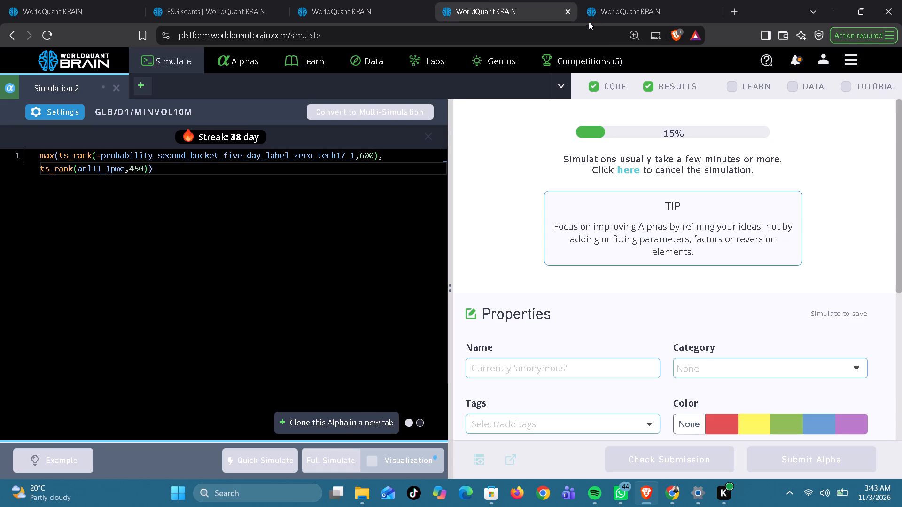
{"action": "left_click", "coordinate": [614, 12]}
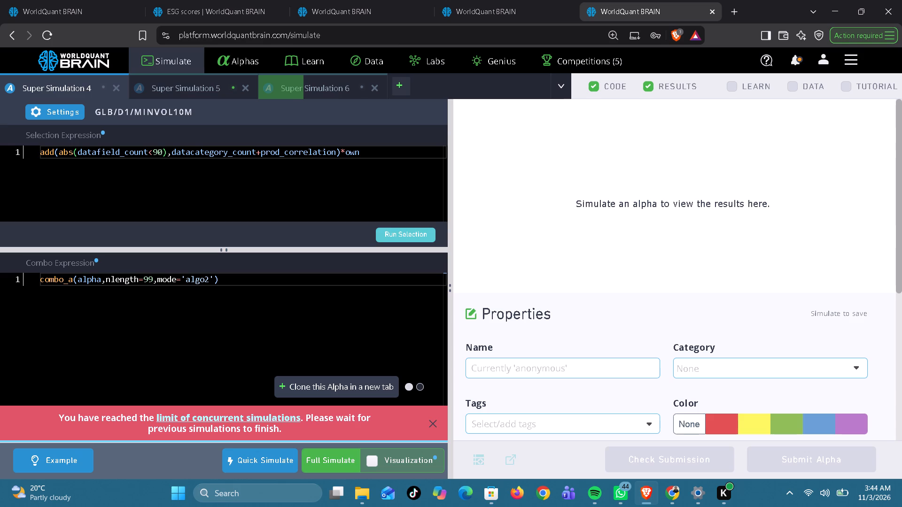
{"action": "left_click", "coordinate": [487, 9]}
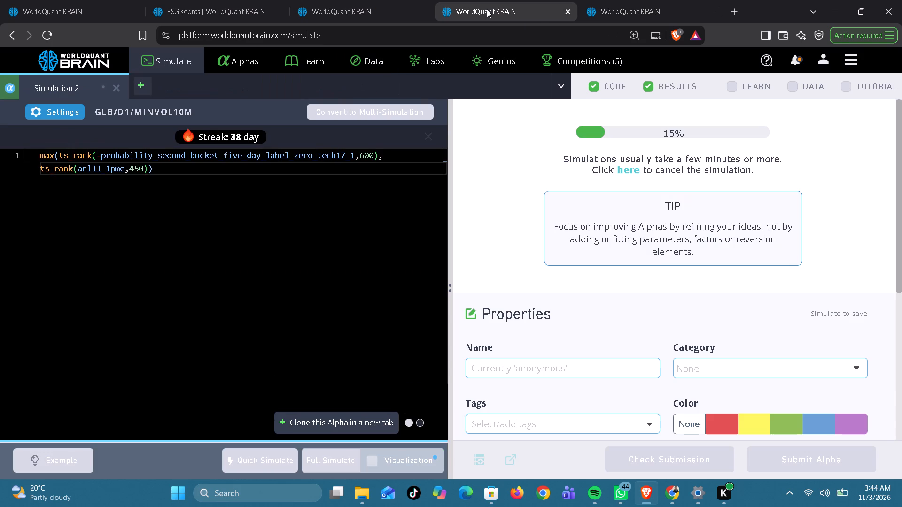
{"action": "left_click", "coordinate": [389, 15]}
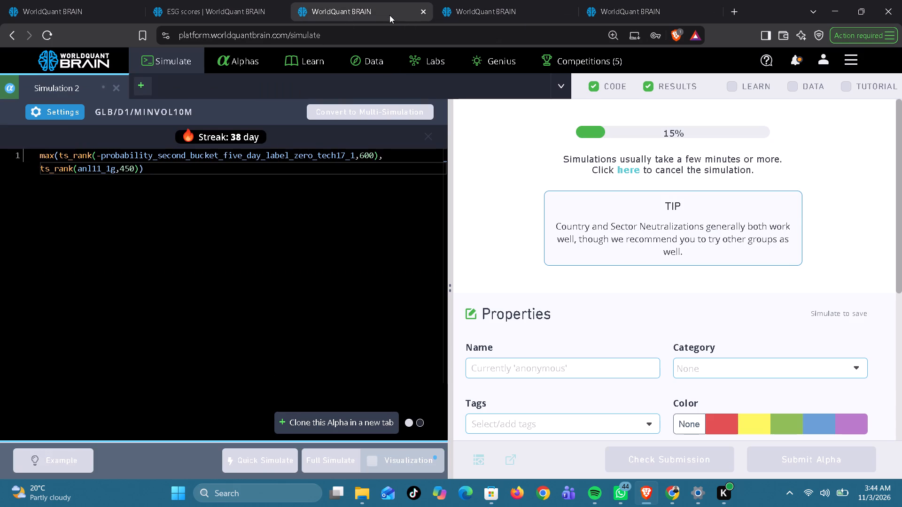
{"action": "left_click", "coordinate": [91, 13]}
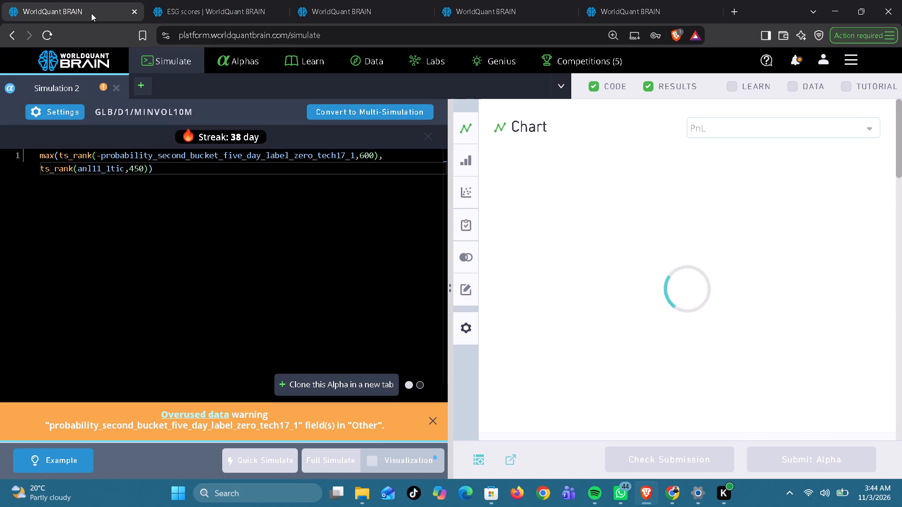
{"action": "scroll", "coordinate": [60, 9], "scroll_direction": "left", "scroll_amount": 1}
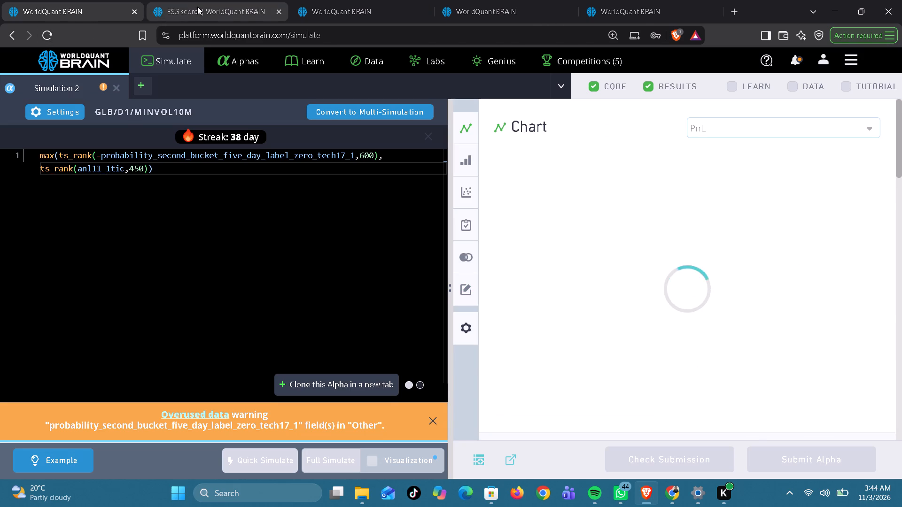
Replace anl11_1tic with the ESG scores field anl11_2_1e in the Simulation 2 expression and run the full simulation.
{"action": "left_click", "coordinate": [197, 7]}
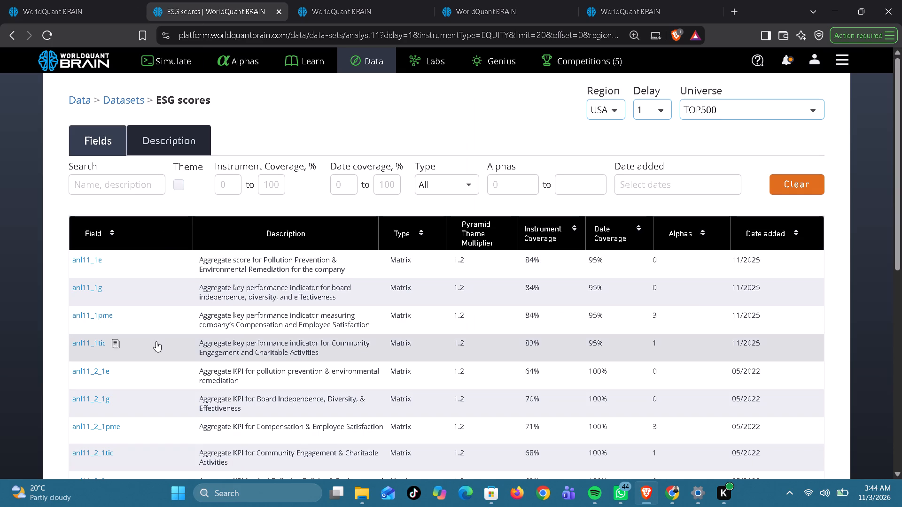
{"action": "left_click", "coordinate": [120, 373]}
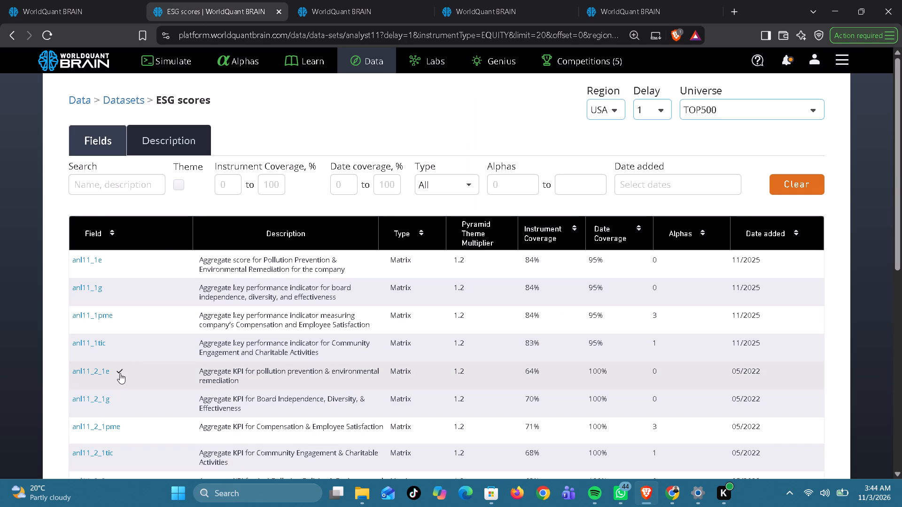
{"action": "left_click", "coordinate": [70, 15]}
{"action": "double_click", "coordinate": [99, 168]}
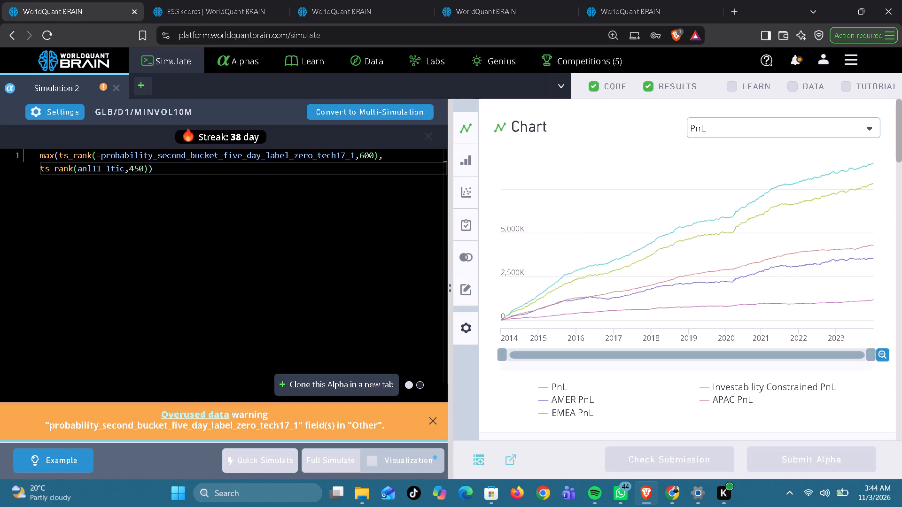
{"action": "key", "text": "ctrl+v"}
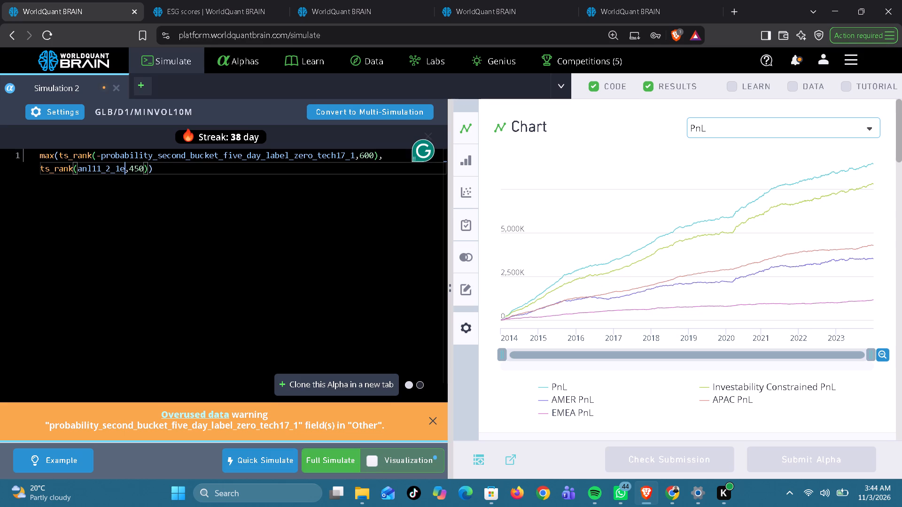
{"action": "left_click", "coordinate": [319, 458]}
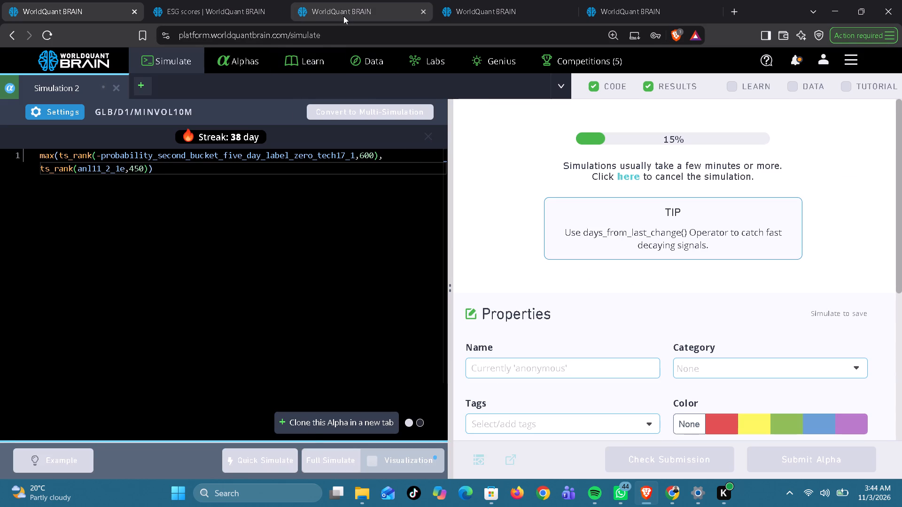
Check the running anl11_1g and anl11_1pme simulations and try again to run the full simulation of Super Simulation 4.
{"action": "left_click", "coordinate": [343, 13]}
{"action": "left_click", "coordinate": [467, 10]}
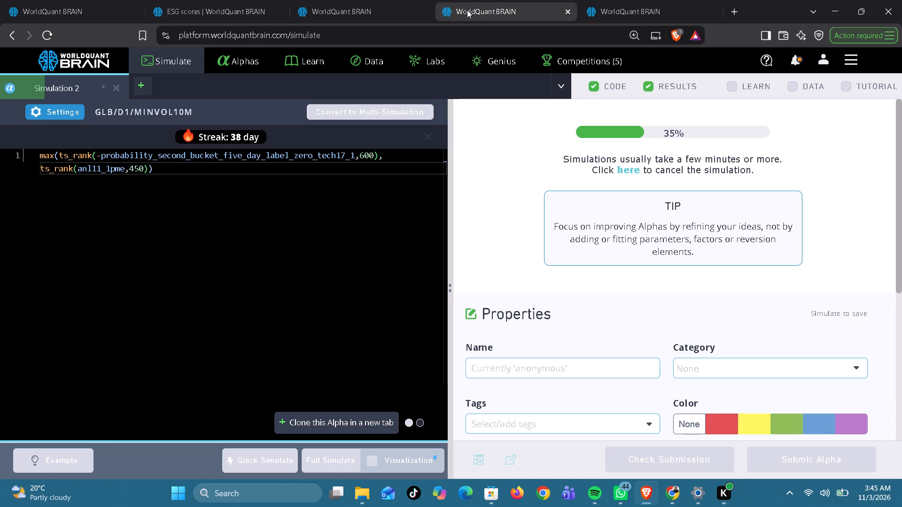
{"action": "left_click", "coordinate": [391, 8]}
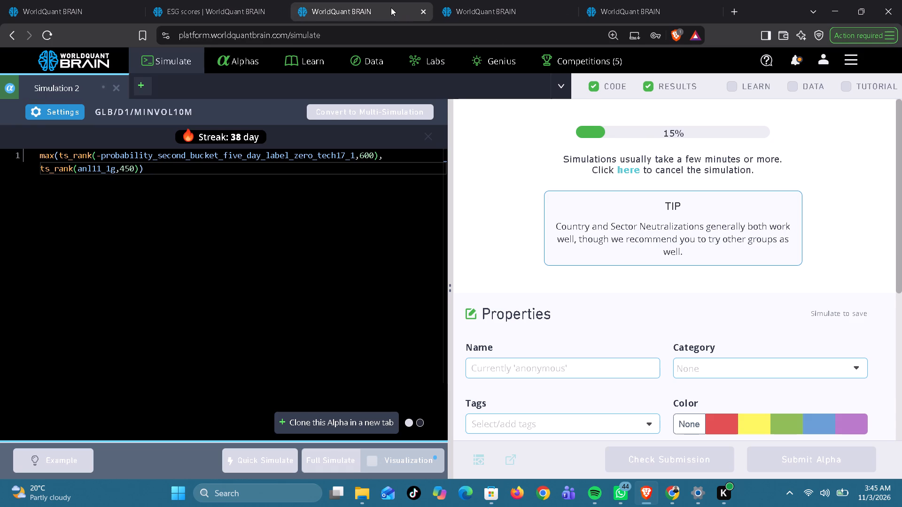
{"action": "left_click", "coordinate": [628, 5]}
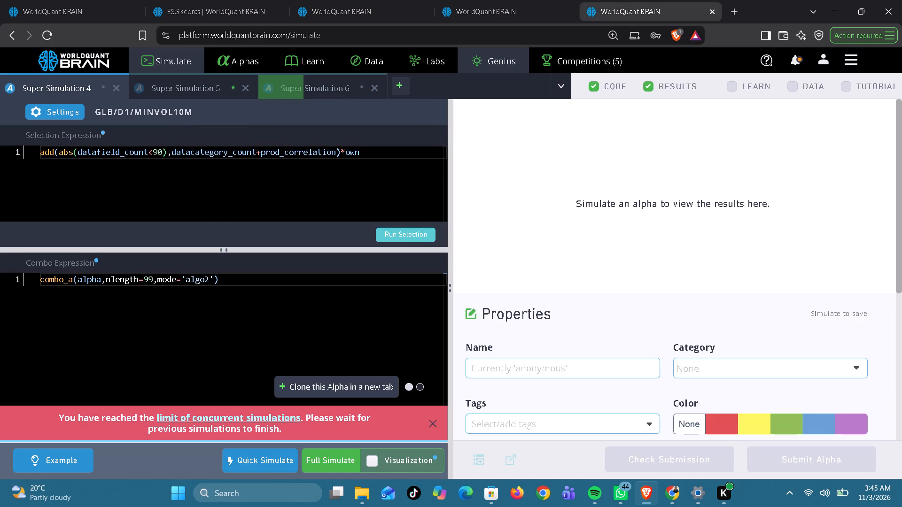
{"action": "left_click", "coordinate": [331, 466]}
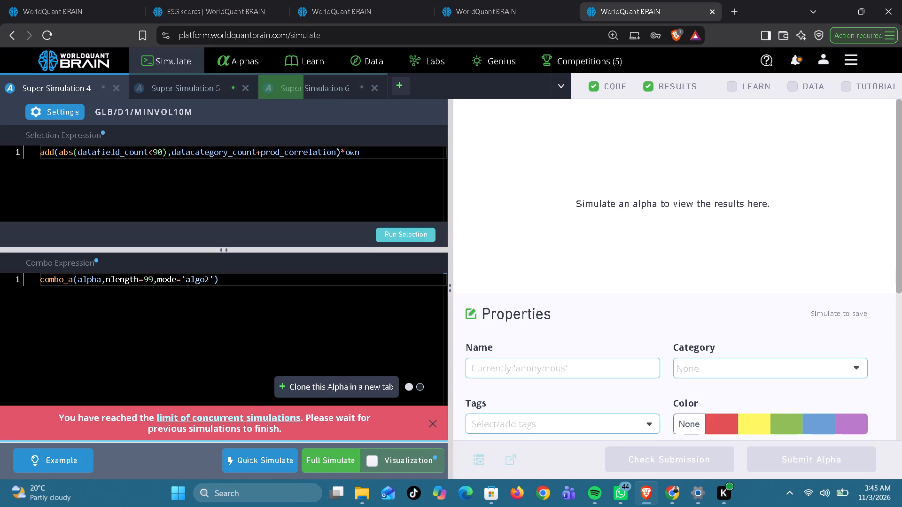
Monitor the progress of the anl11_1pme, anl11_1g and anl11_2_1e simulations and the super simulations page.
{"action": "left_click", "coordinate": [501, 12]}
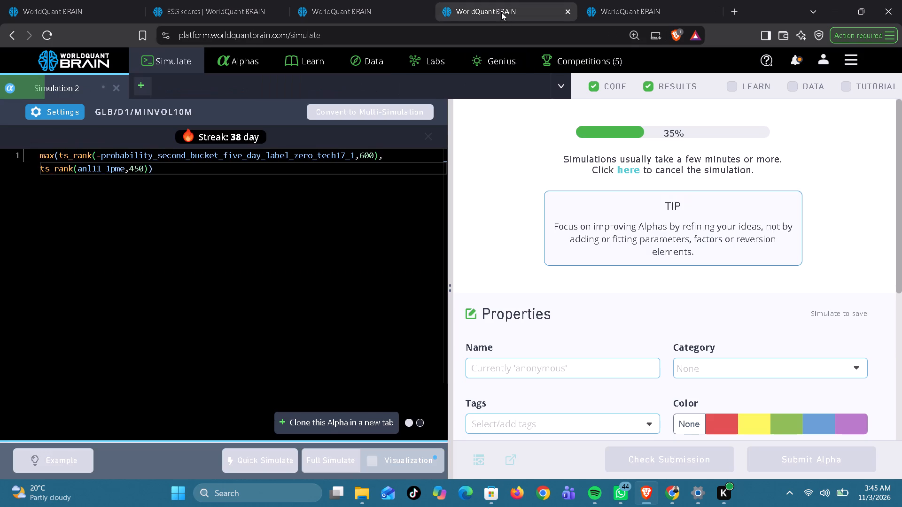
{"action": "left_click", "coordinate": [393, 14]}
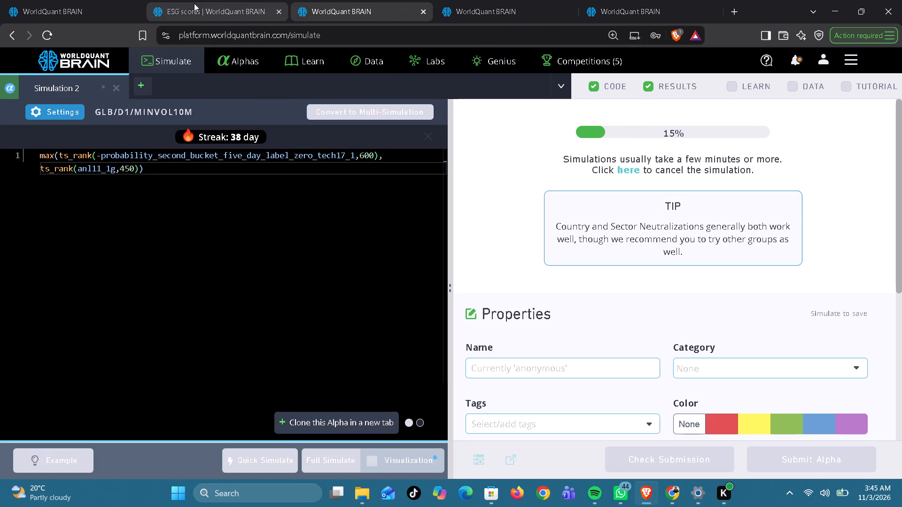
{"action": "left_click", "coordinate": [53, 12]}
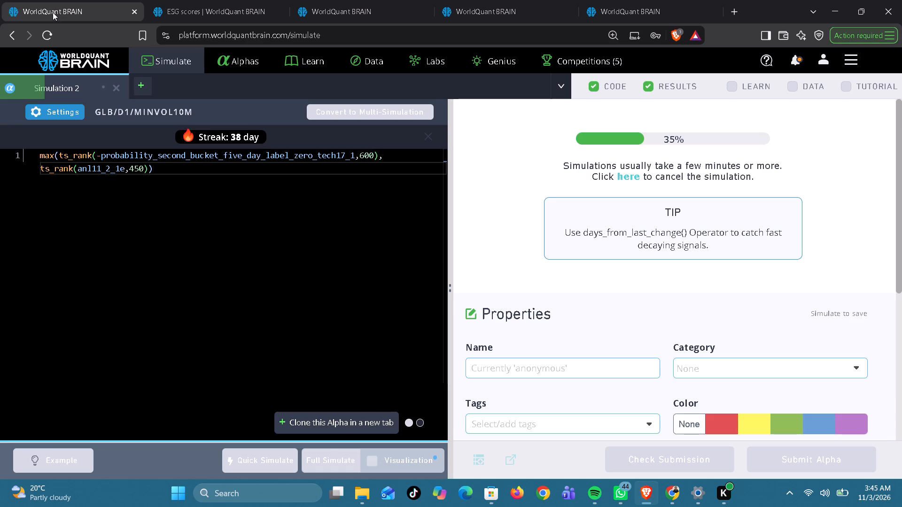
{"action": "left_click", "coordinate": [325, 6]}
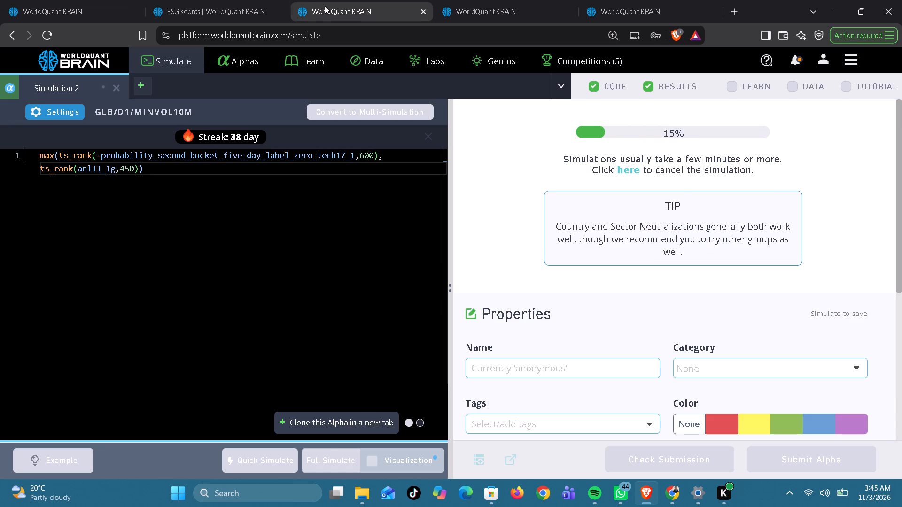
{"action": "left_click", "coordinate": [471, 8]}
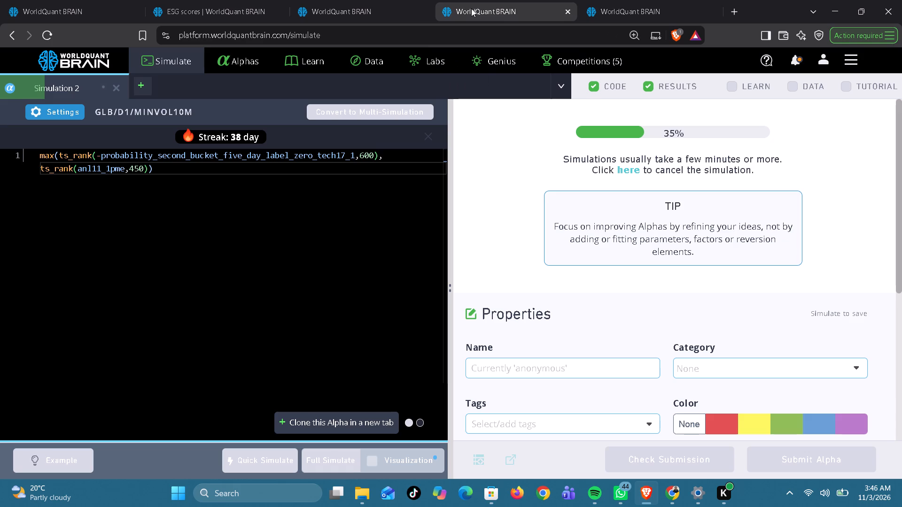
{"action": "left_click", "coordinate": [651, 0]}
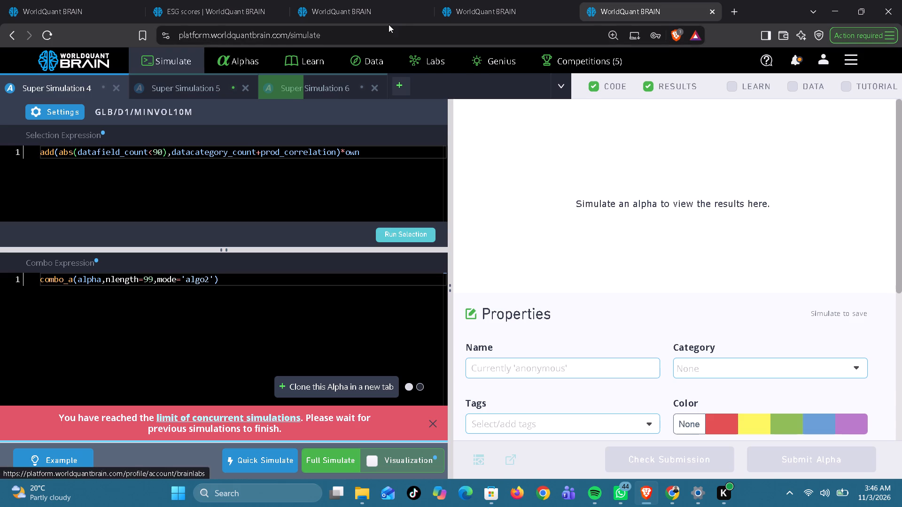
{"action": "left_click", "coordinate": [374, 17]}
{"action": "left_click", "coordinate": [487, 6]}
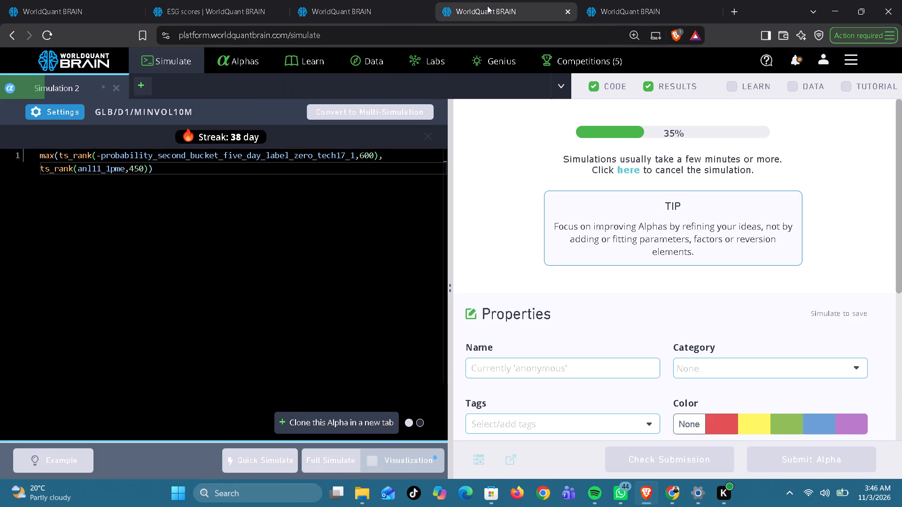
{"action": "left_click", "coordinate": [105, 9]}
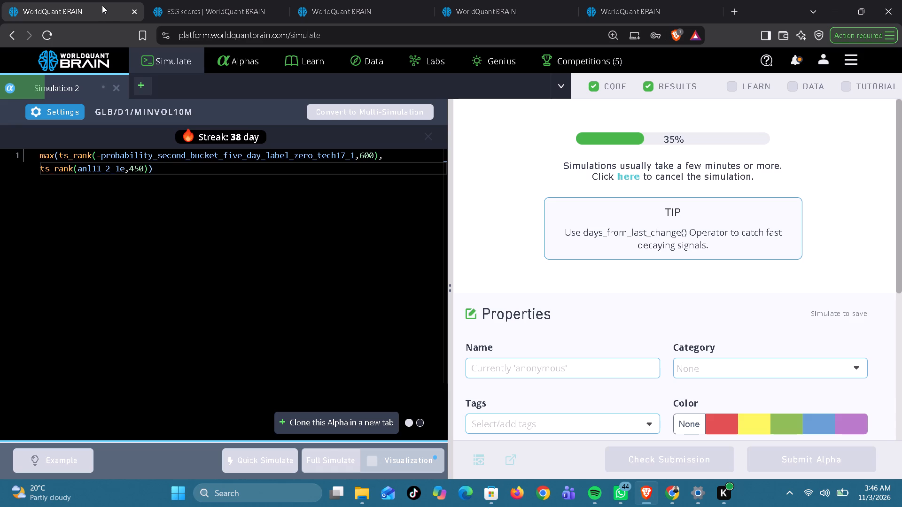
{"action": "left_click", "coordinate": [369, 4]}
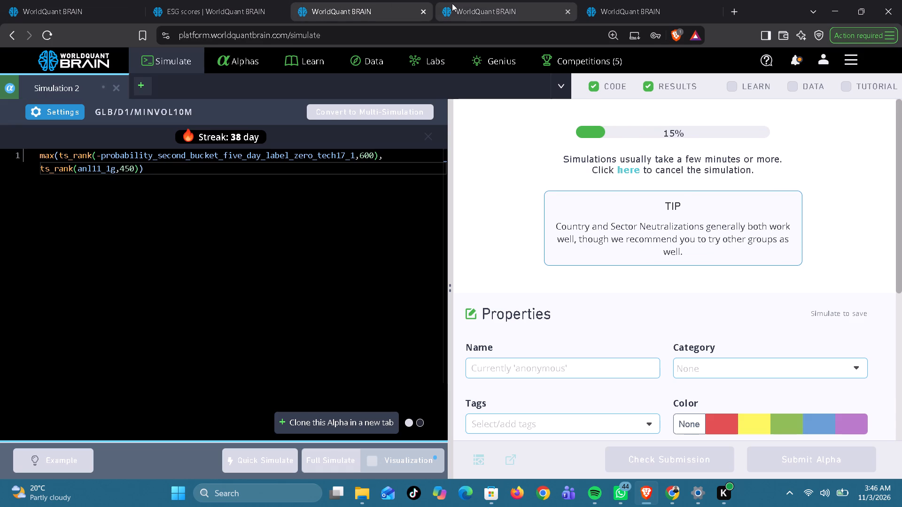
{"action": "left_click", "coordinate": [477, 8]}
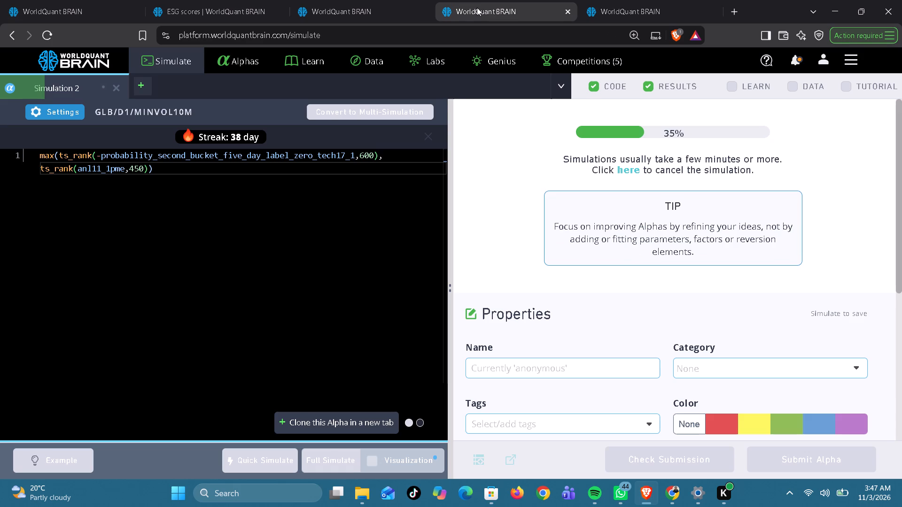
{"action": "left_click", "coordinate": [320, 14]}
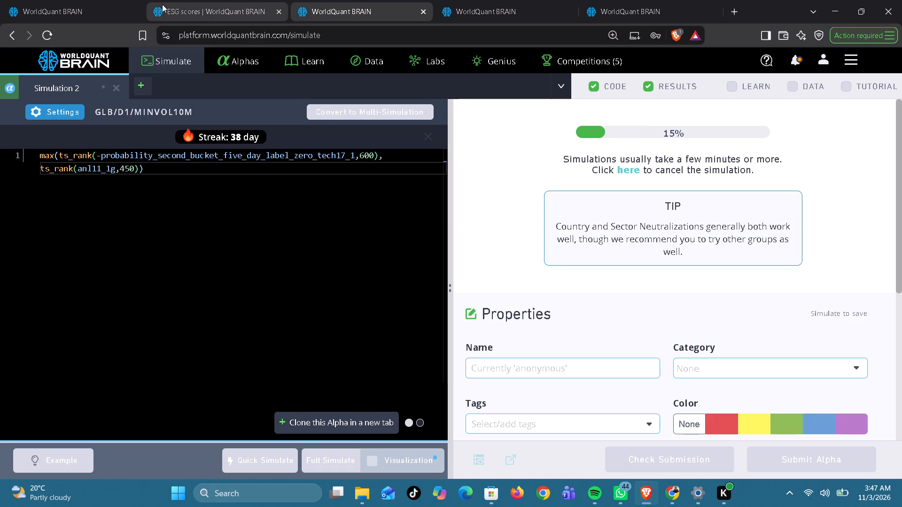
{"action": "left_click", "coordinate": [89, 5]}
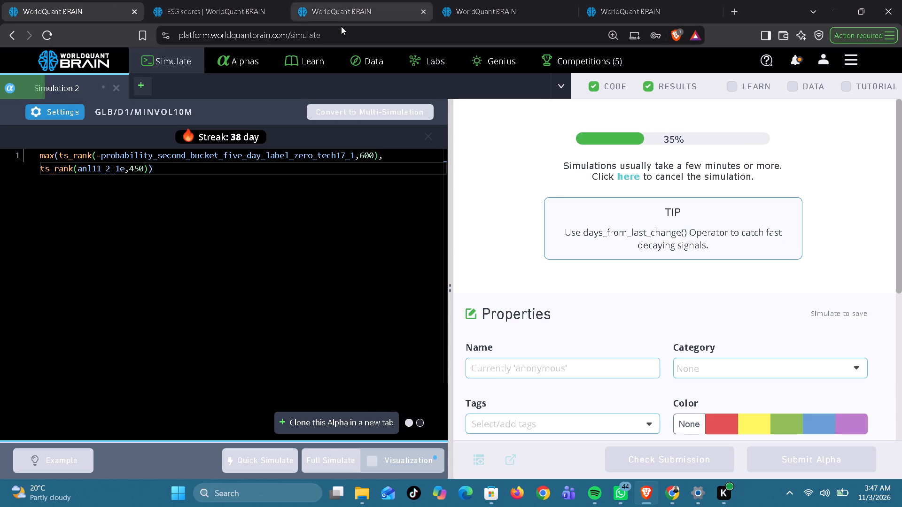
{"action": "left_click", "coordinate": [360, 14]}
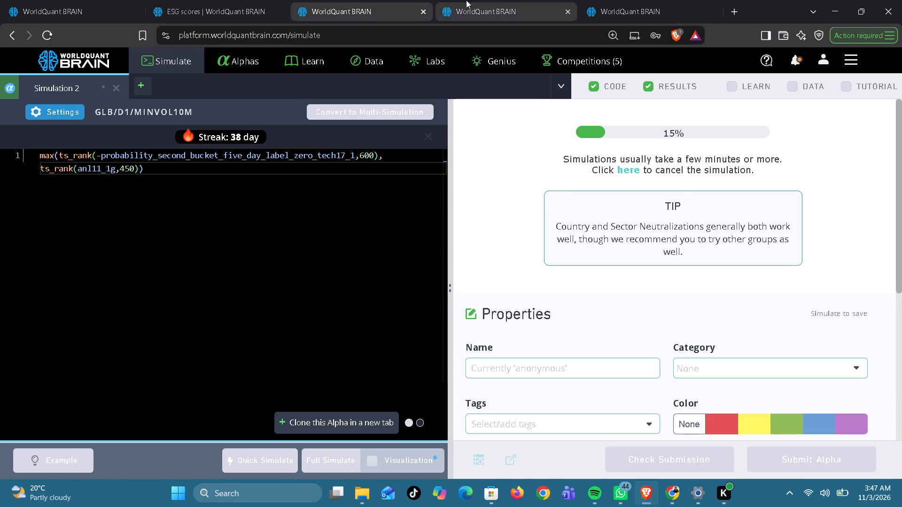
{"action": "left_click", "coordinate": [510, 5]}
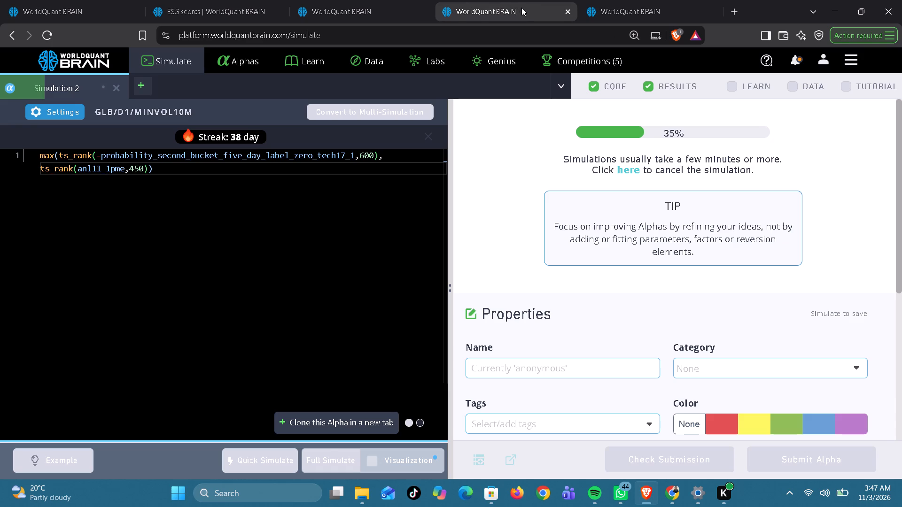
{"action": "left_click", "coordinate": [521, 8]}
{"action": "left_click", "coordinate": [386, 9]}
{"action": "left_click", "coordinate": [75, 8]}
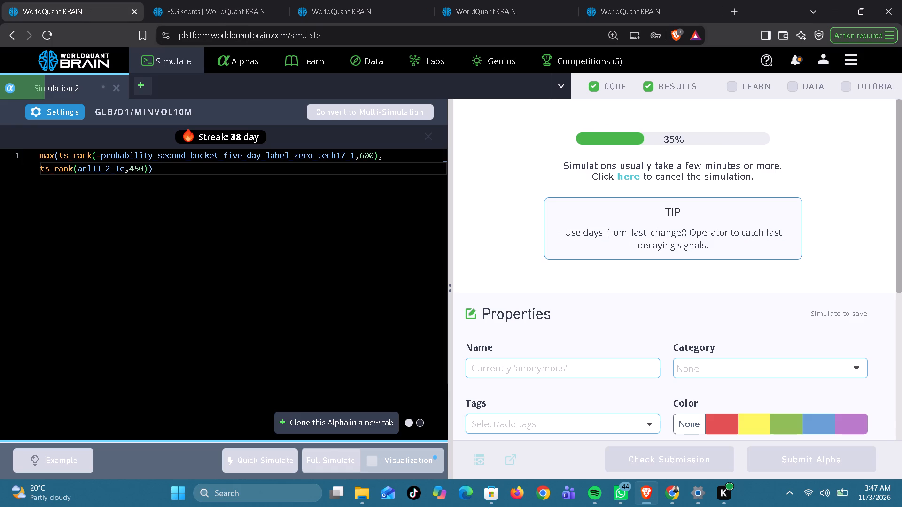
{"action": "left_click", "coordinate": [629, 0]}
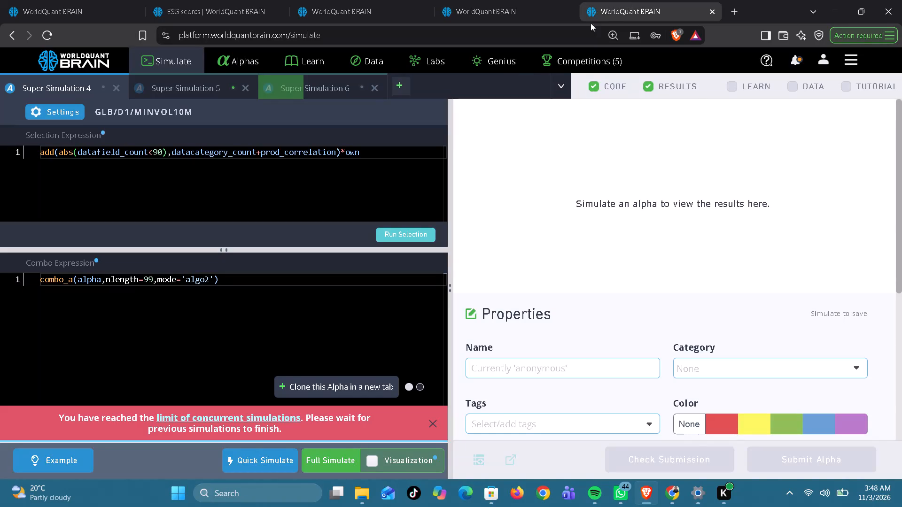
{"action": "left_click", "coordinate": [492, 2]}
{"action": "left_click", "coordinate": [369, 15]}
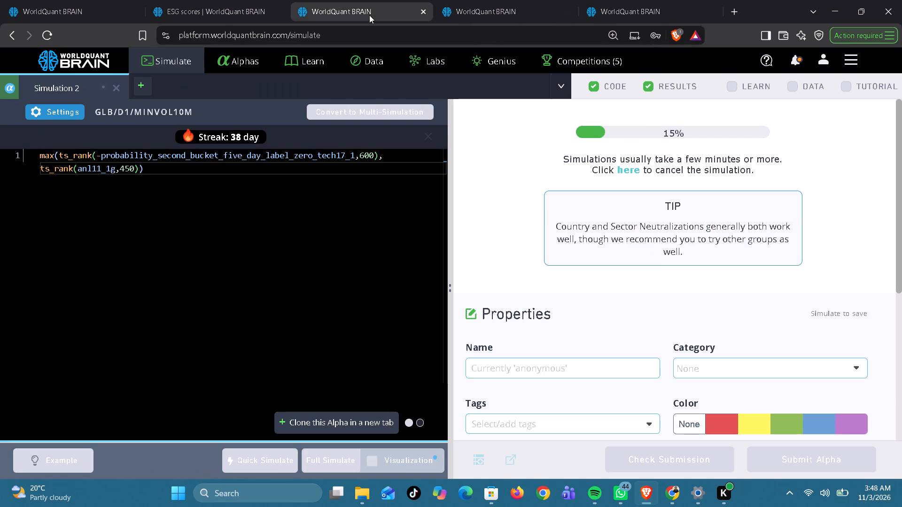
{"action": "left_click", "coordinate": [91, 15]}
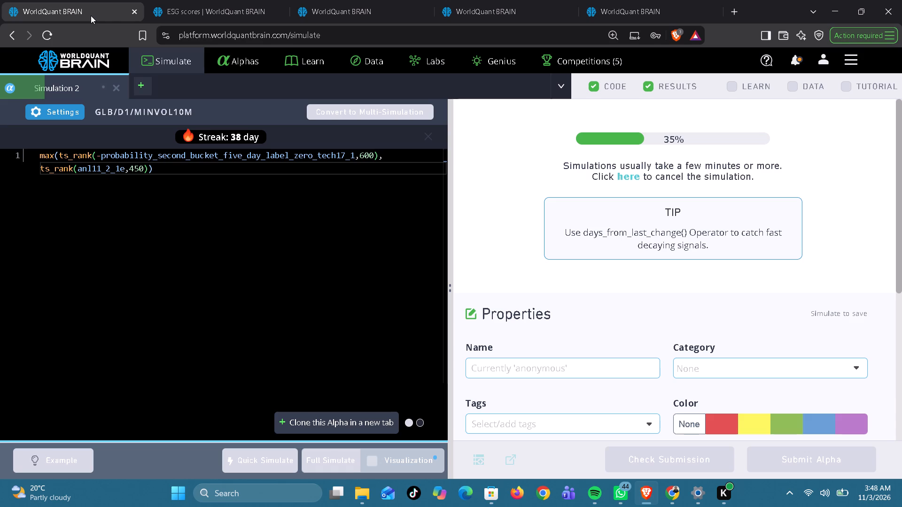
{"action": "left_click", "coordinate": [319, 8]}
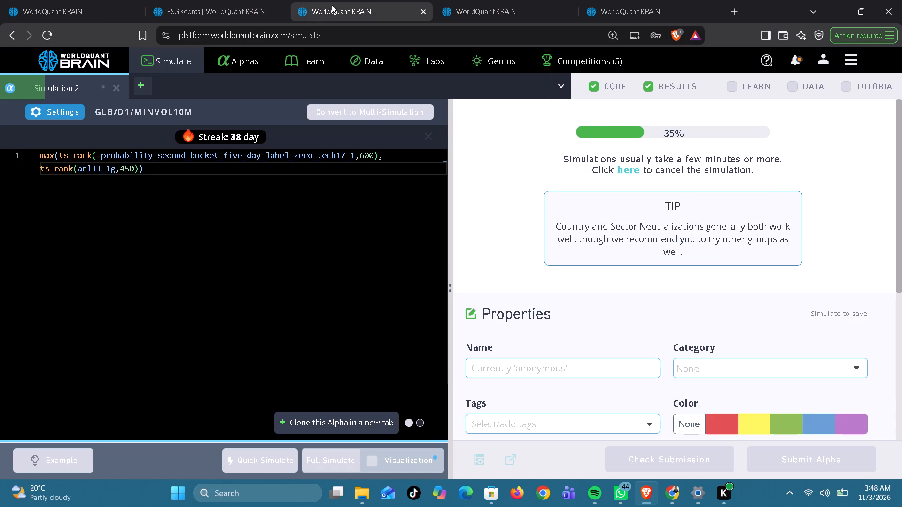
{"action": "left_click", "coordinate": [511, 3]}
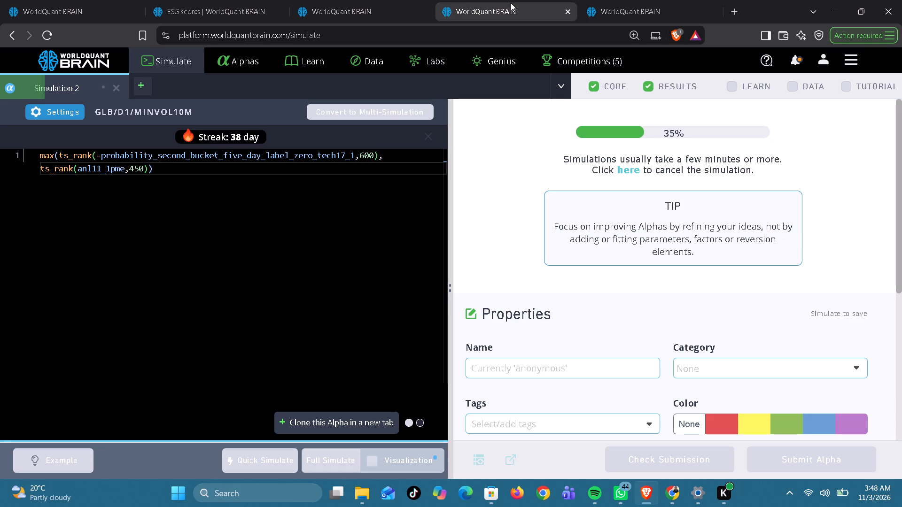
{"action": "left_click", "coordinate": [383, 0]}
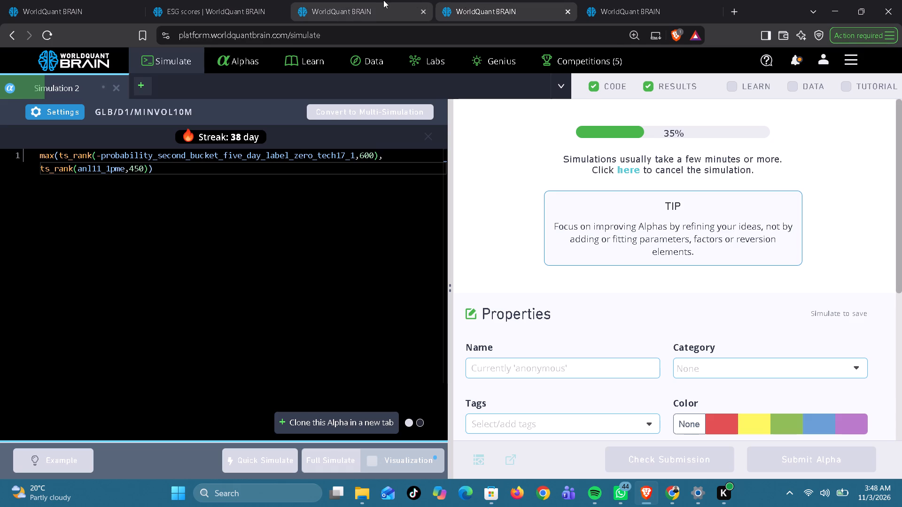
{"action": "left_click", "coordinate": [103, 7]}
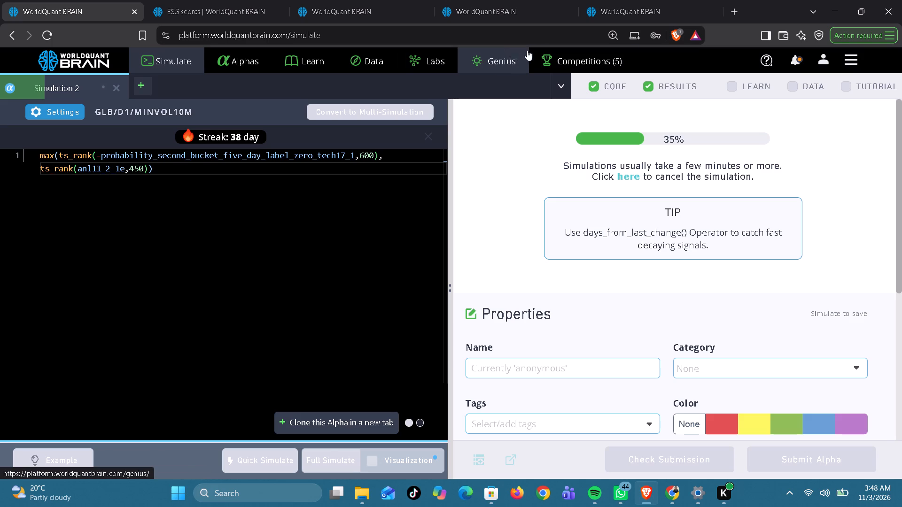
{"action": "left_click", "coordinate": [543, 20]}
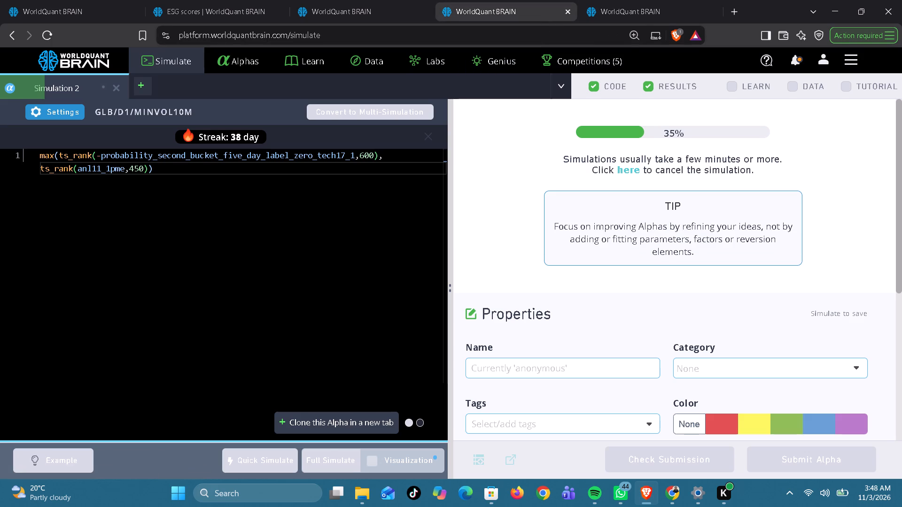
{"action": "left_click", "coordinate": [370, 20]}
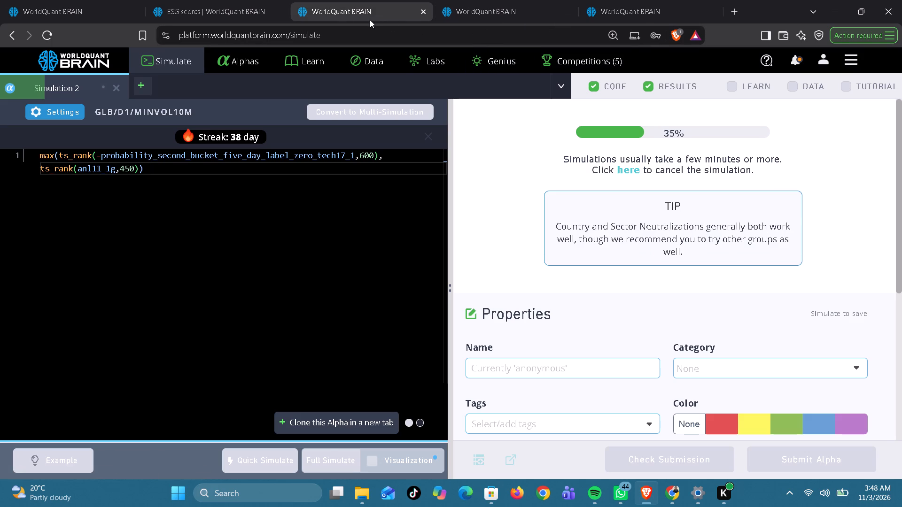
{"action": "left_click", "coordinate": [654, 4]}
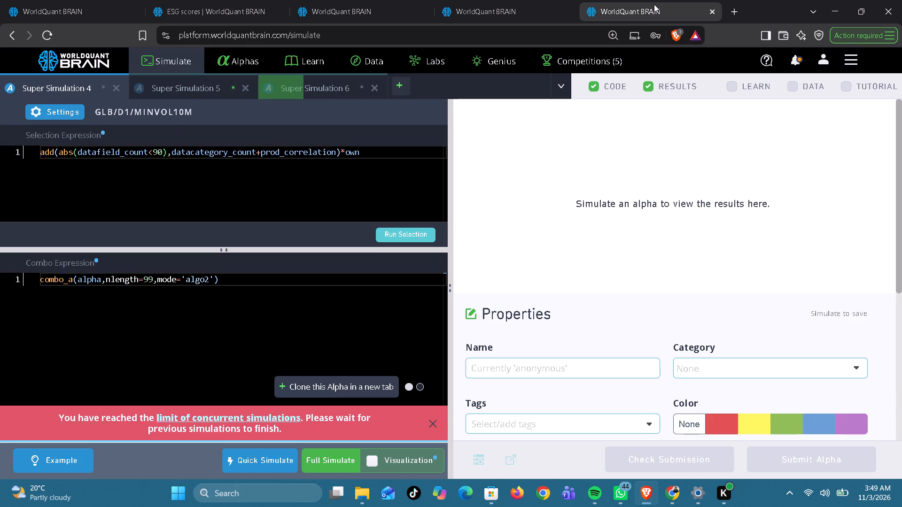
Replace anl11_2_1e with the ESG scores field anl11_2_1g in its Simulation 2 expression and run the full simulation.
{"action": "left_click", "coordinate": [529, 0]}
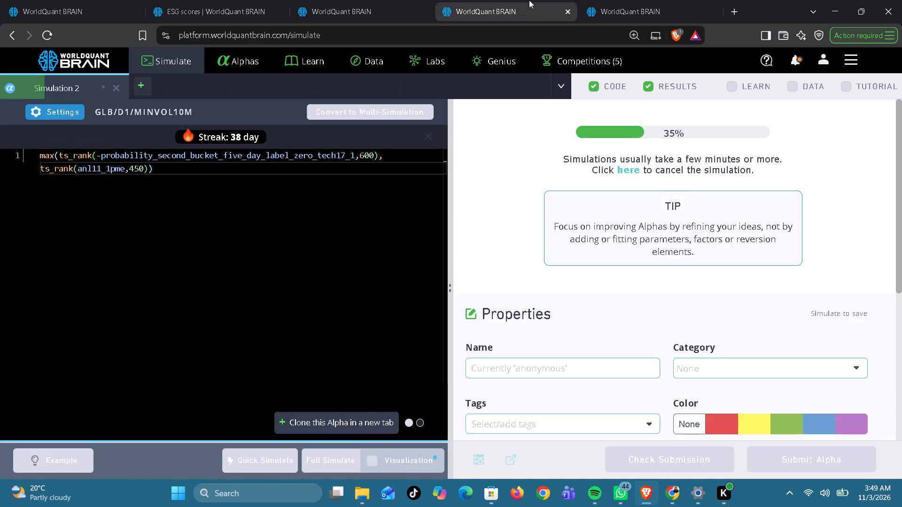
{"action": "left_click", "coordinate": [393, 7]}
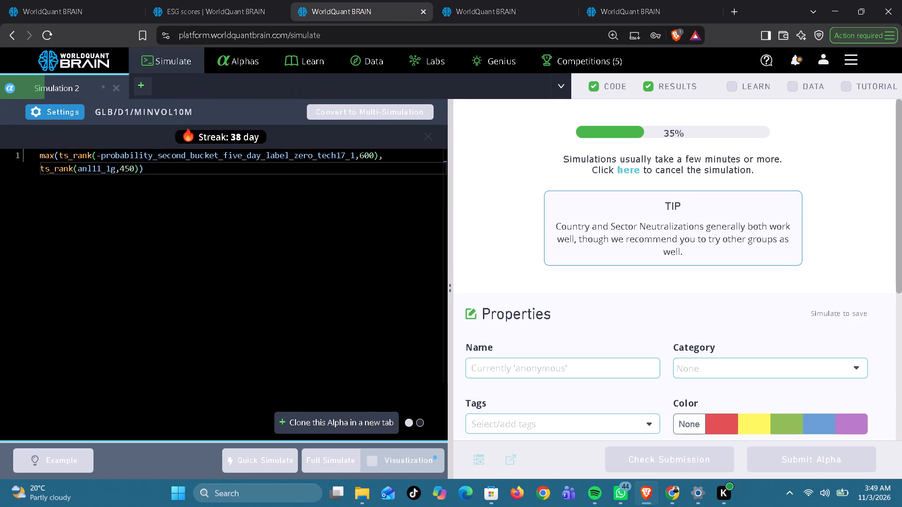
{"action": "left_click", "coordinate": [93, 13]}
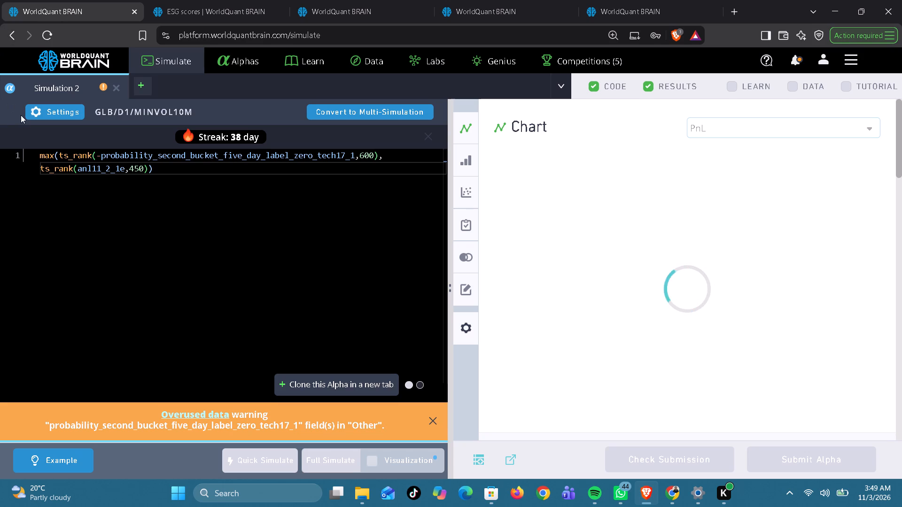
{"action": "left_click", "coordinate": [210, 16]}
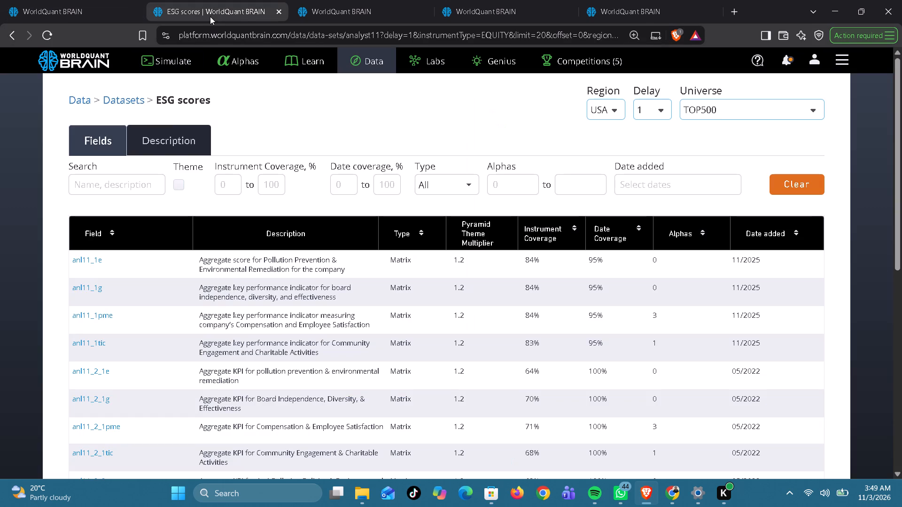
{"action": "left_click", "coordinate": [117, 402]}
{"action": "left_click", "coordinate": [86, 16]}
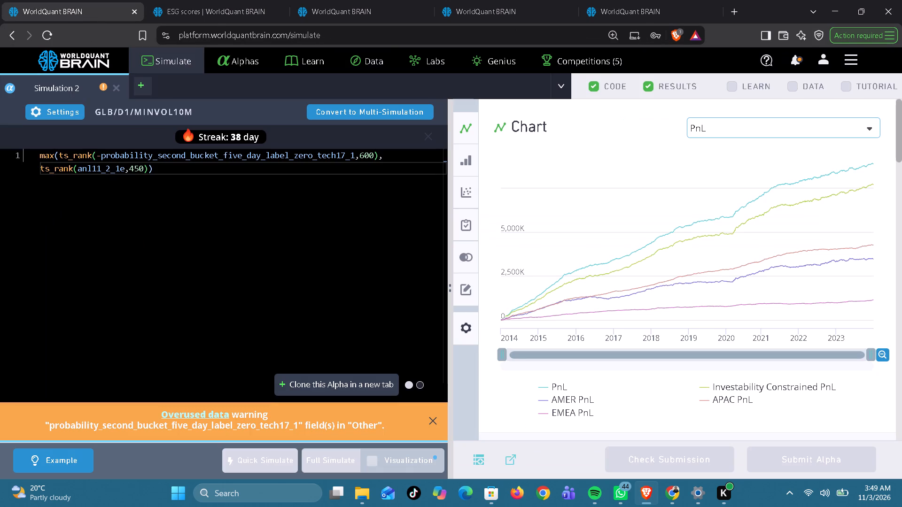
{"action": "double_click", "coordinate": [99, 167]}
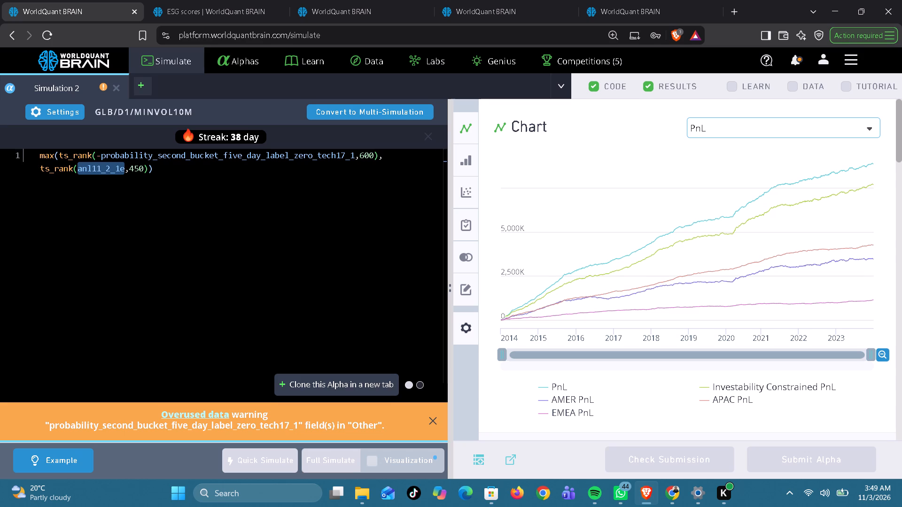
{"action": "key", "text": "ctrl+v"}
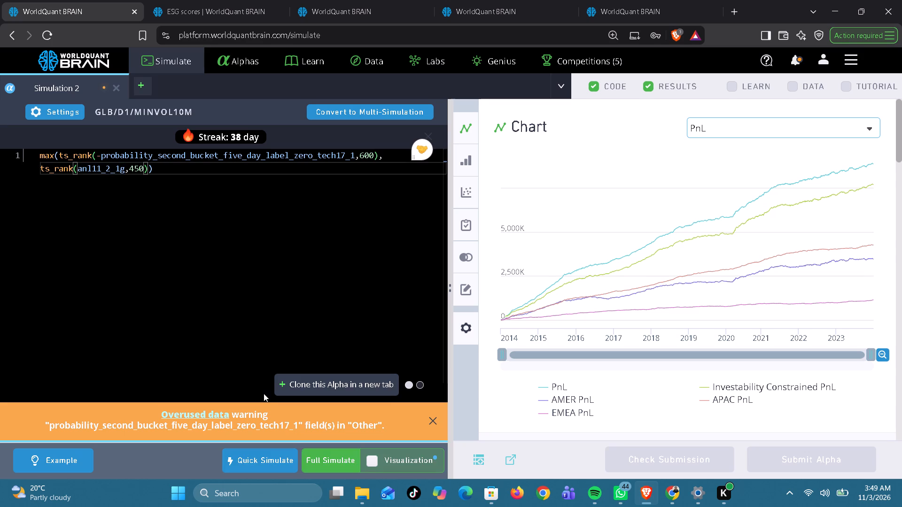
{"action": "left_click", "coordinate": [317, 453]}
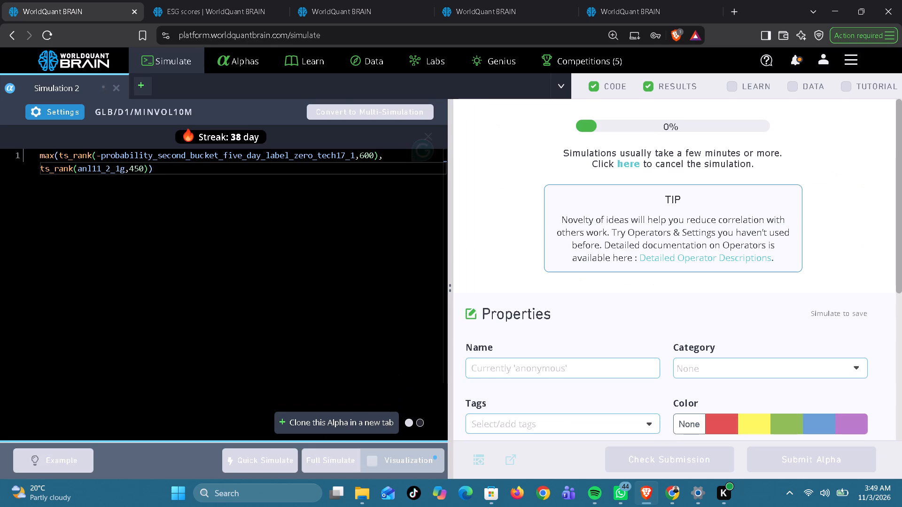
Replace anl11_1pme with the ESG scores field anl11_1tic in its Simulation 2 expression and run the full simulation.
{"action": "left_click", "coordinate": [361, 13]}
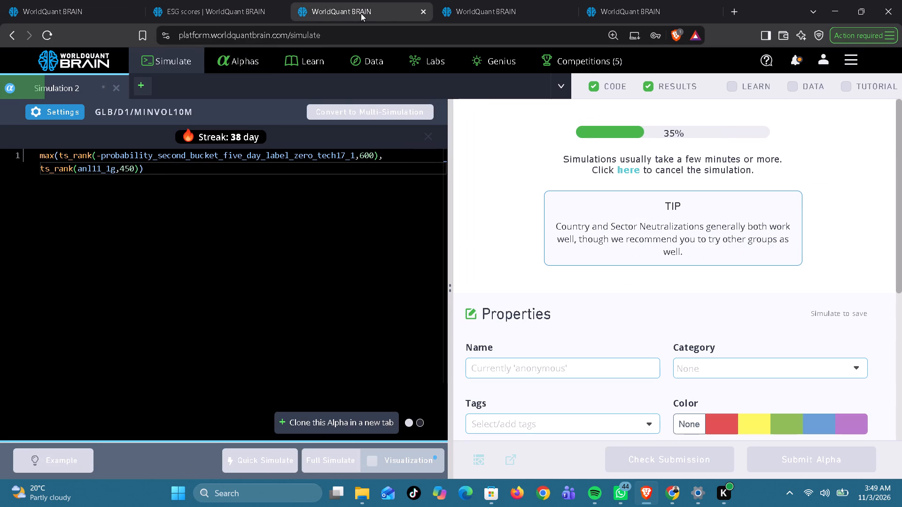
{"action": "left_click", "coordinate": [463, 12]}
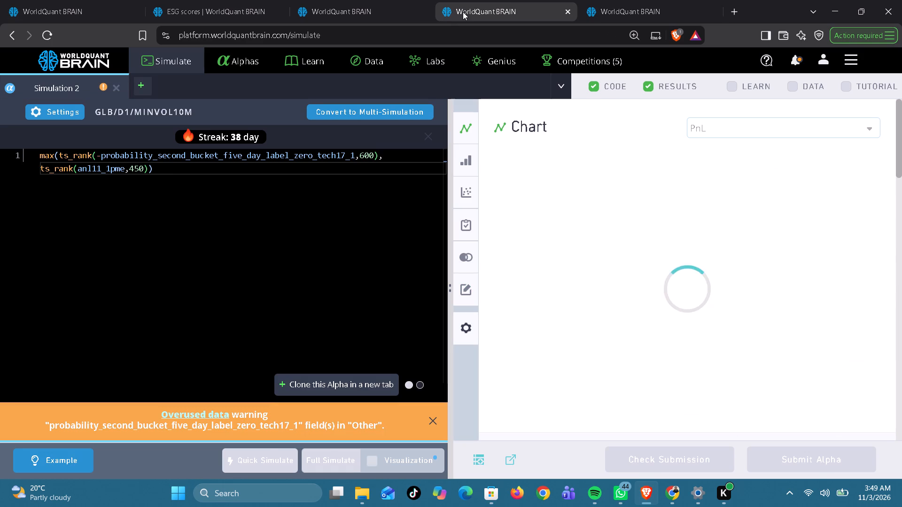
{"action": "left_click", "coordinate": [212, 14]}
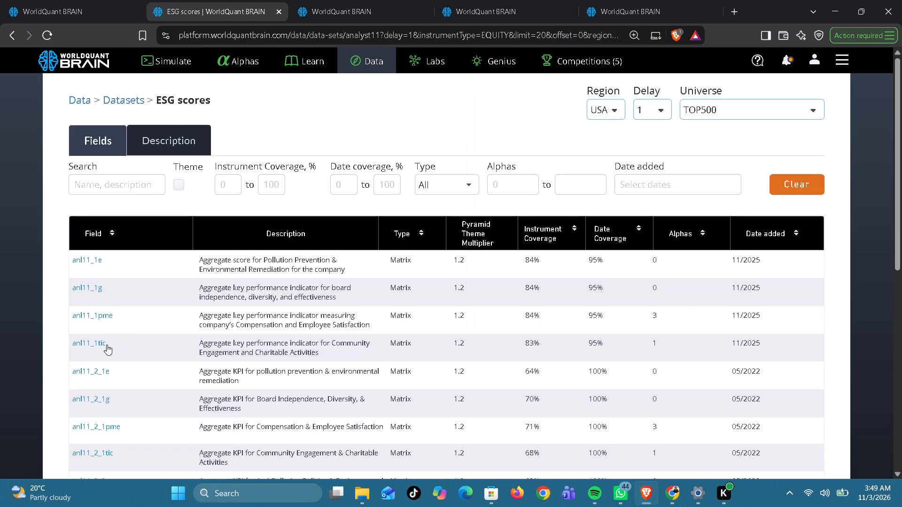
{"action": "left_click", "coordinate": [107, 345]}
{"action": "left_click", "coordinate": [114, 345]}
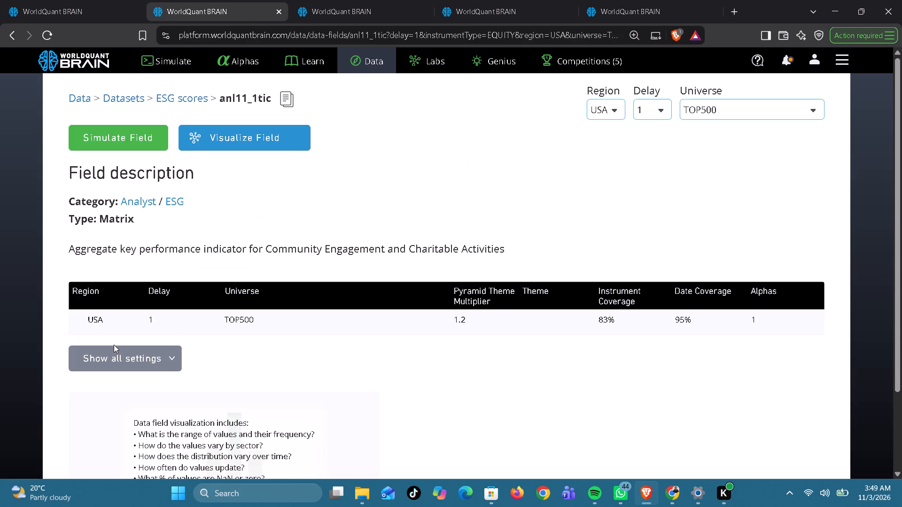
{"action": "left_click", "coordinate": [7, 40]}
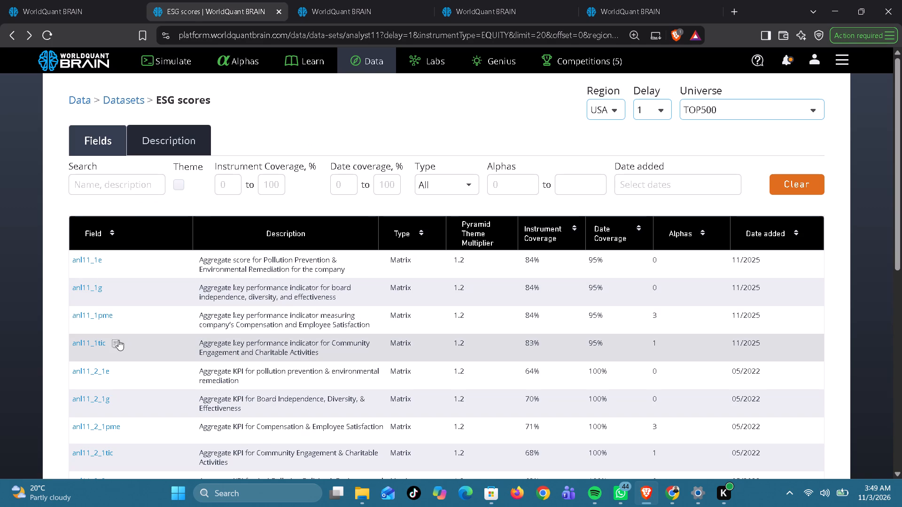
{"action": "left_click", "coordinate": [116, 344]}
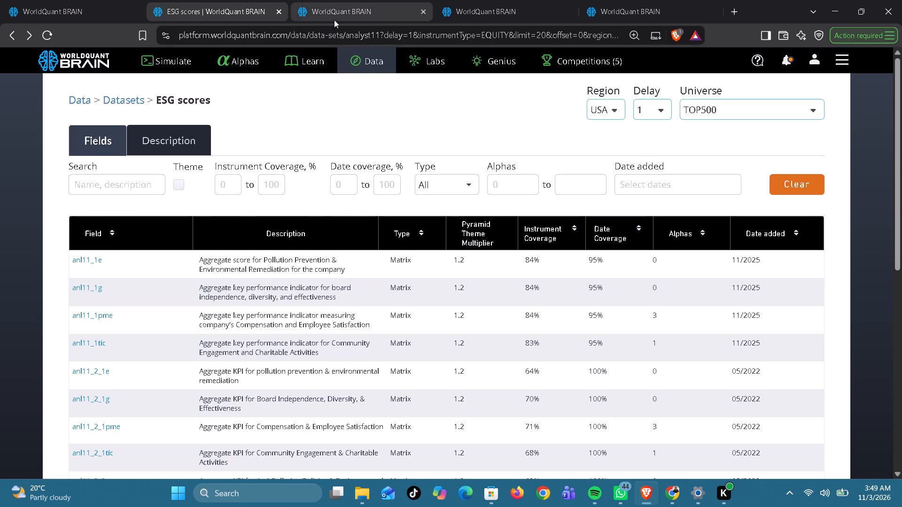
{"action": "left_click", "coordinate": [334, 20]}
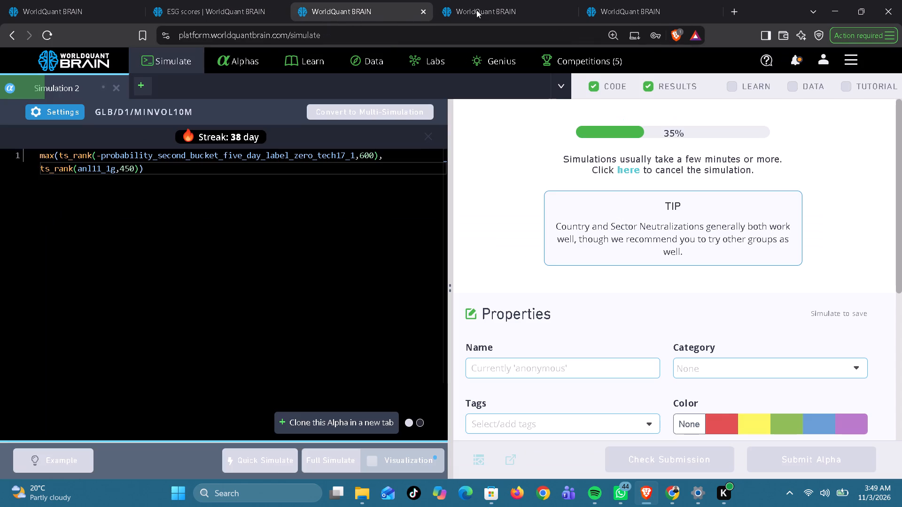
{"action": "left_click", "coordinate": [476, 10]}
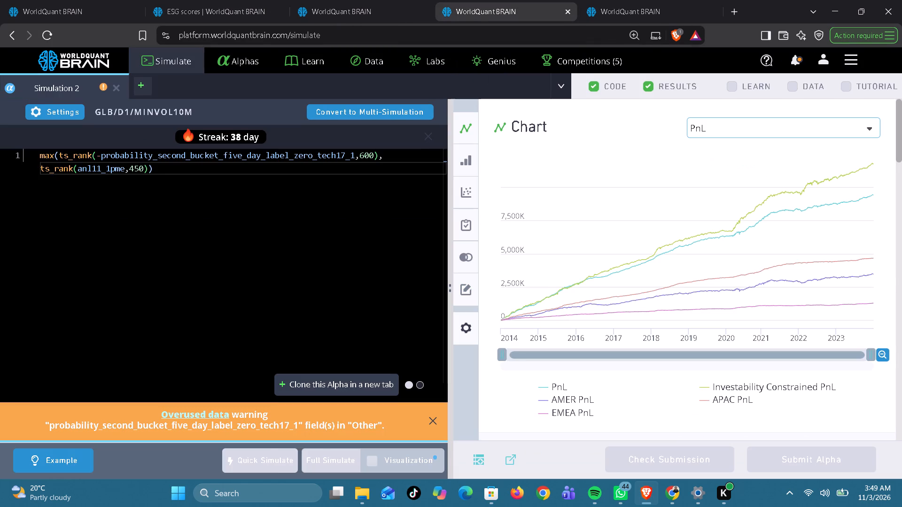
{"action": "double_click", "coordinate": [109, 169]}
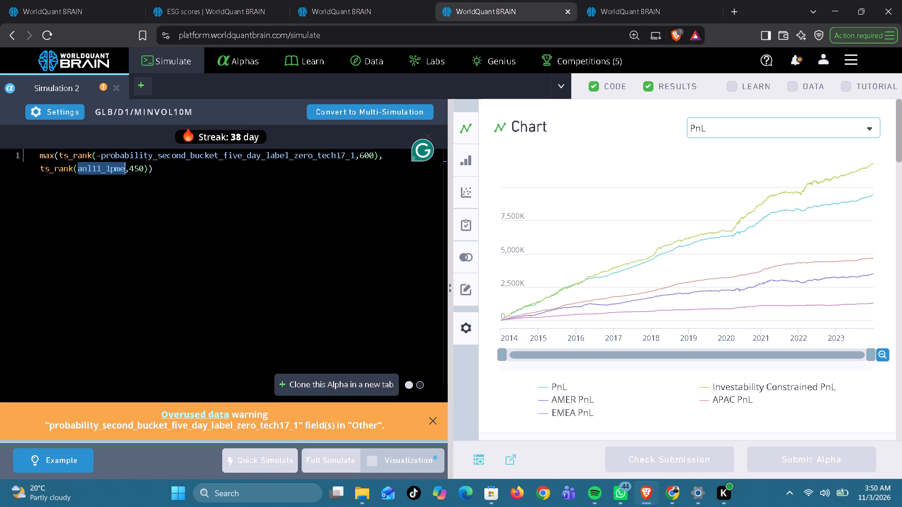
{"action": "key", "text": "ctrl+v"}
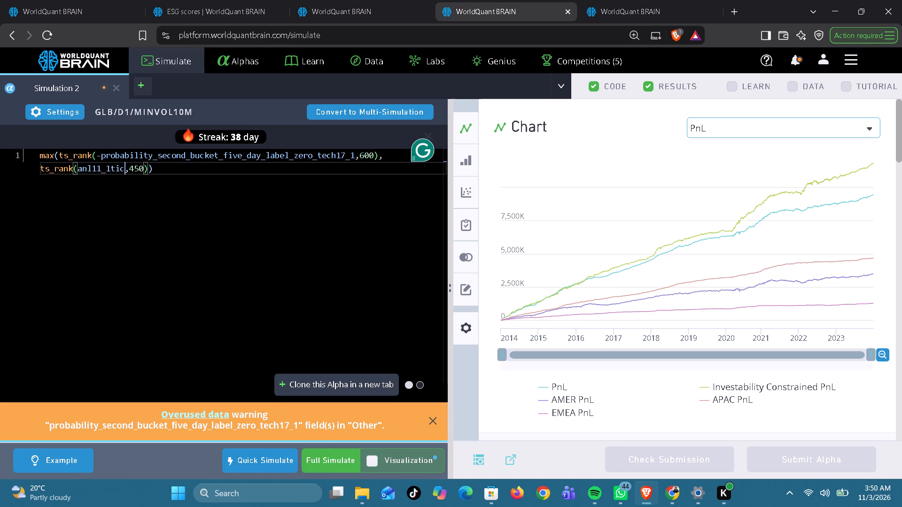
{"action": "left_click", "coordinate": [327, 463]}
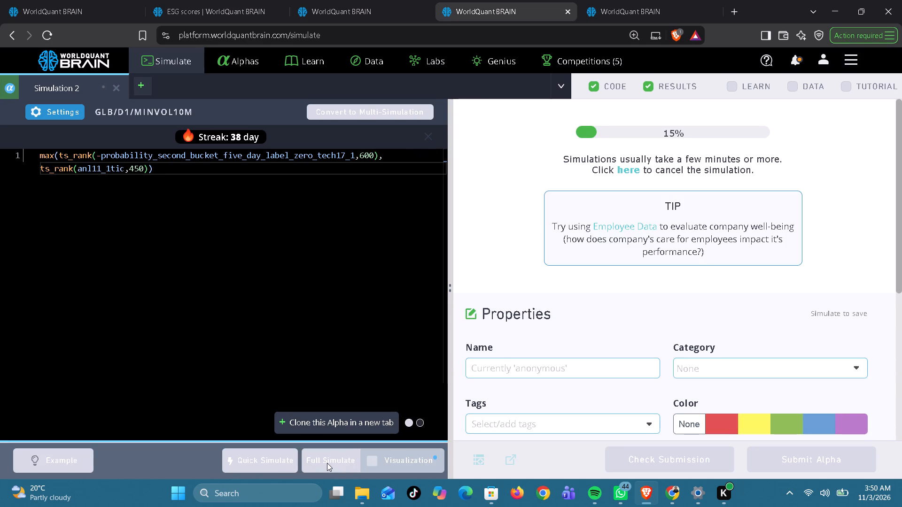
Replace anl11_1g with the ESG scores field anl11_1pme in its Simulation 2 expression and run the full simulation.
{"action": "left_click", "coordinate": [354, 11]}
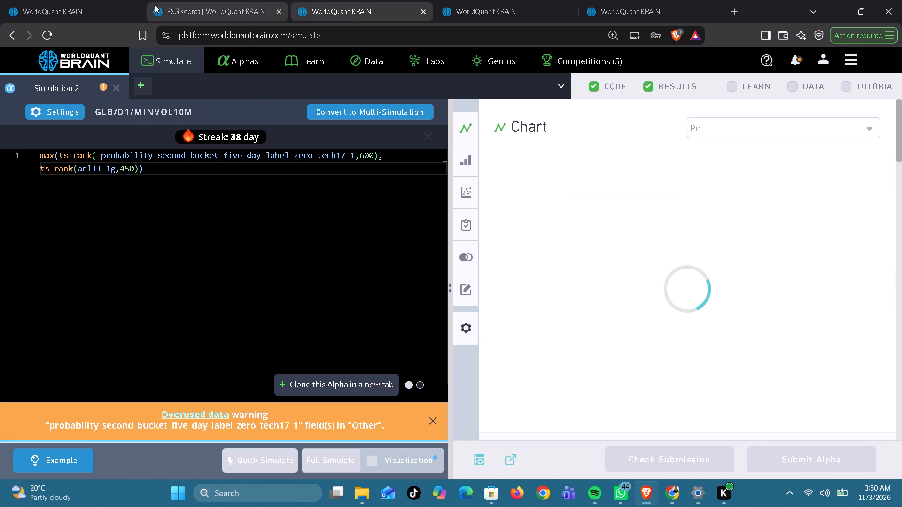
{"action": "left_click", "coordinate": [197, 4]}
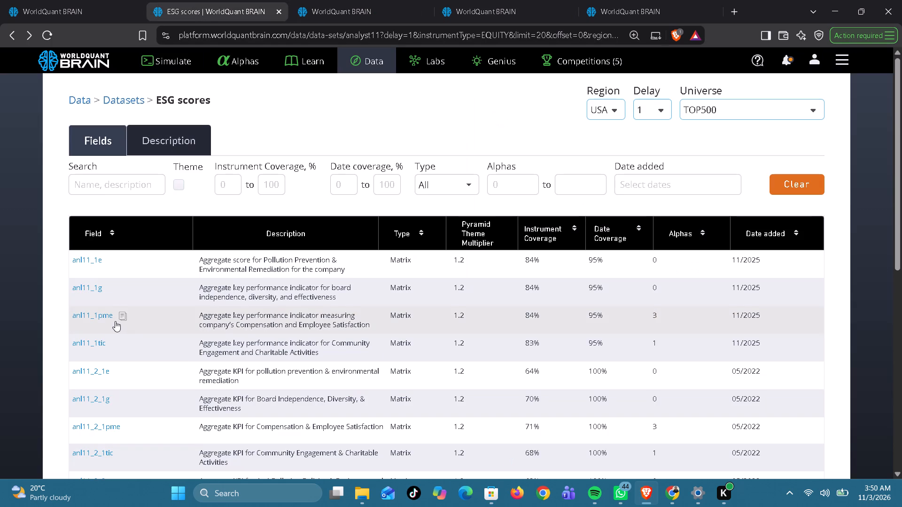
{"action": "left_click", "coordinate": [124, 318]}
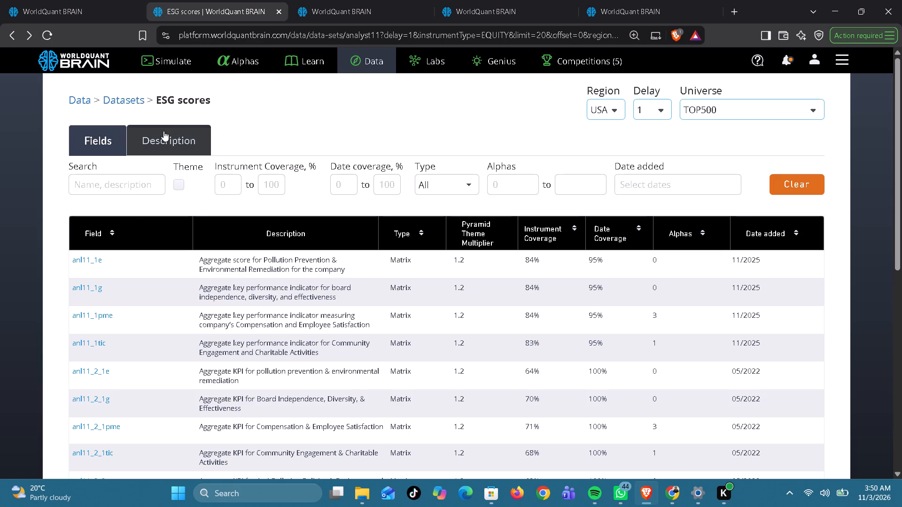
{"action": "left_click", "coordinate": [362, 9]}
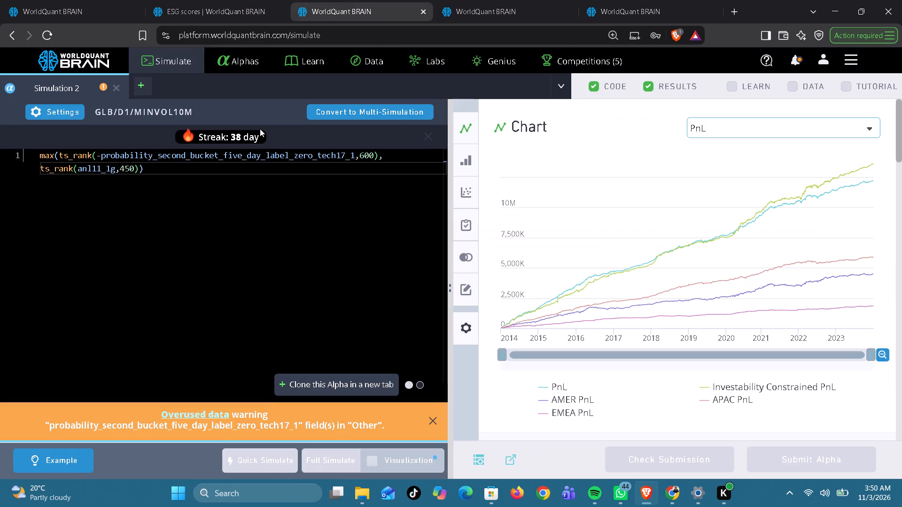
{"action": "double_click", "coordinate": [99, 168]}
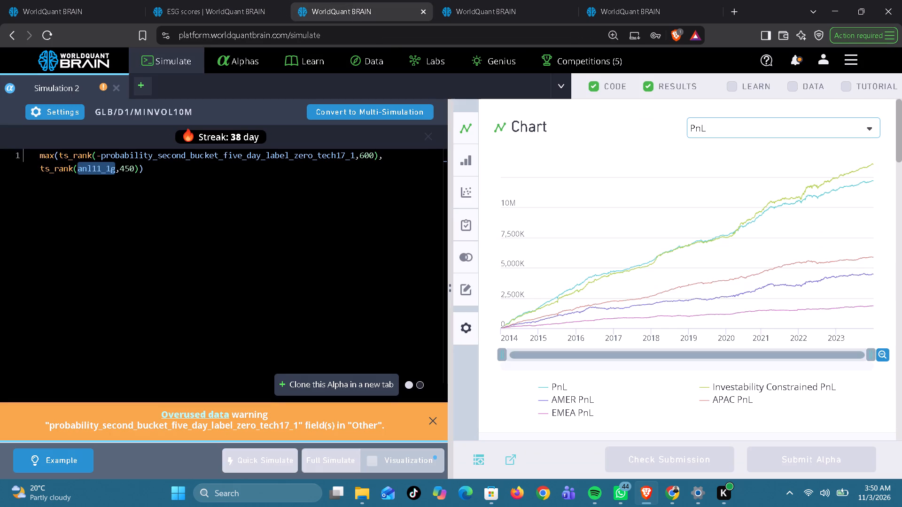
{"action": "key", "text": "ctrl+v"}
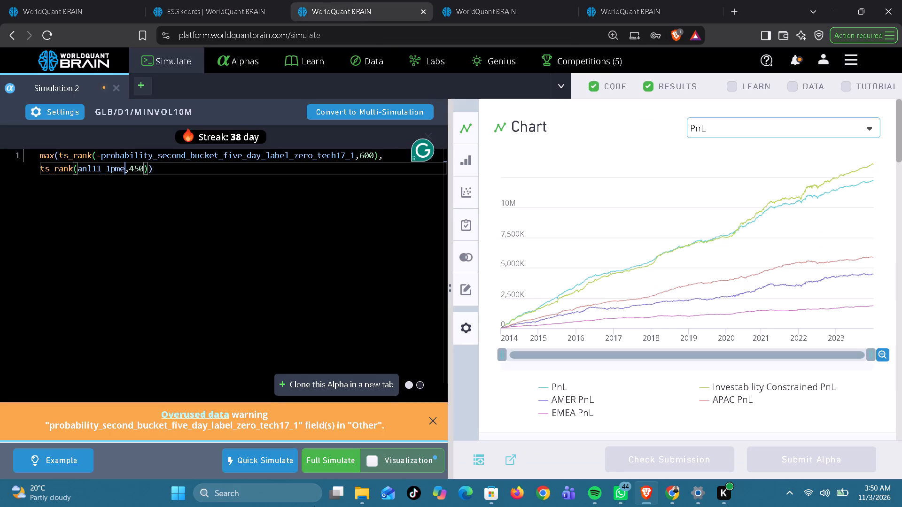
{"action": "left_click", "coordinate": [334, 461]}
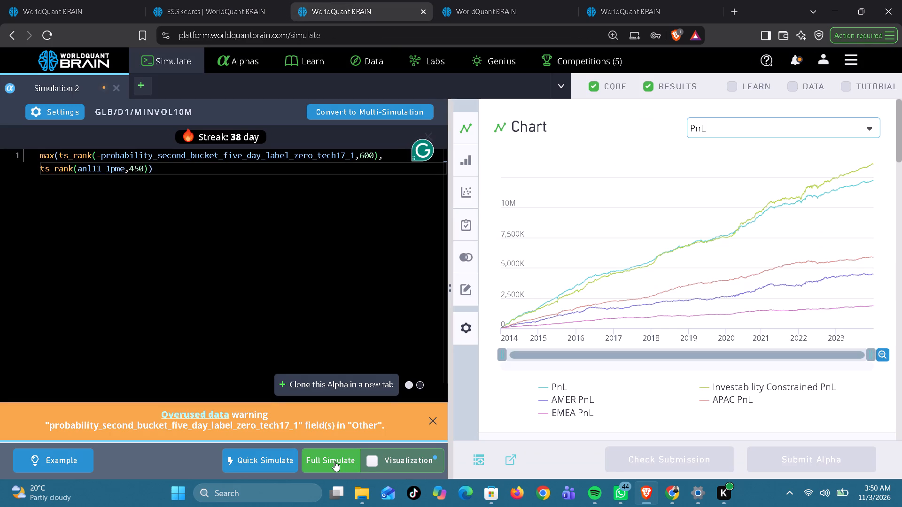
{"action": "left_click", "coordinate": [334, 461]}
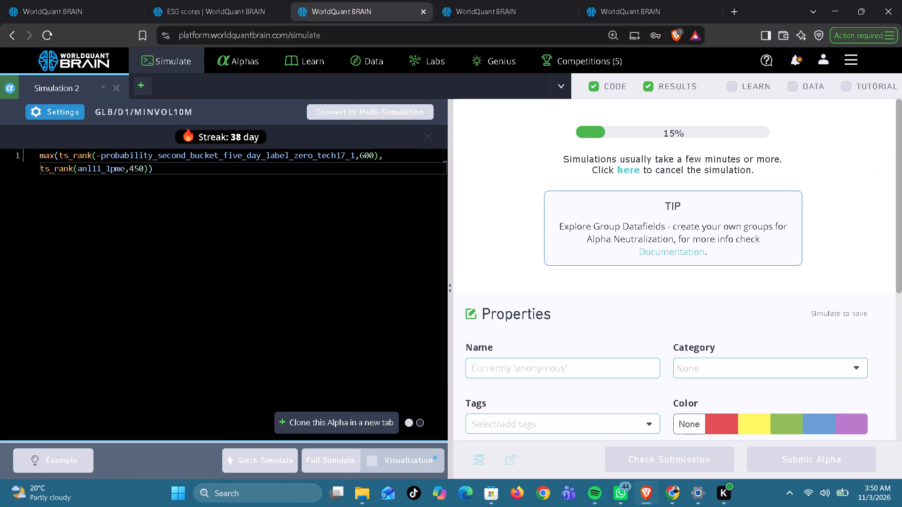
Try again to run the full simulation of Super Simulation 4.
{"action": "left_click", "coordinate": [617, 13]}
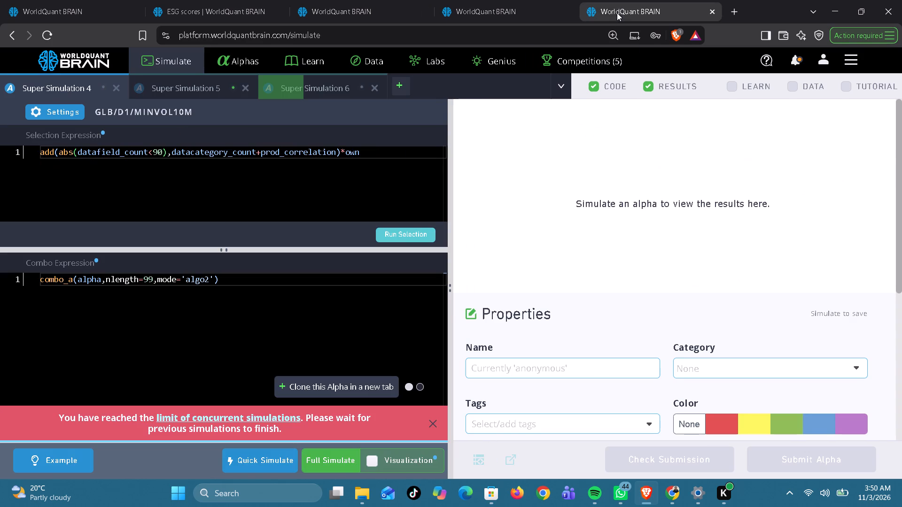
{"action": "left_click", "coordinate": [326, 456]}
Monitor the progress of the anl11_1pme, anl11_1tic and anl11_2_1g simulations and the super simulations page.
{"action": "left_click", "coordinate": [378, 8]}
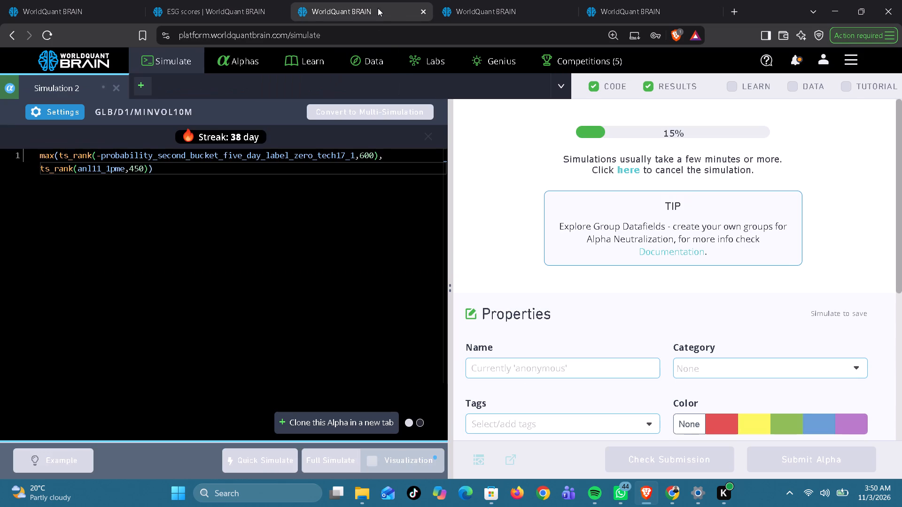
{"action": "left_click", "coordinate": [479, 7]}
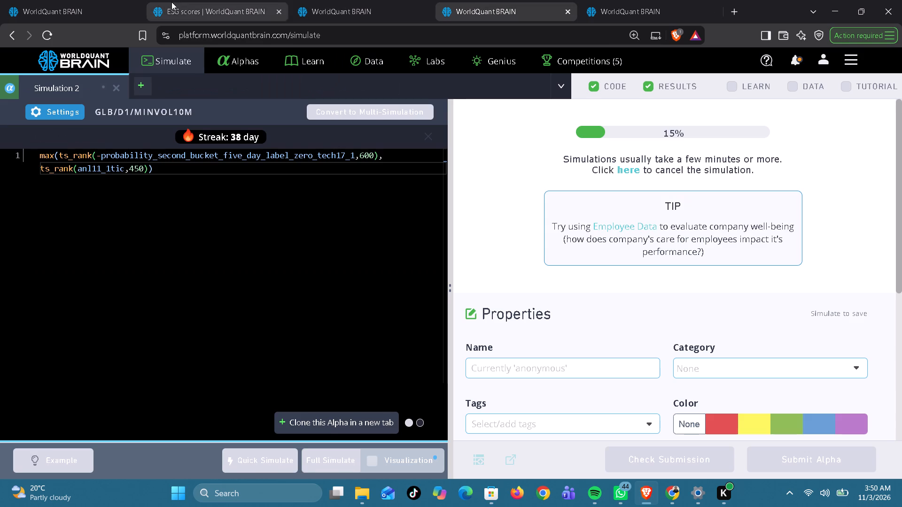
{"action": "left_click", "coordinate": [96, 8]}
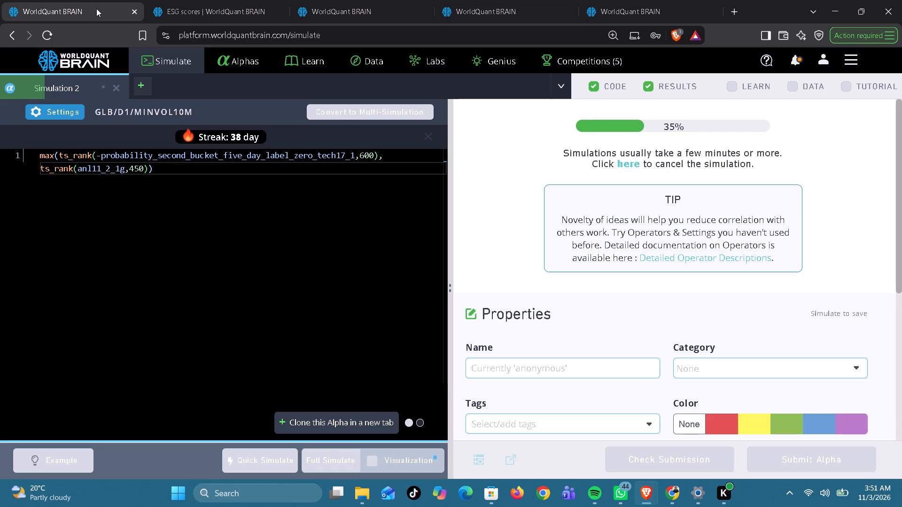
{"action": "left_click", "coordinate": [335, 4]}
{"action": "left_click", "coordinate": [485, 7]}
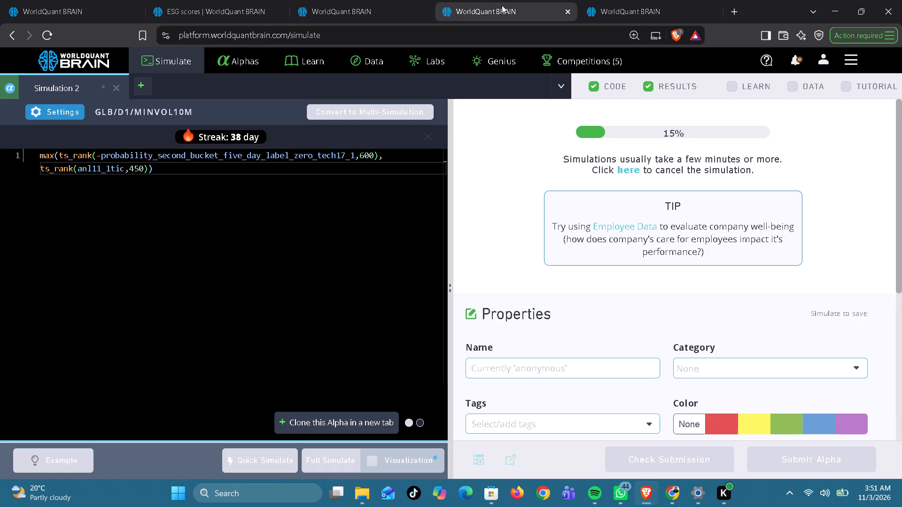
{"action": "left_click", "coordinate": [394, 5]}
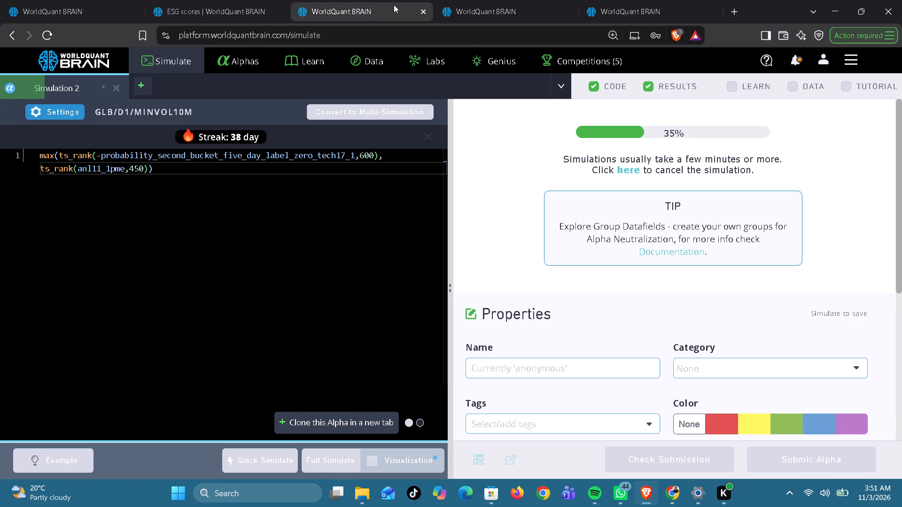
{"action": "left_click", "coordinate": [92, 15]}
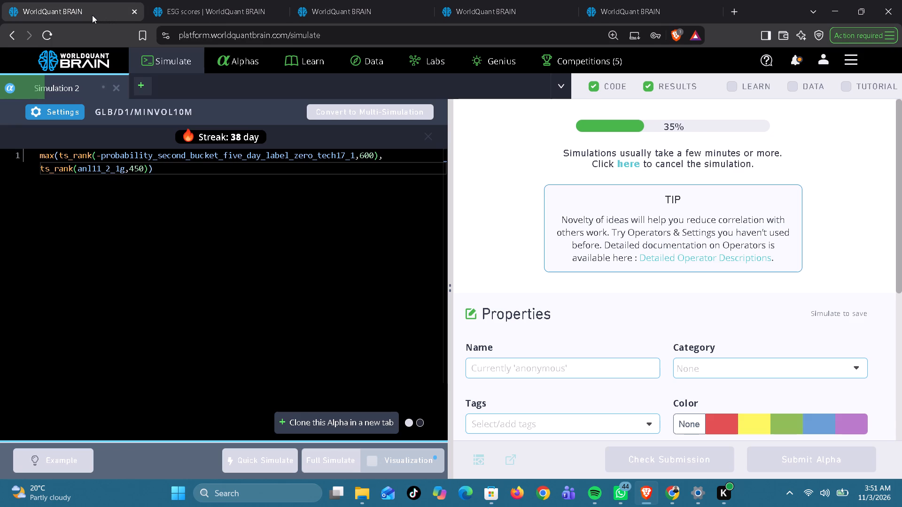
{"action": "left_click", "coordinate": [85, 10]}
{"action": "left_click", "coordinate": [347, 9]}
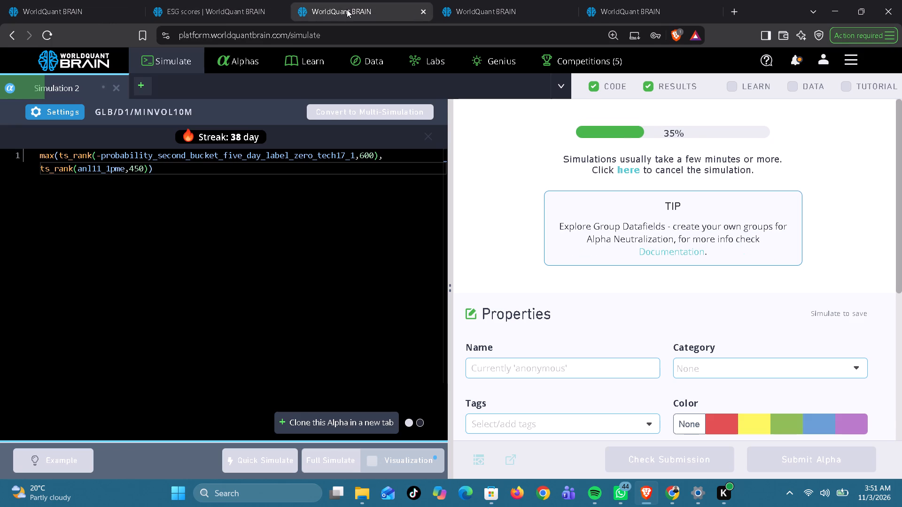
{"action": "left_click", "coordinate": [514, 2]}
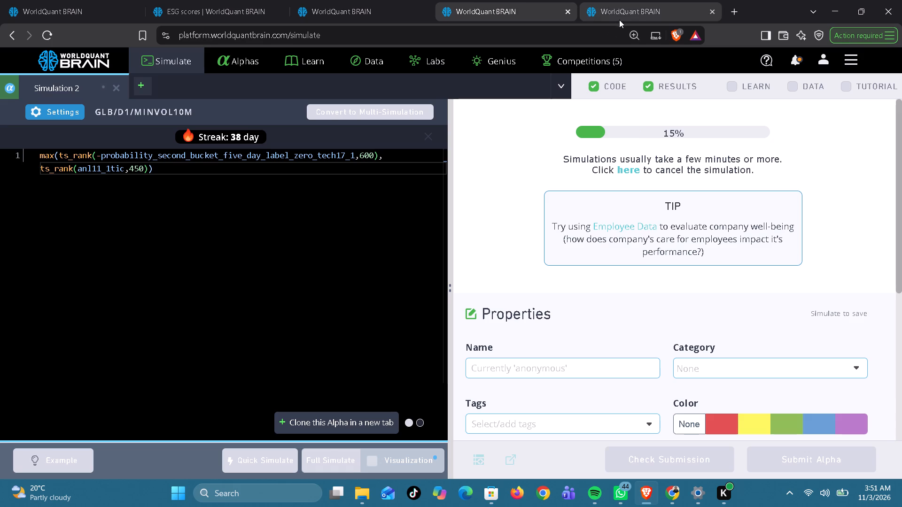
{"action": "left_click", "coordinate": [637, 15]}
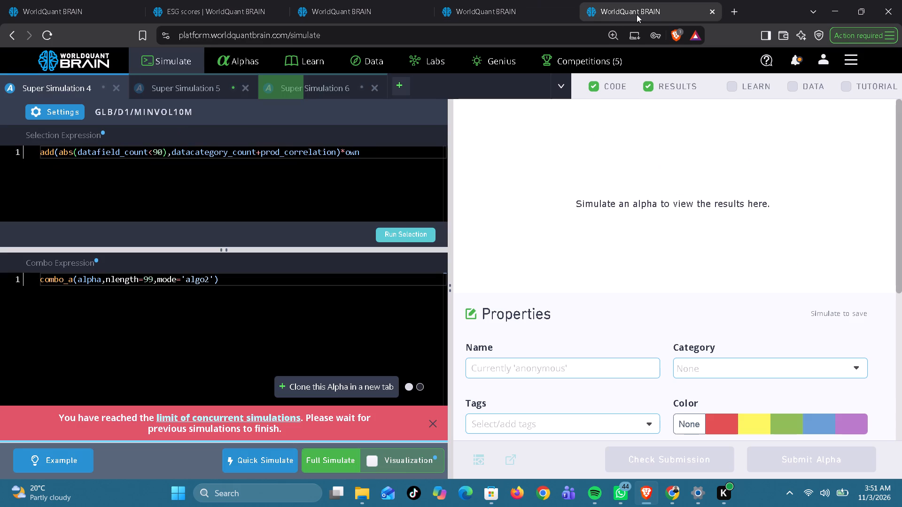
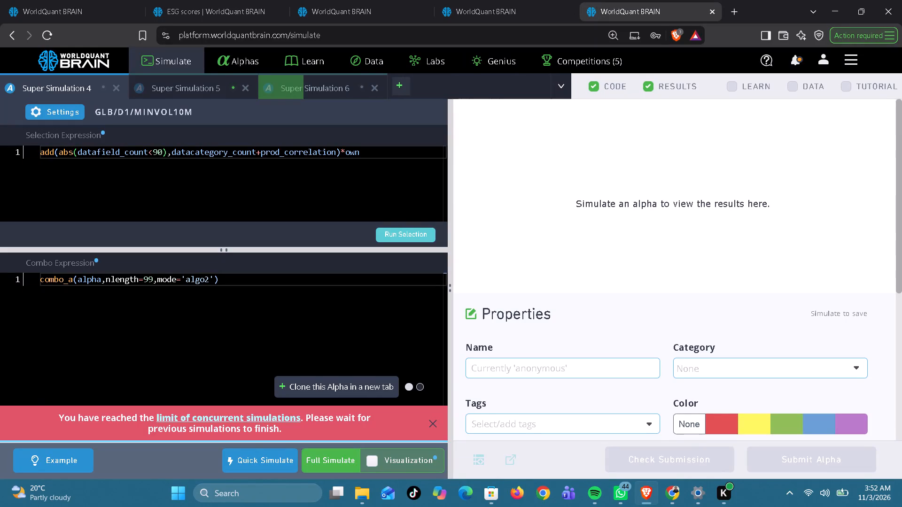
Replace anl11_1pme with the ESG scores field anl11_1tic in its completed Simulation 2 expression and run the full simulation.
{"action": "left_click", "coordinate": [512, 7]}
{"action": "left_click", "coordinate": [378, 15]}
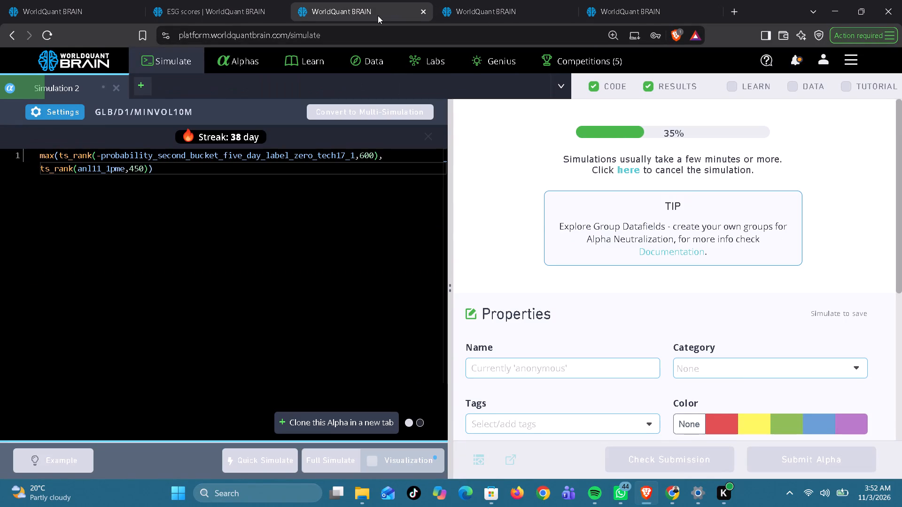
{"action": "left_click", "coordinate": [99, 22]}
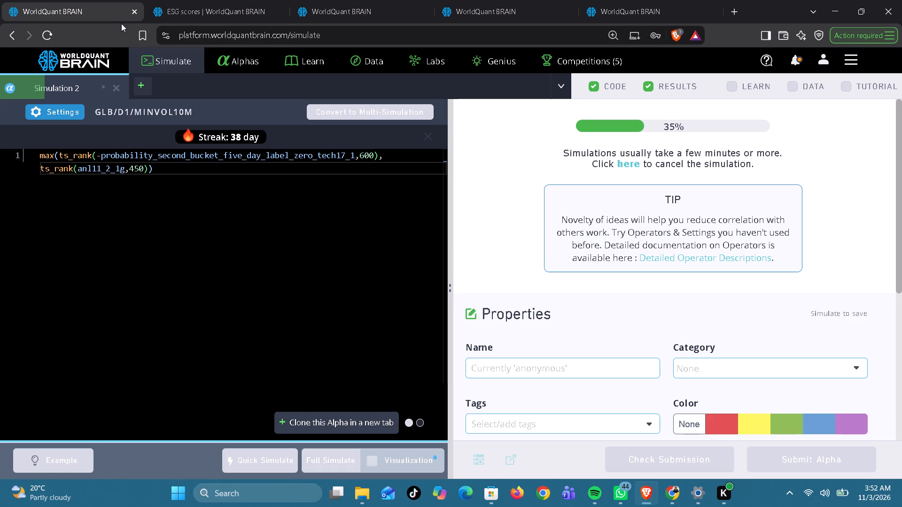
{"action": "left_click", "coordinate": [378, 15]}
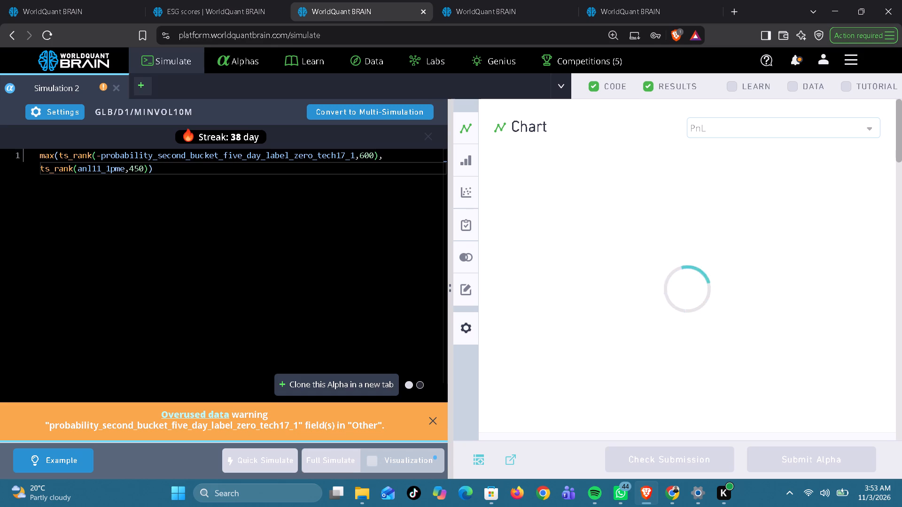
{"action": "left_click", "coordinate": [219, 3]}
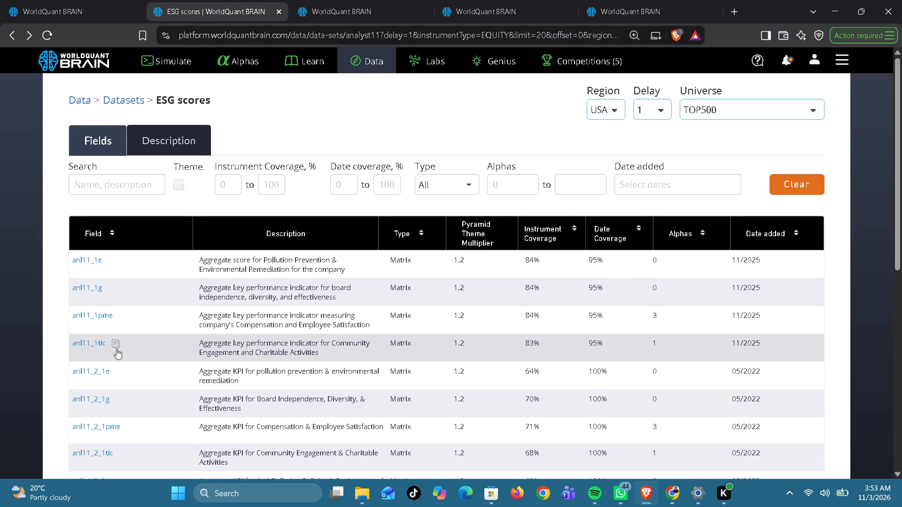
{"action": "left_click", "coordinate": [112, 346]}
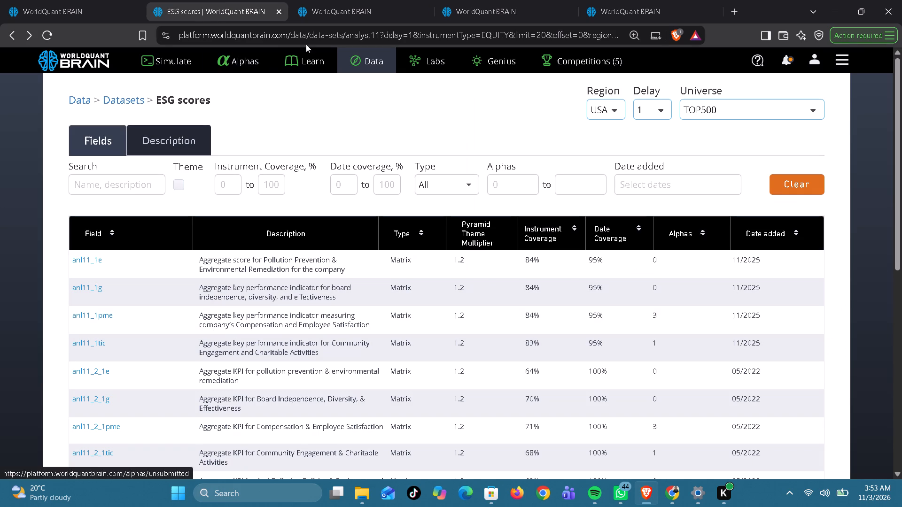
{"action": "left_click", "coordinate": [362, 8]}
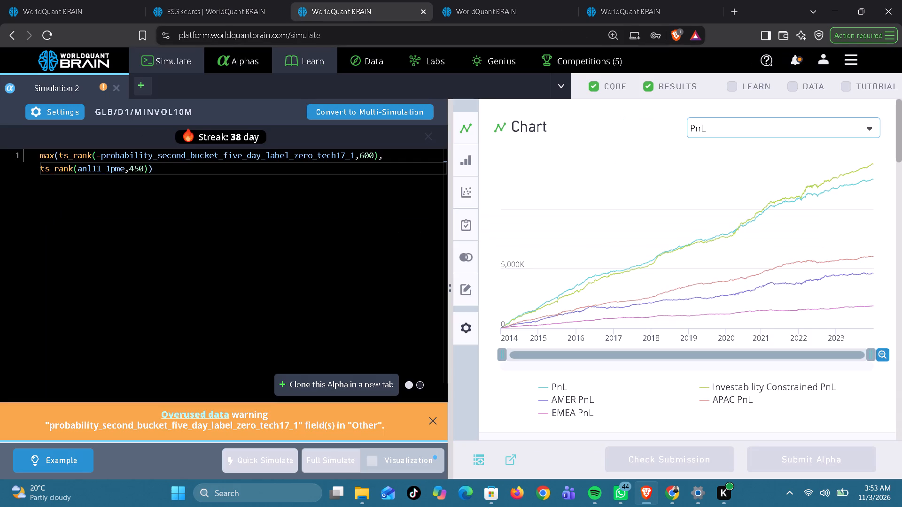
{"action": "left_click", "coordinate": [103, 170]}
{"action": "double_click", "coordinate": [103, 170]}
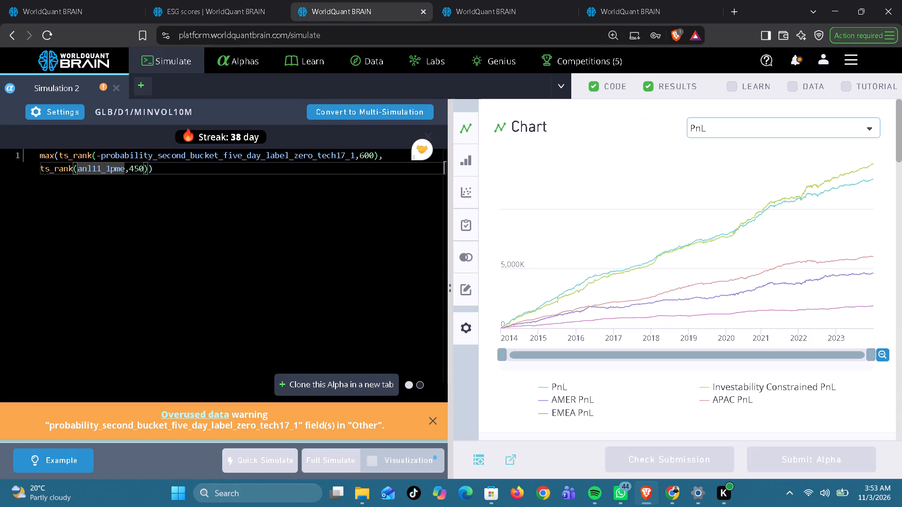
{"action": "key", "text": "ctrl+v"}
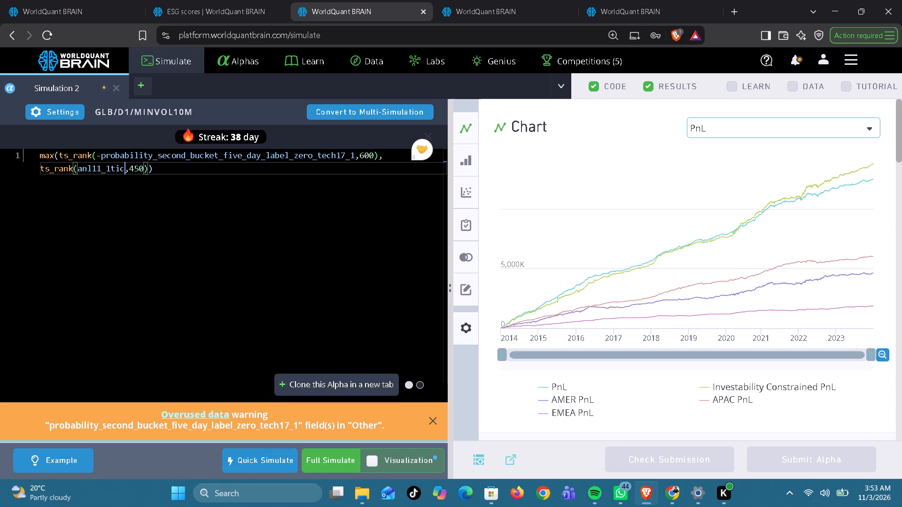
{"action": "left_click", "coordinate": [322, 460]}
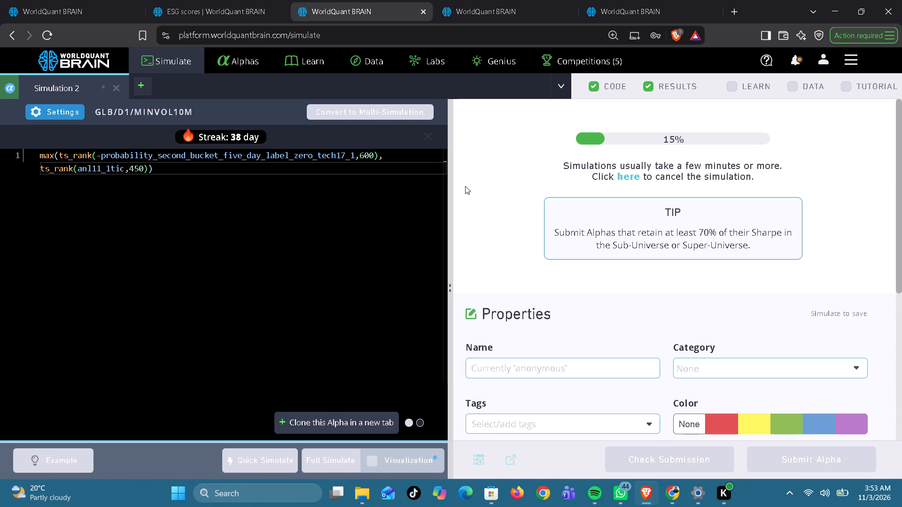
Replace anl11_2_1g with the ESG scores field anl11_2_1pme in its Simulation 2 expression and run the full simulation.
{"action": "left_click", "coordinate": [488, 9]}
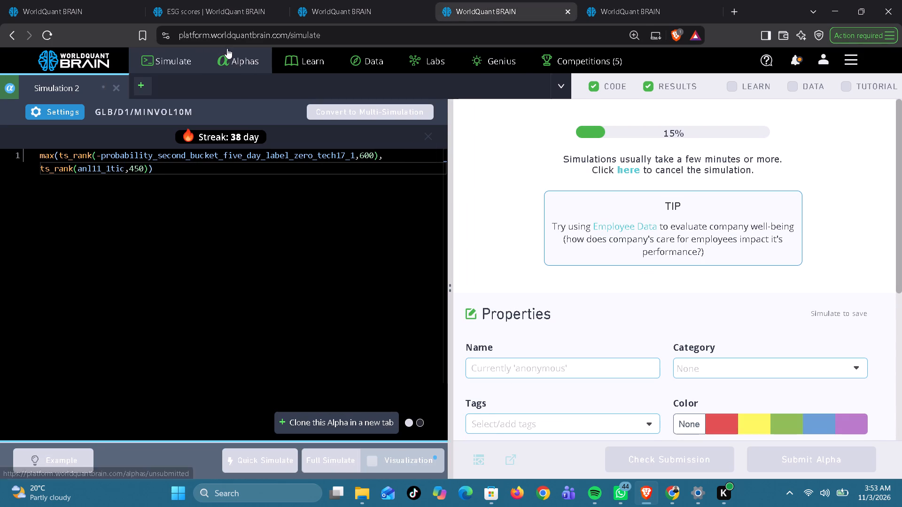
{"action": "left_click", "coordinate": [75, 0]}
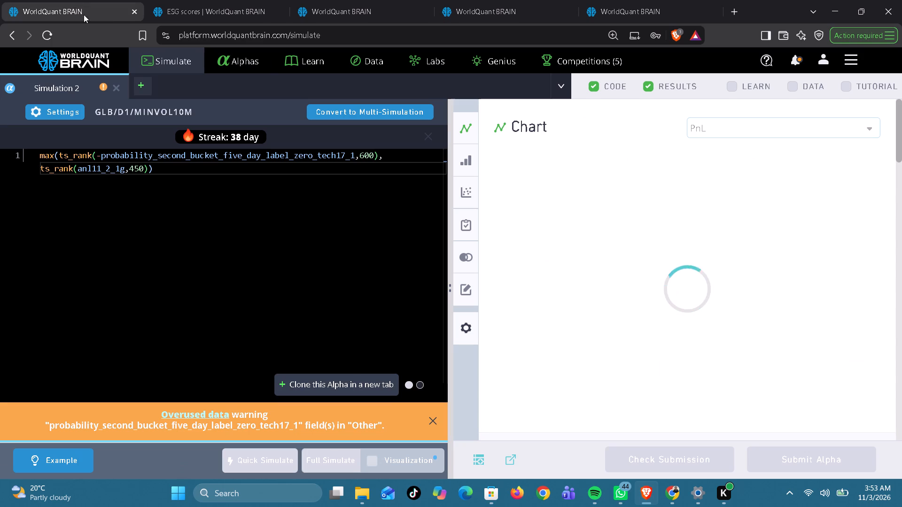
{"action": "left_click", "coordinate": [219, 6]}
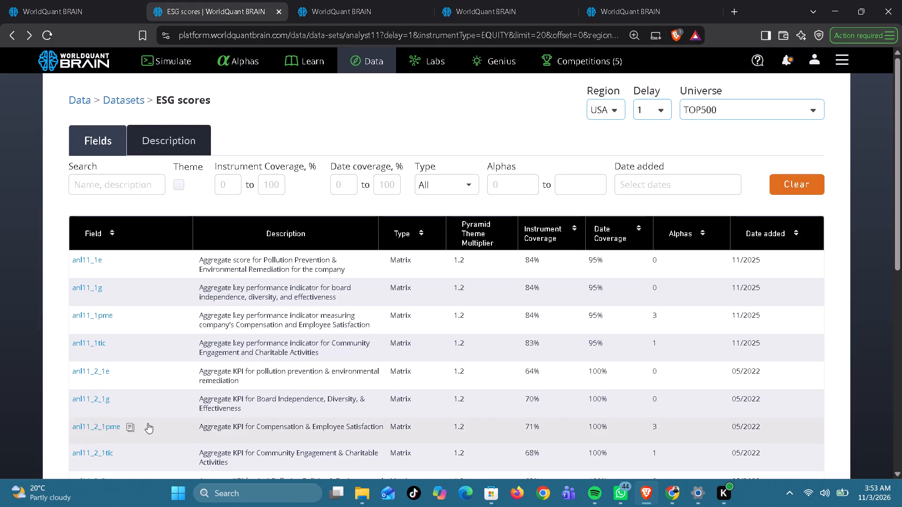
{"action": "left_click", "coordinate": [135, 426]}
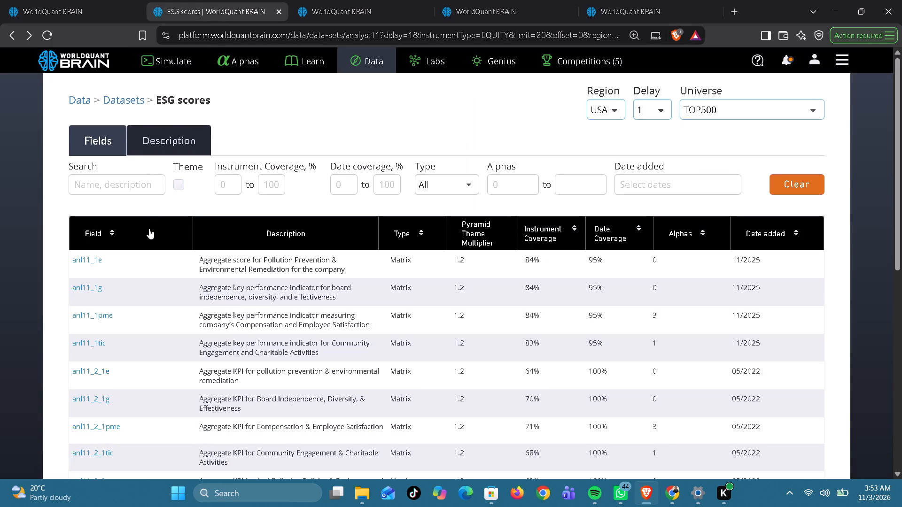
{"action": "left_click", "coordinate": [90, 2]}
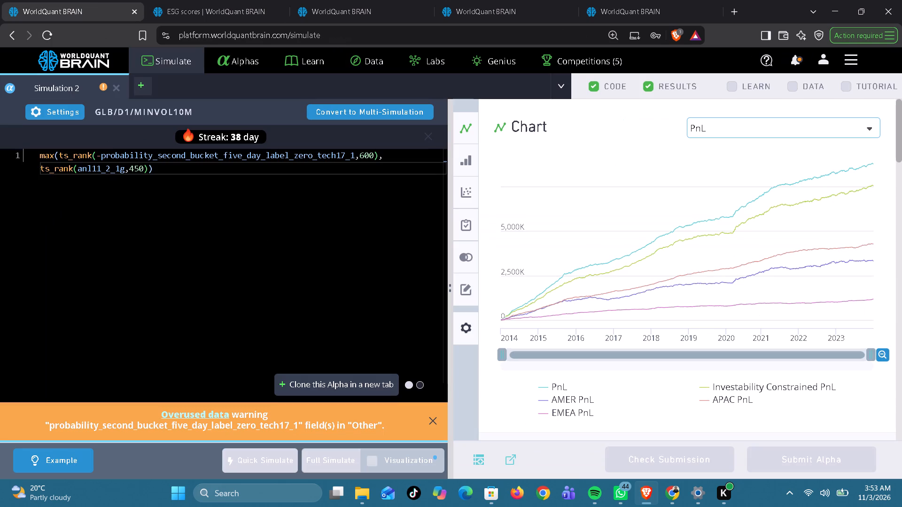
{"action": "left_click", "coordinate": [108, 170]}
{"action": "double_click", "coordinate": [108, 170]}
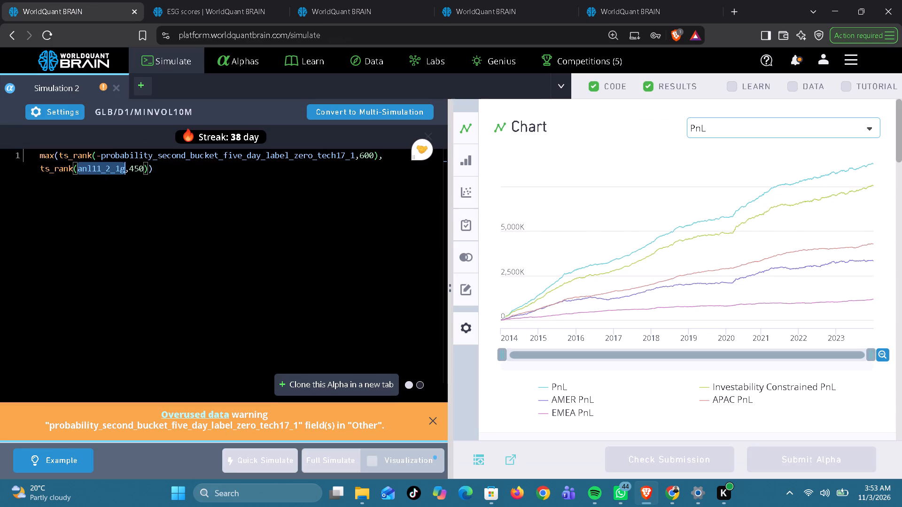
{"action": "key", "text": "ctrl+v"}
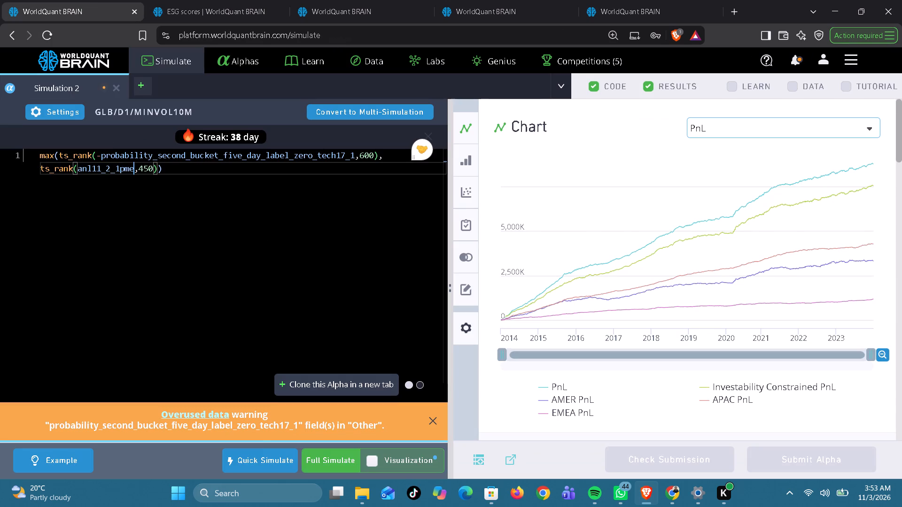
{"action": "left_click", "coordinate": [323, 456]}
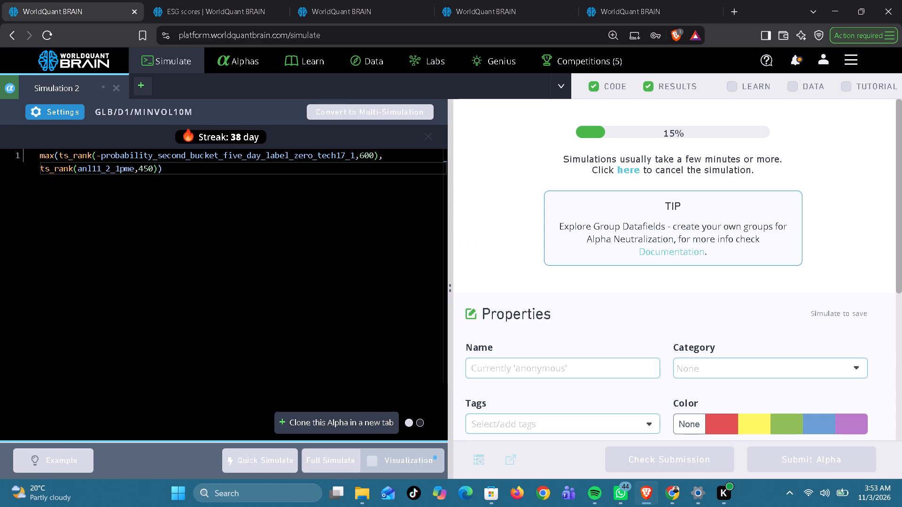
Monitor the progress of the two anl11_1tic simulations, the anl11_2_1pme simulation and the super simulations page.
{"action": "left_click", "coordinate": [353, 18]}
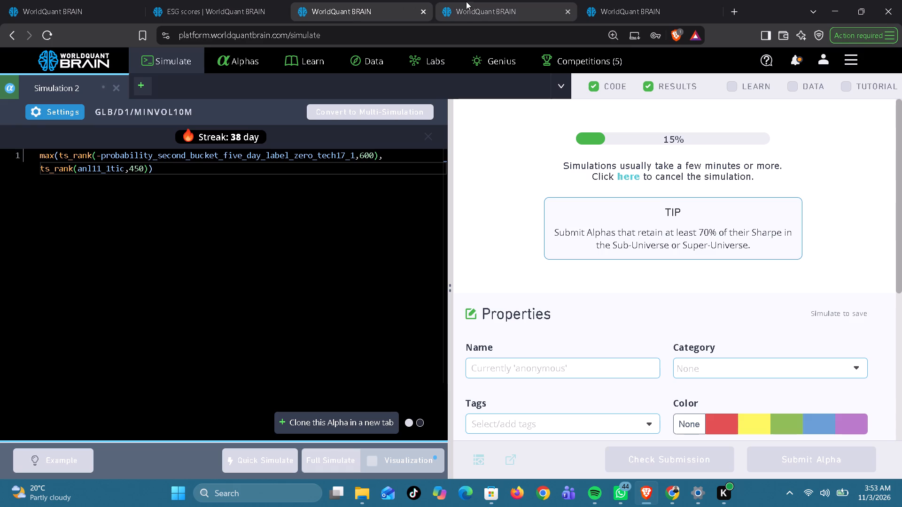
{"action": "left_click", "coordinate": [470, 2]}
{"action": "left_click", "coordinate": [626, 0]}
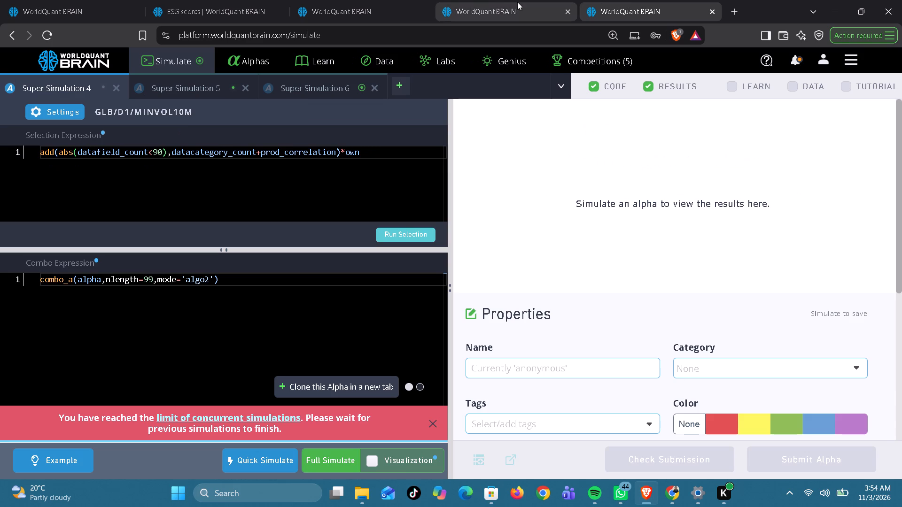
{"action": "left_click", "coordinate": [500, 0]}
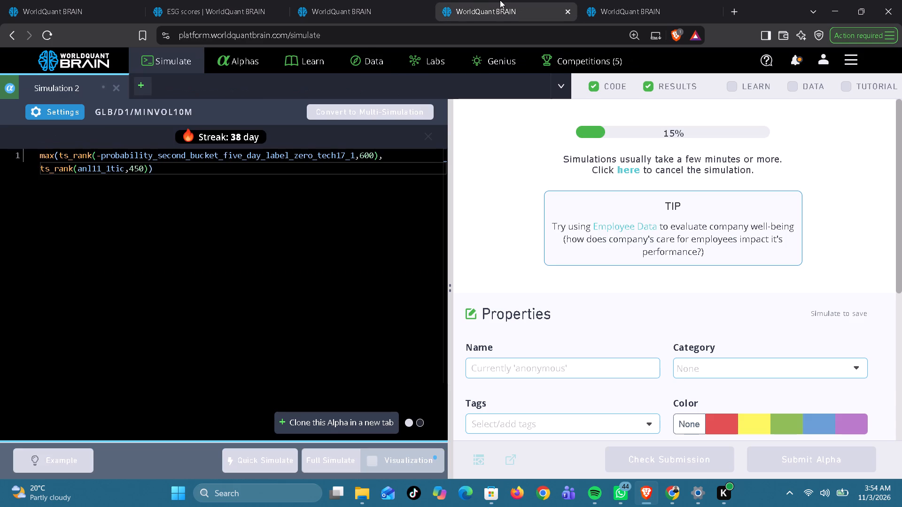
{"action": "left_click", "coordinate": [387, 1]}
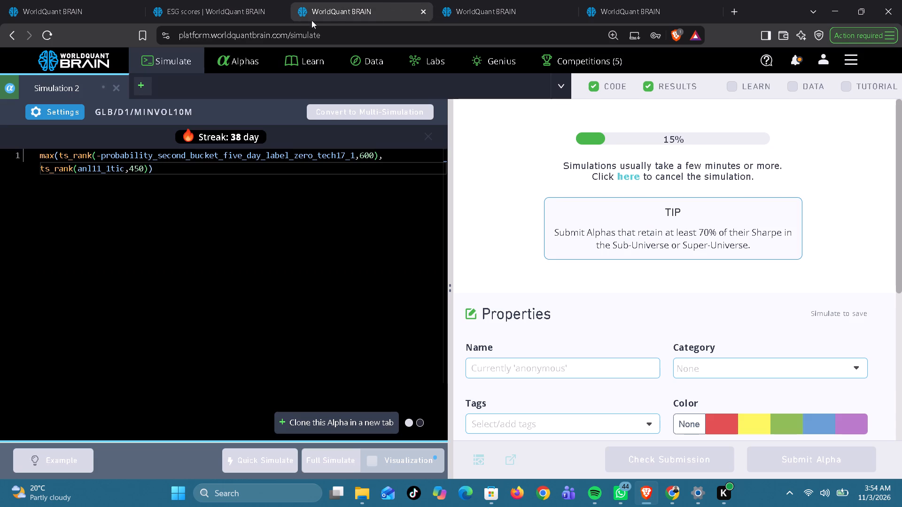
{"action": "left_click", "coordinate": [88, 4]}
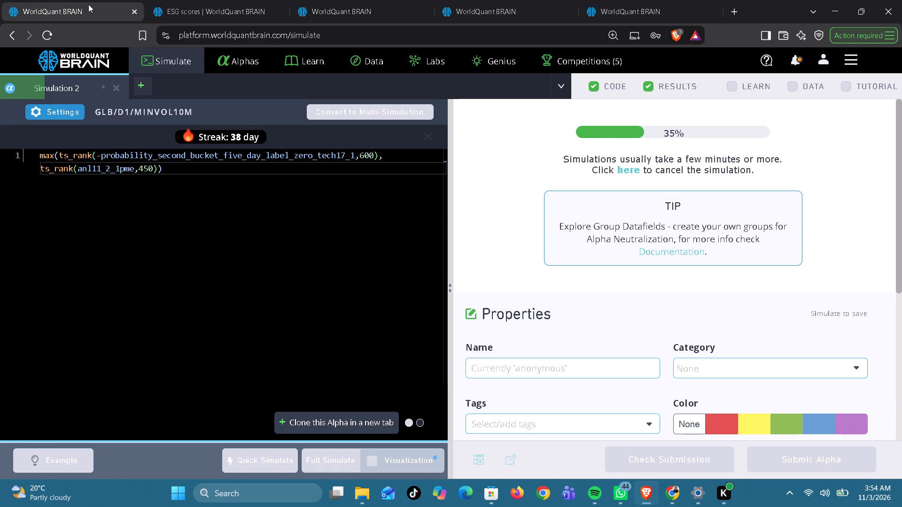
{"action": "left_click", "coordinate": [350, 0]}
{"action": "left_click", "coordinate": [495, 14]}
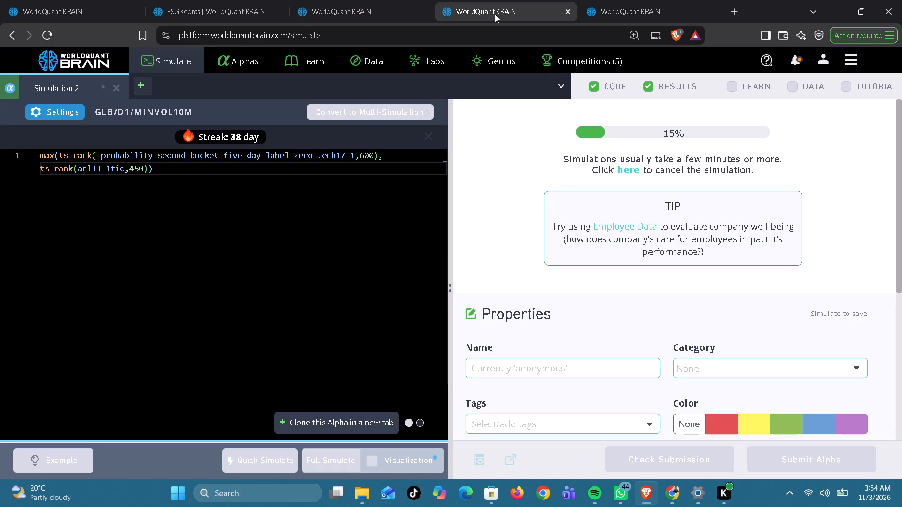
{"action": "left_click", "coordinate": [362, 5]}
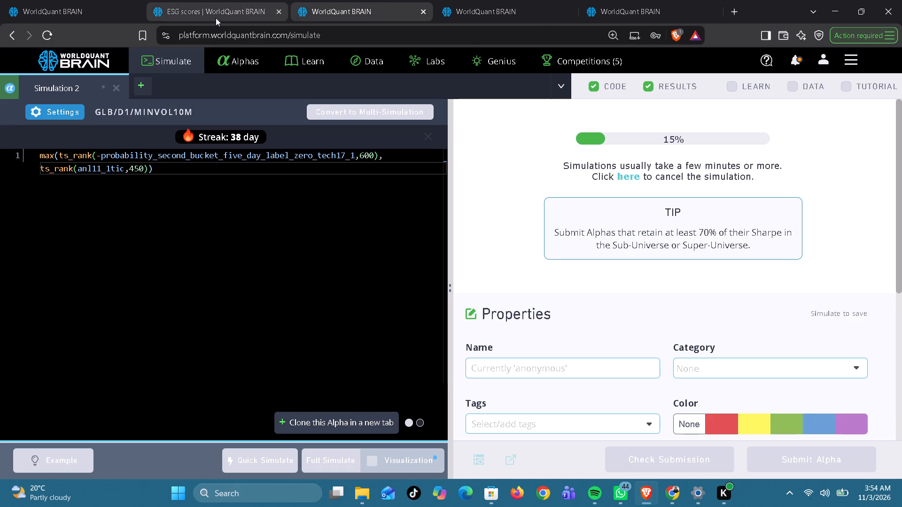
{"action": "left_click", "coordinate": [94, 22]}
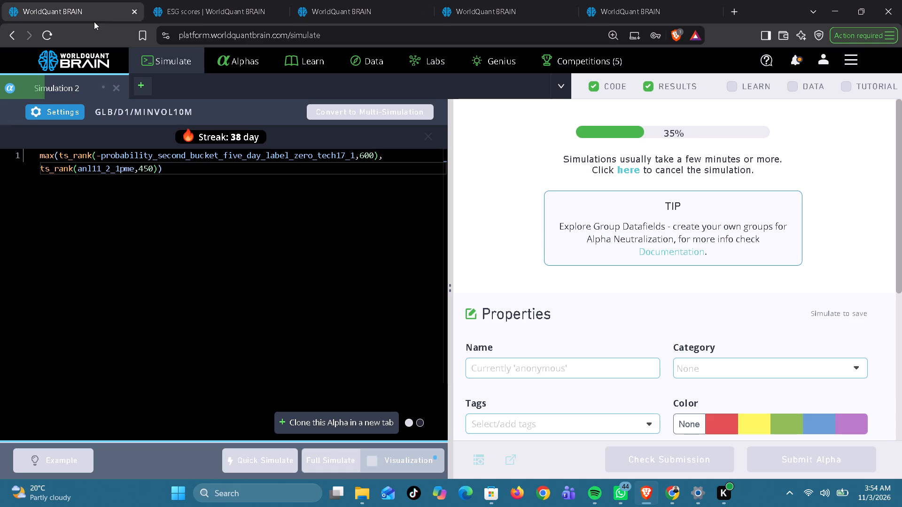
{"action": "left_click", "coordinate": [350, 0]}
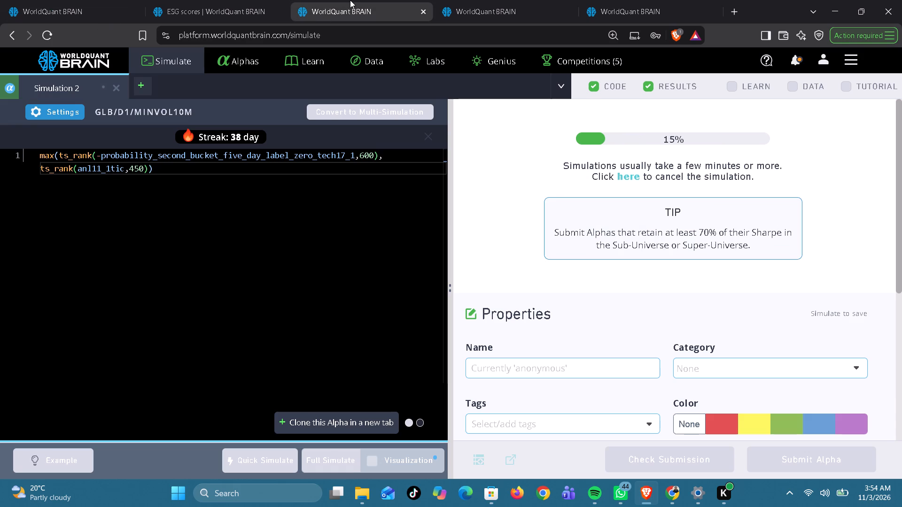
{"action": "left_click", "coordinate": [473, 3]}
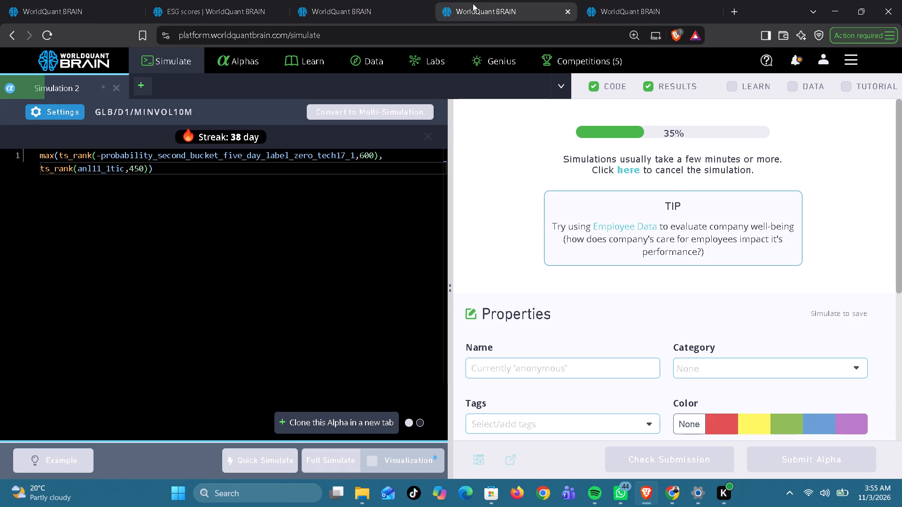
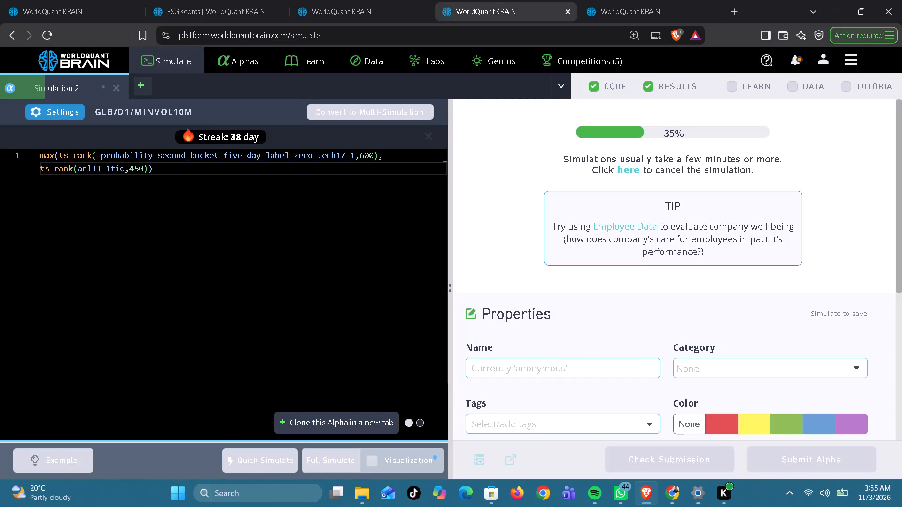
Run the full simulation of Super Simulation 4 with its nlength=99 combo expression.
{"action": "left_click", "coordinate": [367, 10]}
{"action": "left_click", "coordinate": [257, 9]}
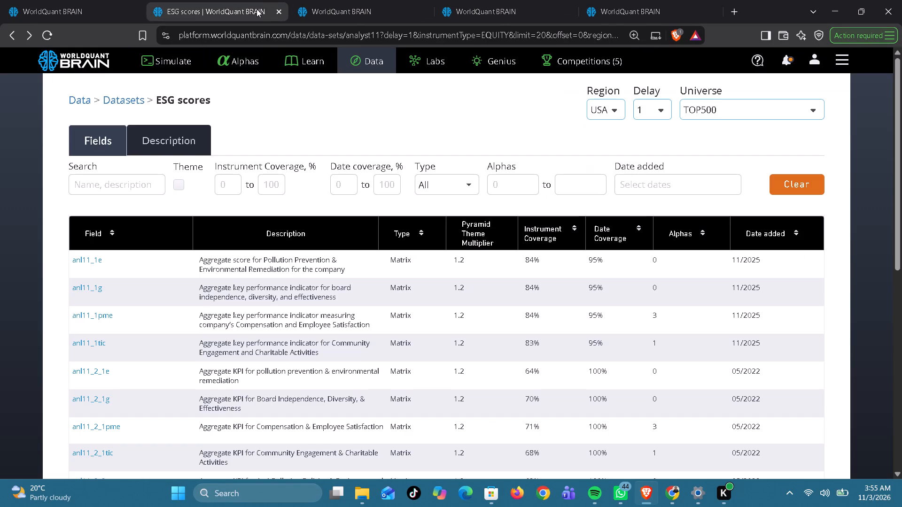
{"action": "left_click", "coordinate": [93, 13]}
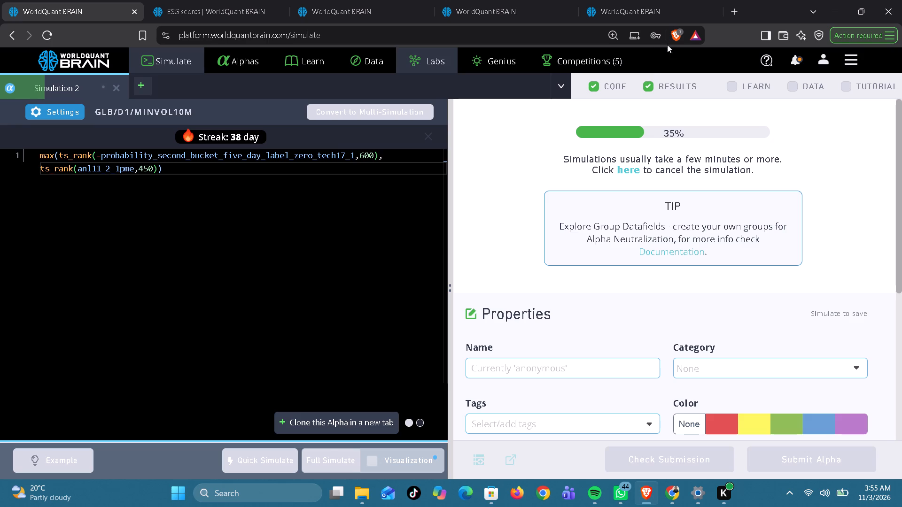
{"action": "left_click", "coordinate": [650, 18]}
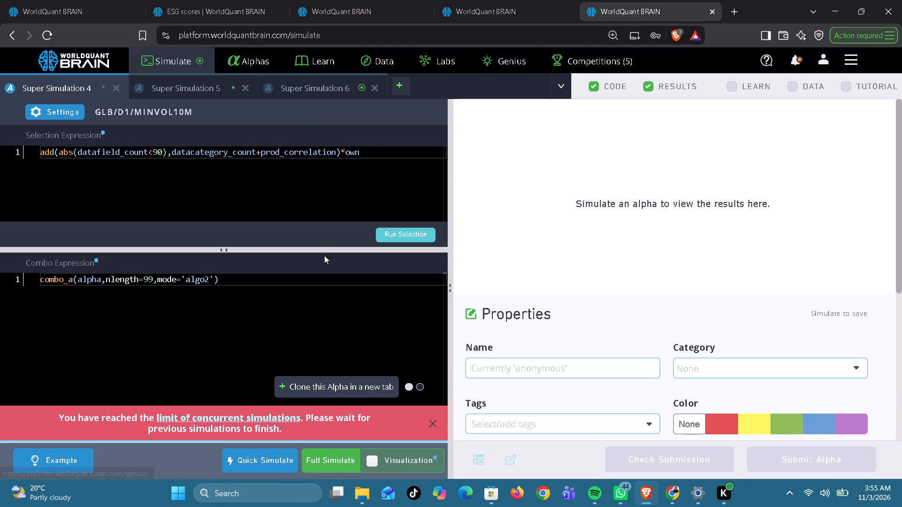
{"action": "left_click", "coordinate": [338, 458]}
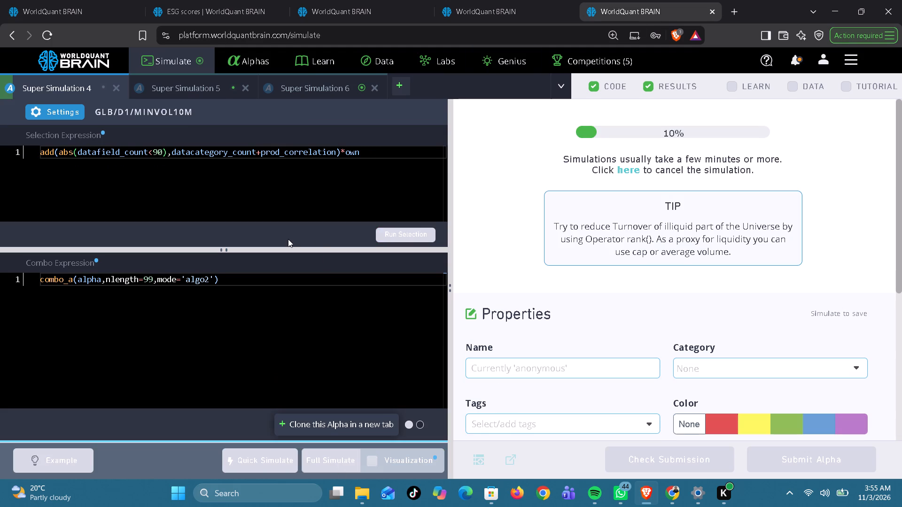
Check Super Simulation 6 and monitor the progress of the two anl11_1tic simulations and the anl11_2_1pme simulation.
{"action": "left_click", "coordinate": [310, 86]}
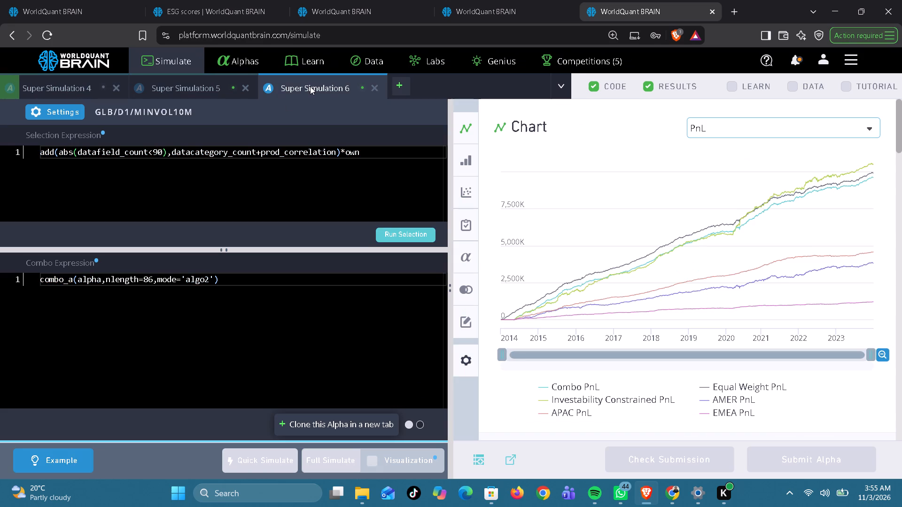
{"action": "left_click", "coordinate": [372, 7]}
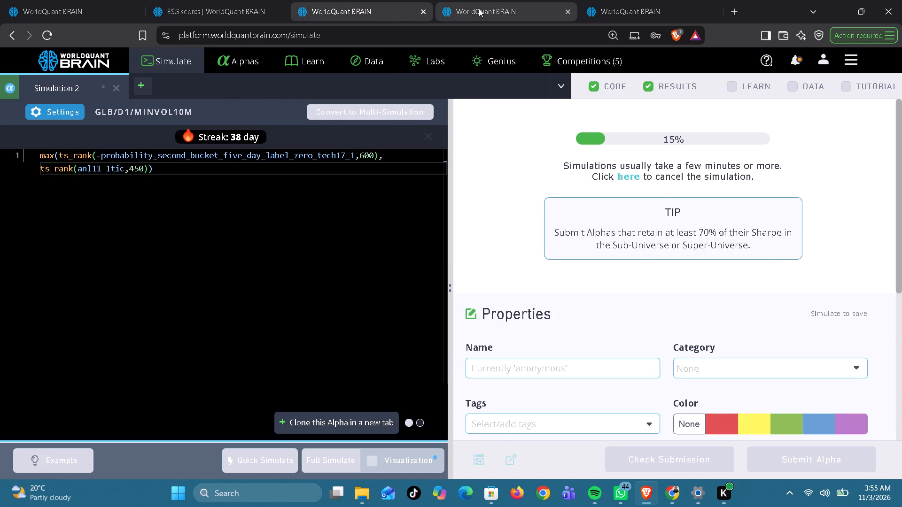
{"action": "left_click", "coordinate": [479, 8]}
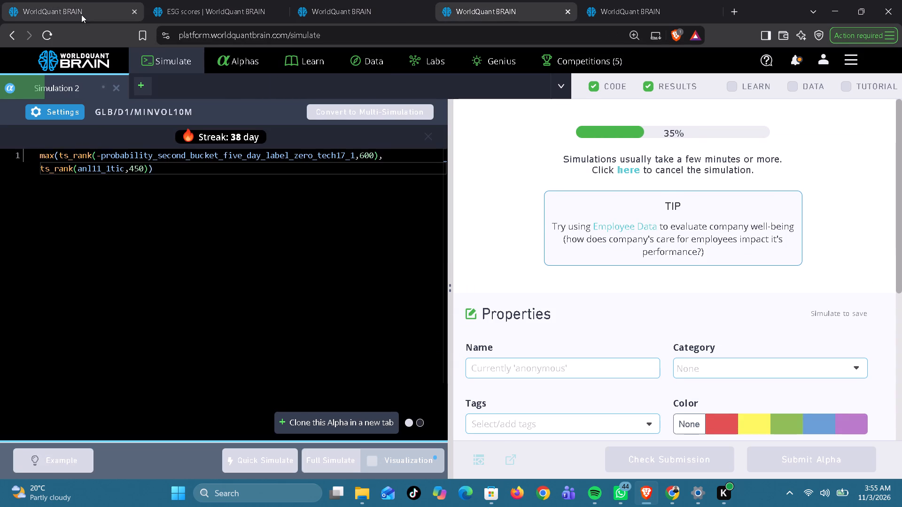
{"action": "left_click", "coordinate": [81, 15]}
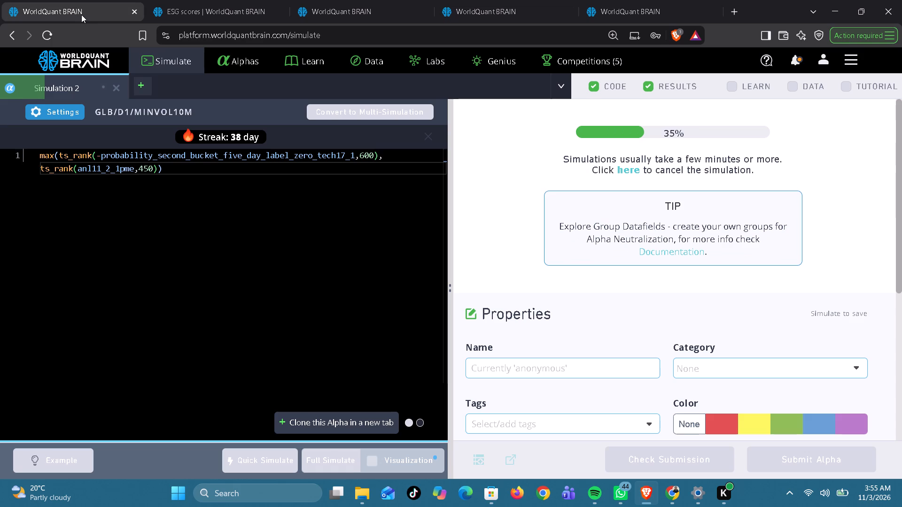
{"action": "left_click", "coordinate": [81, 15]}
{"action": "left_click", "coordinate": [343, 11]}
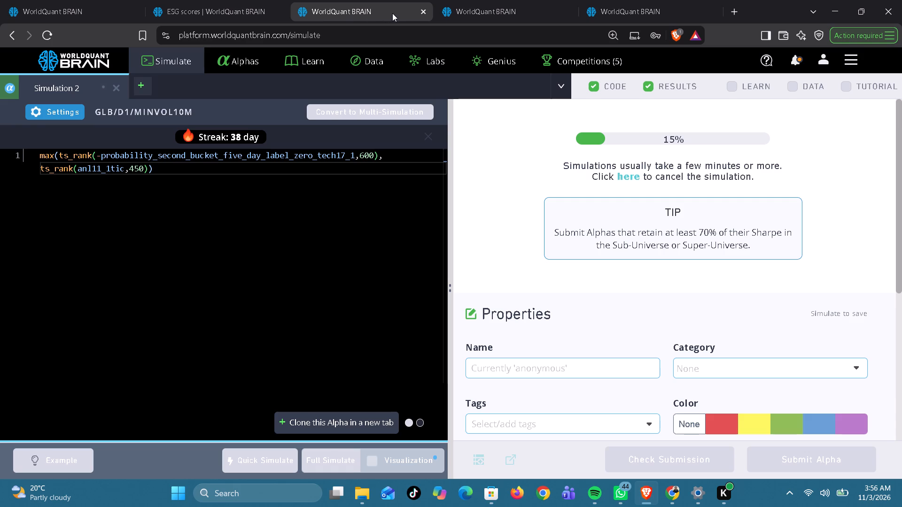
{"action": "left_click", "coordinate": [502, 1]}
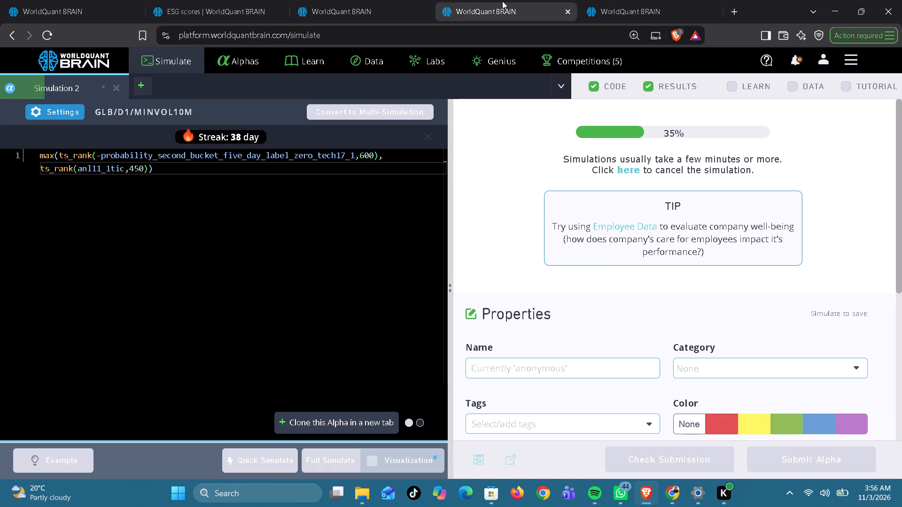
{"action": "left_click", "coordinate": [635, 4]}
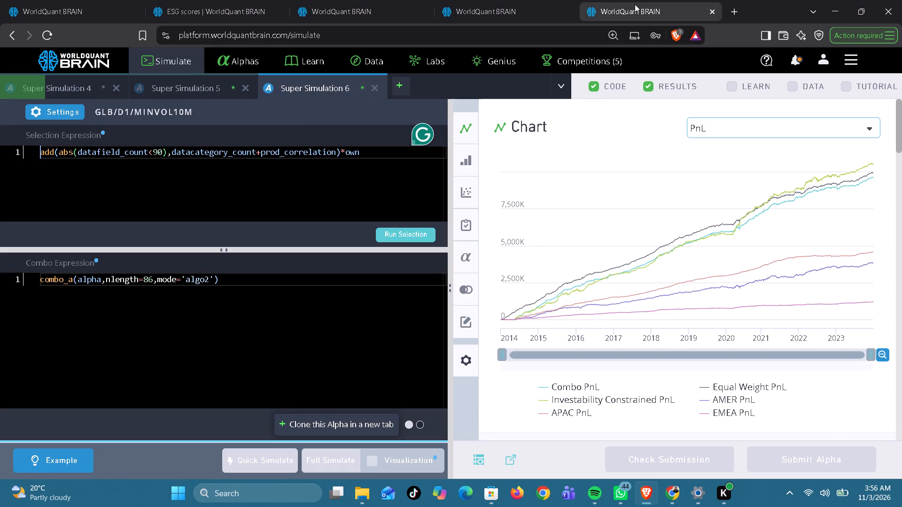
{"action": "left_click", "coordinate": [511, 14]}
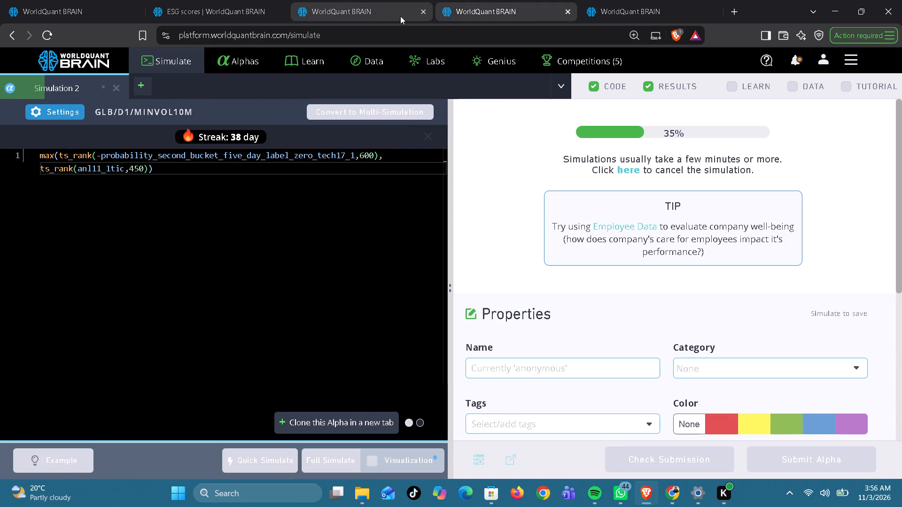
{"action": "left_click", "coordinate": [387, 11]}
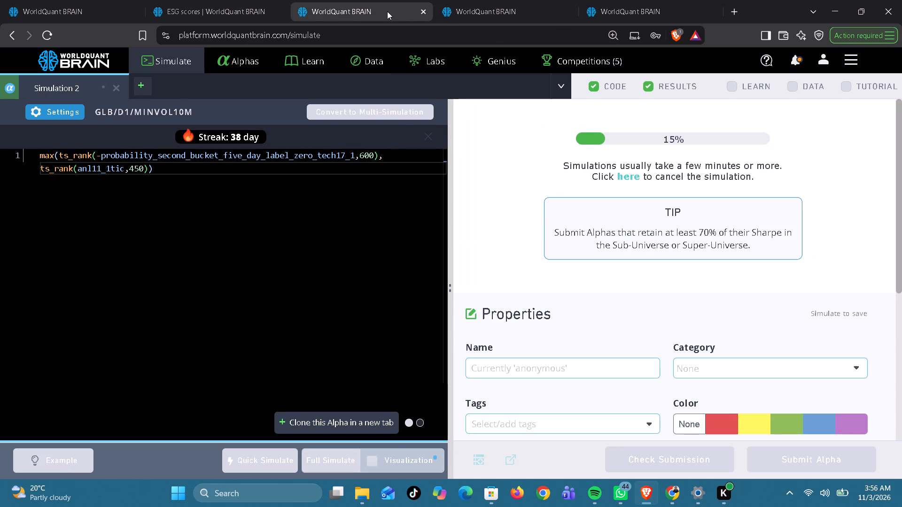
{"action": "left_click", "coordinate": [356, 15]}
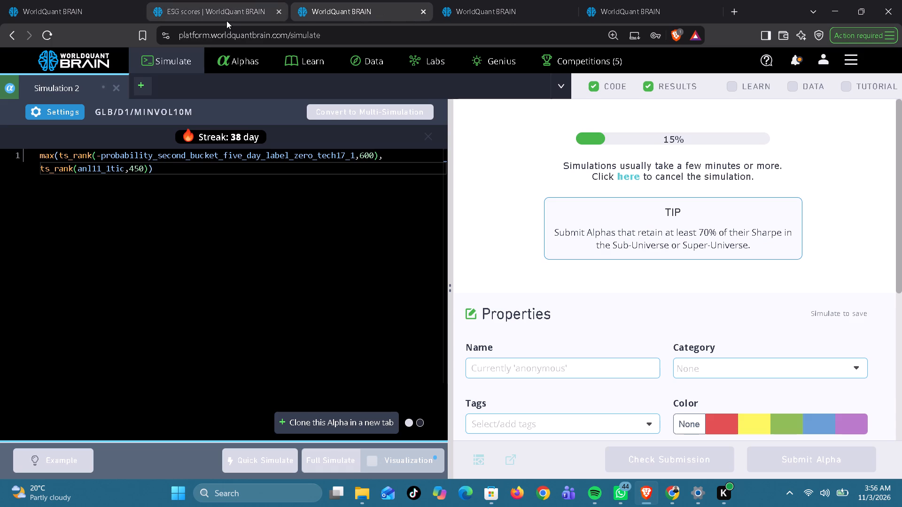
{"action": "left_click", "coordinate": [84, 8]}
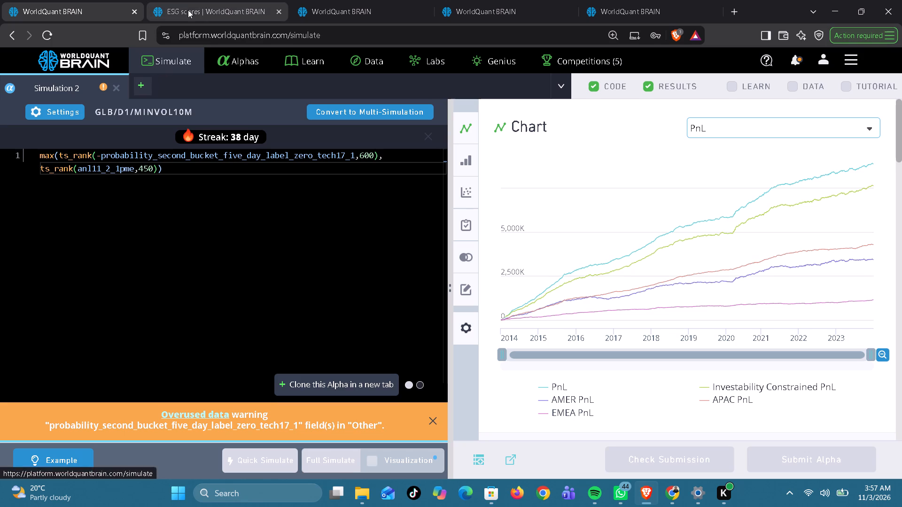
Replace anl11_2_1pme with anl14_actvalue_bvps_fp0 from the Estimations of Key Fundamentals dataset in its Simulation 2 expression and run the full simulation.
{"action": "left_click", "coordinate": [209, 4]}
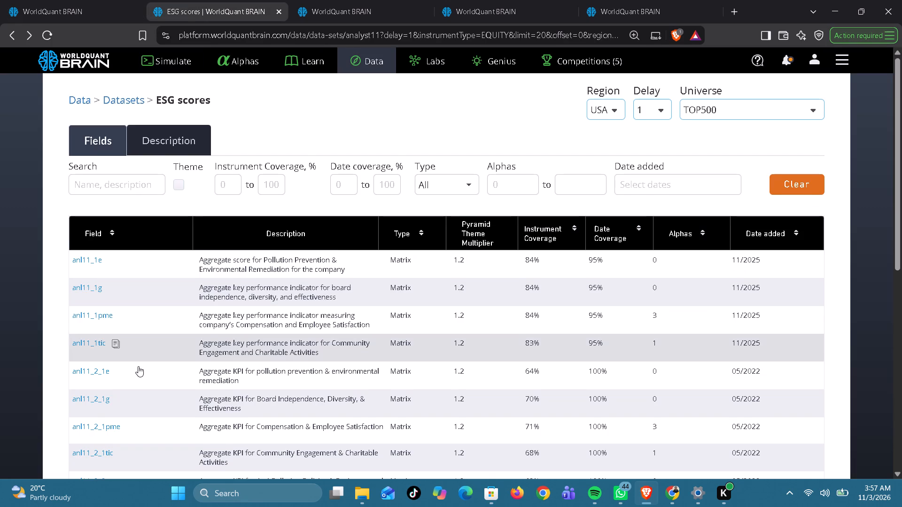
{"action": "scroll", "coordinate": [138, 366], "scroll_direction": "down", "scroll_amount": 1}
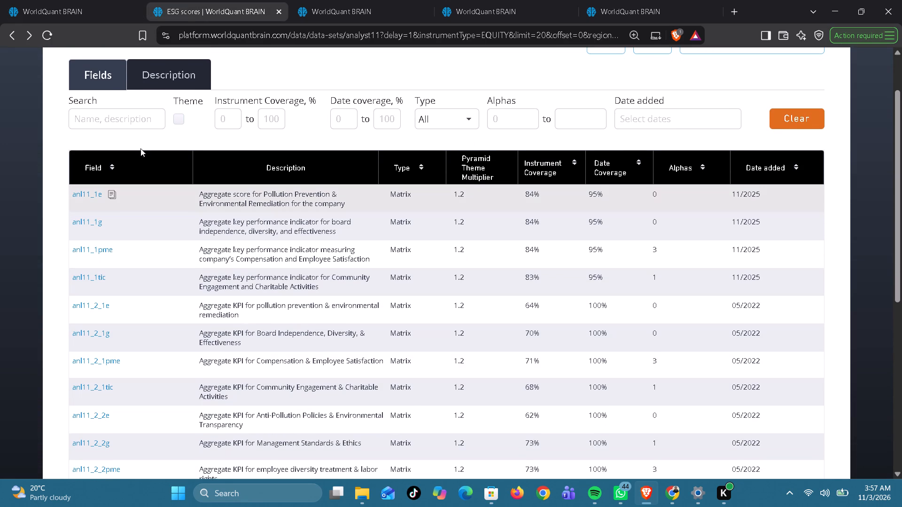
{"action": "left_click", "coordinate": [9, 41]}
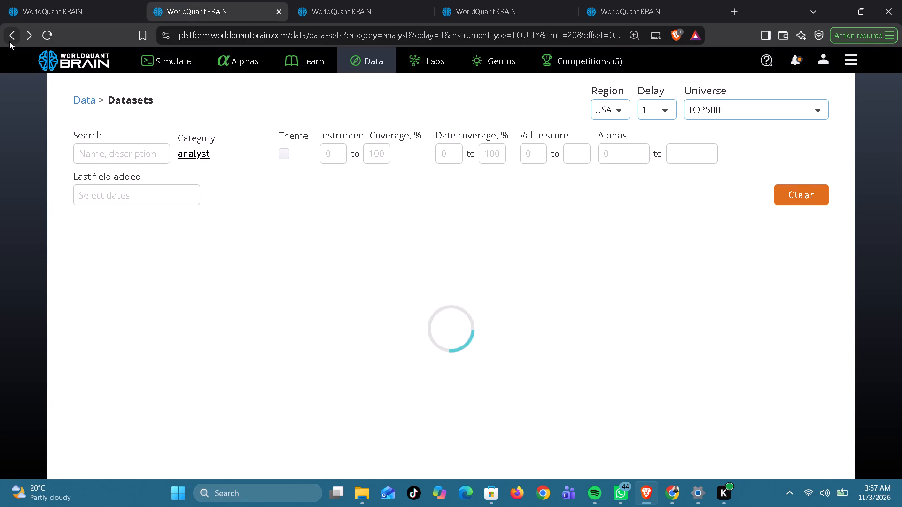
{"action": "left_click", "coordinate": [257, 337]}
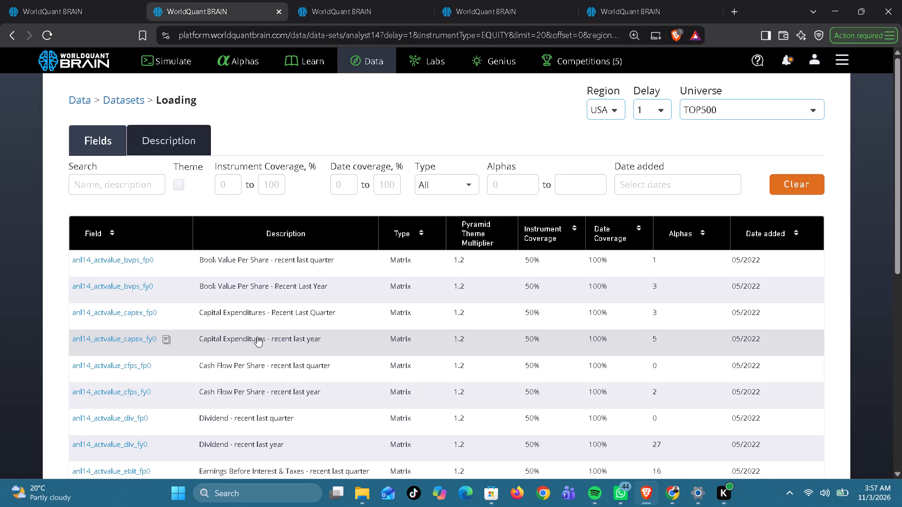
{"action": "left_click", "coordinate": [161, 256]}
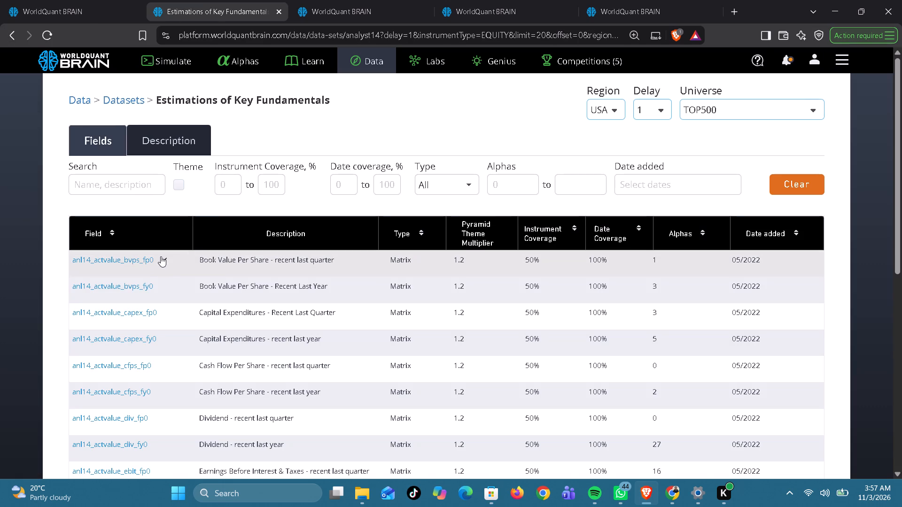
{"action": "left_click", "coordinate": [87, 19]}
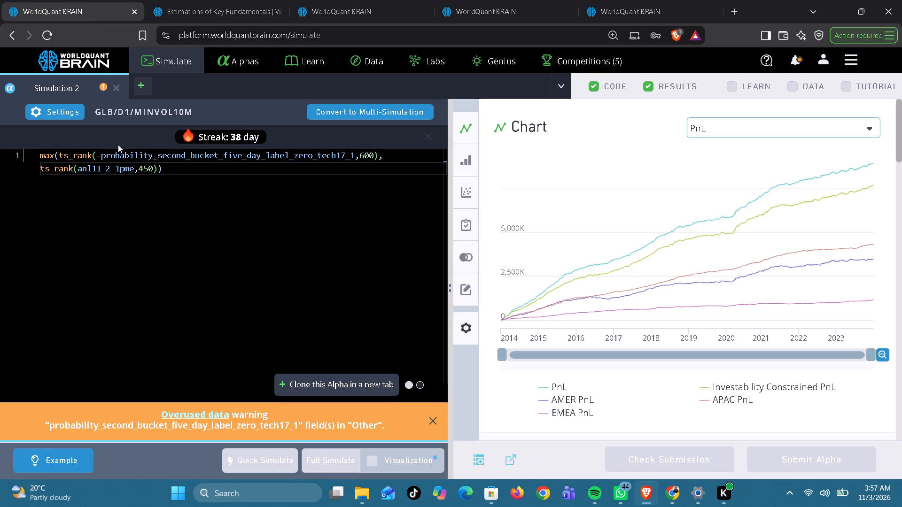
{"action": "double_click", "coordinate": [109, 170]}
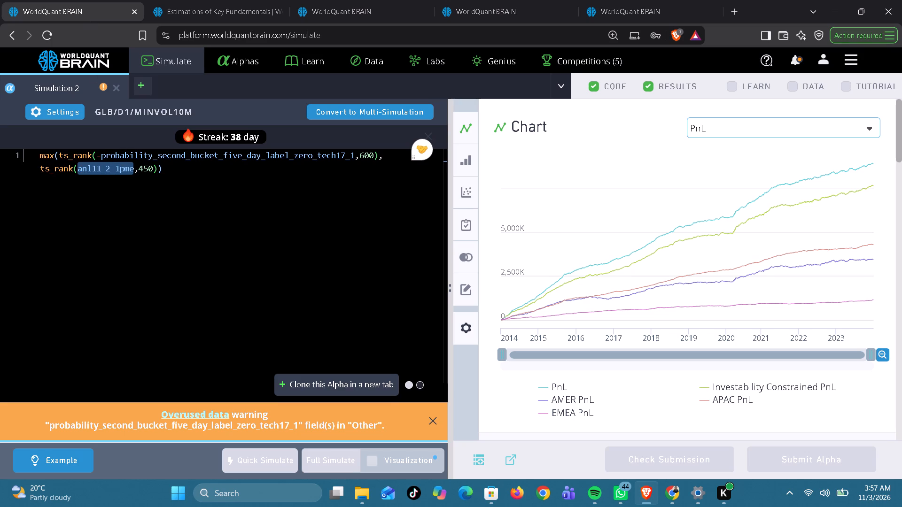
{"action": "key", "text": "ctrl+v"}
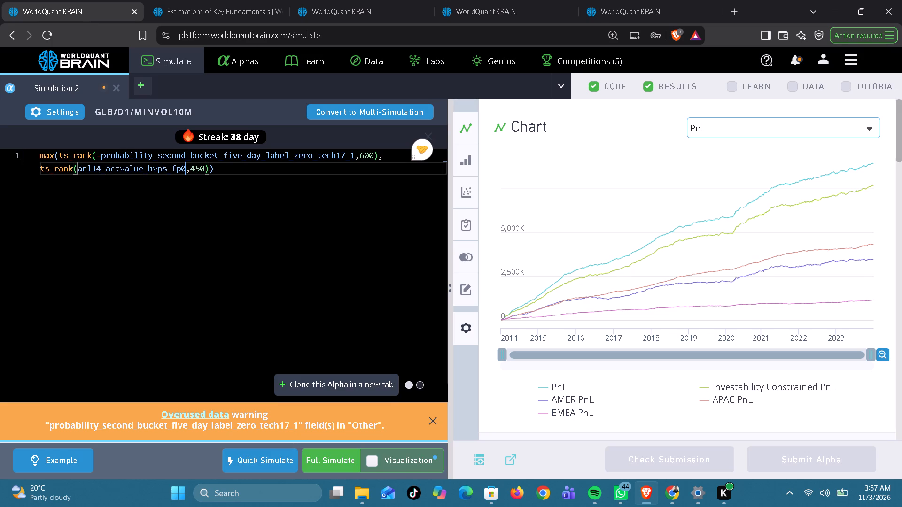
{"action": "left_click", "coordinate": [320, 456]}
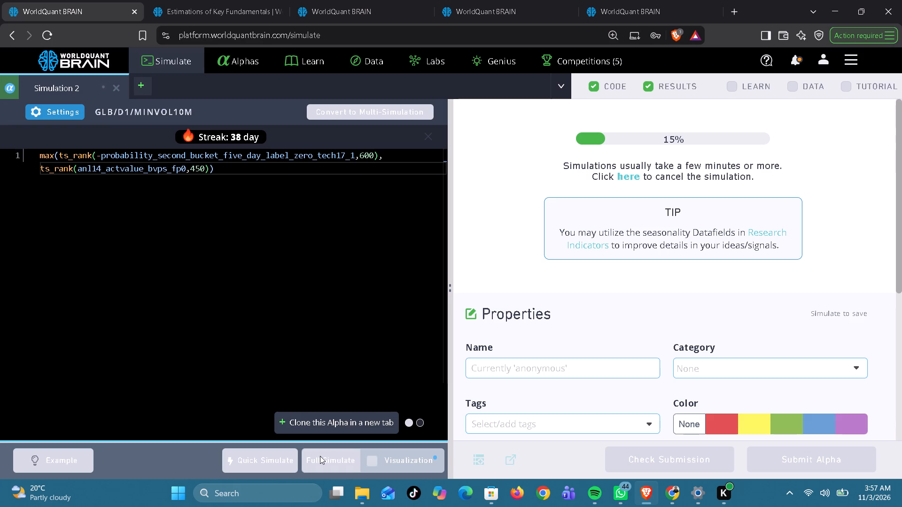
Monitor the two anl11_1tic simulations and the anl14_actvalue_bvps_fp0 simulation, and view the Super Simulation 5 results.
{"action": "left_click", "coordinate": [354, 12]}
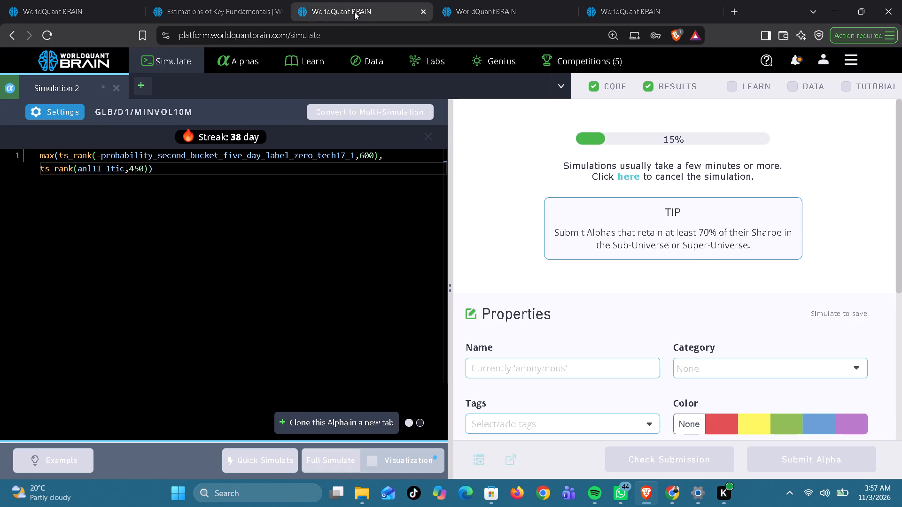
{"action": "left_click", "coordinate": [502, 2]}
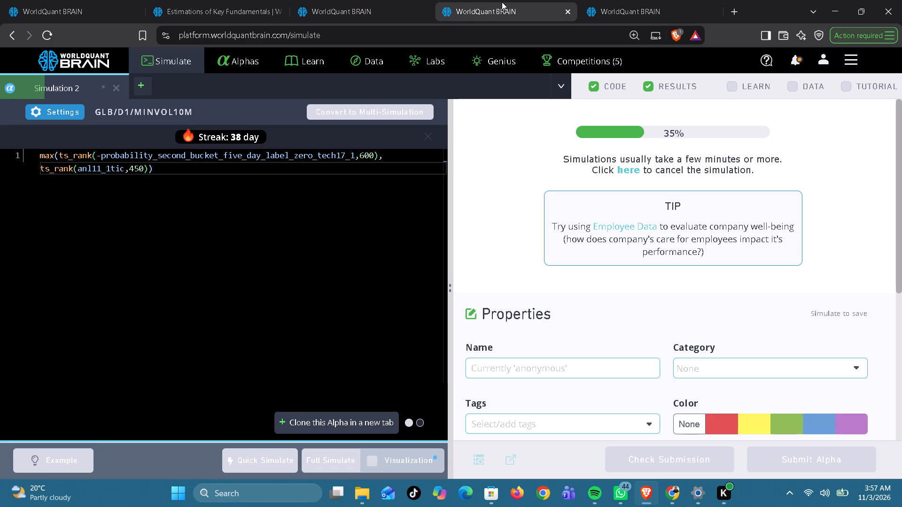
{"action": "left_click", "coordinate": [384, 11]}
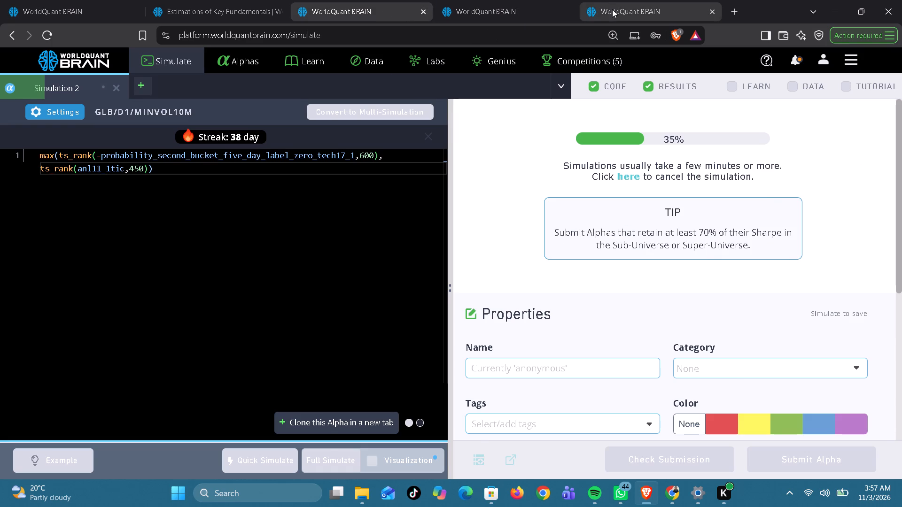
{"action": "left_click", "coordinate": [612, 9]}
{"action": "left_click", "coordinate": [194, 92]}
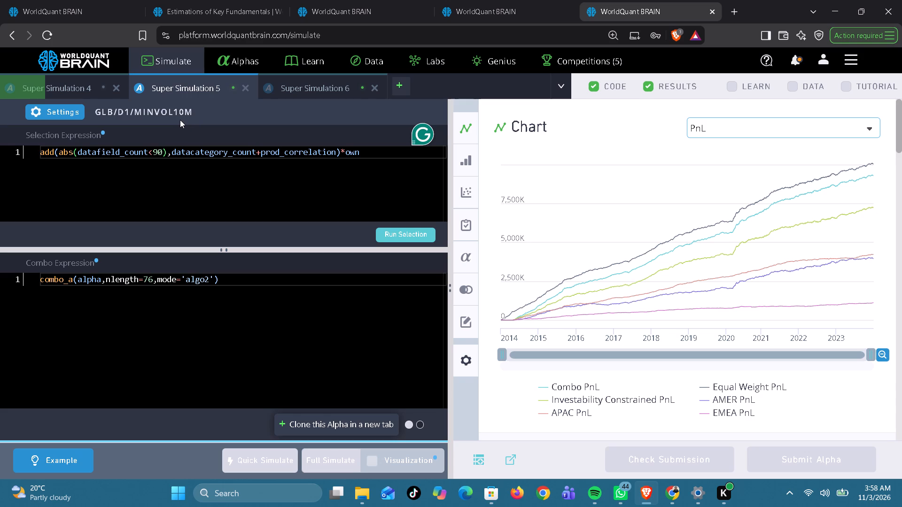
{"action": "left_click", "coordinate": [386, 14]}
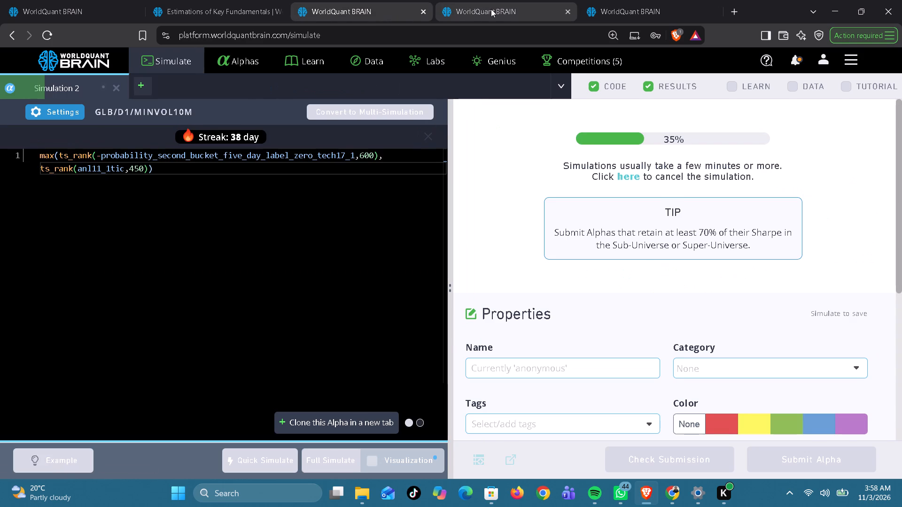
{"action": "left_click", "coordinate": [491, 9]}
{"action": "left_click", "coordinate": [47, 8]}
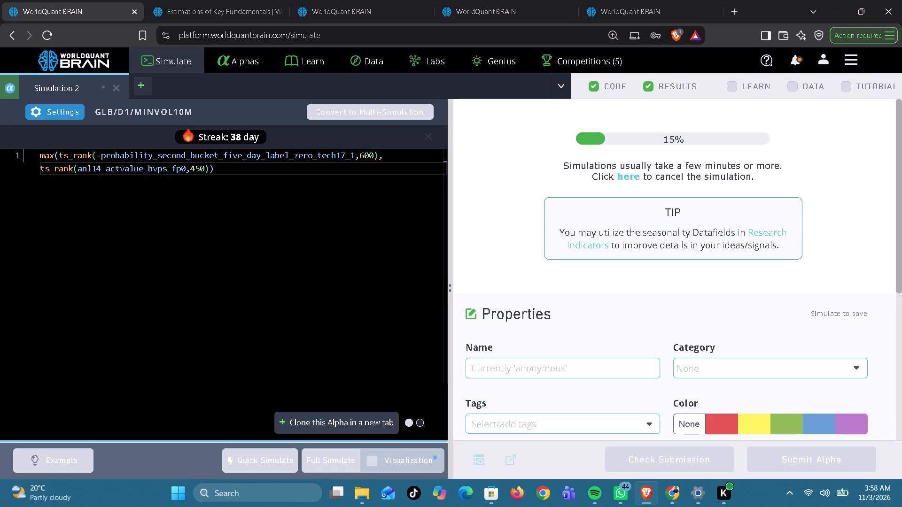
{"action": "left_click", "coordinate": [360, 15]}
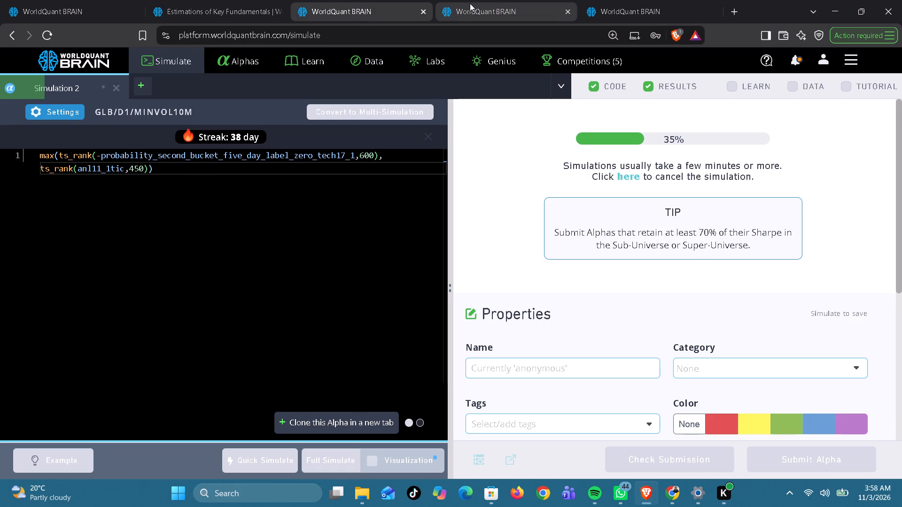
{"action": "left_click", "coordinate": [470, 3]}
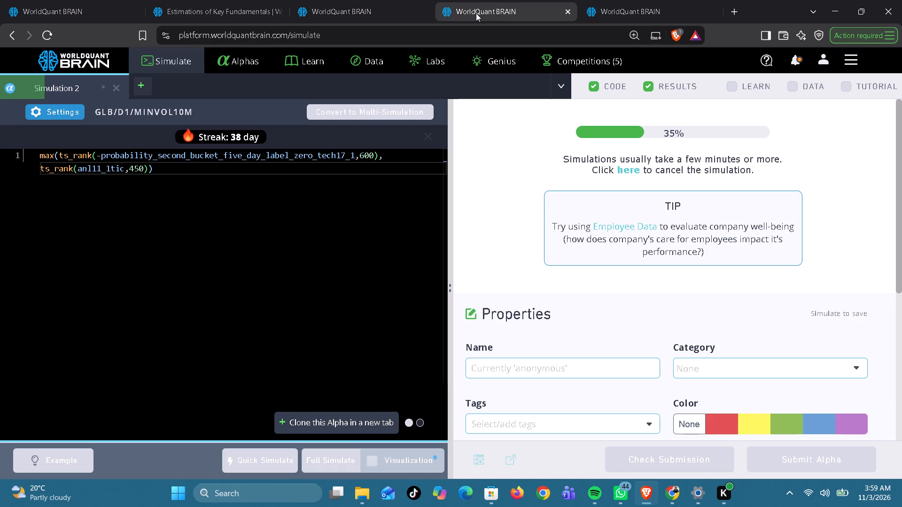
Replace anl11_1tic with anl14_actvalue_bvps_fp0 in the finished Simulation 2 expression and run the full simulation.
{"action": "left_click", "coordinate": [388, 2]}
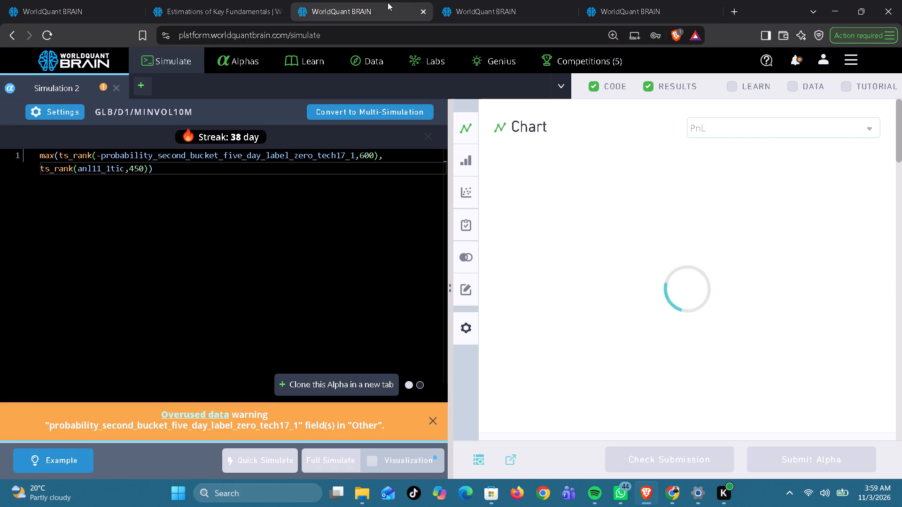
{"action": "left_click", "coordinate": [103, 172]}
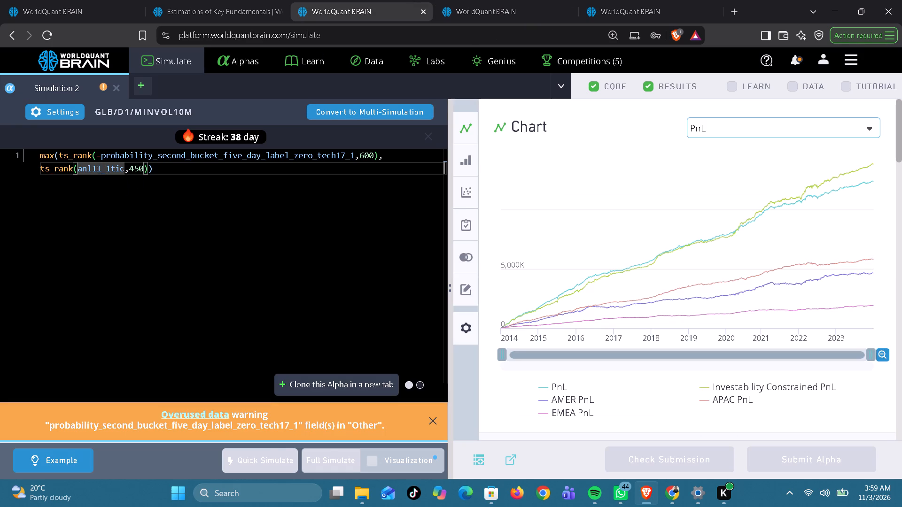
{"action": "double_click", "coordinate": [103, 172]}
{"action": "key", "text": "ctrl+v"}
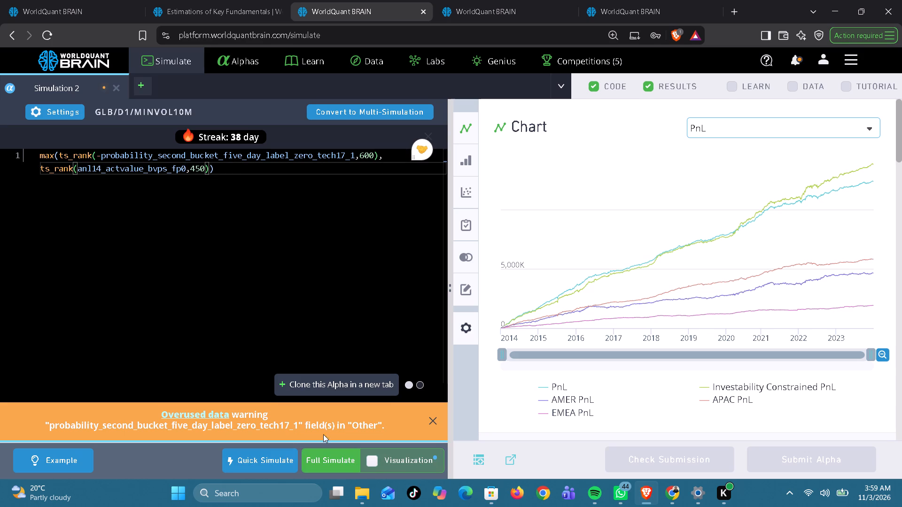
{"action": "left_click", "coordinate": [323, 455]}
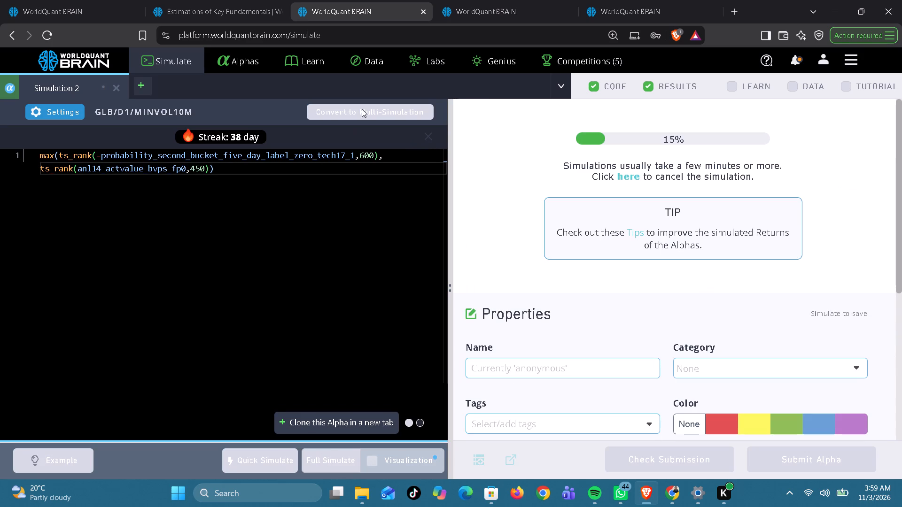
Monitor the progress of the two anl14_actvalue_bvps_fp0 simulations and the remaining anl11_1tic simulation.
{"action": "left_click", "coordinate": [486, 11]}
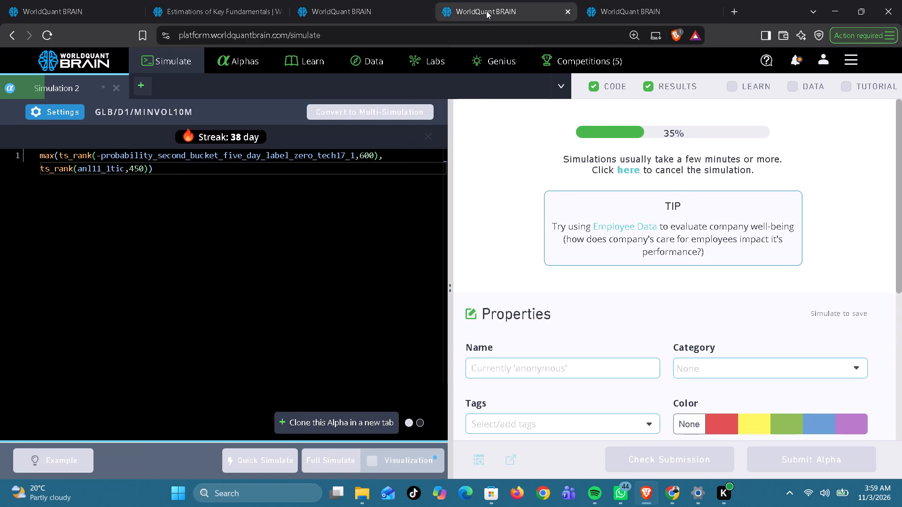
{"action": "left_click", "coordinate": [74, 17]}
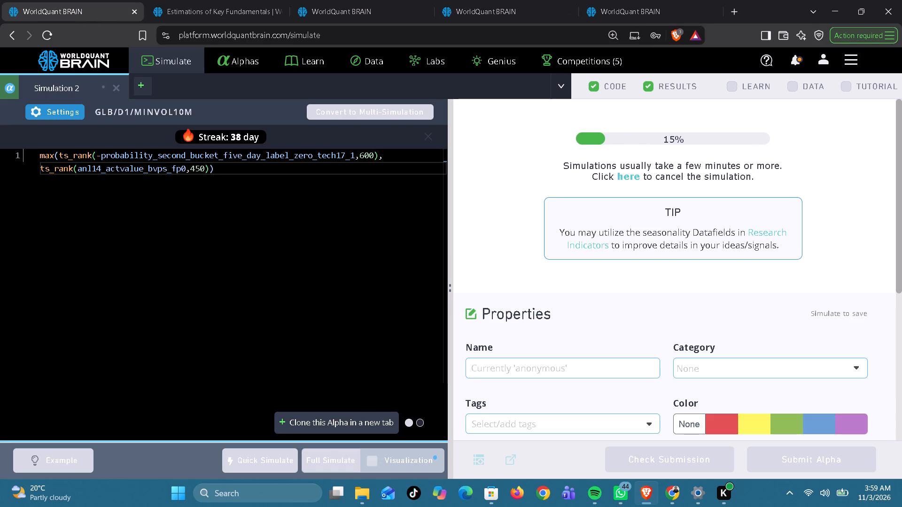
{"action": "left_click", "coordinate": [495, 8]}
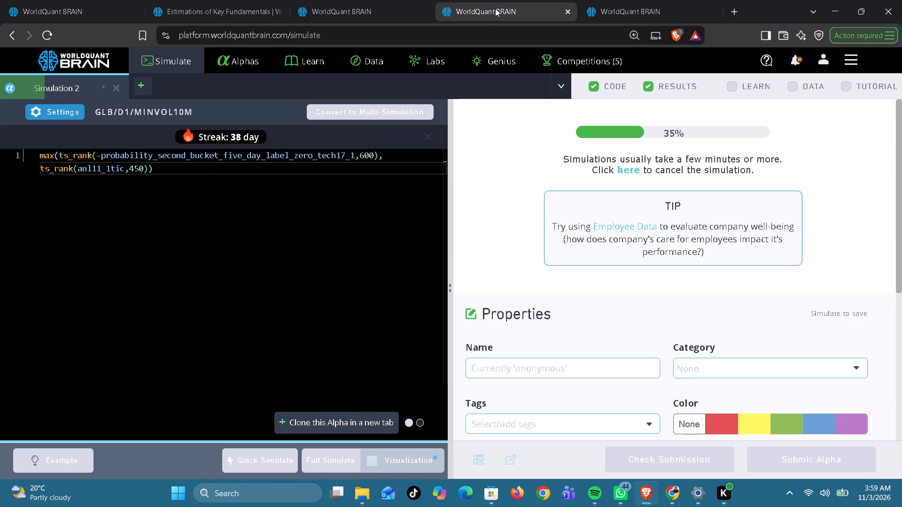
{"action": "left_click", "coordinate": [394, 5]}
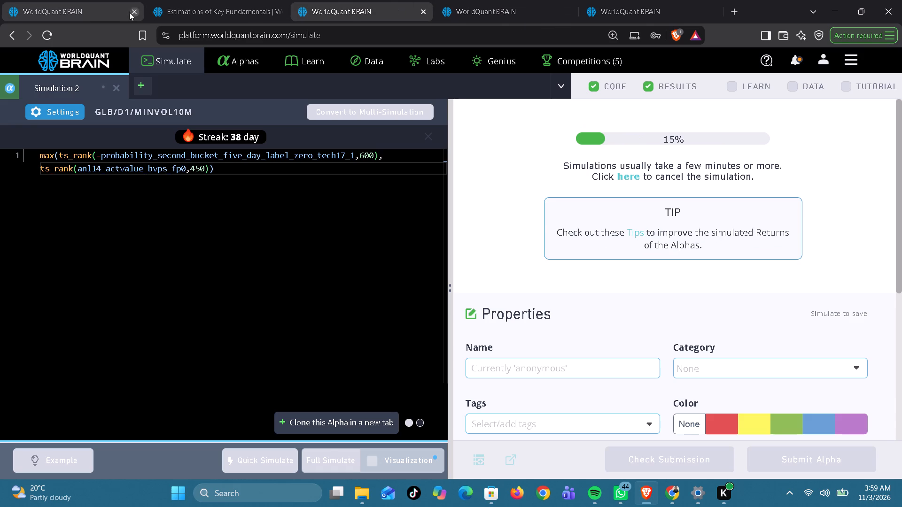
{"action": "left_click", "coordinate": [96, 15]}
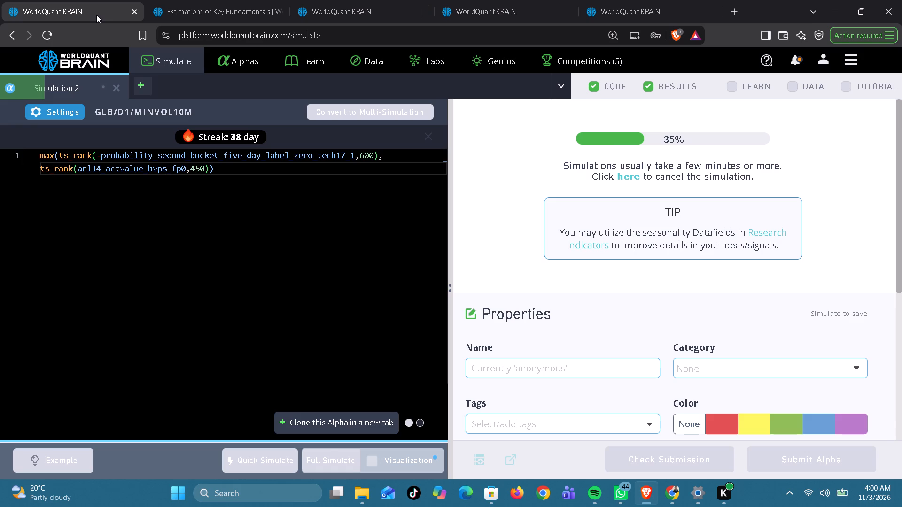
{"action": "left_click", "coordinate": [96, 15]}
{"action": "left_click", "coordinate": [96, 15]}
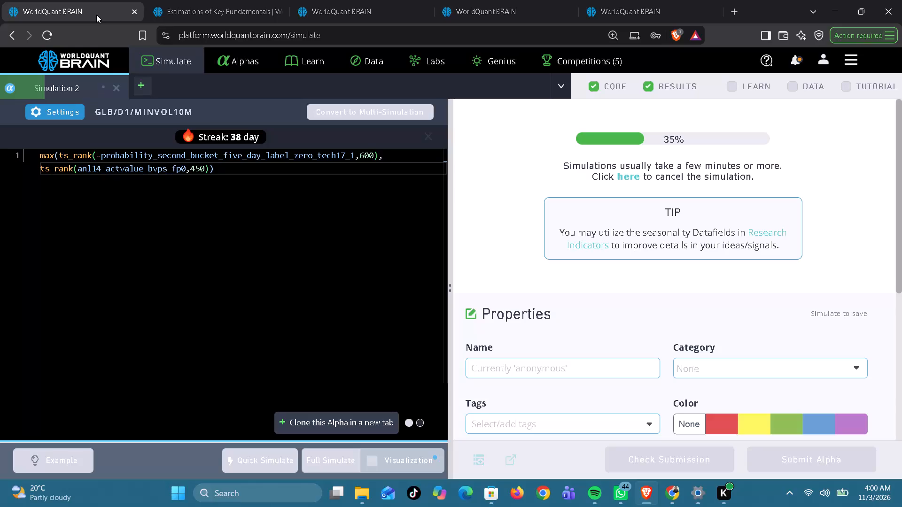
{"action": "left_click", "coordinate": [376, 9]}
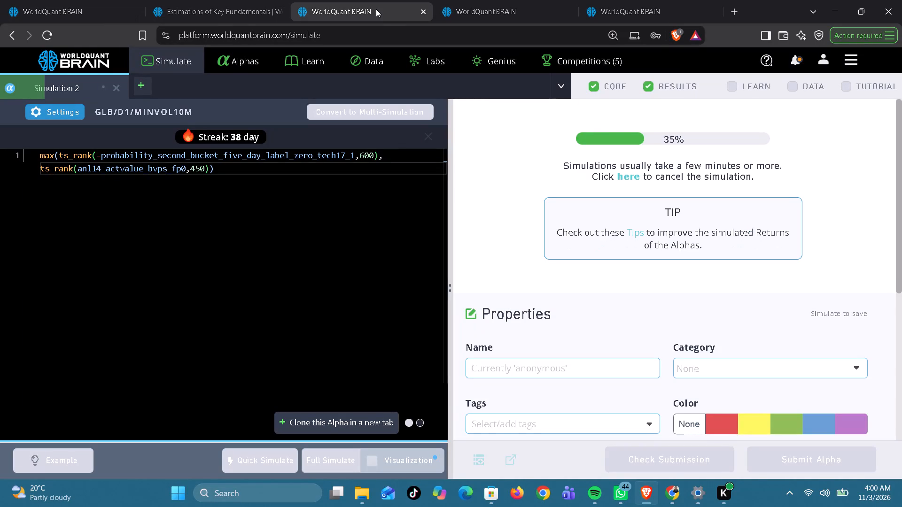
{"action": "left_click", "coordinate": [473, 14]}
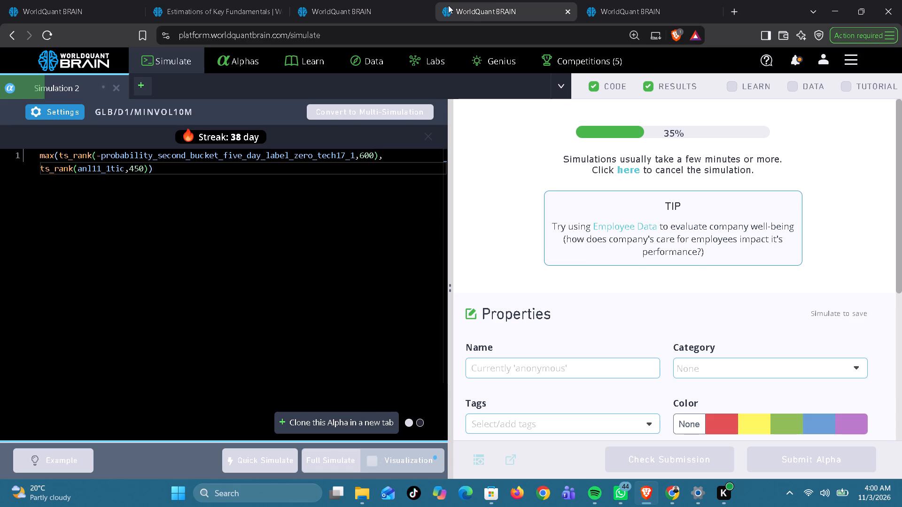
{"action": "left_click", "coordinate": [382, 3]}
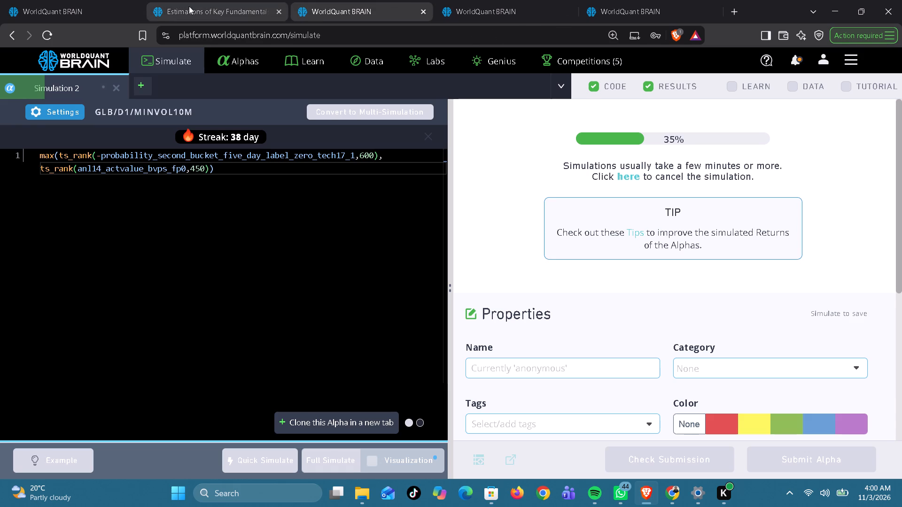
{"action": "left_click", "coordinate": [93, 10]}
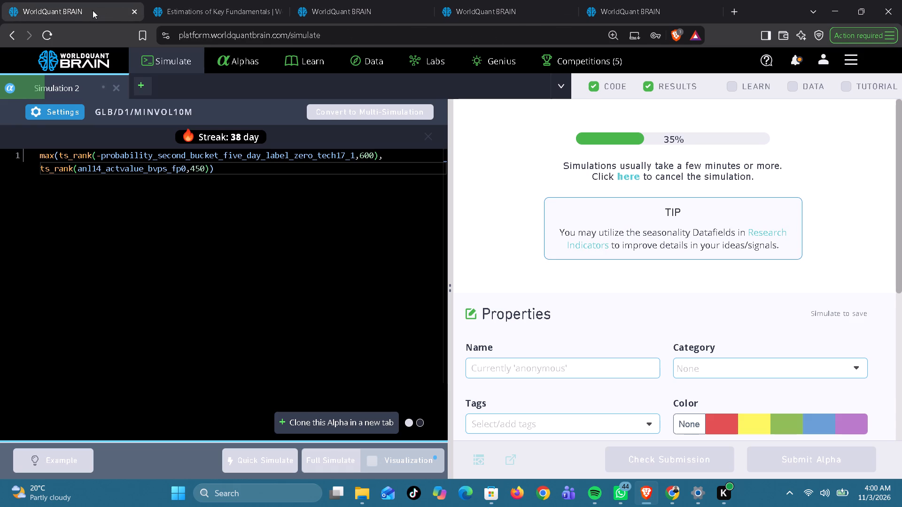
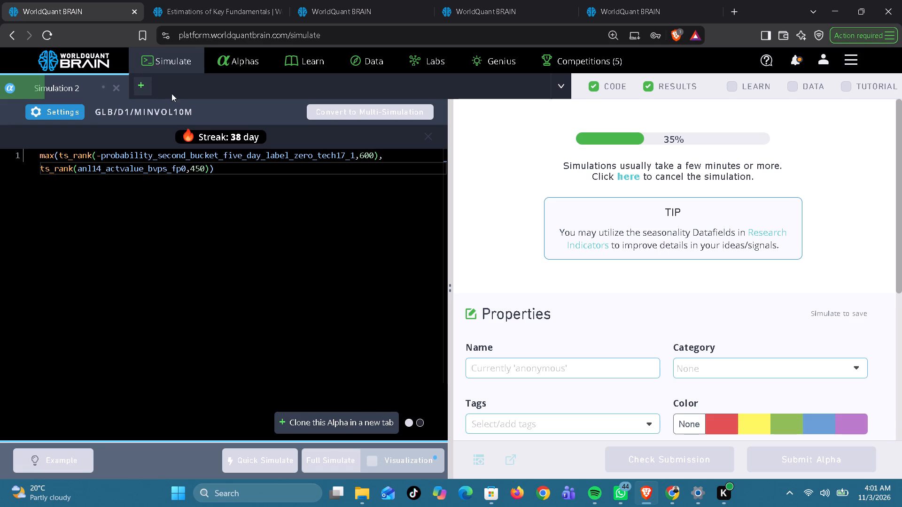
Check the progress of the running anl14_actvalue_bvps_fp0 and anl11_1tic simulations.
{"action": "left_click", "coordinate": [365, 9]}
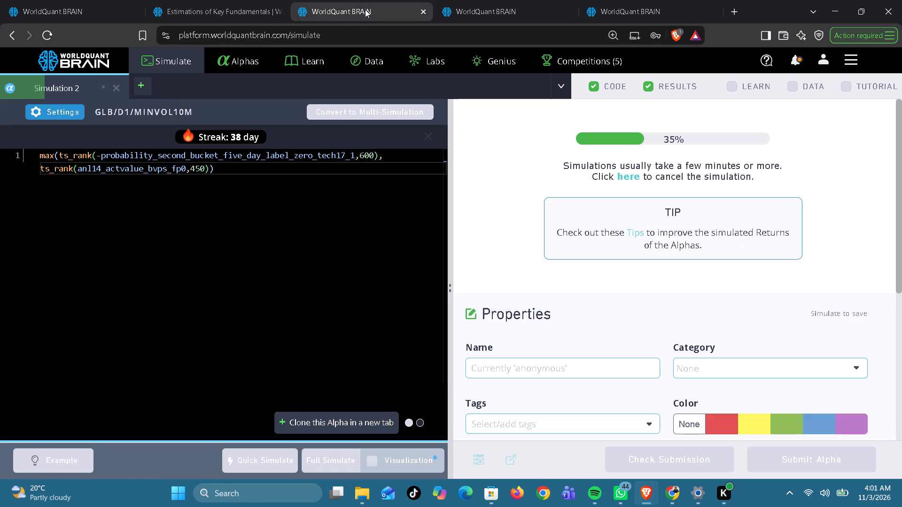
{"action": "left_click", "coordinate": [475, 8]}
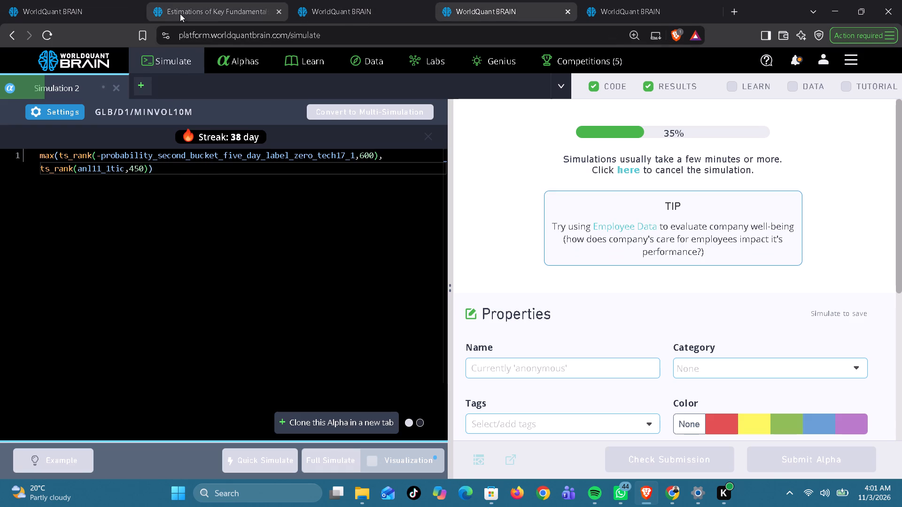
{"action": "left_click", "coordinate": [61, 13]}
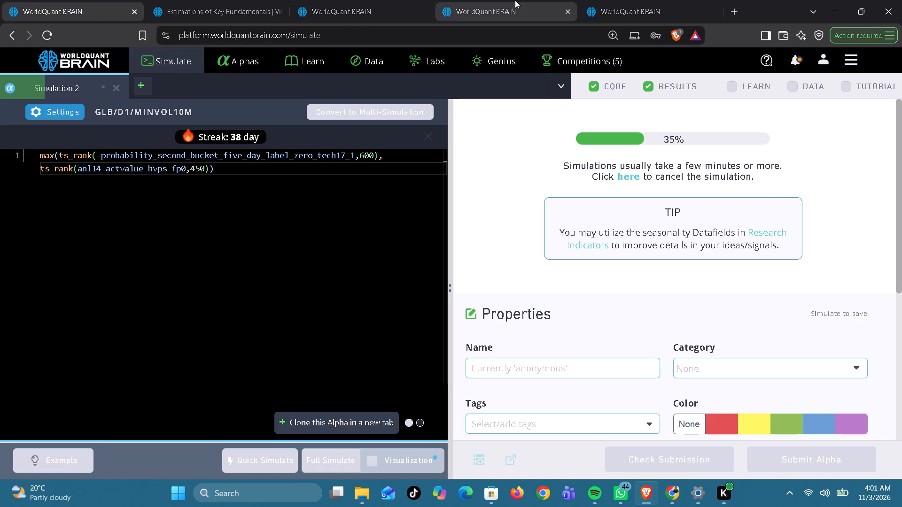
Set nlength to 56 in the Super Simulation 5 combo expression, run its selection and start the full simulation.
{"action": "left_click", "coordinate": [651, 10]}
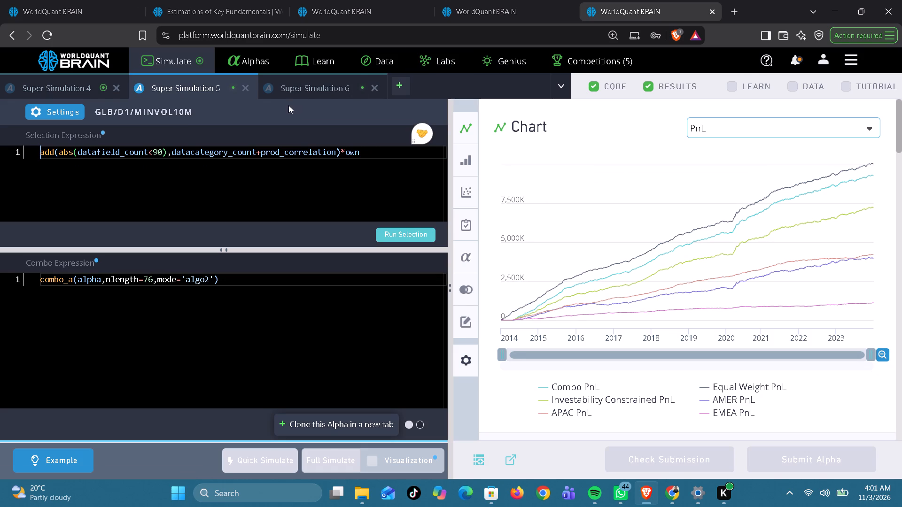
{"action": "left_click", "coordinate": [149, 278]}
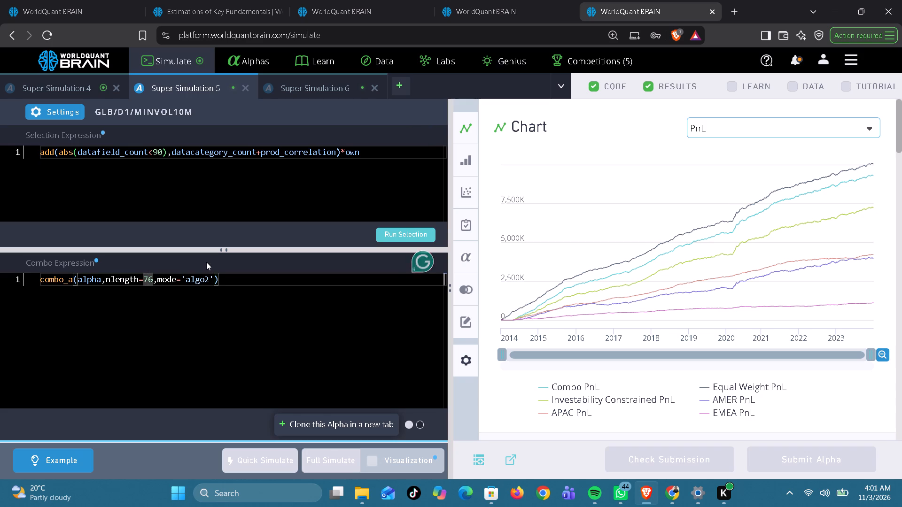
{"action": "key", "text": "BackSpace"}
{"action": "key", "text": "5"}
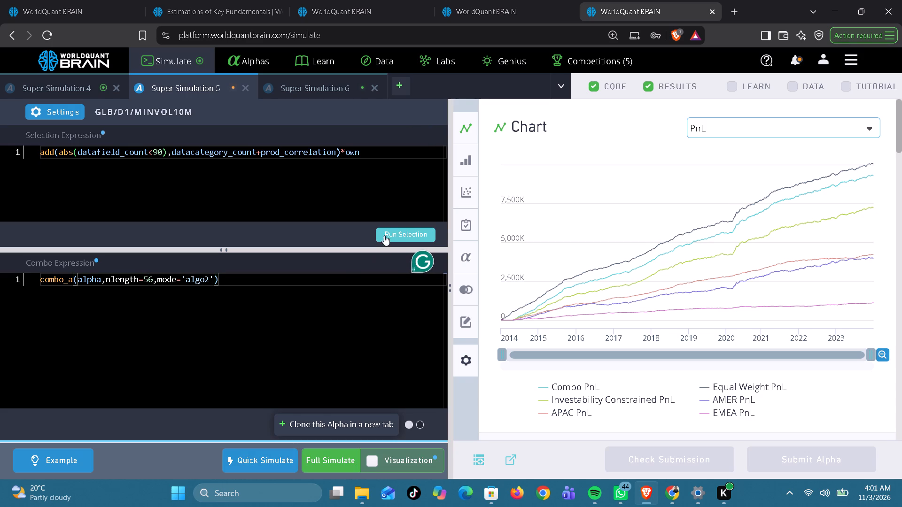
{"action": "left_click", "coordinate": [396, 227]}
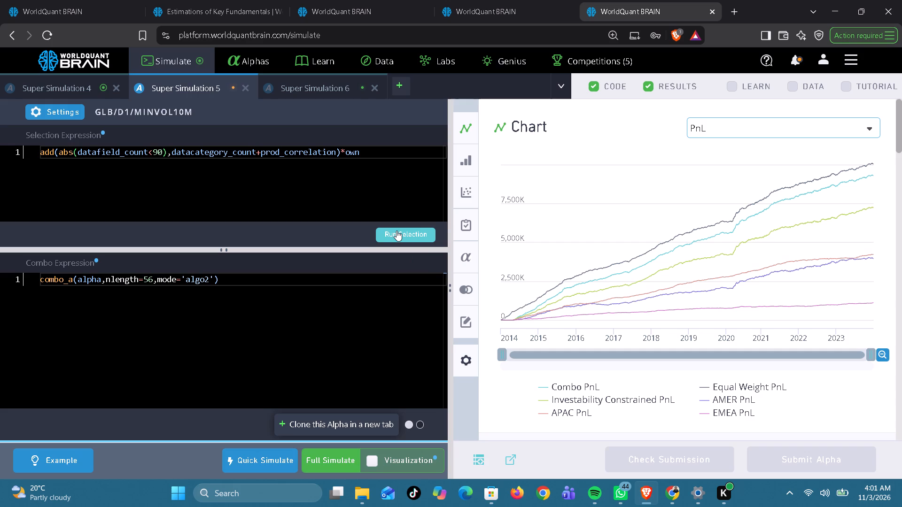
{"action": "left_click", "coordinate": [397, 230]}
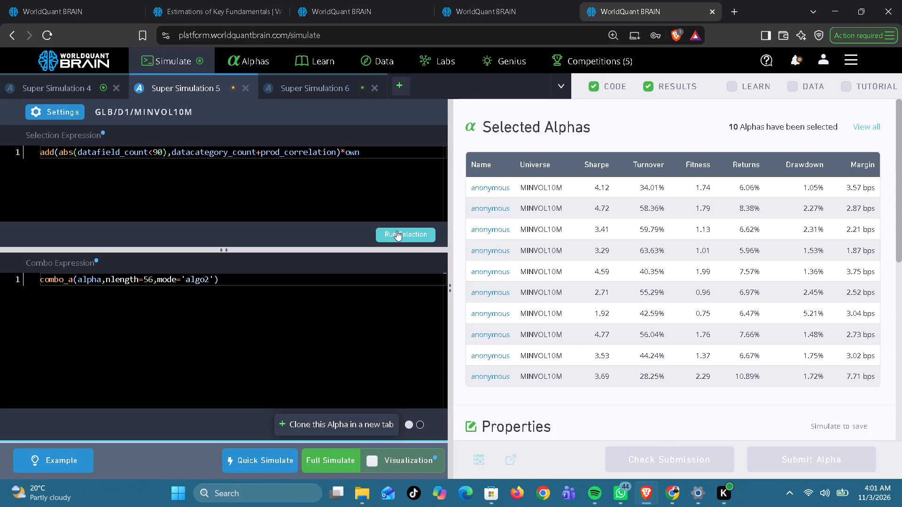
{"action": "left_click", "coordinate": [341, 461]}
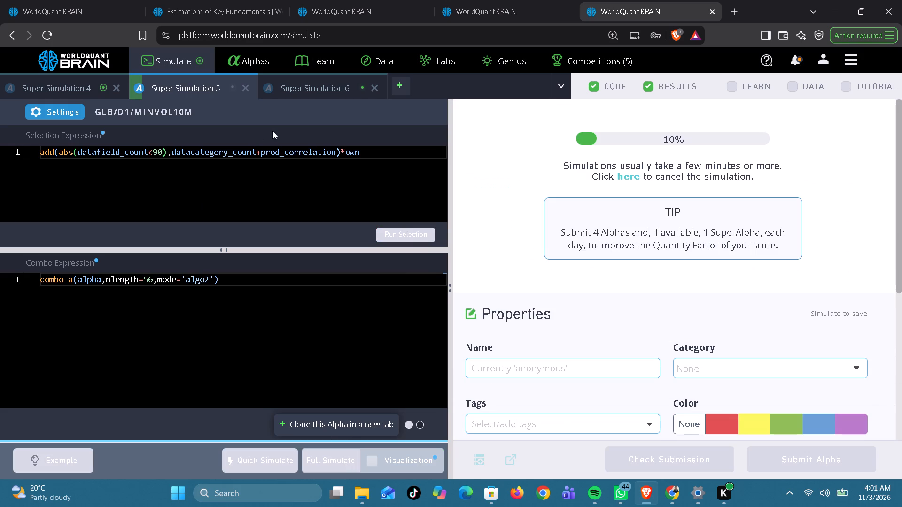
Set nlength to 84 in the Super Simulation 6 combo expression, run its selection and try to start the full simulation.
{"action": "left_click", "coordinate": [325, 84]}
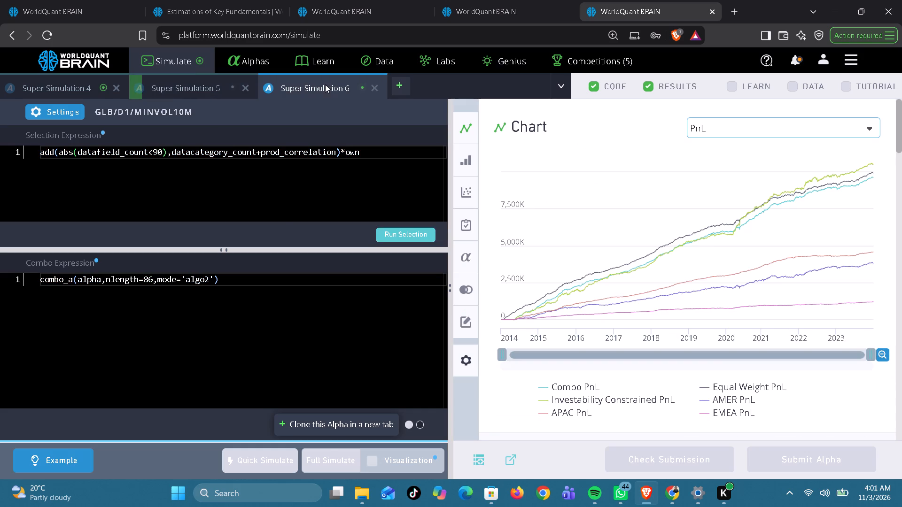
{"action": "left_click", "coordinate": [146, 281]}
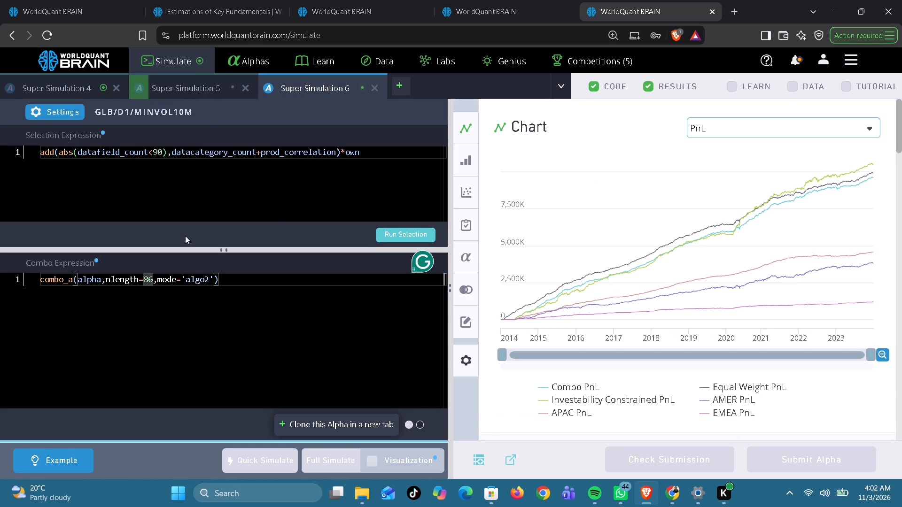
{"action": "key", "text": "Delete"}
{"action": "key", "text": "4"}
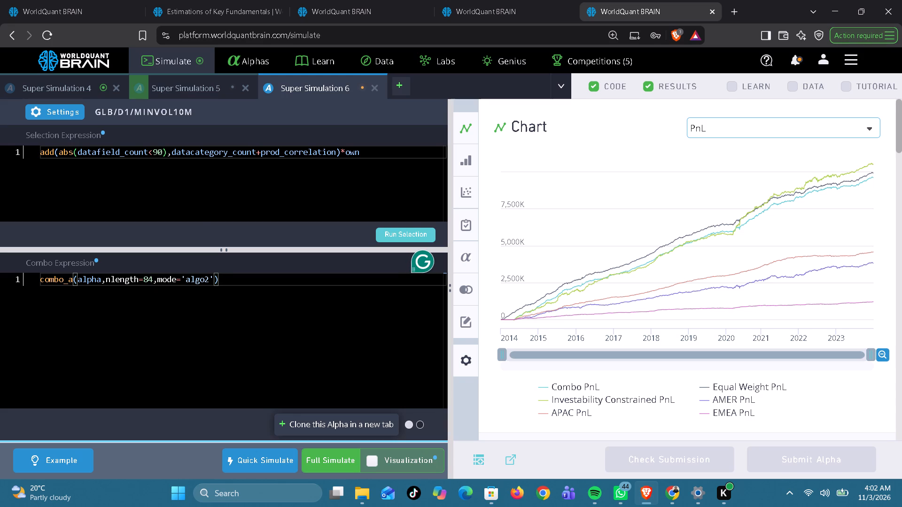
{"action": "left_click", "coordinate": [403, 233]}
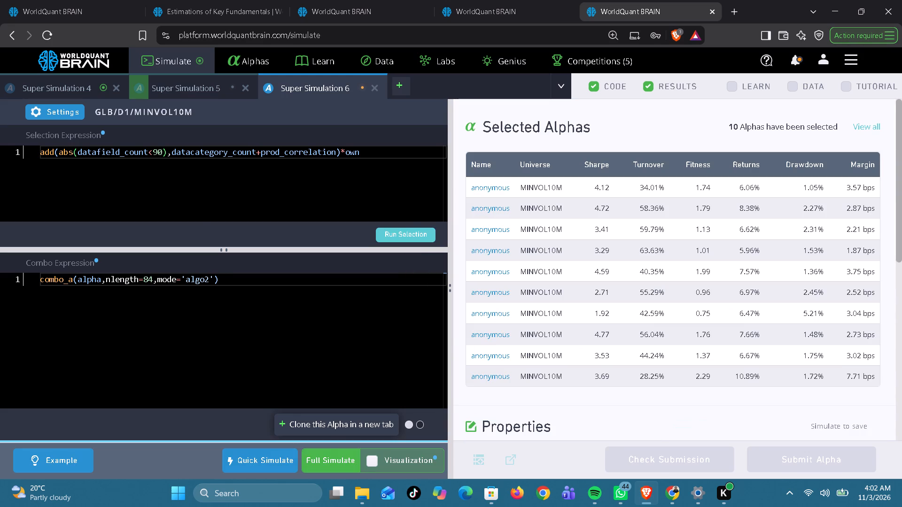
{"action": "left_click", "coordinate": [335, 464]}
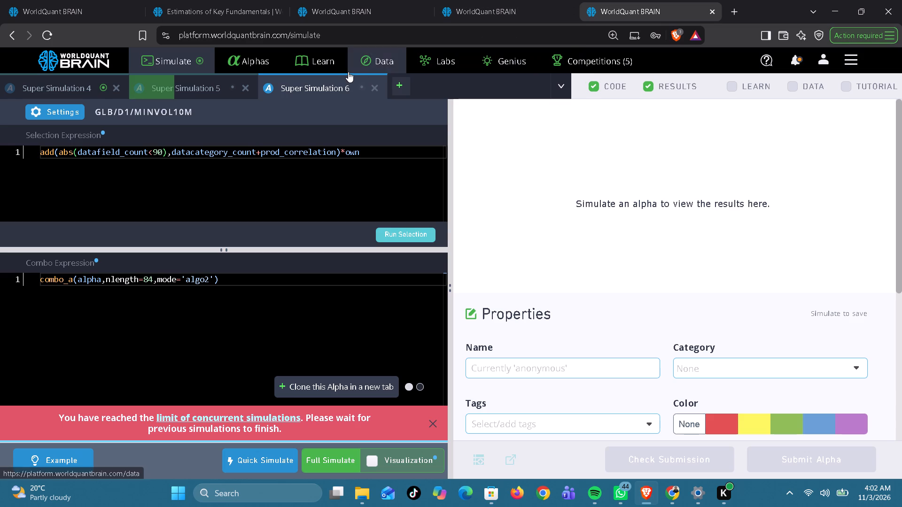
Review the finished anl14_actvalue_bvps_fp0 simulation's summary, and run its Prod Correlation and Power Pool Correlation checks.
{"action": "left_click", "coordinate": [91, 9]}
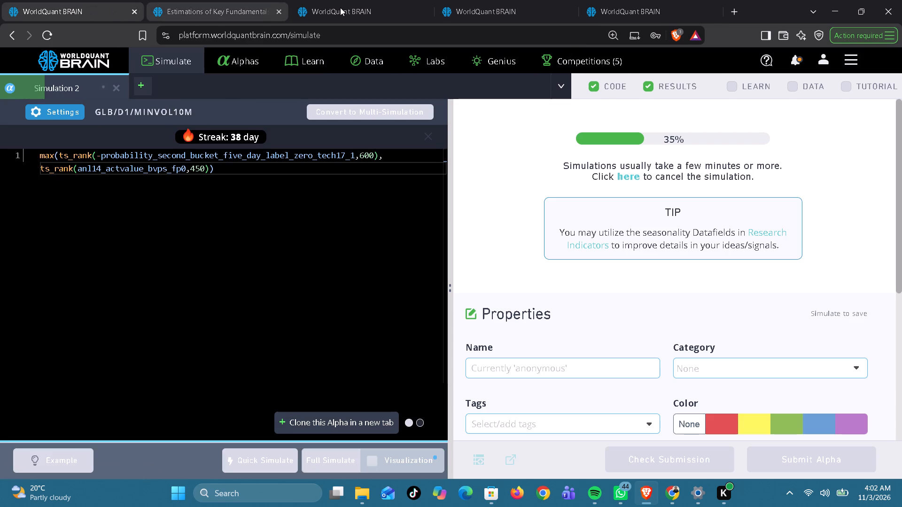
{"action": "left_click", "coordinate": [340, 8]}
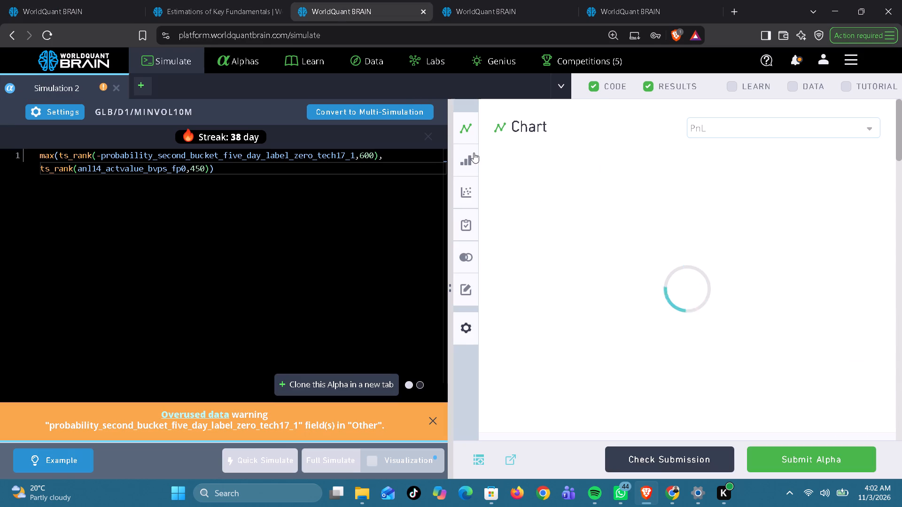
{"action": "scroll", "coordinate": [750, 315], "scroll_direction": "down", "scroll_amount": 3}
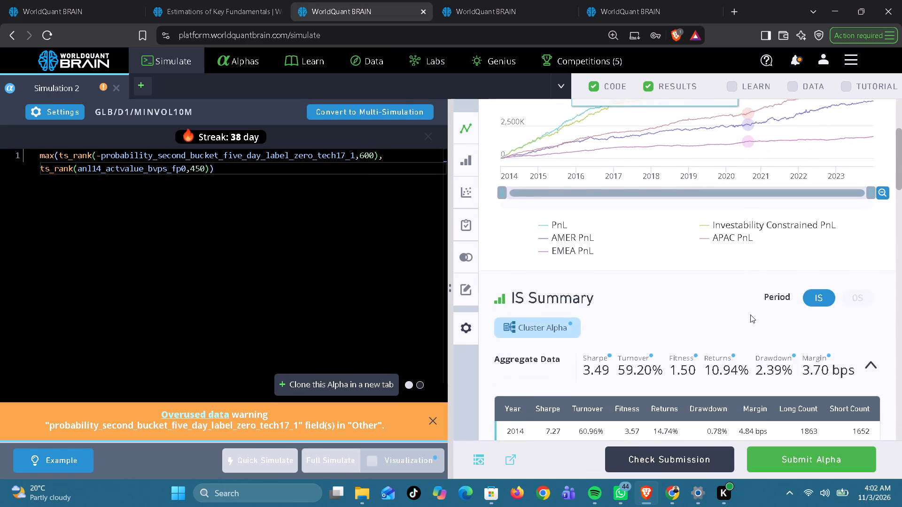
{"action": "scroll", "coordinate": [750, 315], "scroll_direction": "down", "scroll_amount": 4}
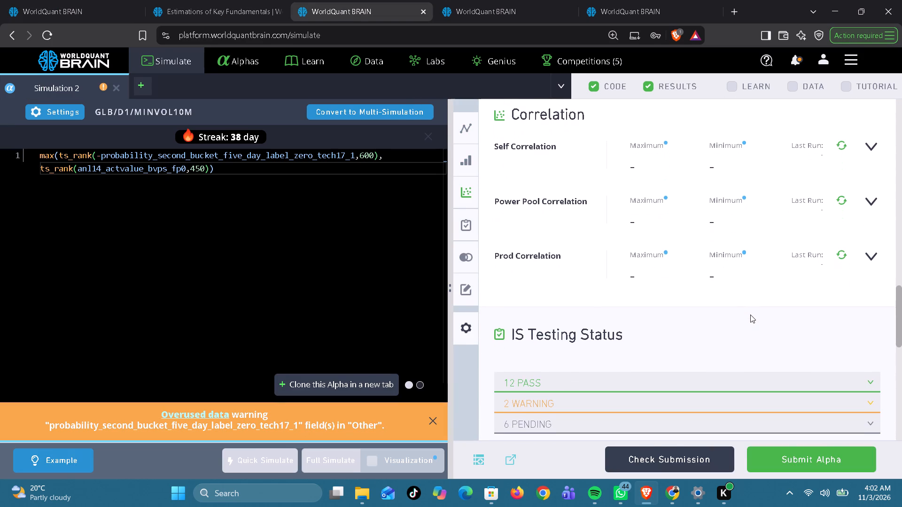
{"action": "left_click", "coordinate": [839, 252]}
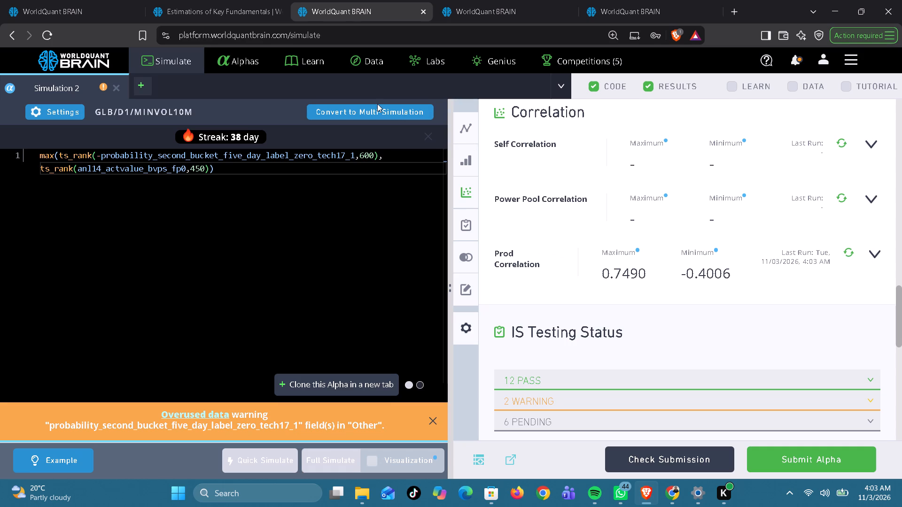
{"action": "left_click", "coordinate": [844, 200]}
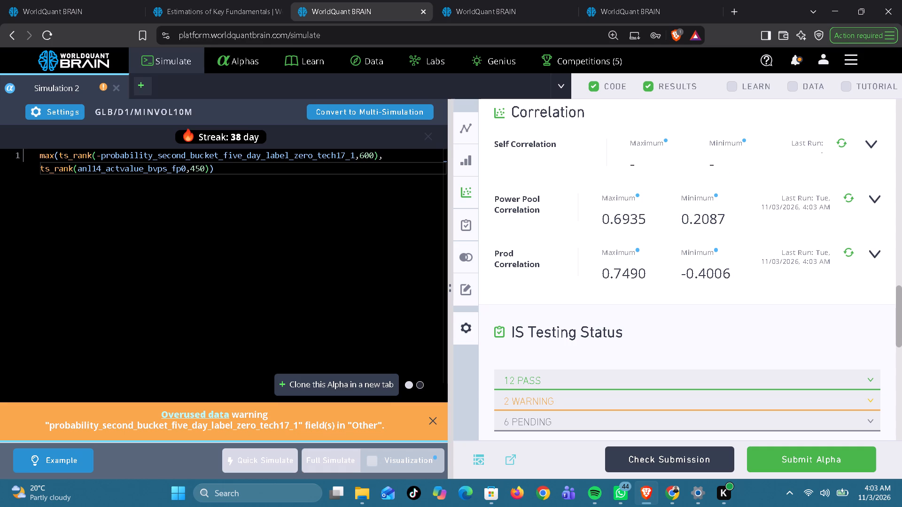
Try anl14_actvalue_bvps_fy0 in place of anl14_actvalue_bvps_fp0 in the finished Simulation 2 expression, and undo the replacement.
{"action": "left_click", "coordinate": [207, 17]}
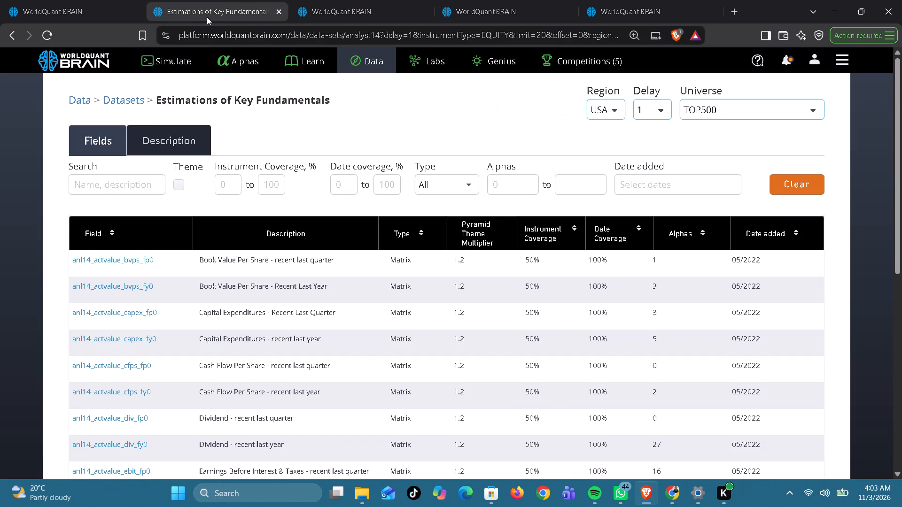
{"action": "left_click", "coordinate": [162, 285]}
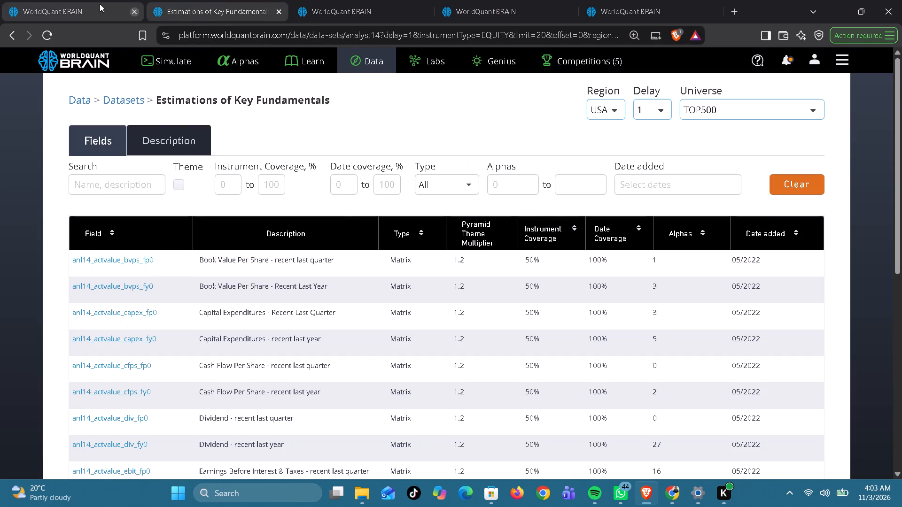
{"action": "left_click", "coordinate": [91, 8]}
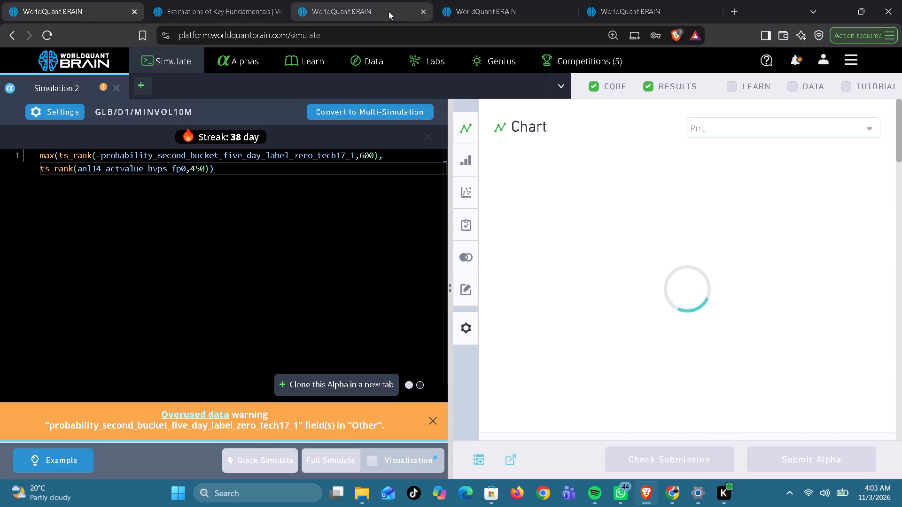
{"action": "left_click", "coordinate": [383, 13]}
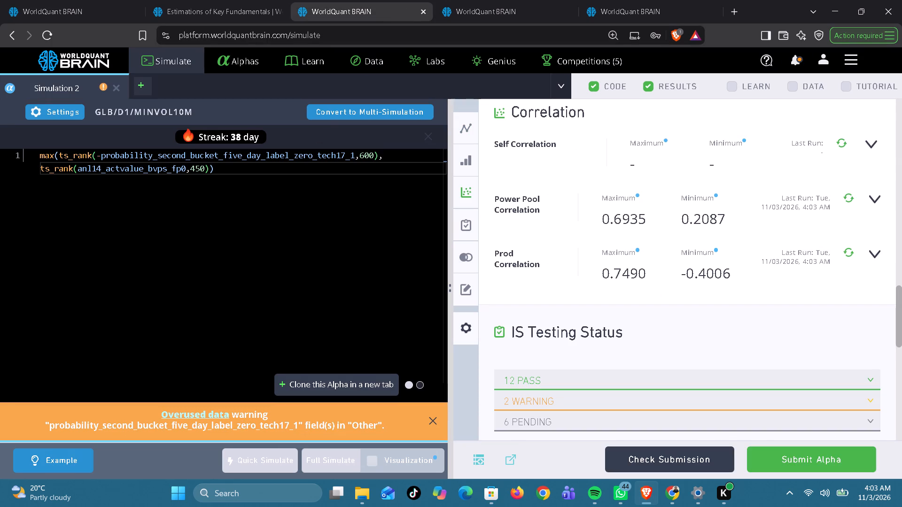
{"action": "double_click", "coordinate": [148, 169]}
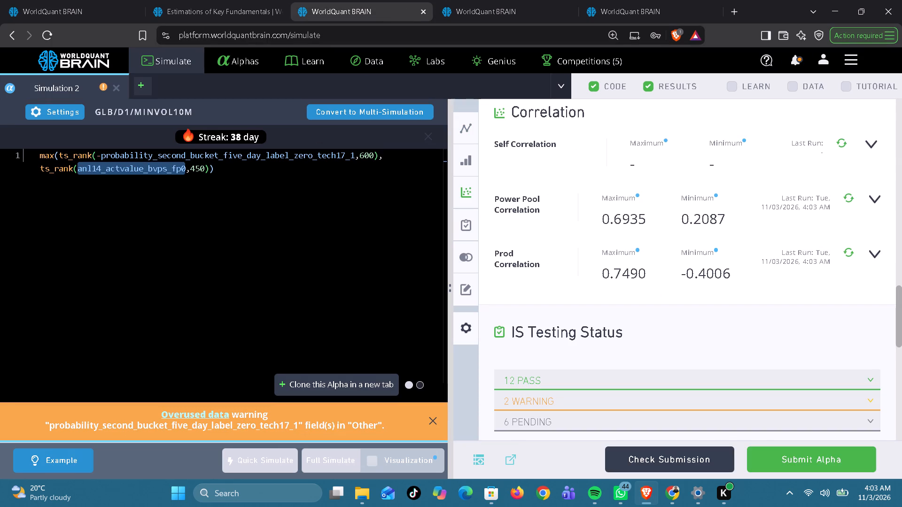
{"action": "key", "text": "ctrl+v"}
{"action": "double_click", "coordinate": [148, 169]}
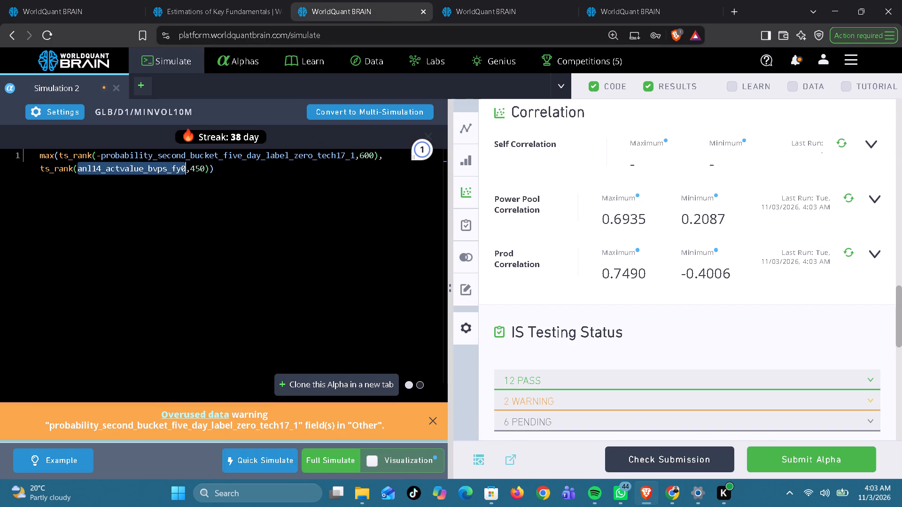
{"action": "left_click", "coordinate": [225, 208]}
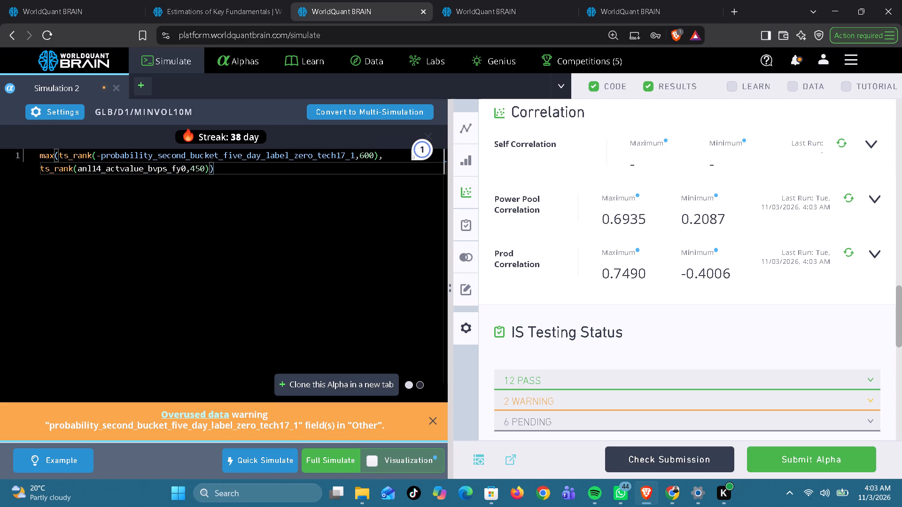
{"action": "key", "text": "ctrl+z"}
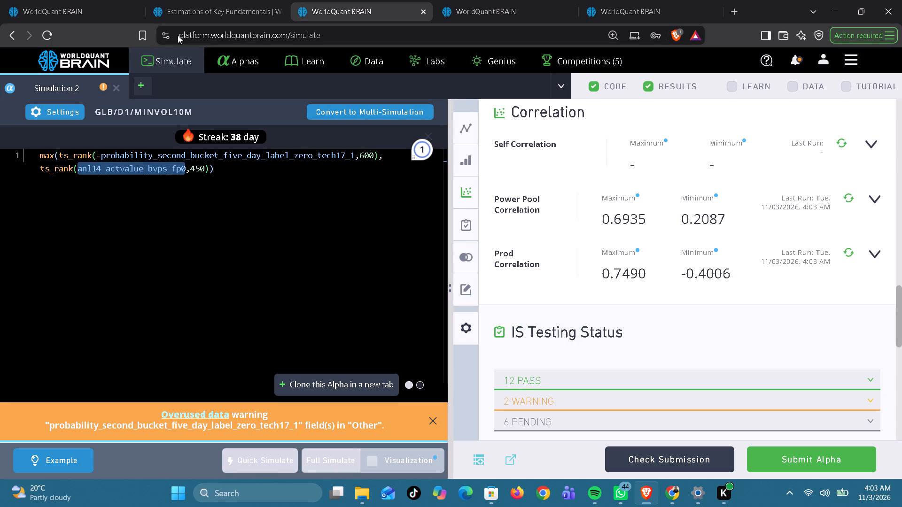
Replace anl14_actvalue_bvps_fp0 with anl14_actvalue_capex_fp0 from Estimations of Key Fundamentals in the finished Simulation 2 expression and run the full simulation.
{"action": "left_click", "coordinate": [190, 6]}
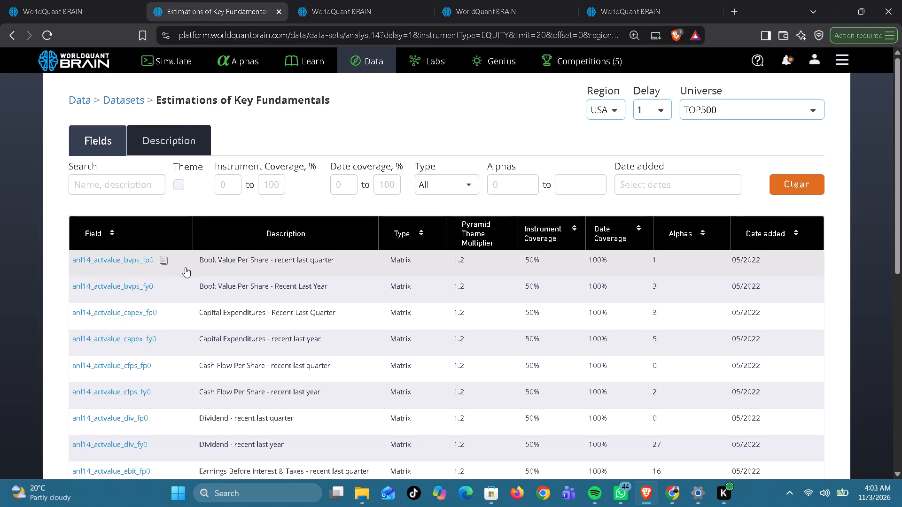
{"action": "left_click", "coordinate": [163, 314]}
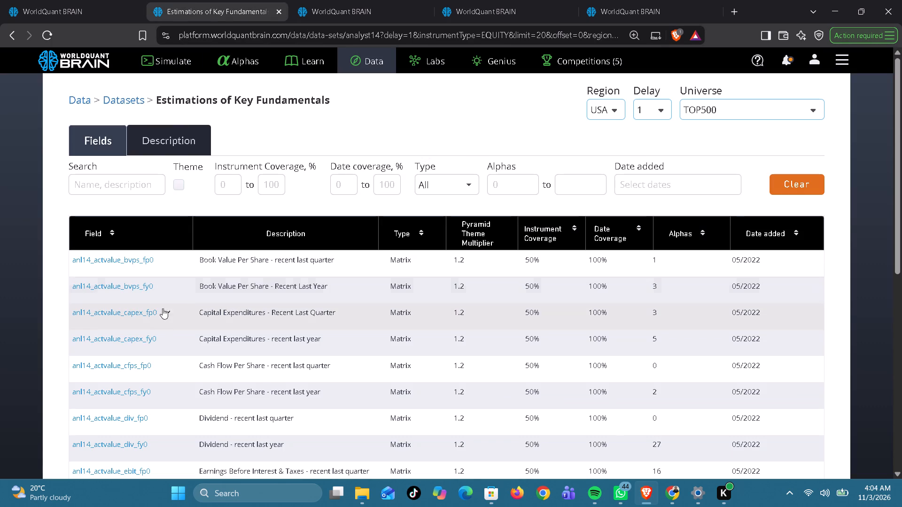
{"action": "left_click", "coordinate": [322, 18]}
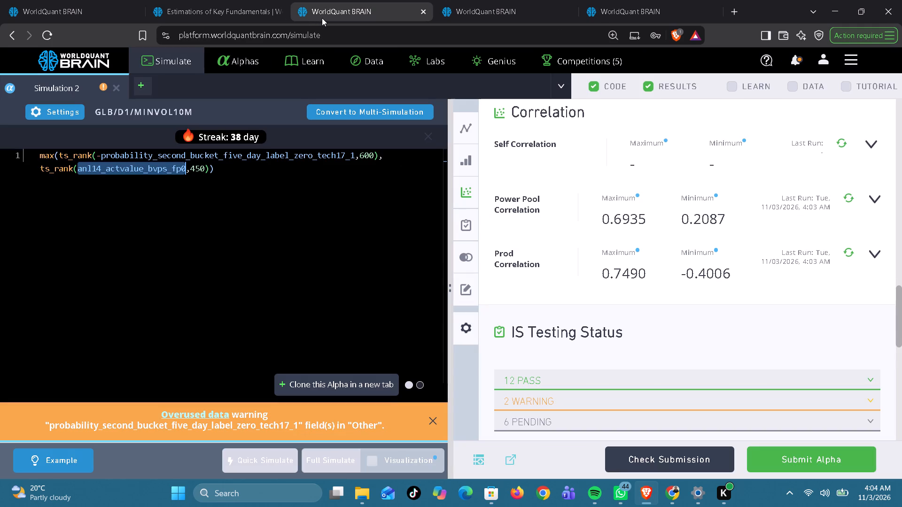
{"action": "key", "text": "ctrl+v"}
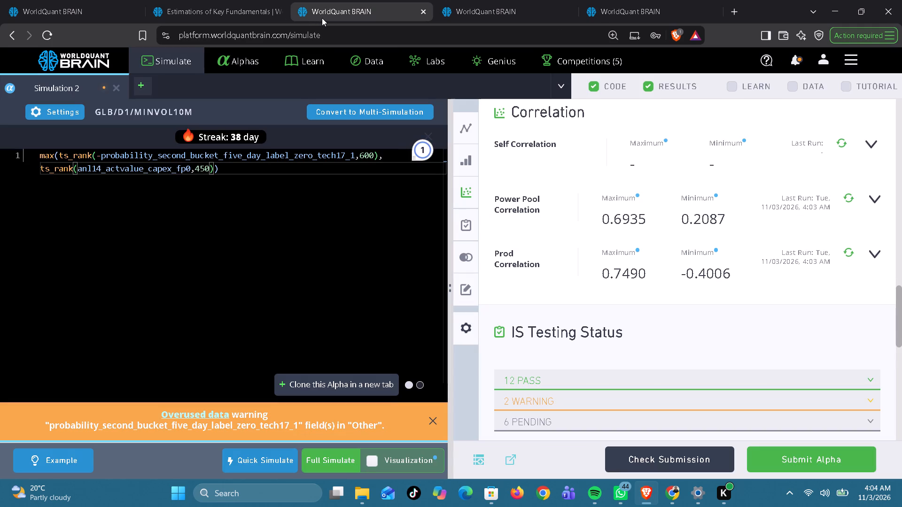
{"action": "left_click", "coordinate": [336, 456]}
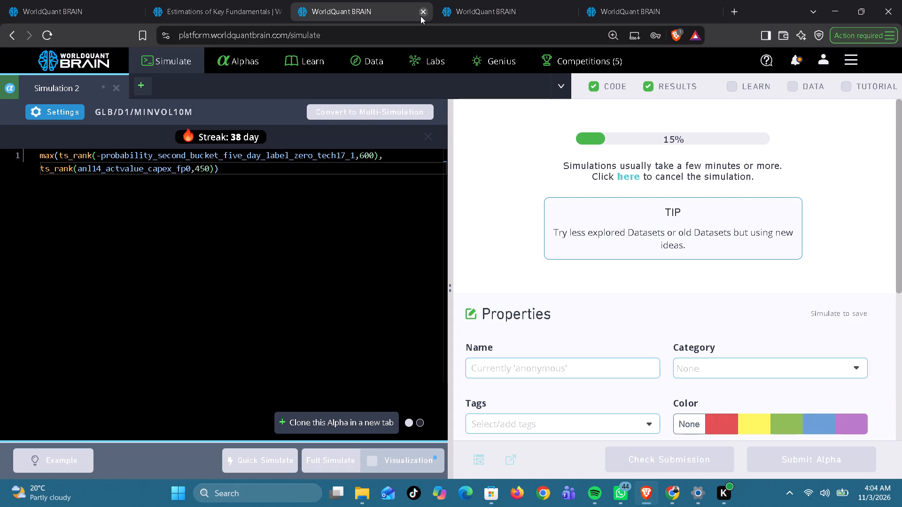
Replace anl11_1tic with anl14_actvalue_bvps_fp0 from Estimations of Key Fundamentals in the finished Simulation 2 expression and run the full simulation.
{"action": "left_click", "coordinate": [479, 10]}
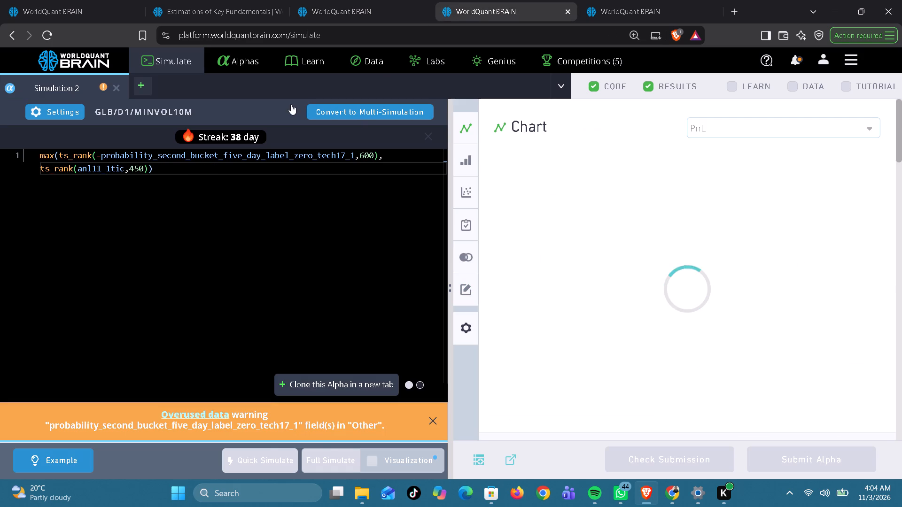
{"action": "left_click", "coordinate": [217, 7]}
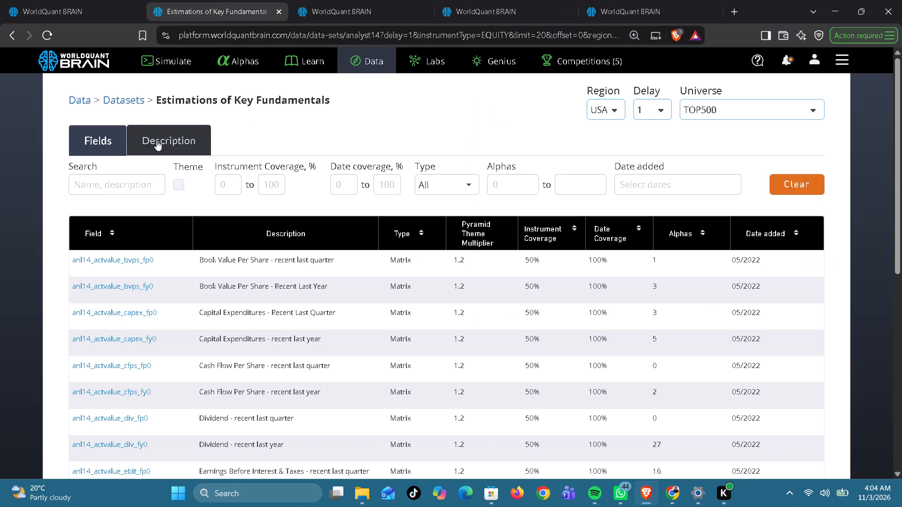
{"action": "left_click", "coordinate": [160, 264]}
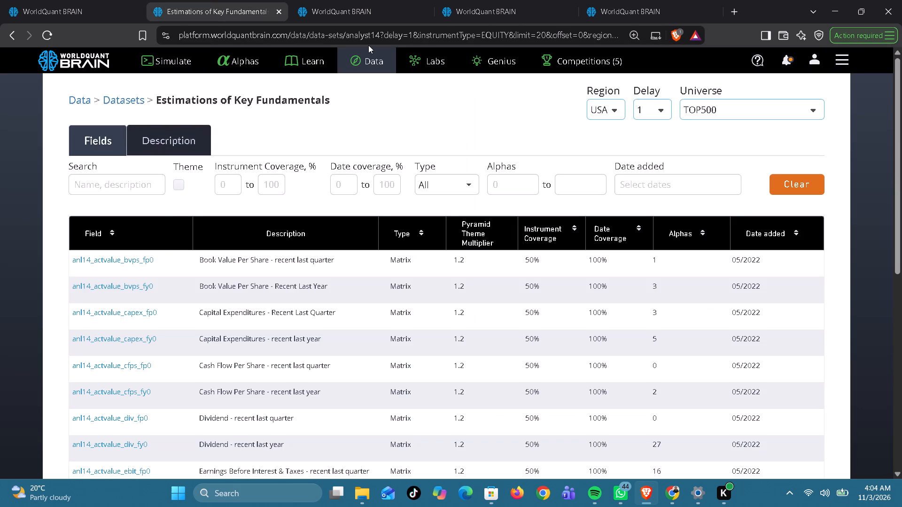
{"action": "left_click", "coordinate": [490, 5]}
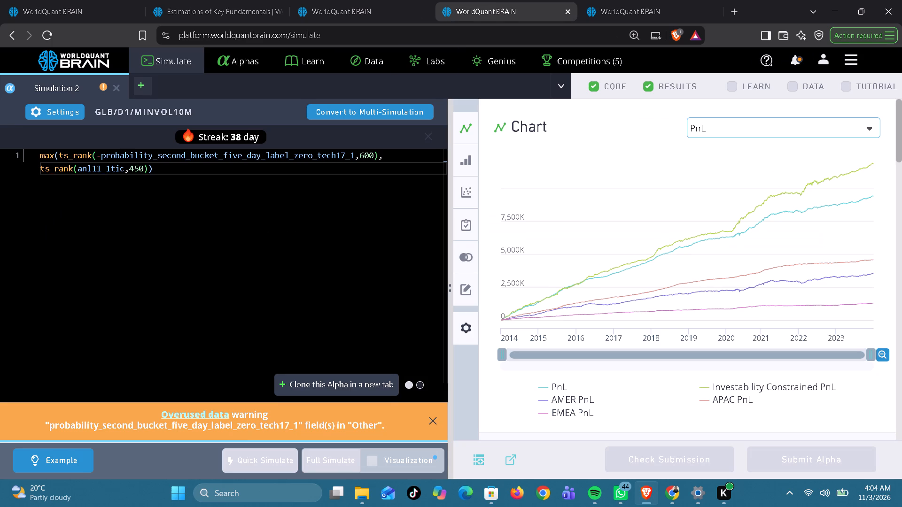
{"action": "double_click", "coordinate": [101, 166]}
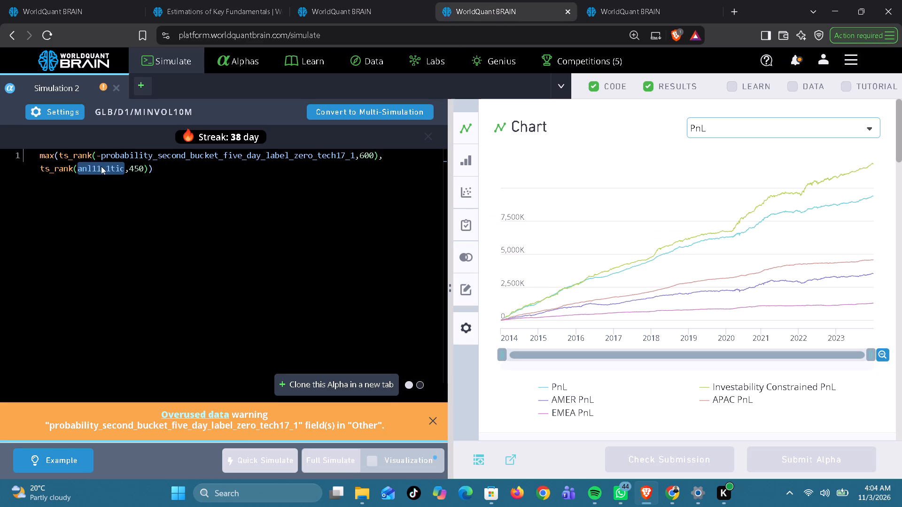
{"action": "key", "text": "ctrl+v"}
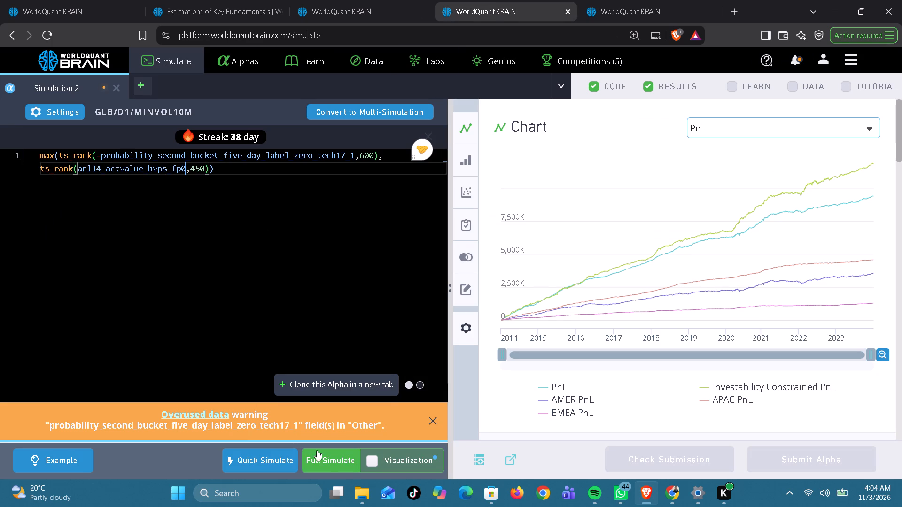
{"action": "left_click", "coordinate": [325, 460]}
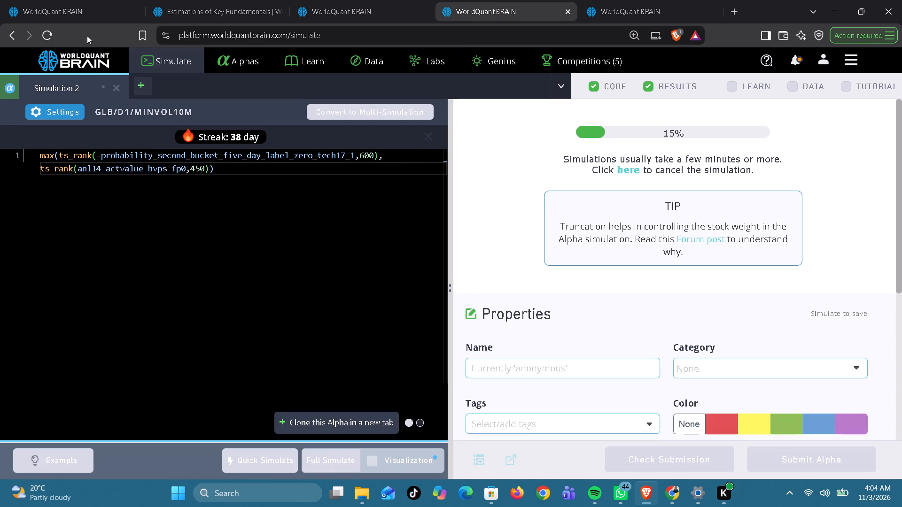
Replace anl14_actvalue_bvps_fp0 with anl14_actvalue_capex_fp0 from Estimations of Key Fundamentals in the other finished Simulation 2 expression and run the full simulation.
{"action": "left_click", "coordinate": [81, 13]}
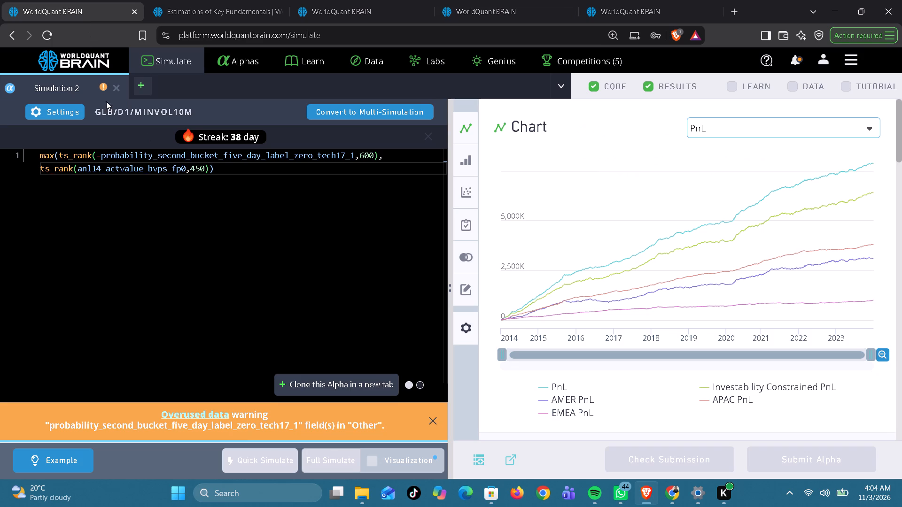
{"action": "left_click", "coordinate": [215, 10]}
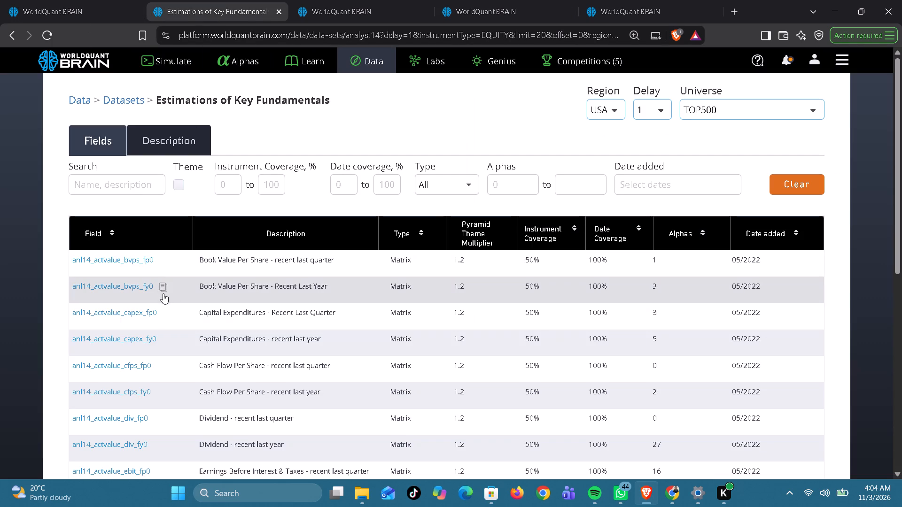
{"action": "left_click", "coordinate": [163, 315]}
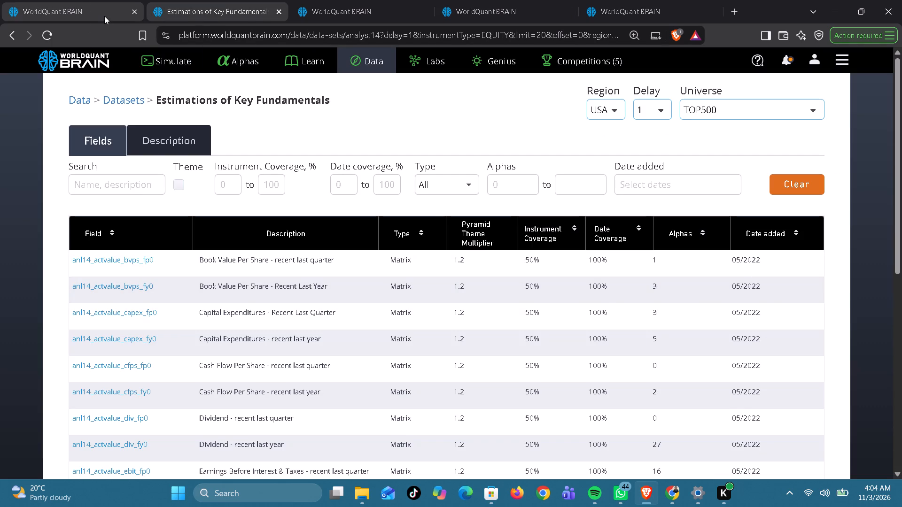
{"action": "left_click", "coordinate": [104, 16]}
{"action": "triple_click", "coordinate": [135, 168]}
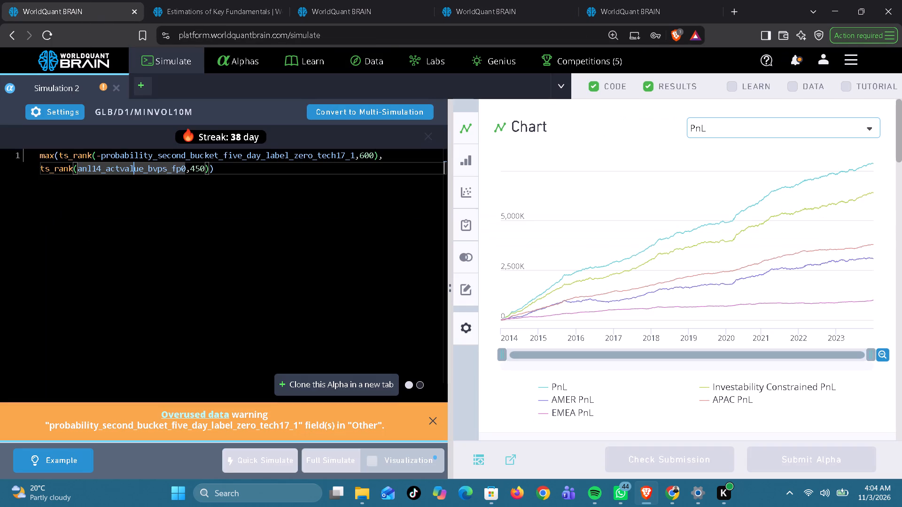
{"action": "left_click", "coordinate": [135, 168]}
{"action": "double_click", "coordinate": [135, 168]}
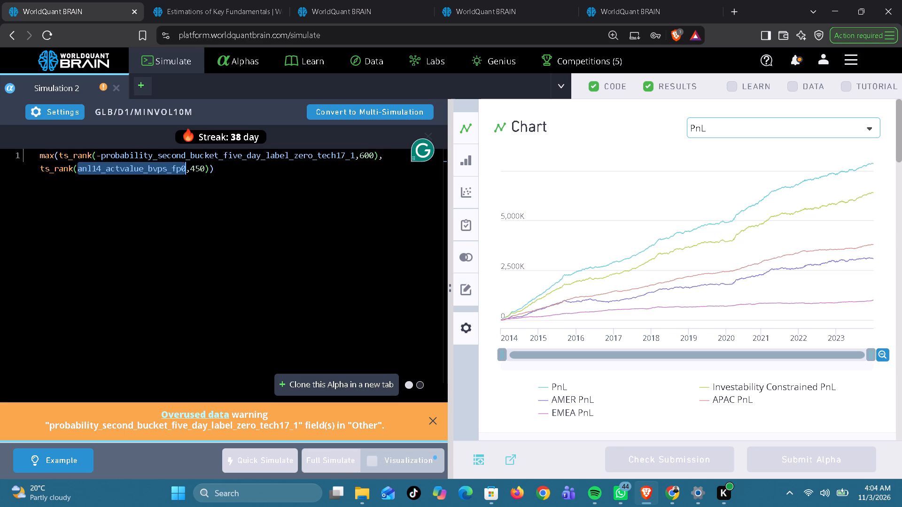
{"action": "key", "text": "ctrl+v"}
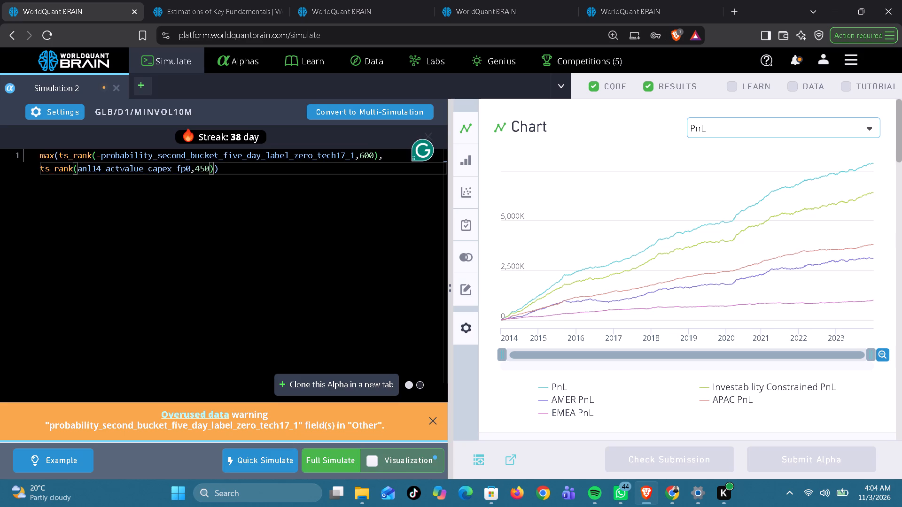
{"action": "left_click", "coordinate": [305, 453]}
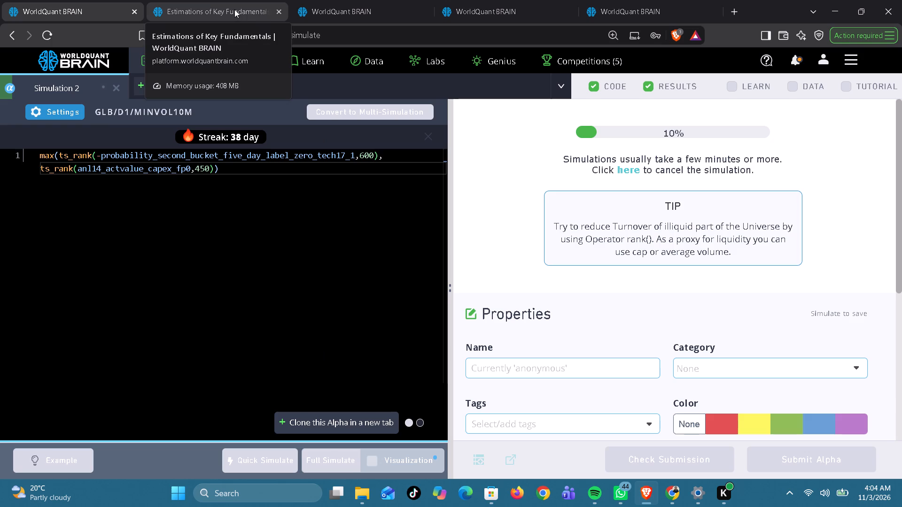
Start the full simulation of Super Simulation 6 with its nlength=84 combo expression.
{"action": "left_click", "coordinate": [329, 7]}
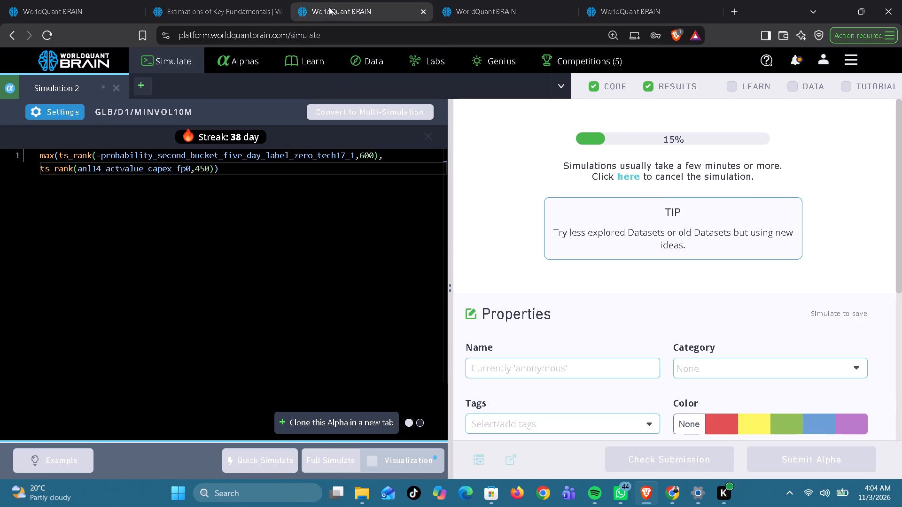
{"action": "left_click", "coordinate": [486, 4]}
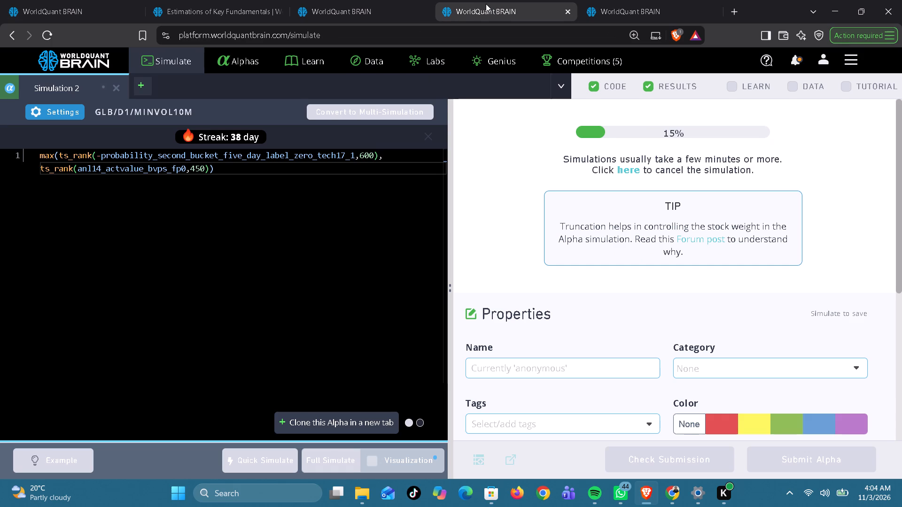
{"action": "left_click", "coordinate": [623, 5]}
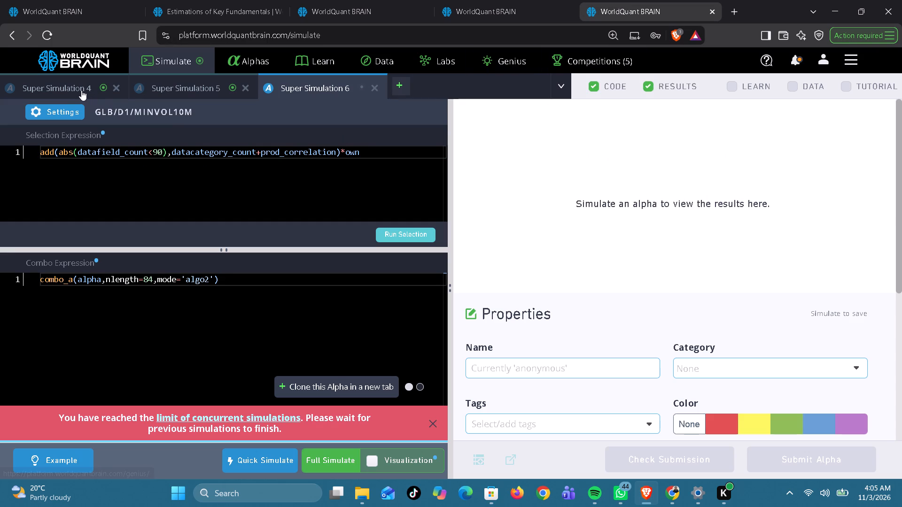
{"action": "left_click", "coordinate": [324, 461]}
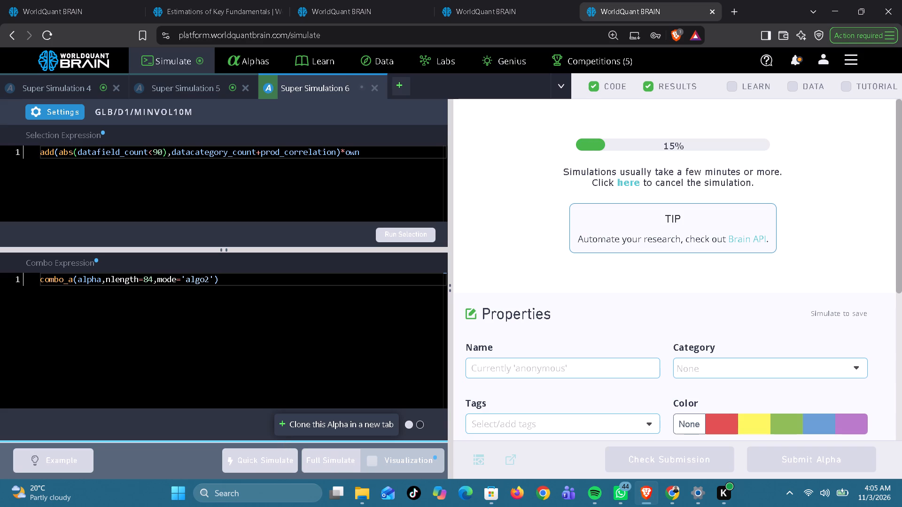
Set the datafield_count limit to 95 in Super Simulation 4's selection expression, run the selection and try to start the full simulation.
{"action": "left_click", "coordinate": [73, 87]}
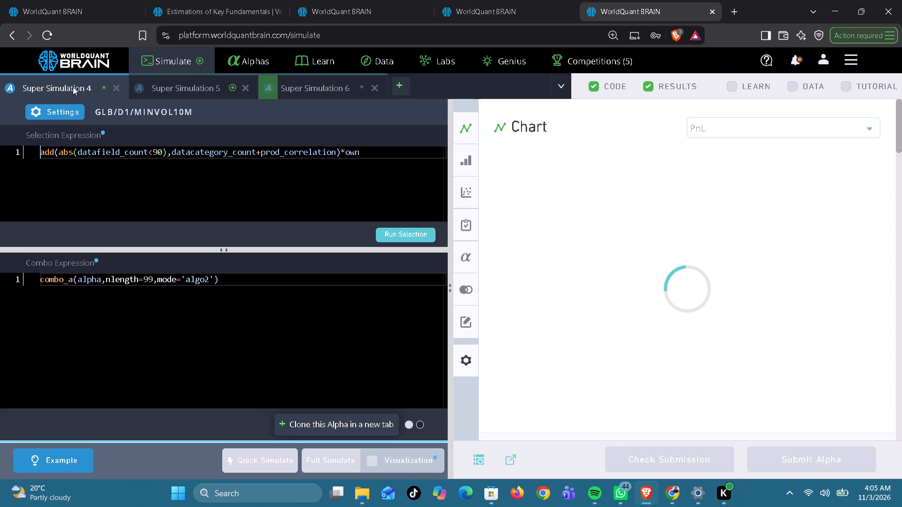
{"action": "left_click", "coordinate": [157, 148]}
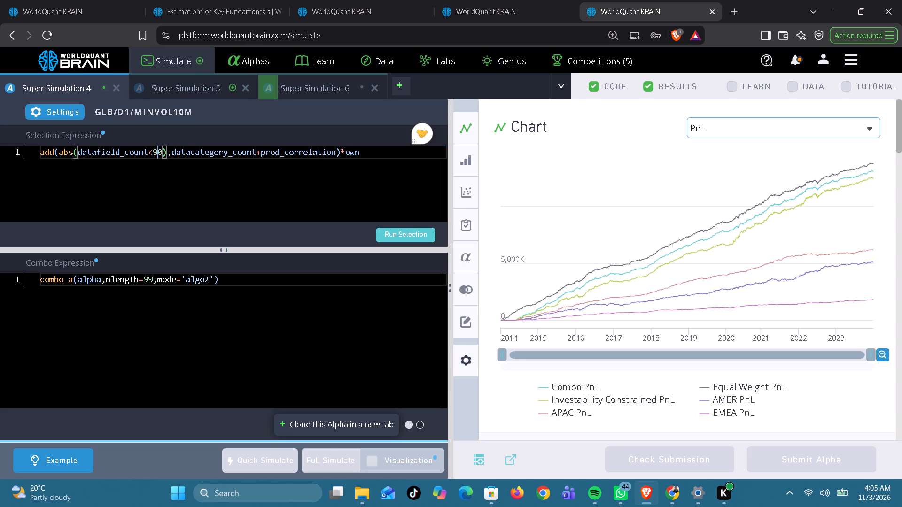
{"action": "key", "text": "Delete"}
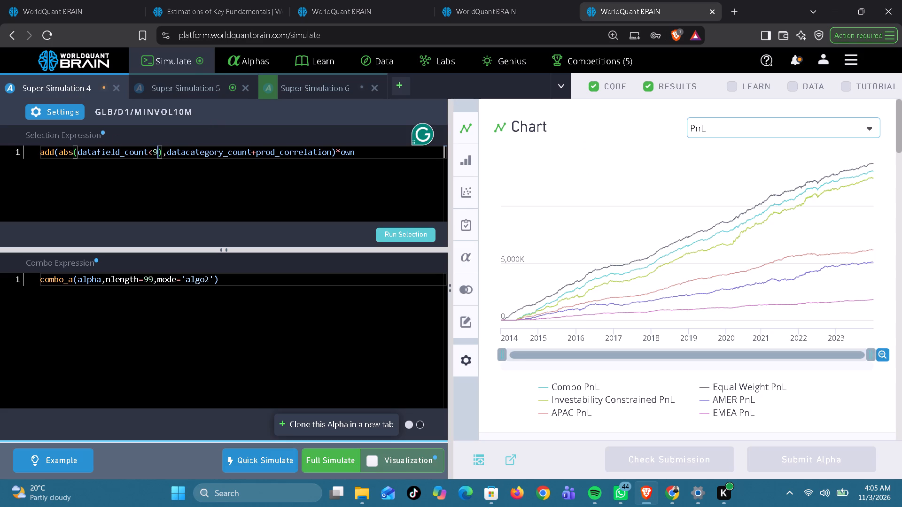
{"action": "key", "text": "5"}
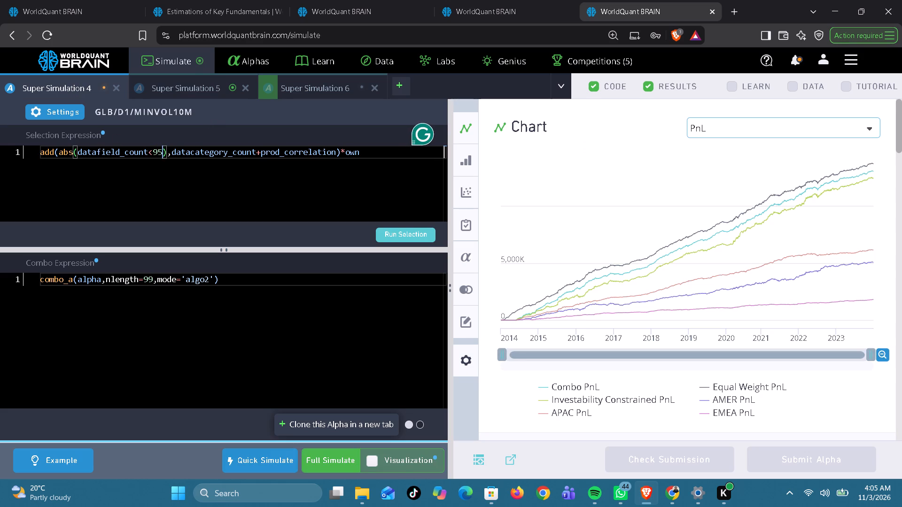
{"action": "left_click", "coordinate": [388, 239]}
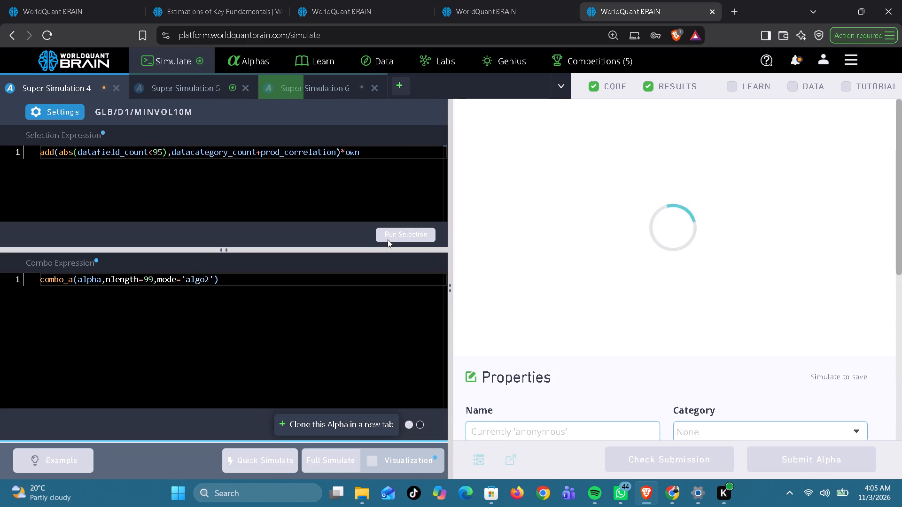
{"action": "left_click", "coordinate": [306, 462]}
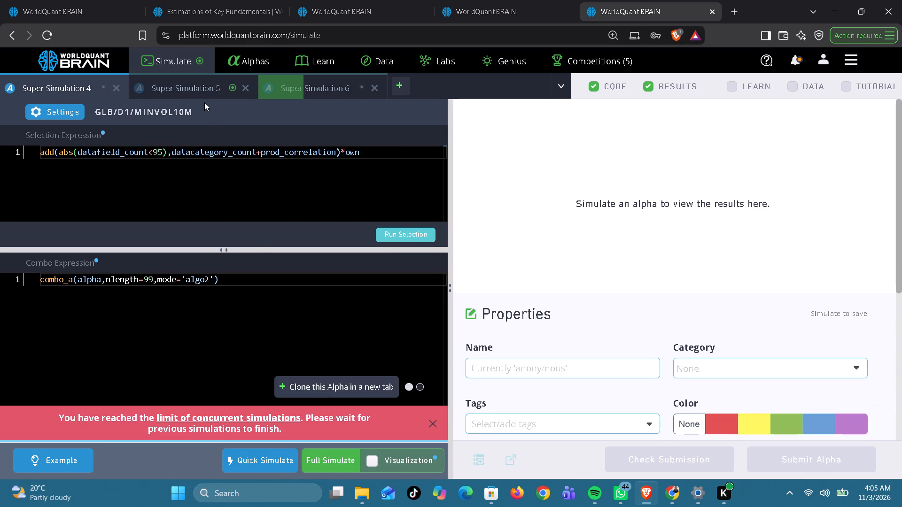
Set nlength to 66 in Super Simulation 5's combo expression, run its selection and try to start the full simulation.
{"action": "left_click", "coordinate": [202, 89]}
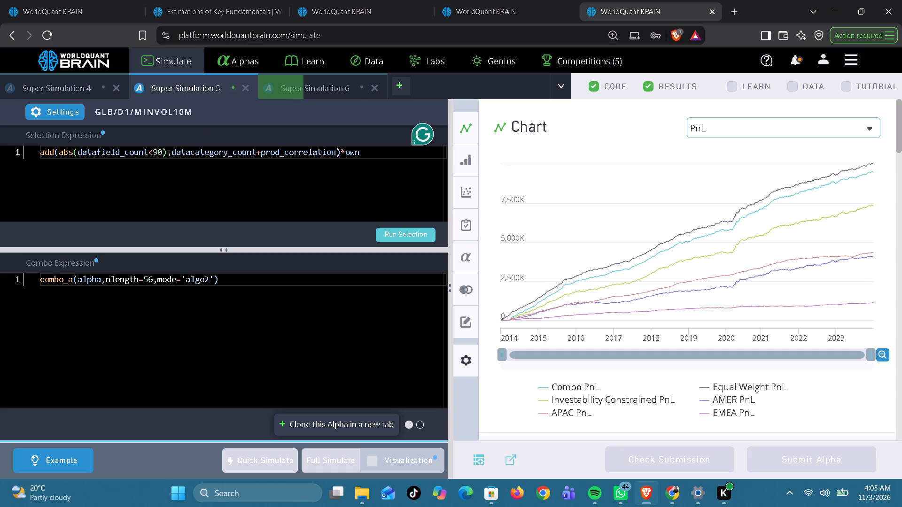
{"action": "left_click", "coordinate": [148, 282]}
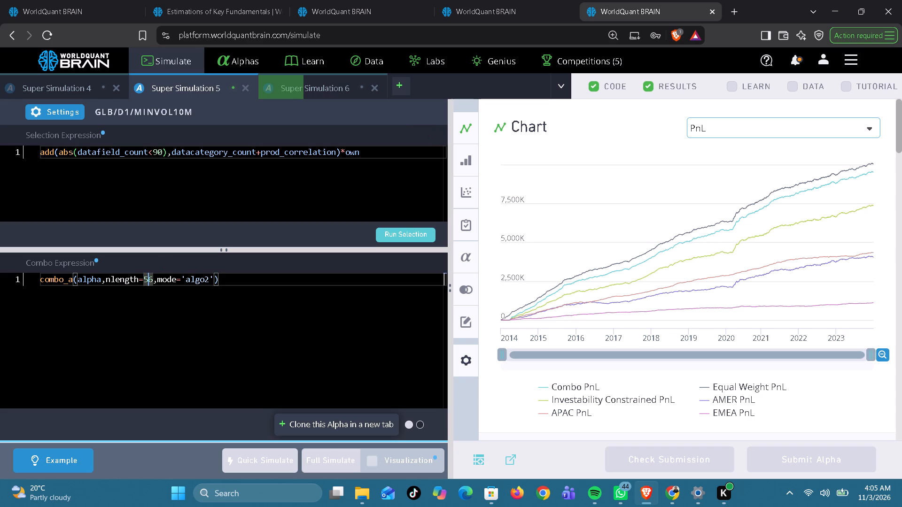
{"action": "key", "text": "BackSpace"}
{"action": "key", "text": "6"}
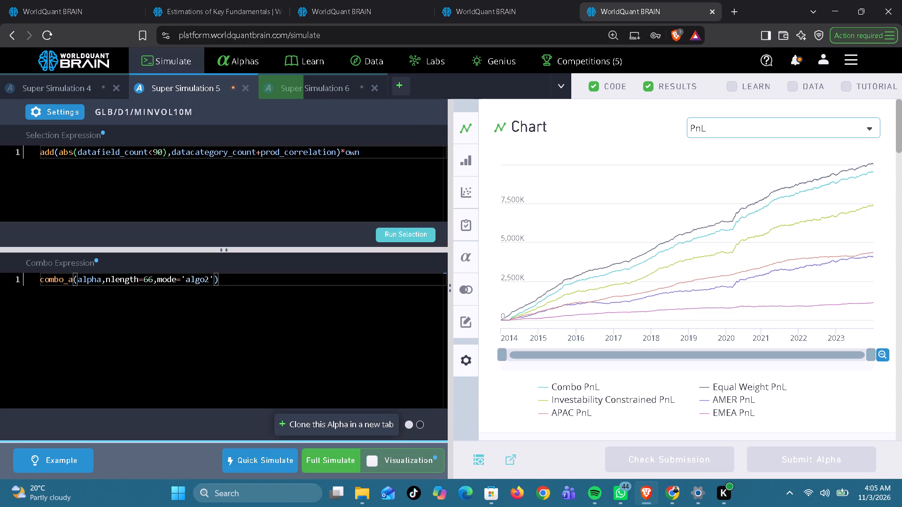
{"action": "left_click", "coordinate": [416, 235]}
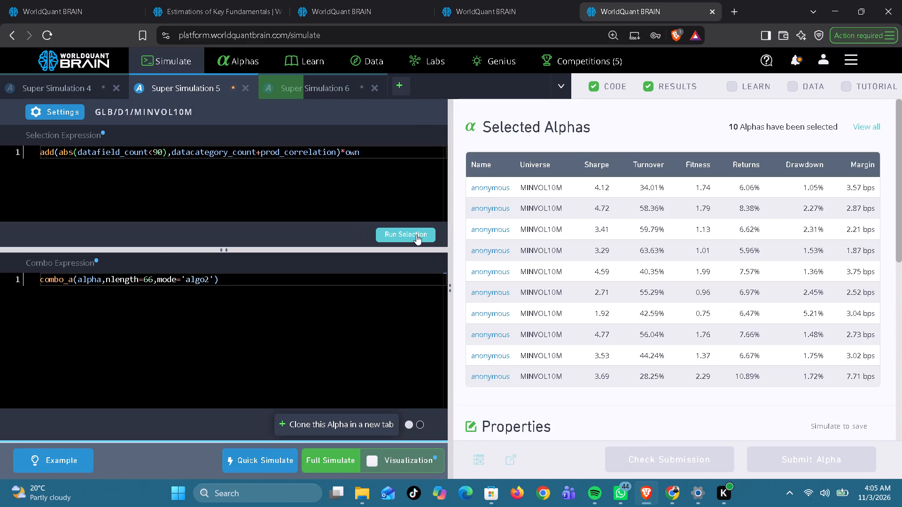
{"action": "left_click", "coordinate": [330, 465]}
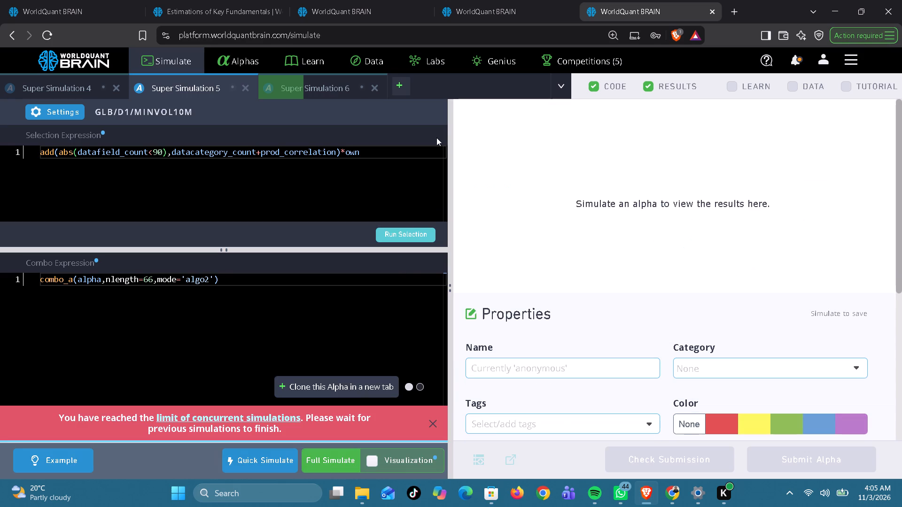
Check the progress of the running bvps_fp0 and capex_fp0 Simulation 2 runs.
{"action": "left_click", "coordinate": [485, 13]}
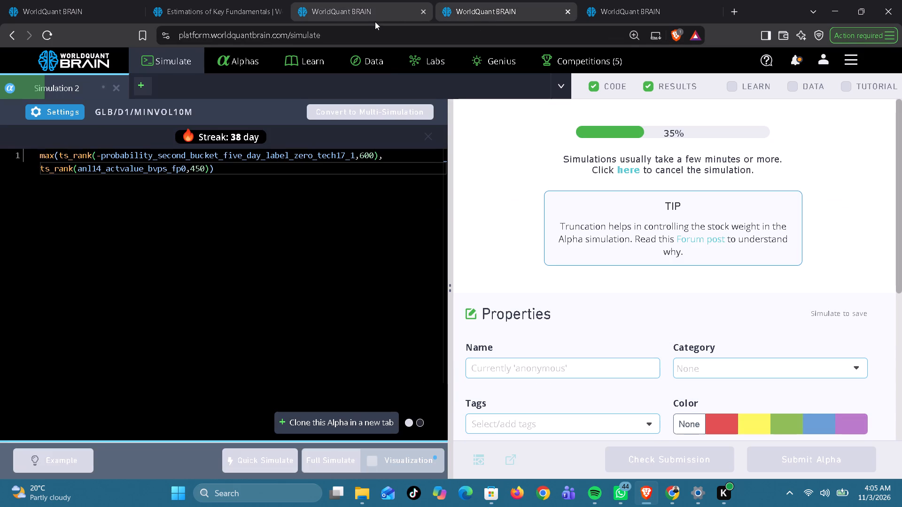
{"action": "left_click", "coordinate": [367, 14]}
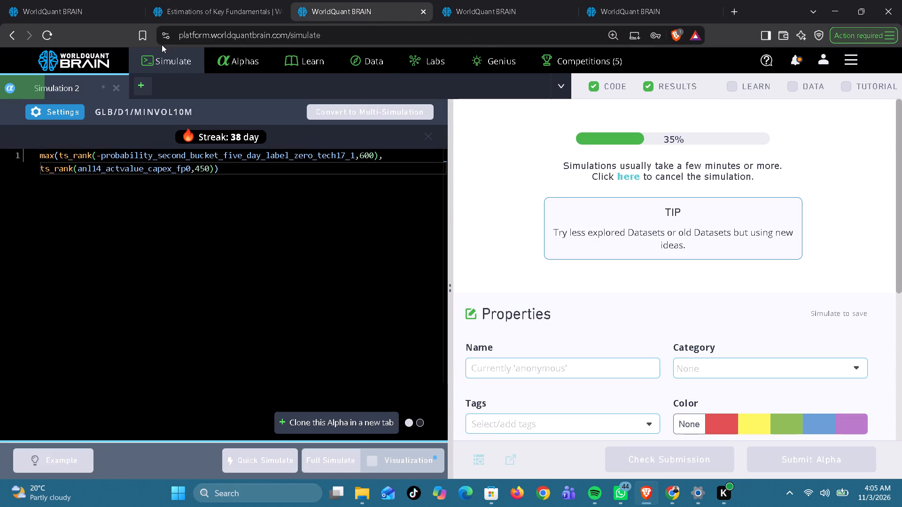
{"action": "left_click", "coordinate": [69, 21]}
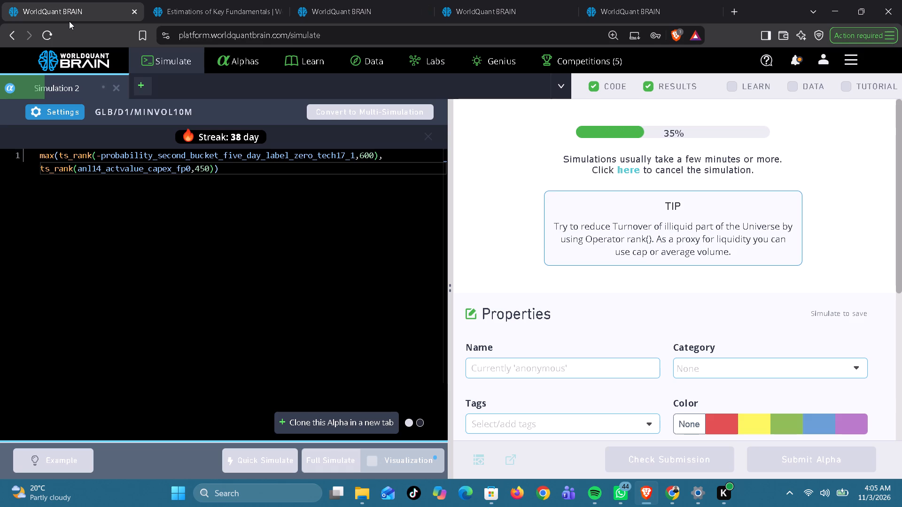
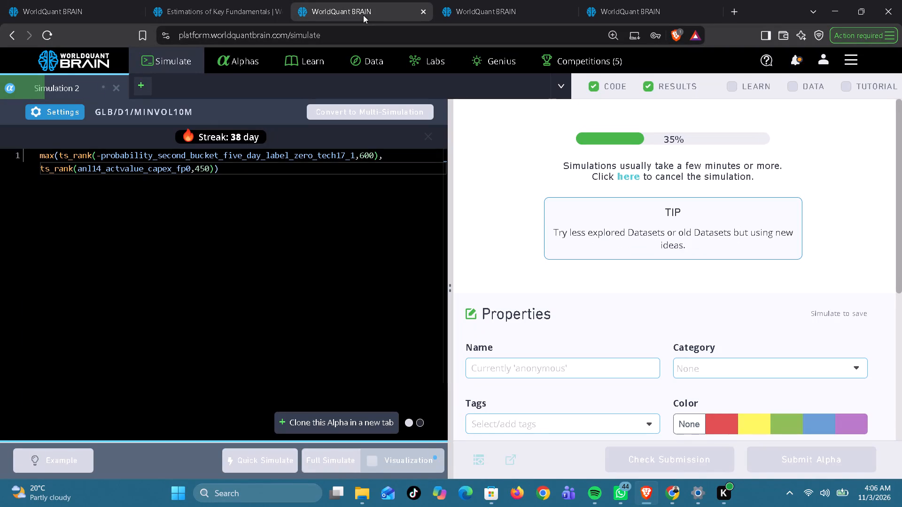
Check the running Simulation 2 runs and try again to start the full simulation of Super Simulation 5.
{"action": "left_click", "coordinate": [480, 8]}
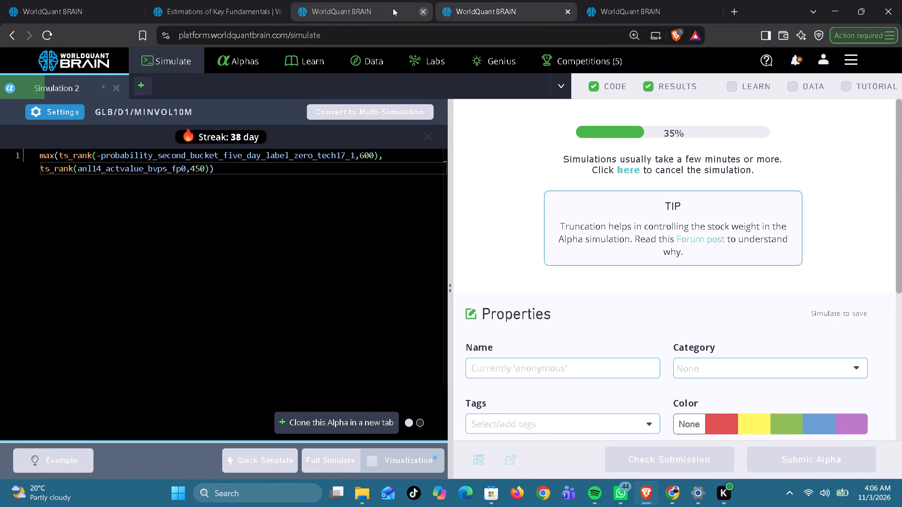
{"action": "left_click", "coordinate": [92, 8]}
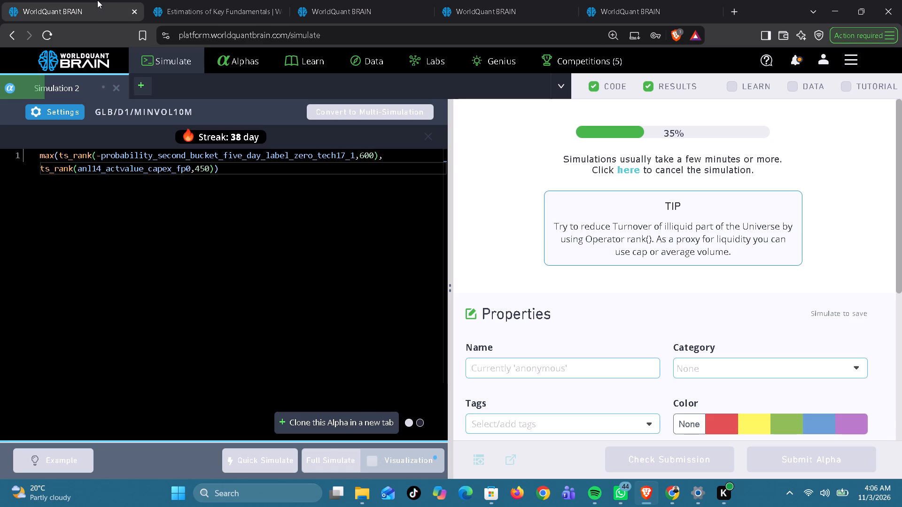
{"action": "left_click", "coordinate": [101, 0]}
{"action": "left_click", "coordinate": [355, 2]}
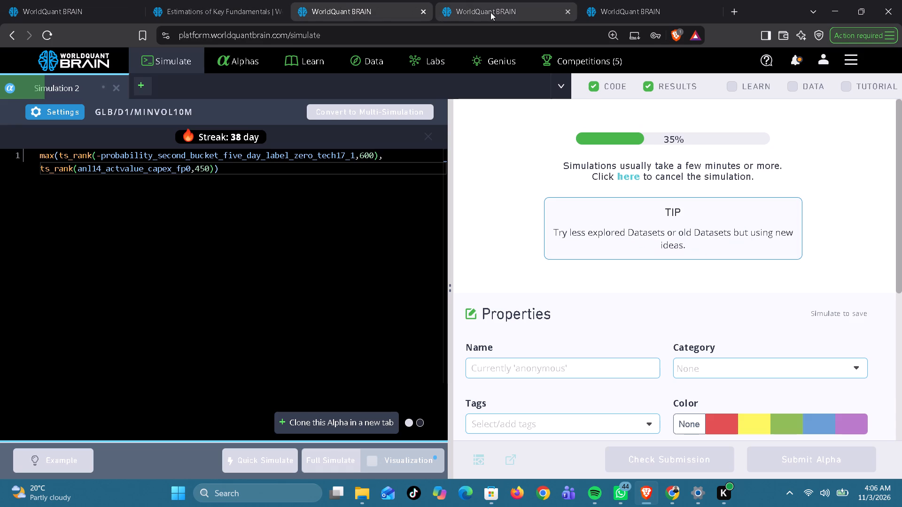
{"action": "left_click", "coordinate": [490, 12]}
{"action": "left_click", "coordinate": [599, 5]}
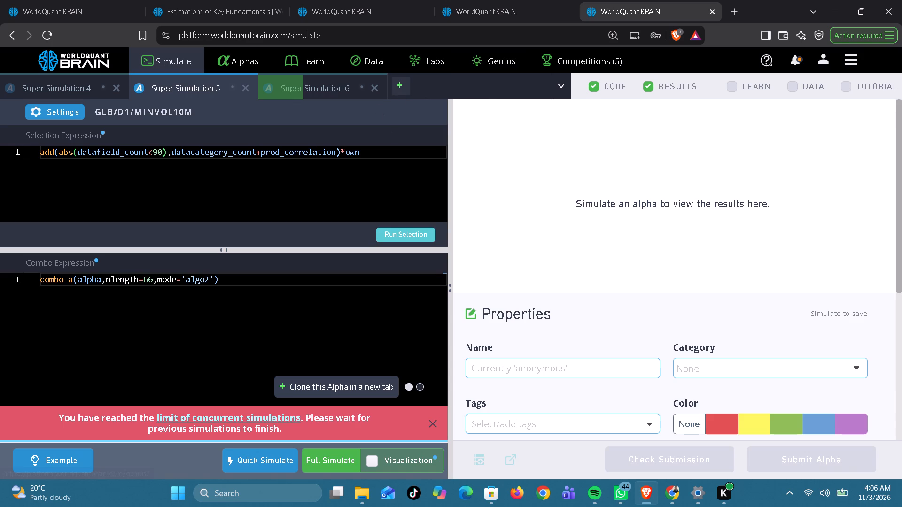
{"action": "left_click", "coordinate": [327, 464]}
Review the results of the capex_fp0 Simulation 2 run once it completes and run its Prod Correlation check.
{"action": "left_click", "coordinate": [495, 8]}
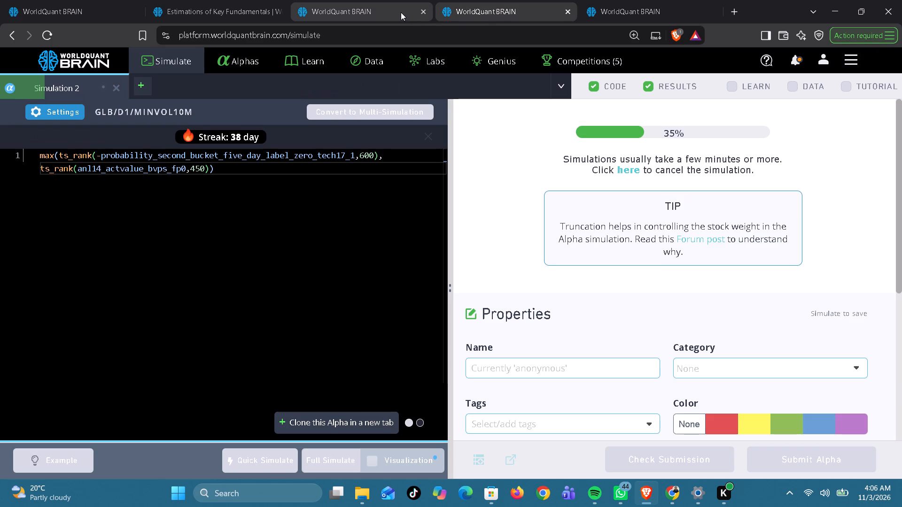
{"action": "left_click", "coordinate": [399, 12]}
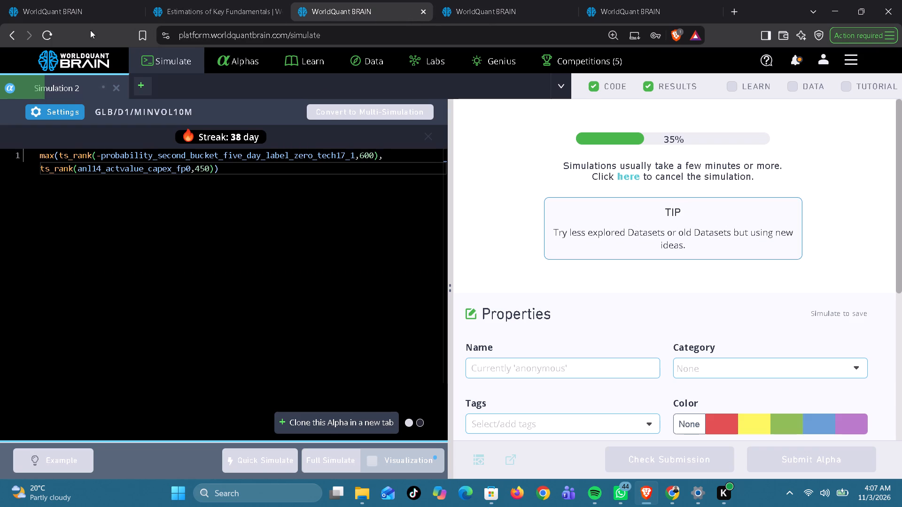
{"action": "left_click", "coordinate": [85, 14]}
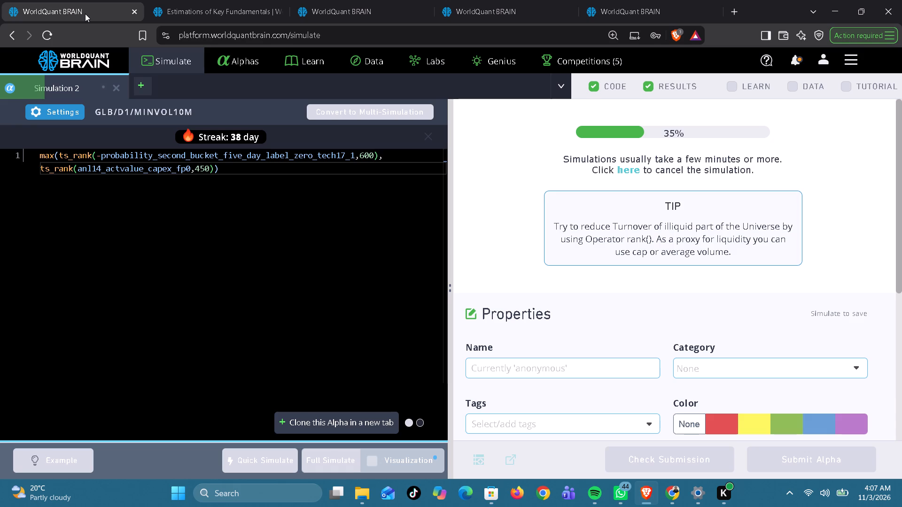
{"action": "left_click", "coordinate": [85, 14]}
{"action": "left_click", "coordinate": [347, 12]}
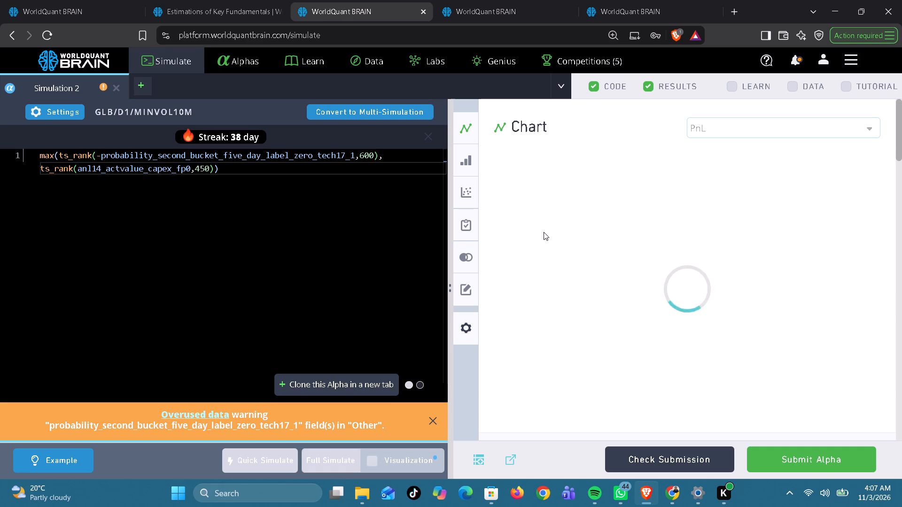
{"action": "scroll", "coordinate": [736, 320], "scroll_direction": "down", "scroll_amount": 3}
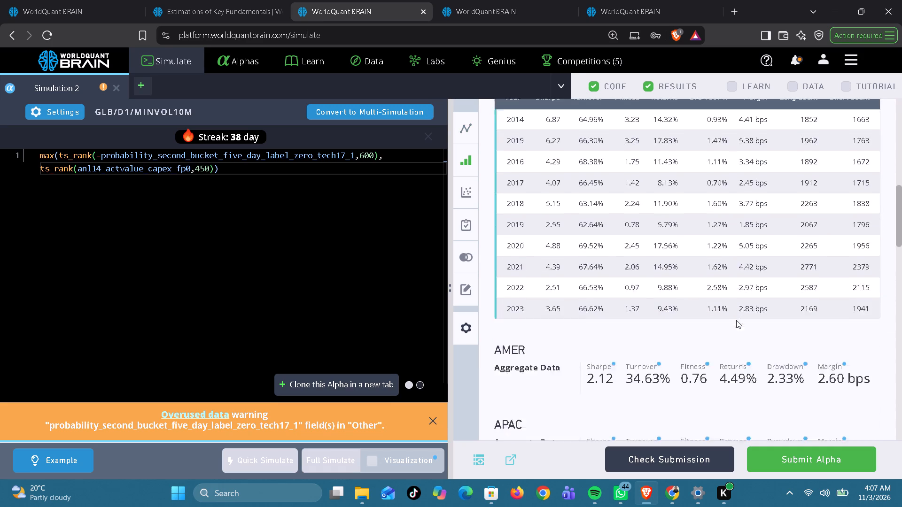
{"action": "scroll", "coordinate": [736, 320], "scroll_direction": "down", "scroll_amount": 2}
{"action": "scroll", "coordinate": [736, 320], "scroll_direction": "up", "scroll_amount": 2}
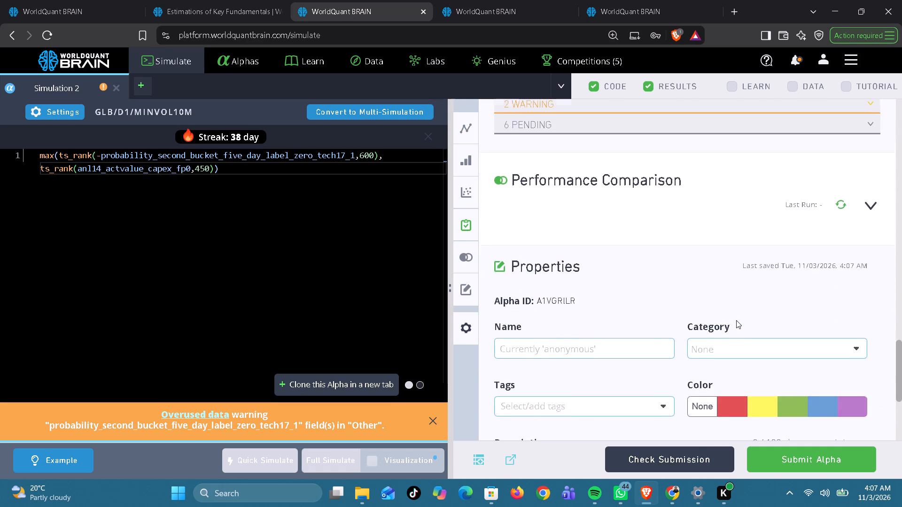
{"action": "scroll", "coordinate": [736, 320], "scroll_direction": "up", "scroll_amount": 2}
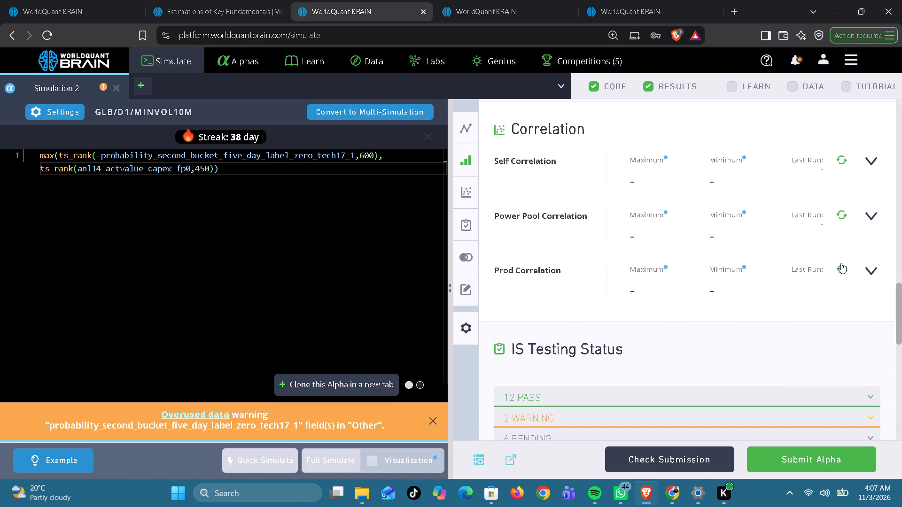
{"action": "left_click", "coordinate": [841, 267]}
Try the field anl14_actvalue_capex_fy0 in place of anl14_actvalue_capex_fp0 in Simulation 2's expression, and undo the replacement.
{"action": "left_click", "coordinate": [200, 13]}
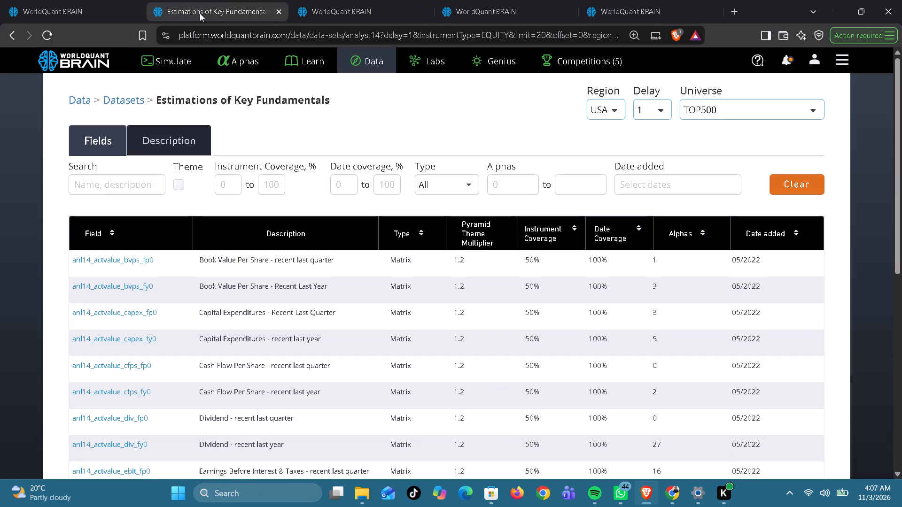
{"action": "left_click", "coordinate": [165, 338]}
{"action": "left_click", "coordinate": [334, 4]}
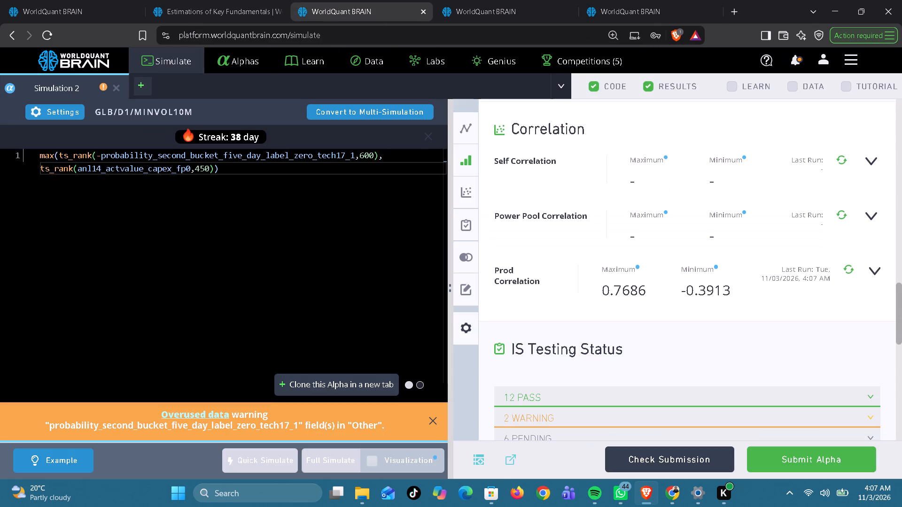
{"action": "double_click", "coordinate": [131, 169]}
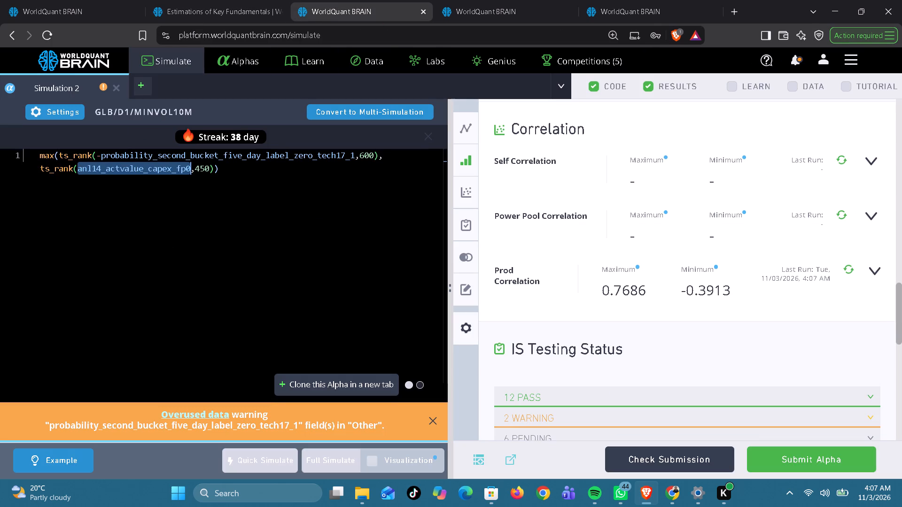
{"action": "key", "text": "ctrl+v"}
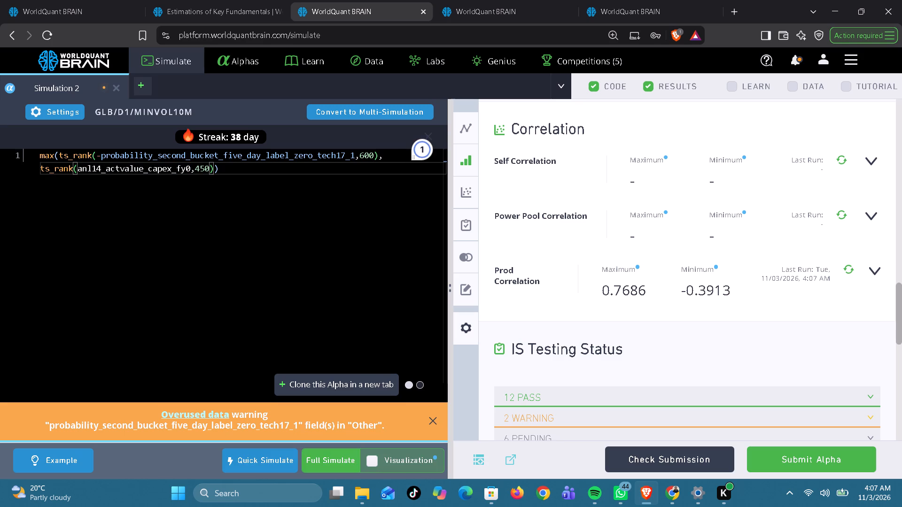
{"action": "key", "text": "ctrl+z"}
Replace anl14_actvalue_capex_fp0 with anl14_actvalue_cfps_fp0 from the Key Fundamentals dataset in Simulation 2's expression and start the full simulation.
{"action": "left_click", "coordinate": [221, 15]}
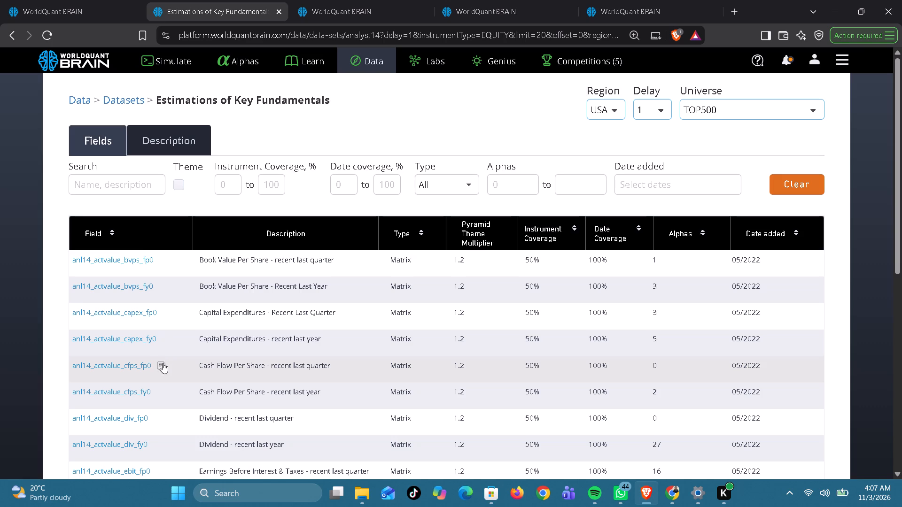
{"action": "left_click", "coordinate": [163, 367]}
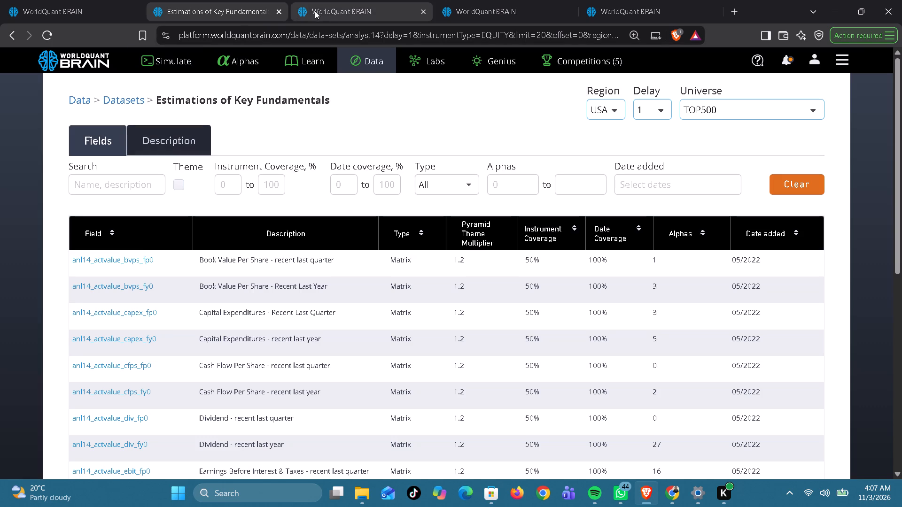
{"action": "left_click", "coordinate": [329, 7]}
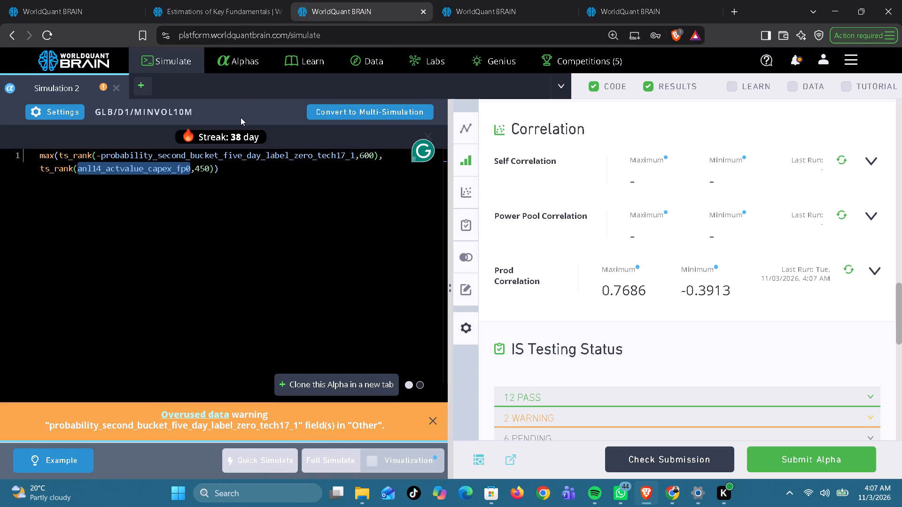
{"action": "key", "text": "ctrl+v"}
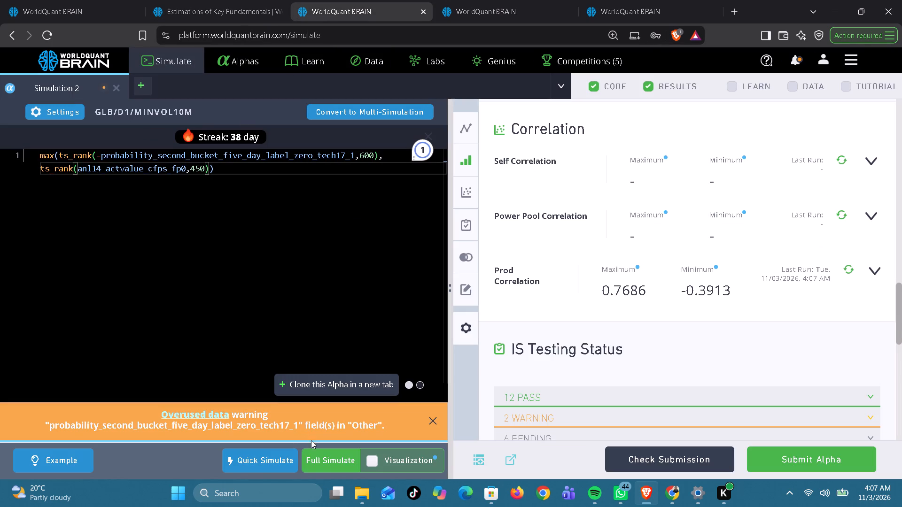
{"action": "left_click", "coordinate": [321, 453]}
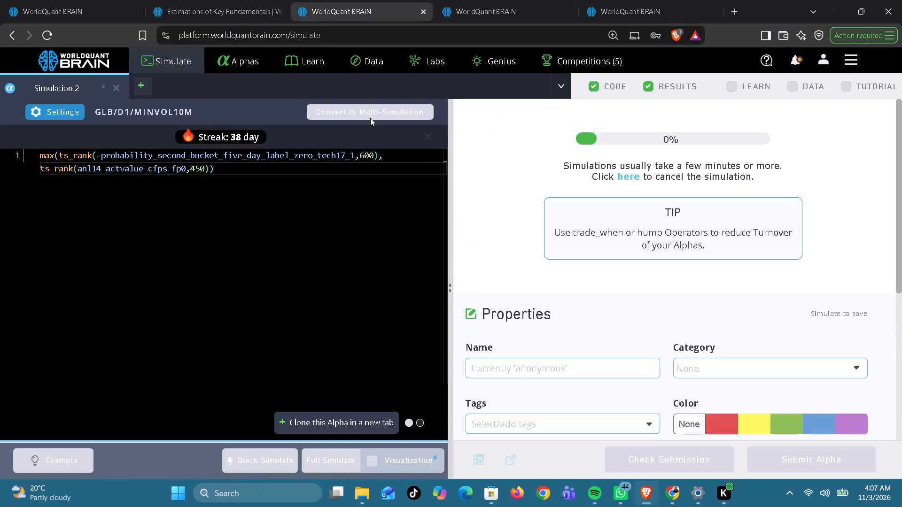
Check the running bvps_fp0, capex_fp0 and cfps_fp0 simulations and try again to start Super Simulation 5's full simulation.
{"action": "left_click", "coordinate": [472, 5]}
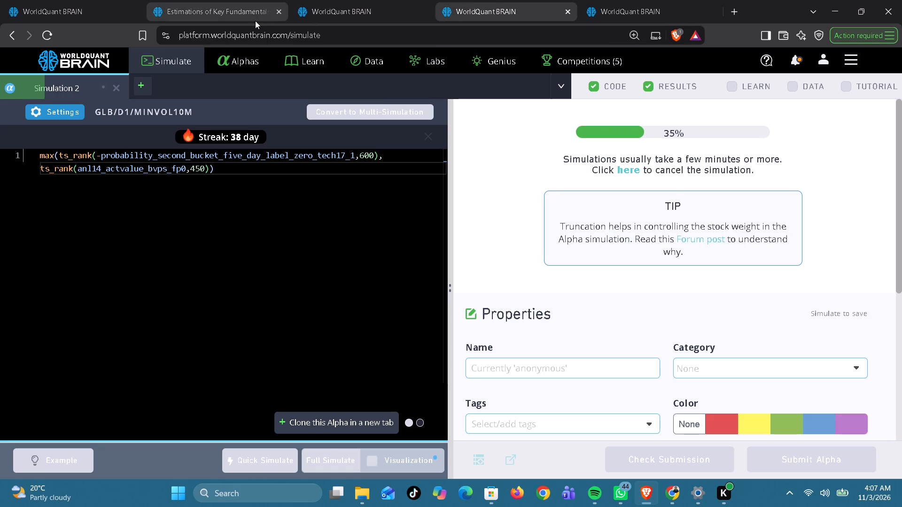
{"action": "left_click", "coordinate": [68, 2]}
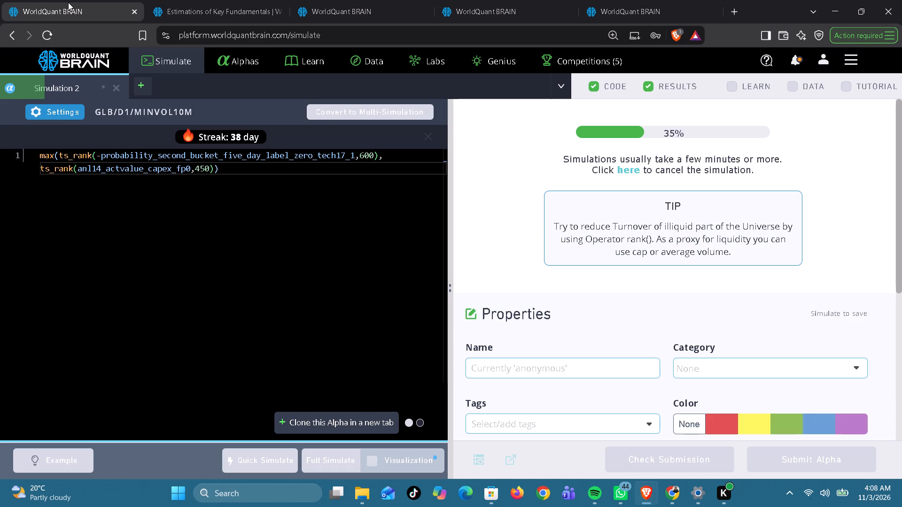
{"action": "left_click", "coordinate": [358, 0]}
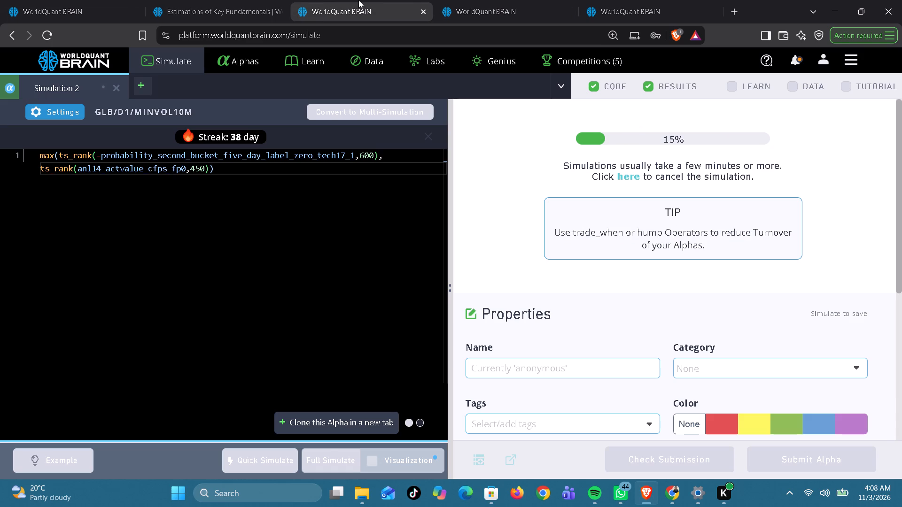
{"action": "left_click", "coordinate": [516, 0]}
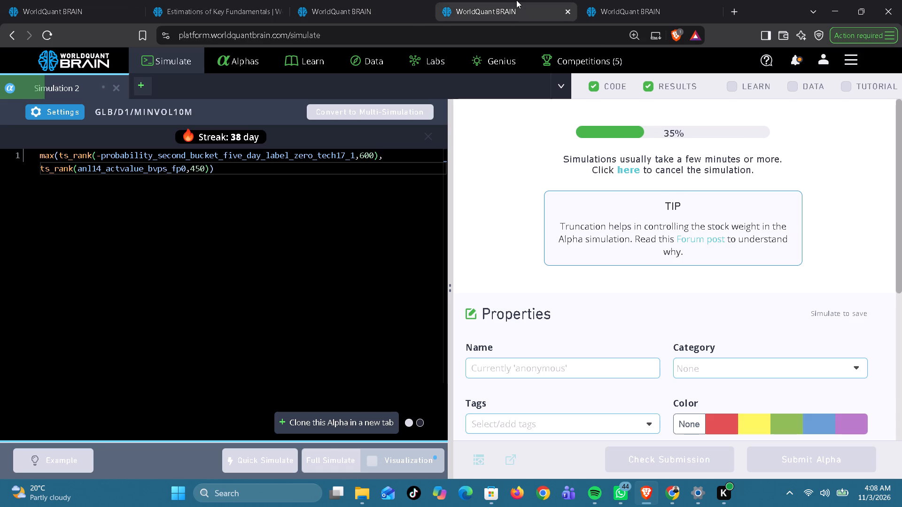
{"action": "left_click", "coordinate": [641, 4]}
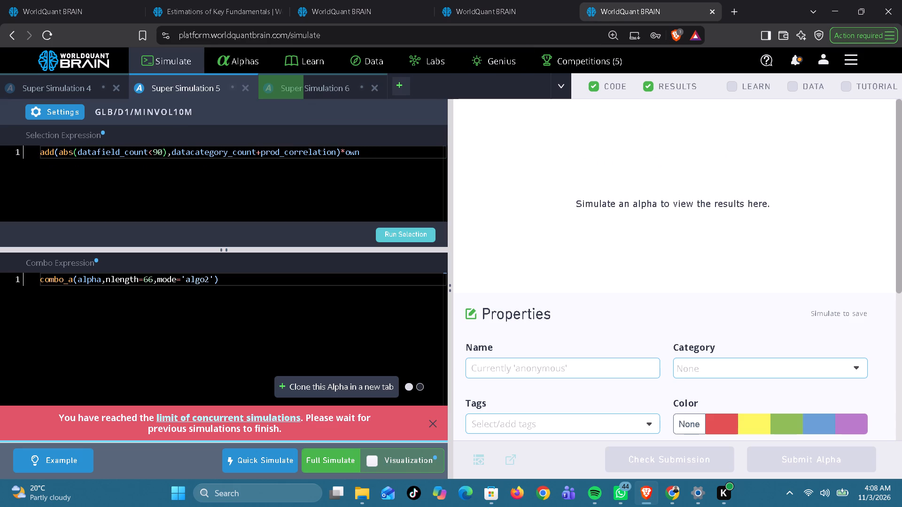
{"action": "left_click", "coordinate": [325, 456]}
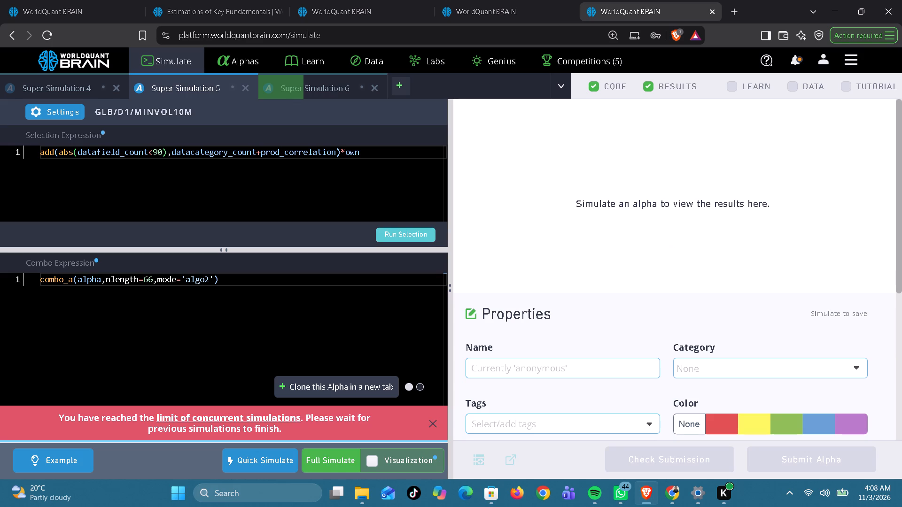
Check the progress of the running cfps_fp0, bvps_fp0 and capex_fp0 Simulation 2 runs.
{"action": "left_click", "coordinate": [367, 9]}
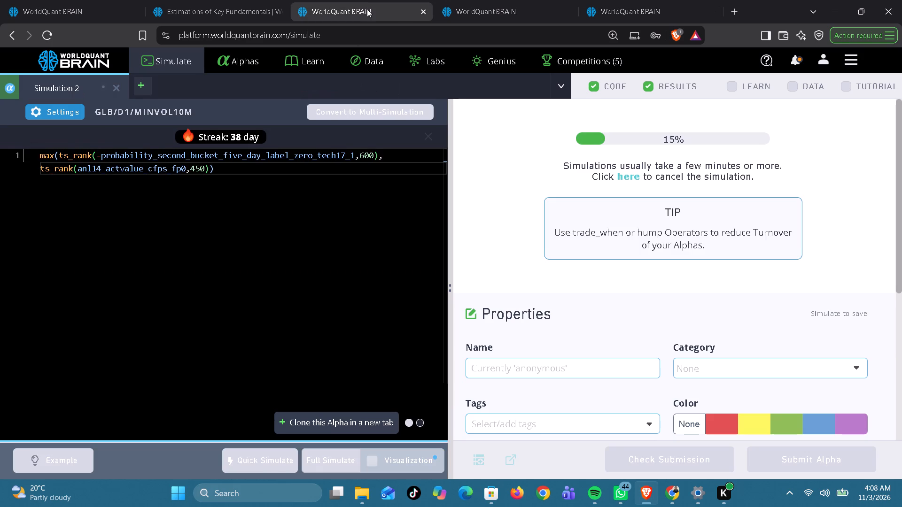
{"action": "left_click", "coordinate": [510, 8]}
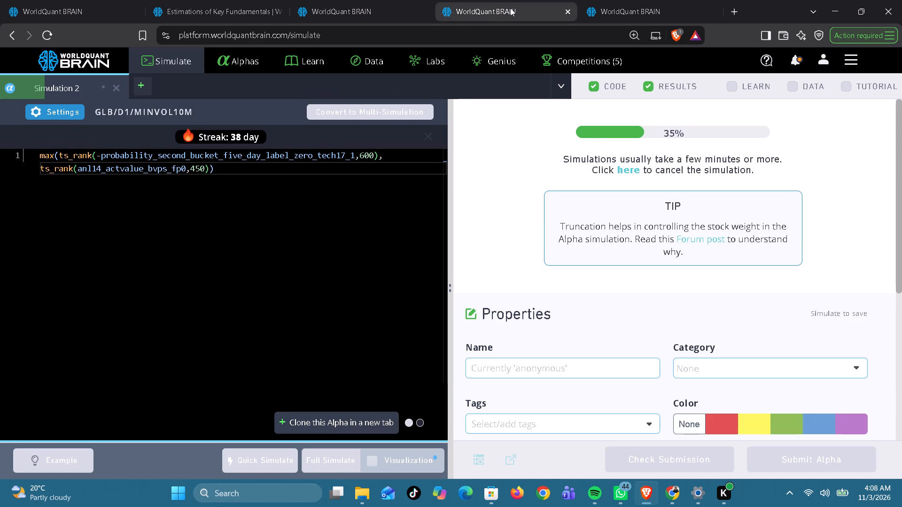
{"action": "left_click", "coordinate": [91, 7]}
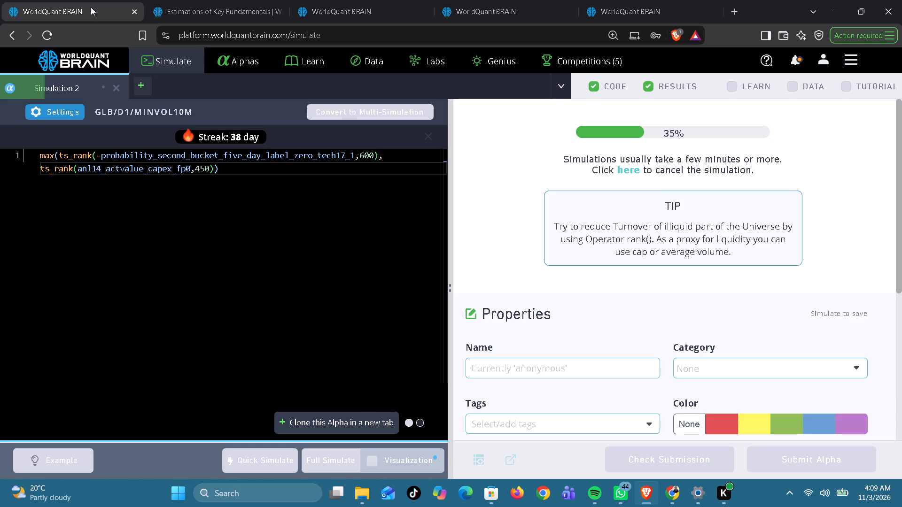
{"action": "left_click", "coordinate": [315, 9]}
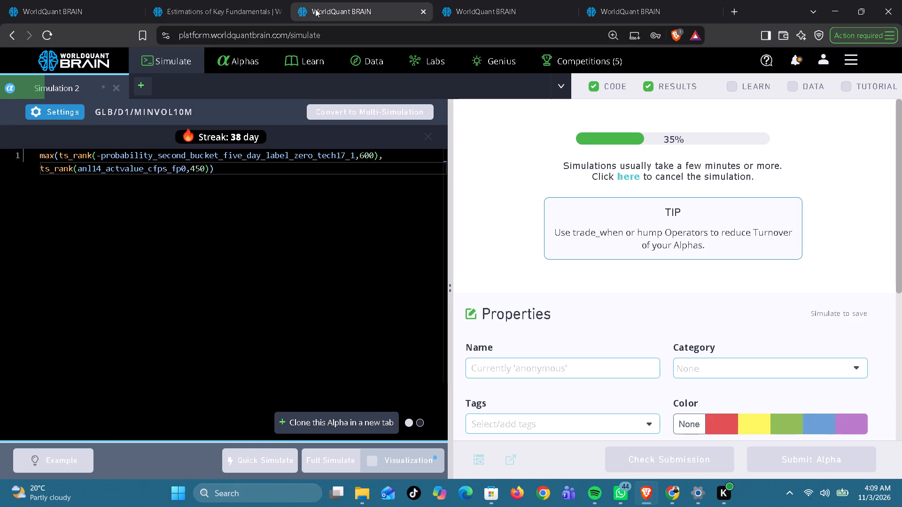
{"action": "left_click", "coordinate": [503, 0]}
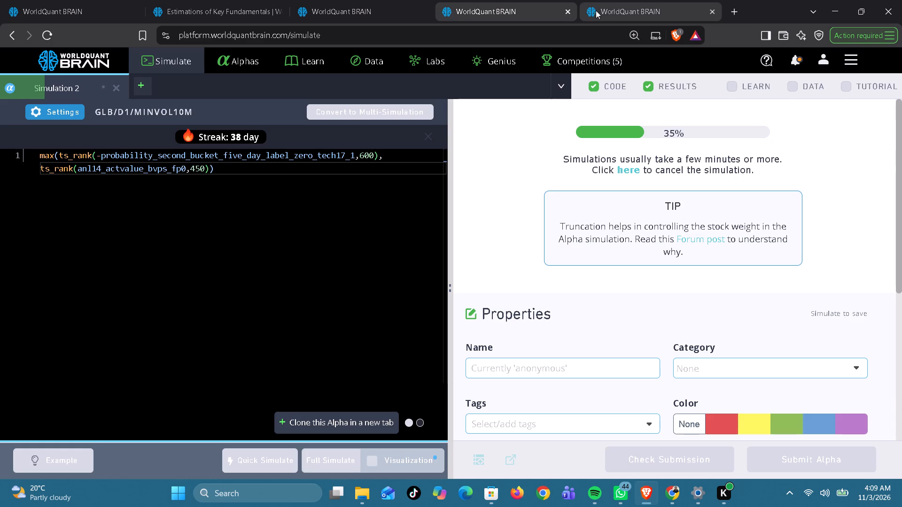
Check the progress of the super simulations and the running cfps_fp0, bvps_fp0 and capex_fp0 Simulation 2 runs.
{"action": "left_click", "coordinate": [612, 10]}
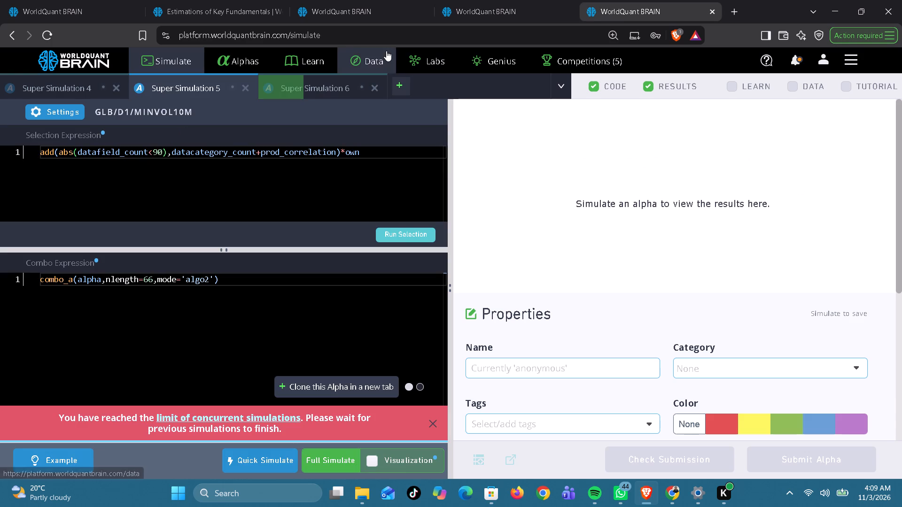
{"action": "left_click", "coordinate": [376, 18]}
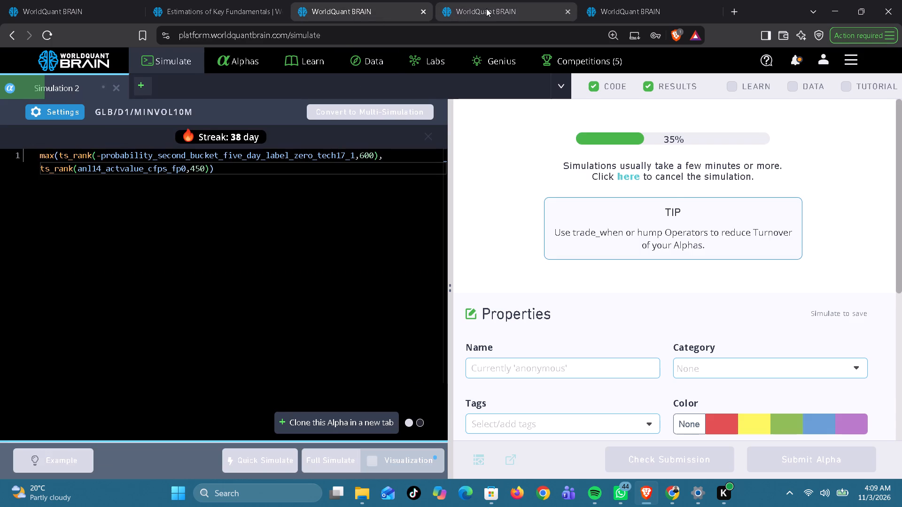
{"action": "left_click", "coordinate": [486, 8]}
{"action": "left_click", "coordinate": [84, 3]}
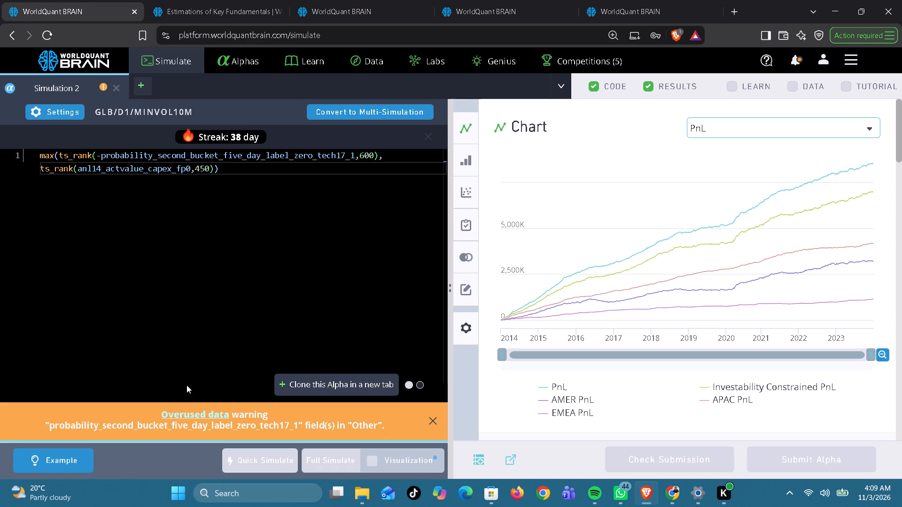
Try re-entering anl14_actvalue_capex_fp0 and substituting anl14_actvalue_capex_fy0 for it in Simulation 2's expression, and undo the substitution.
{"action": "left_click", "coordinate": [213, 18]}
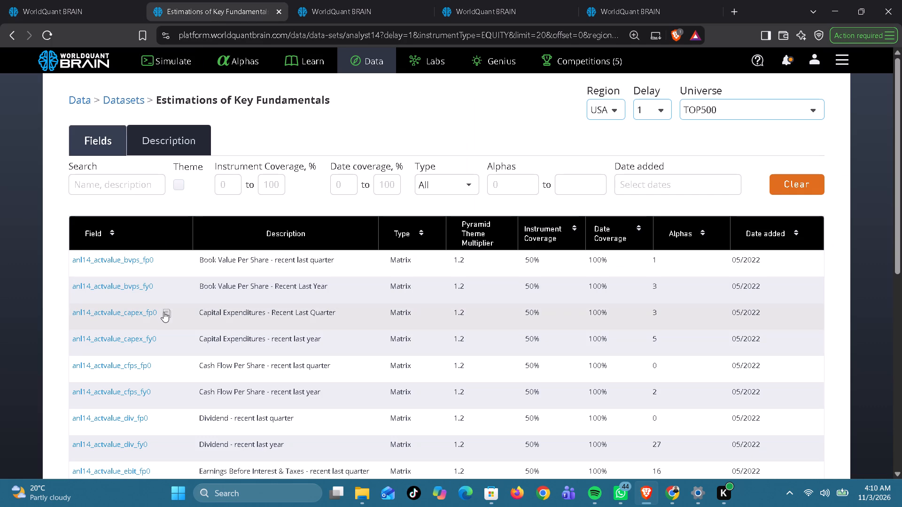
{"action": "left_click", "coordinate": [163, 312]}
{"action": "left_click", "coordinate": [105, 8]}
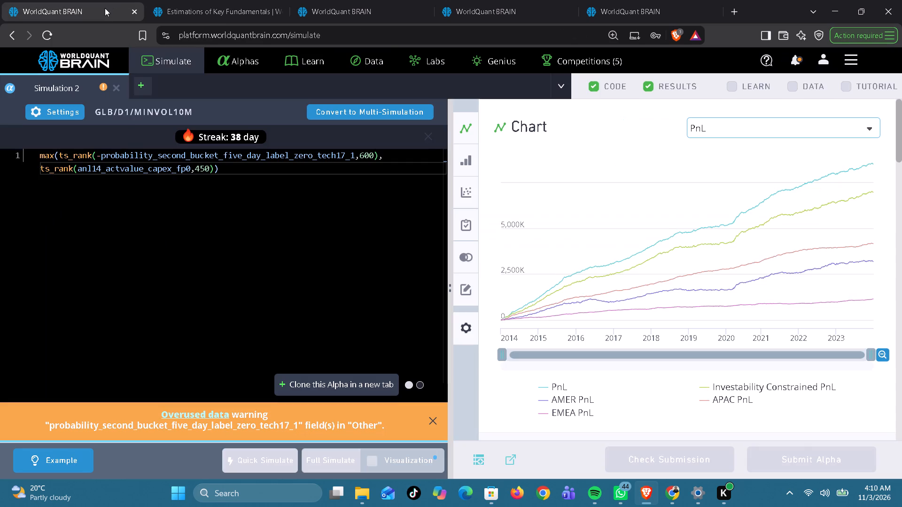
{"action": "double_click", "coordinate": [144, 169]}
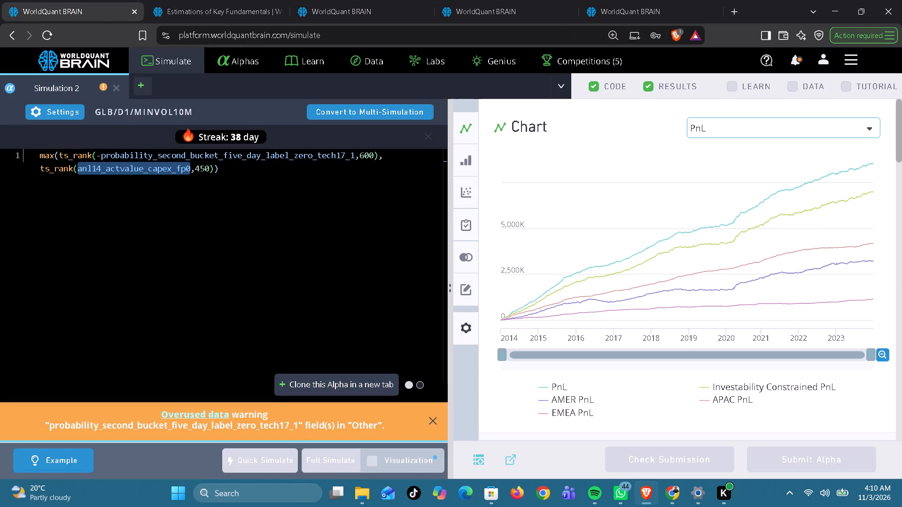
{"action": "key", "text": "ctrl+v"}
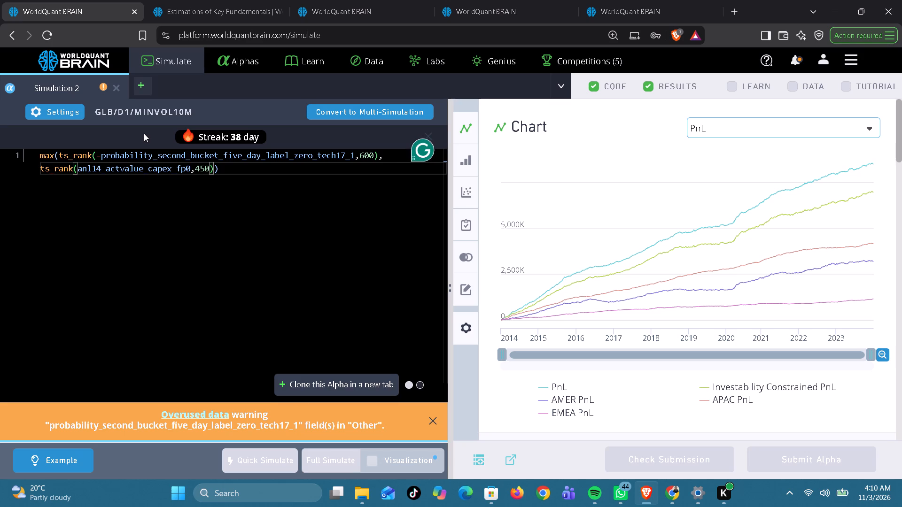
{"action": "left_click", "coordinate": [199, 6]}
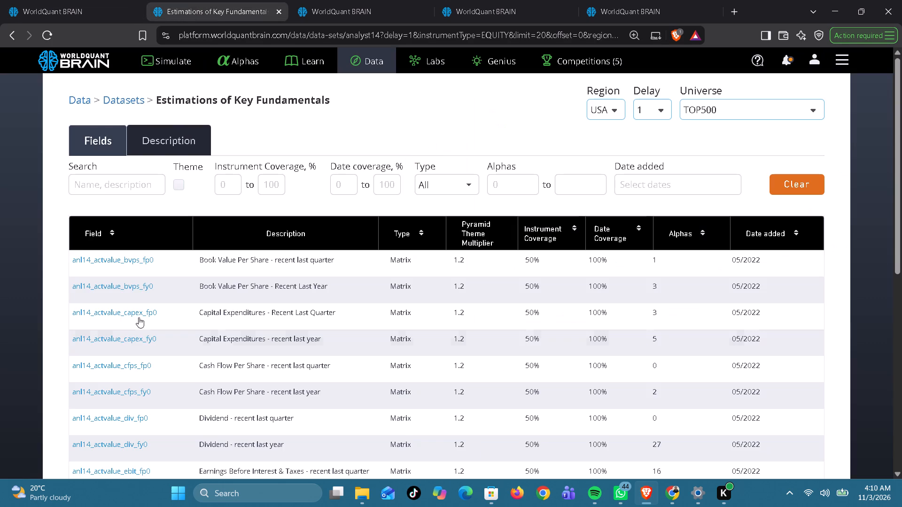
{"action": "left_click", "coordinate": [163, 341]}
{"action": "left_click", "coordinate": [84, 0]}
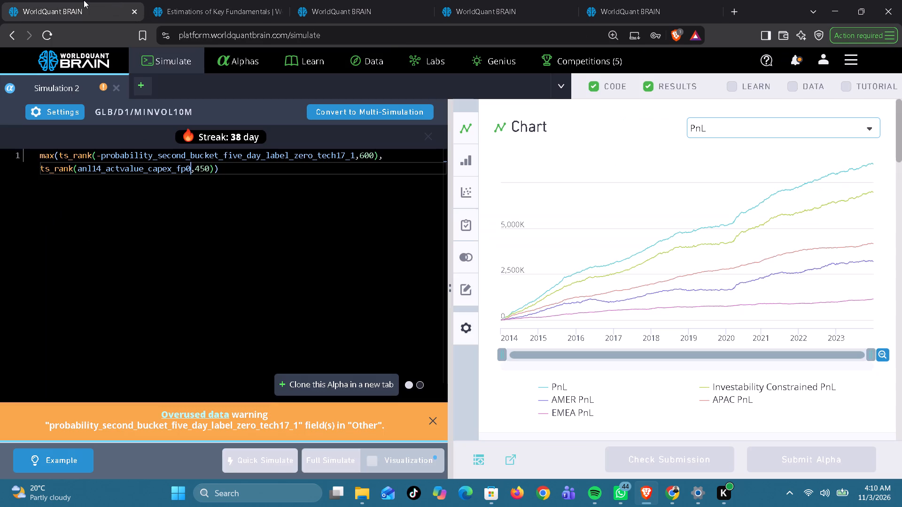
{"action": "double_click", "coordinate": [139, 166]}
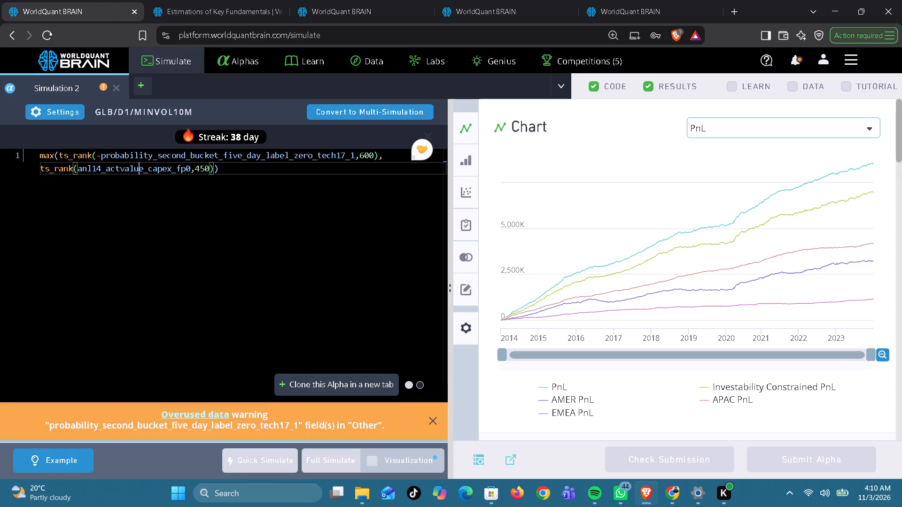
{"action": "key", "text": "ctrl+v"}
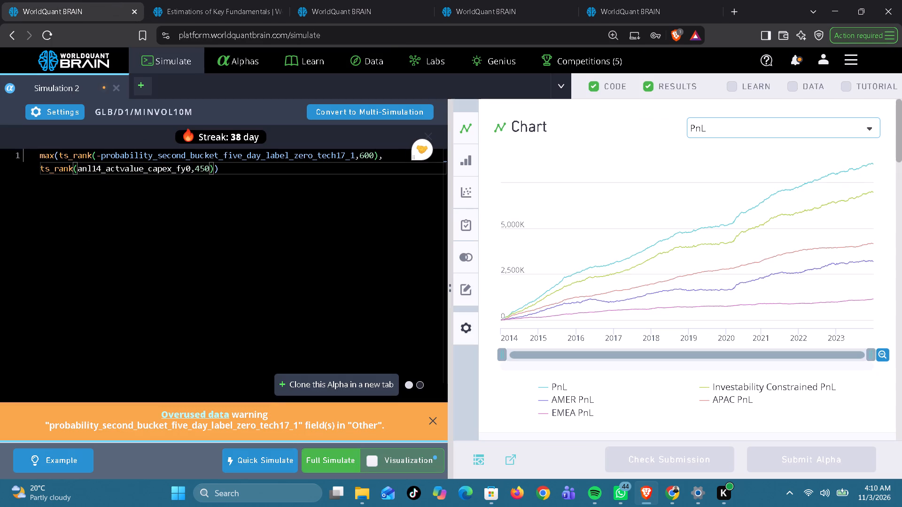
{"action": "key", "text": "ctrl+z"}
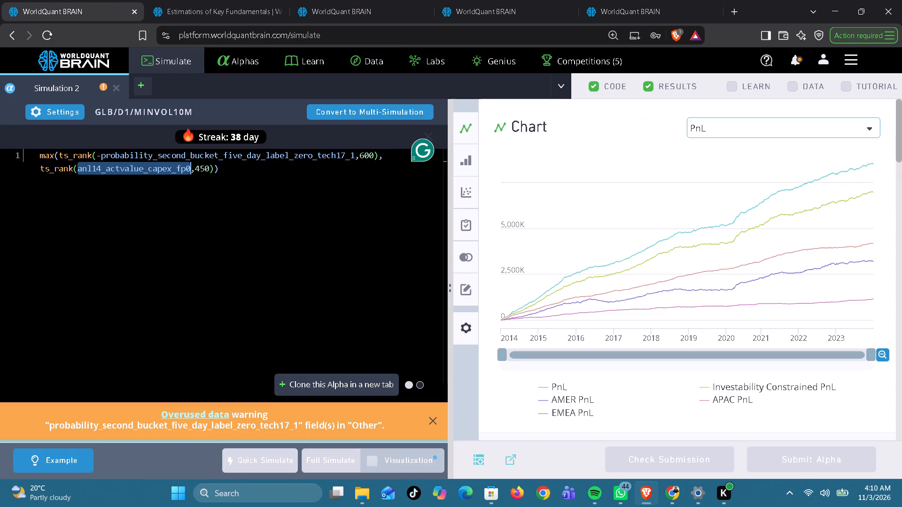
Replace anl14_actvalue_capex_fp0 with anl14_actvalue_cfps_fp0 from the Key Fundamentals dataset in Simulation 2's expression and start the full simulation.
{"action": "left_click", "coordinate": [184, 8]}
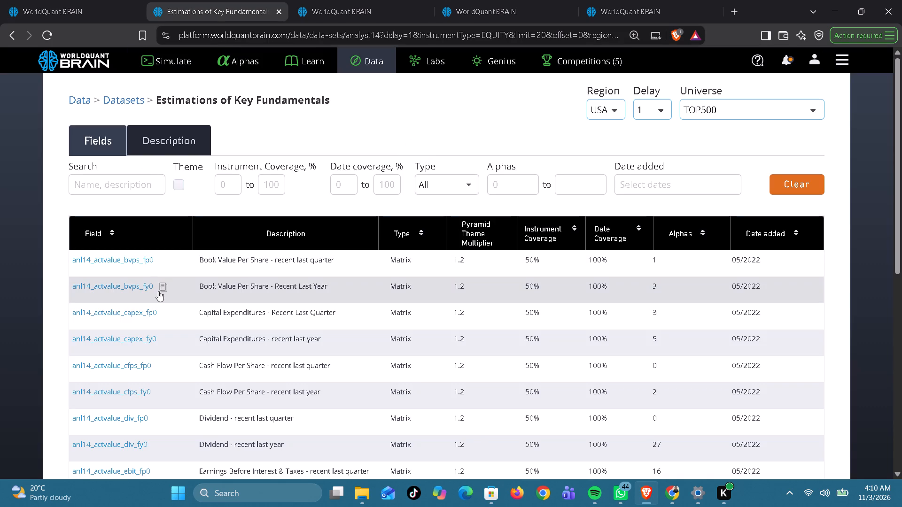
{"action": "left_click", "coordinate": [159, 363]}
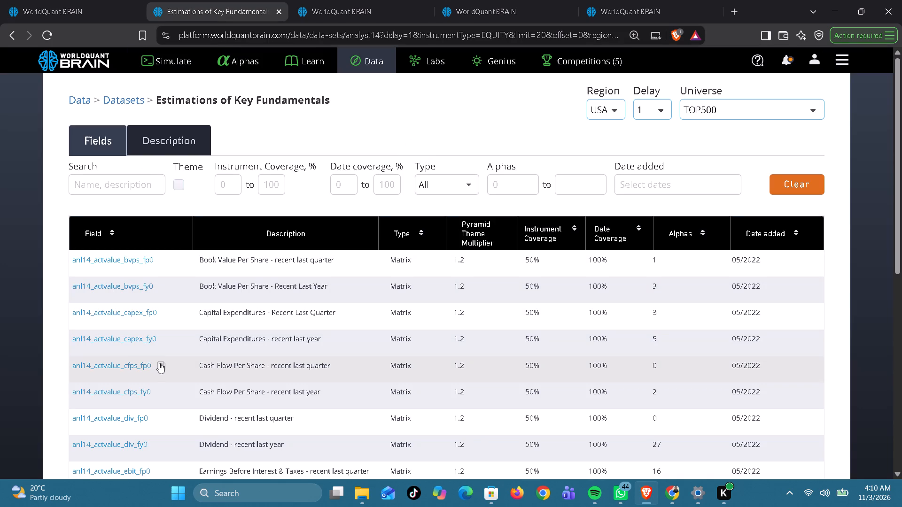
{"action": "left_click", "coordinate": [108, 13]}
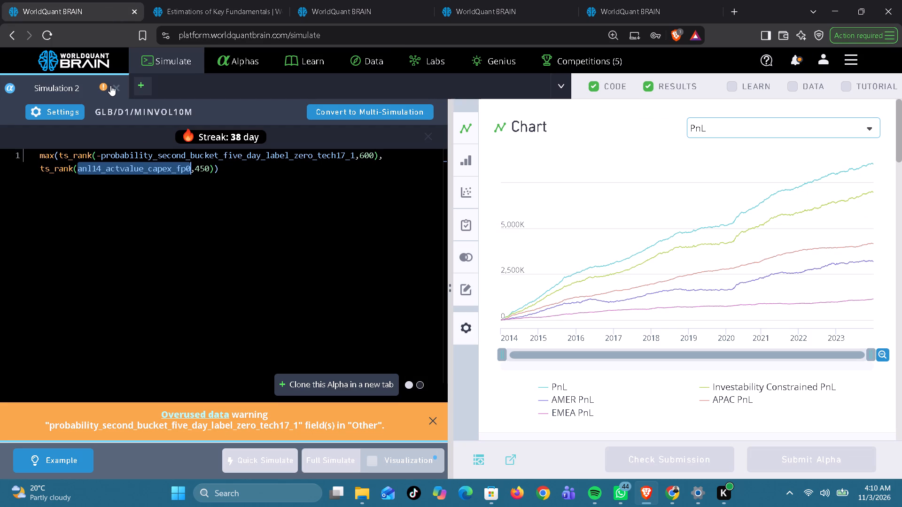
{"action": "key", "text": "ctrl+v"}
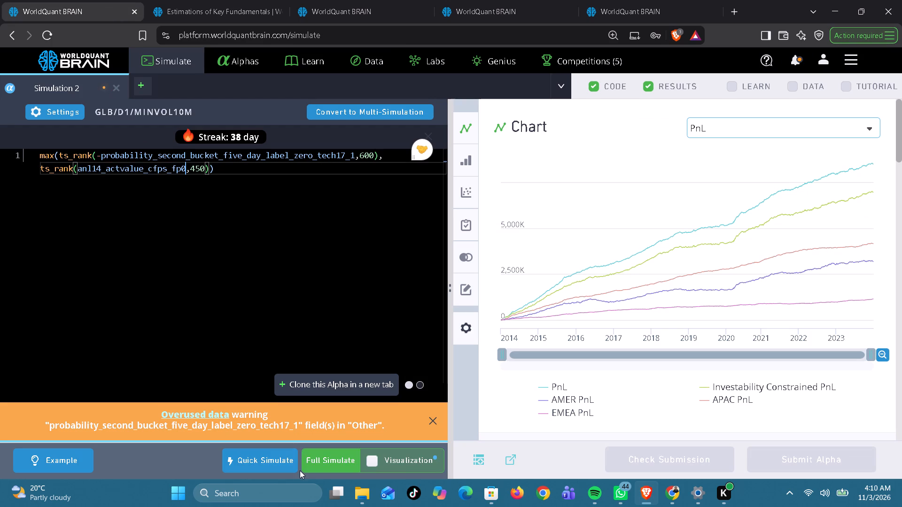
{"action": "left_click", "coordinate": [324, 452]}
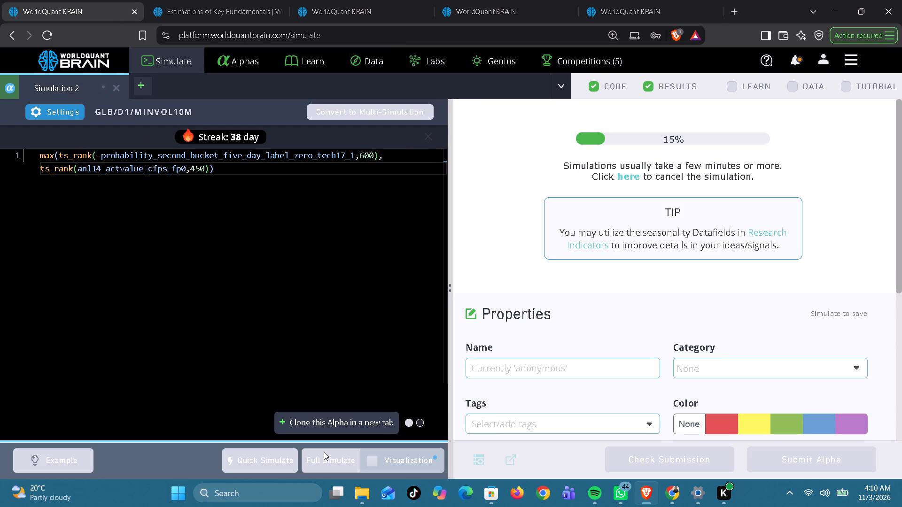
Review the results of the Simulation 2 run that uses anl14_actvalue_bvps_fp0 and run its Prod Correlation check.
{"action": "left_click", "coordinate": [367, 0]}
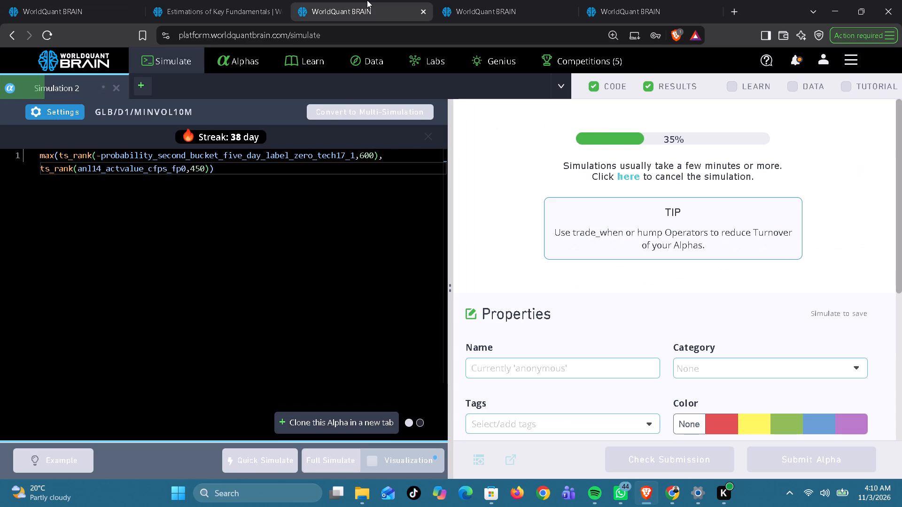
{"action": "left_click", "coordinate": [473, 3]}
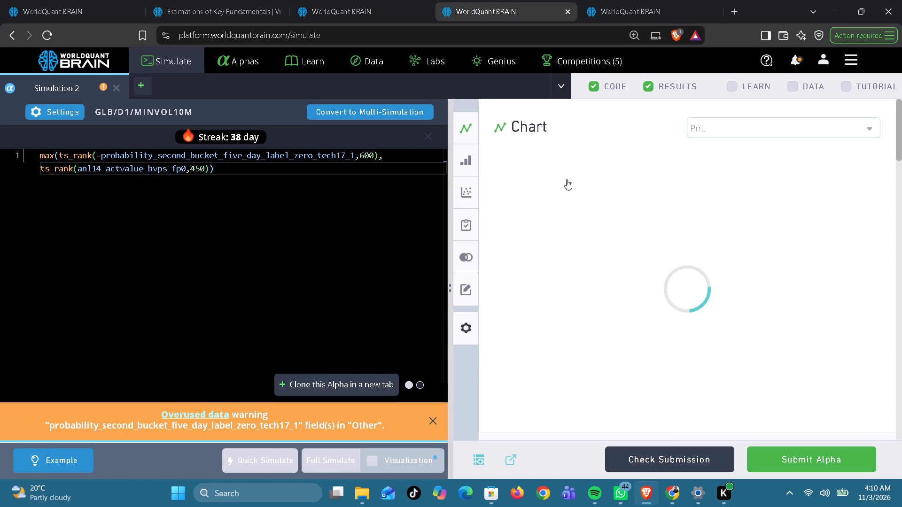
{"action": "scroll", "coordinate": [741, 309], "scroll_direction": "down", "scroll_amount": 1}
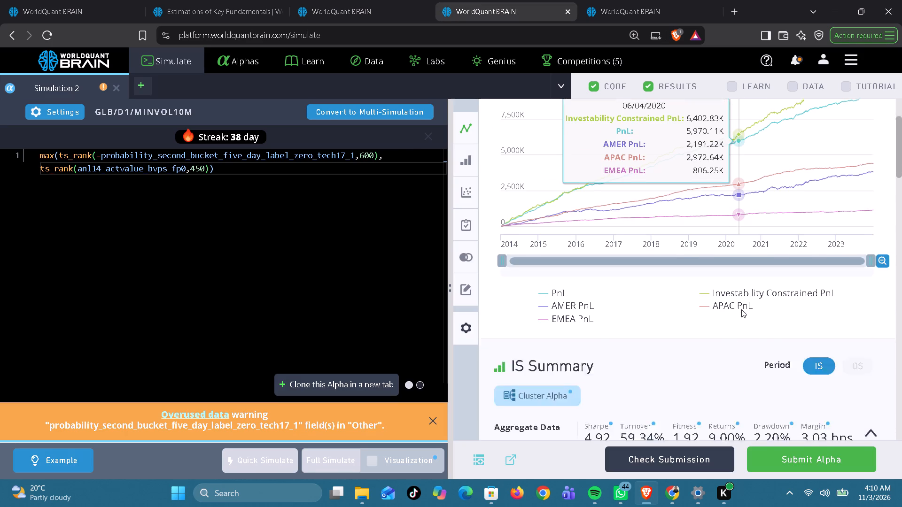
{"action": "scroll", "coordinate": [741, 309], "scroll_direction": "down", "scroll_amount": 5}
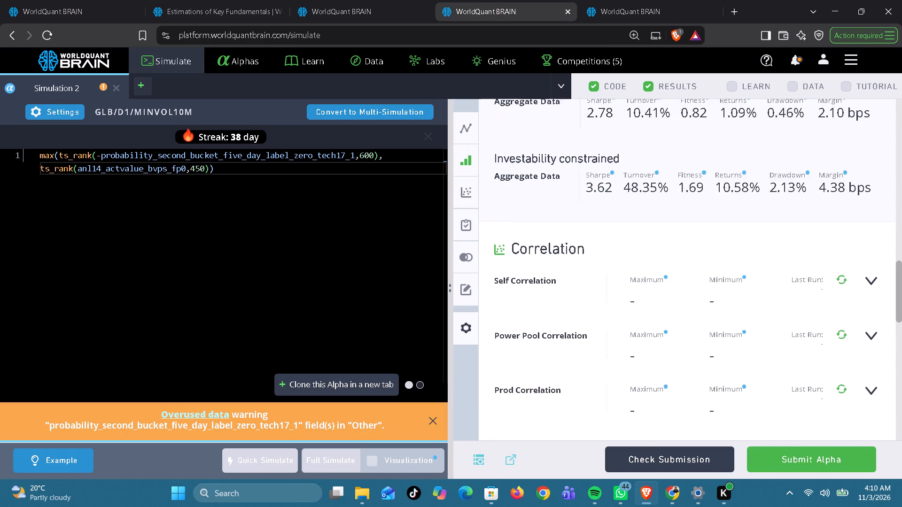
{"action": "left_click", "coordinate": [843, 350]}
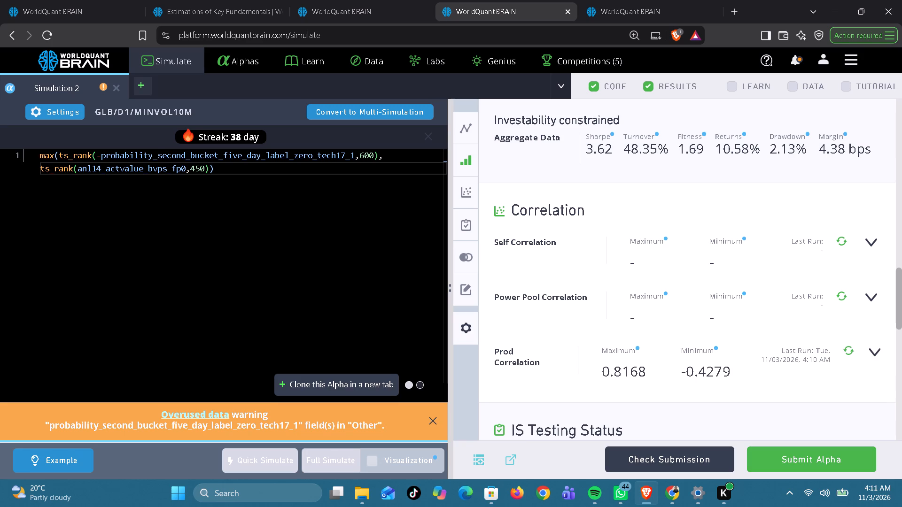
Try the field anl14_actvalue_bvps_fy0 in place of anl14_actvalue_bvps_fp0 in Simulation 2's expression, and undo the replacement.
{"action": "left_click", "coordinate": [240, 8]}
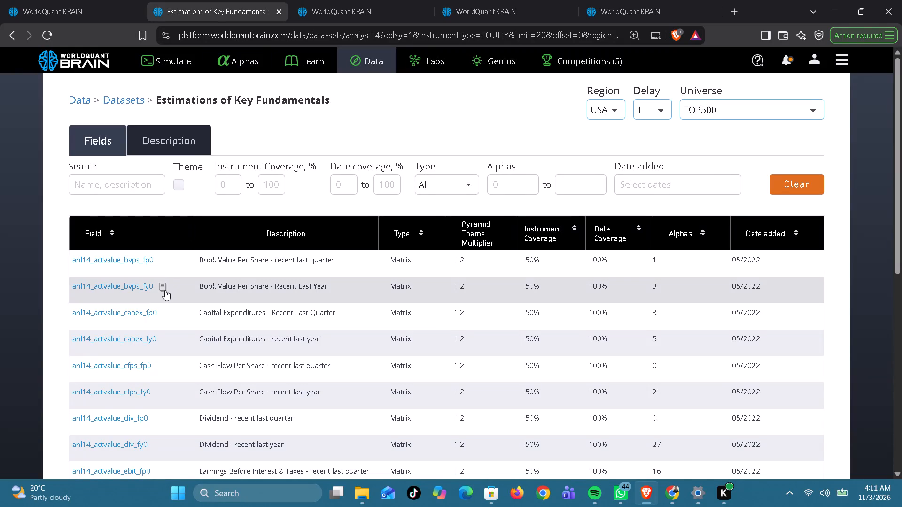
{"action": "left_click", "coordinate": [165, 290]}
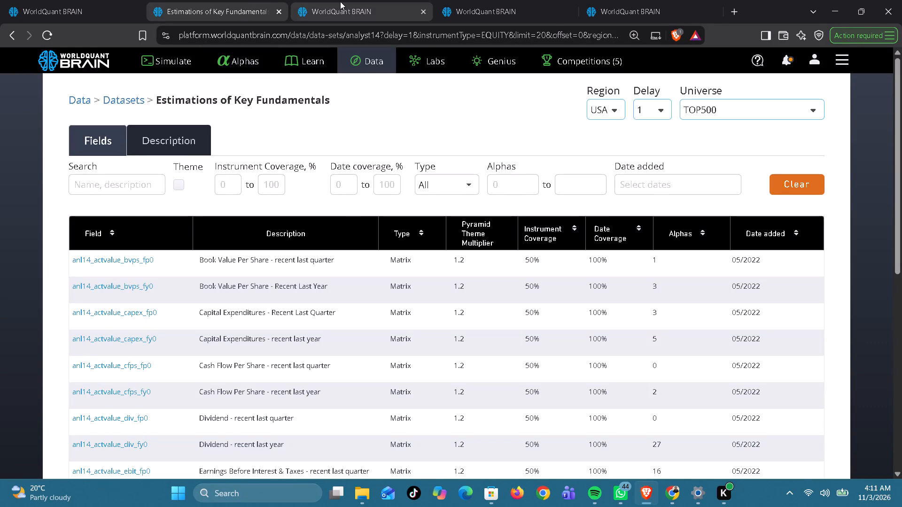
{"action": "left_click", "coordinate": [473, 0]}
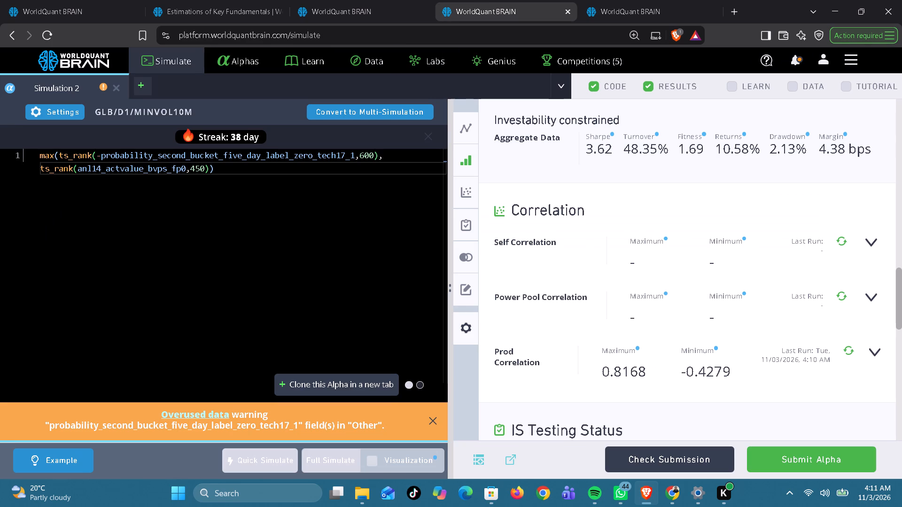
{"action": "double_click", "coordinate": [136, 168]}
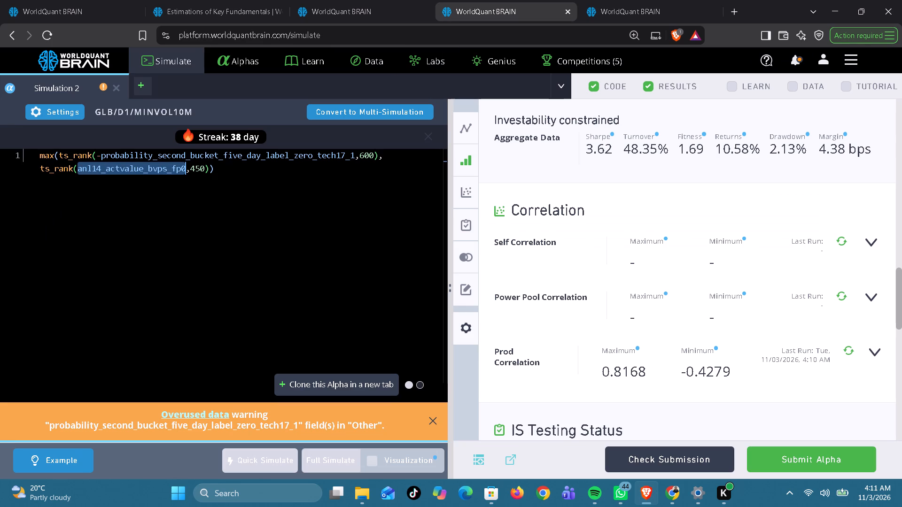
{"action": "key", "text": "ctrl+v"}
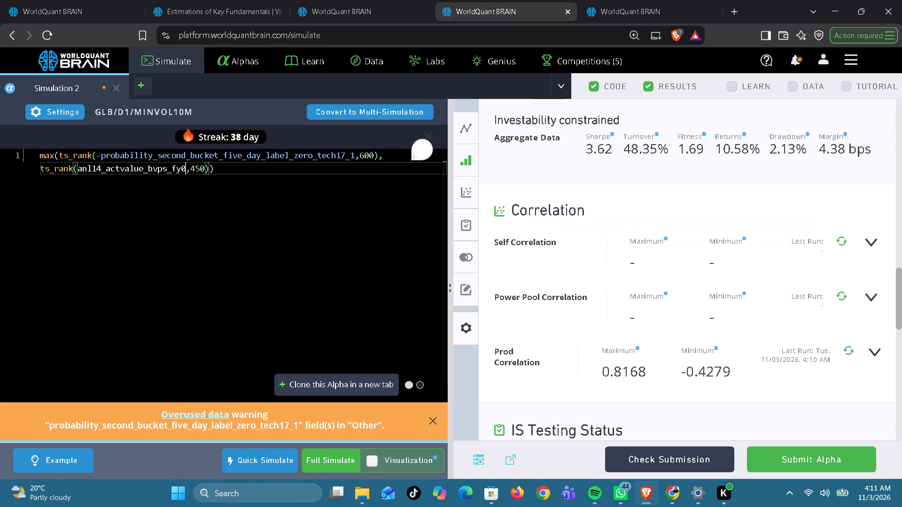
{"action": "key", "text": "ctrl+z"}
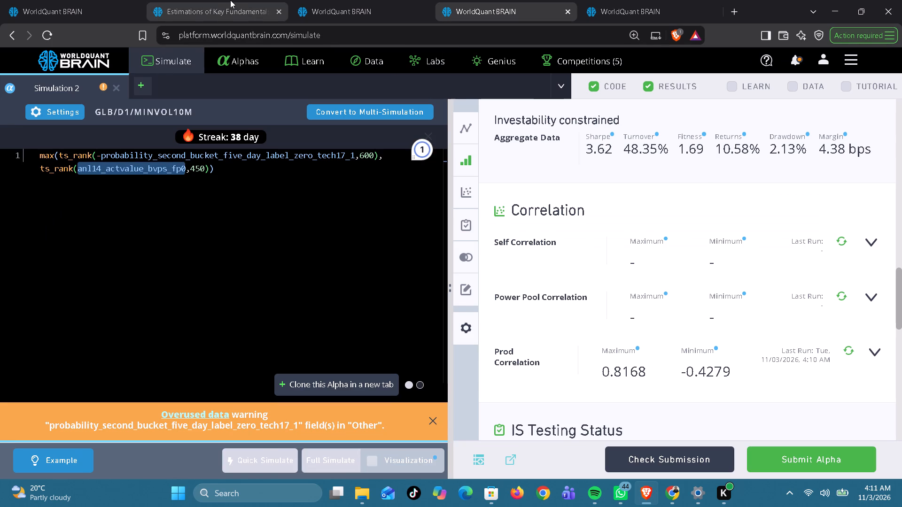
Replace anl14_actvalue_bvps_fp0 with anl14_actvalue_capex_fp0 from the Key Fundamentals dataset in Simulation 2's expression and start the full simulation.
{"action": "left_click", "coordinate": [230, 0]}
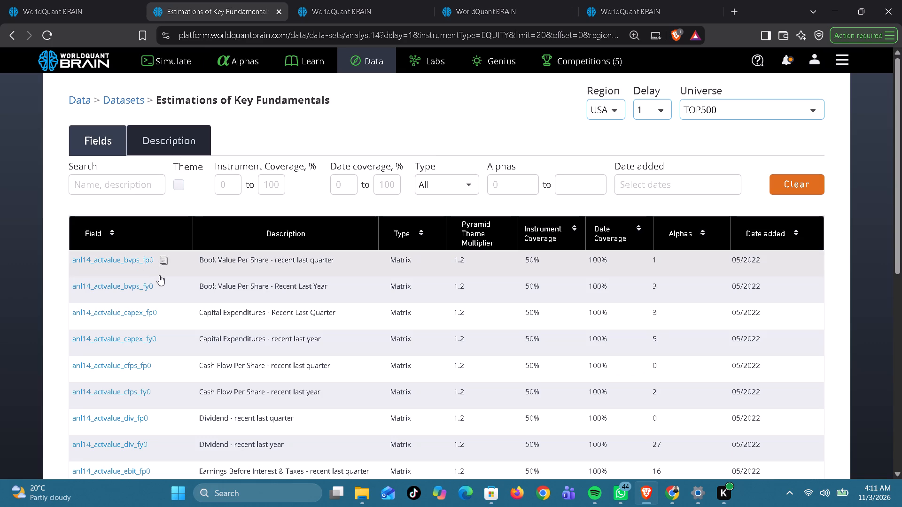
{"action": "left_click", "coordinate": [160, 309]}
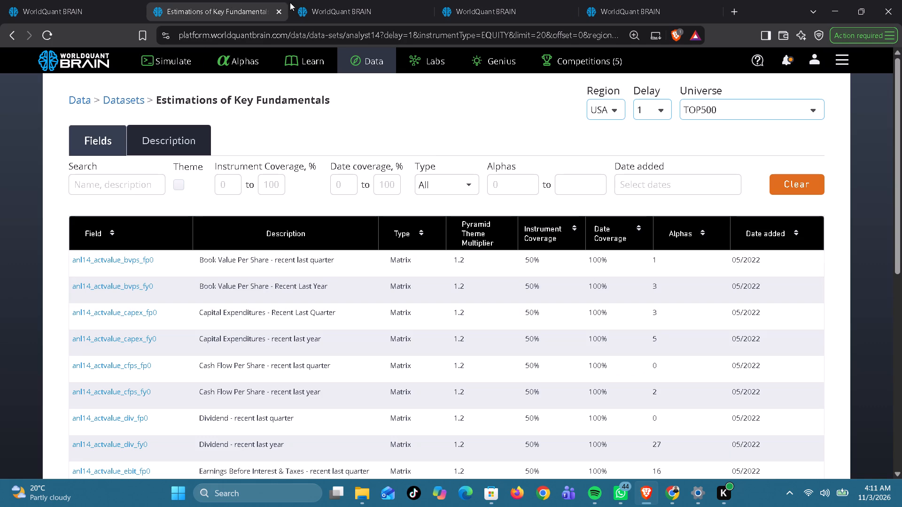
{"action": "left_click", "coordinate": [460, 4]}
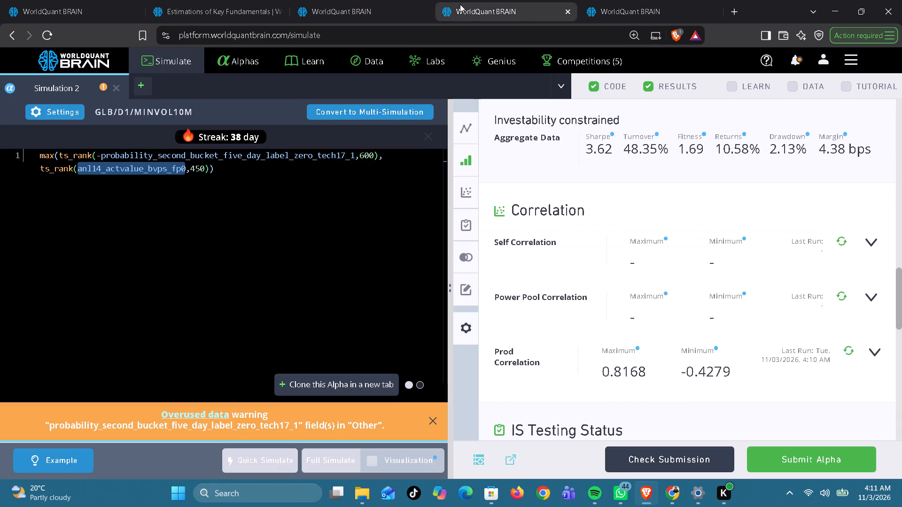
{"action": "key", "text": "ctrl+v"}
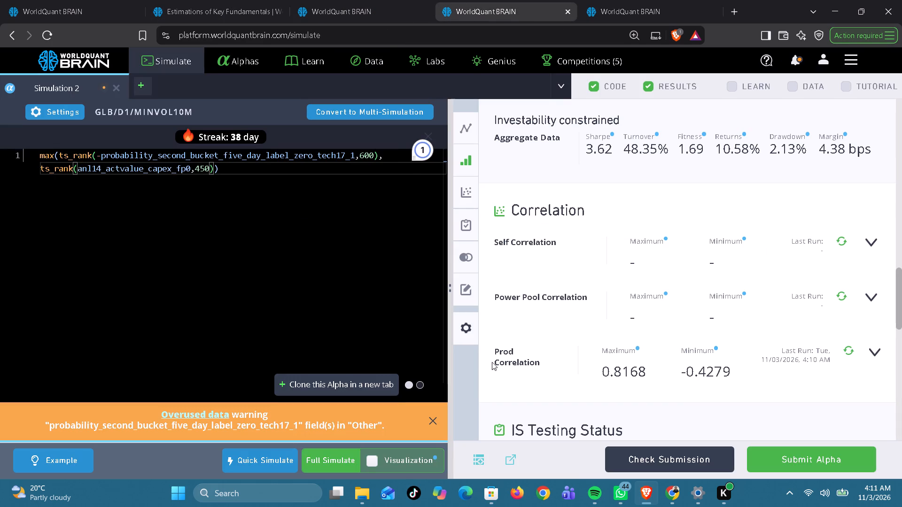
{"action": "left_click", "coordinate": [324, 459]}
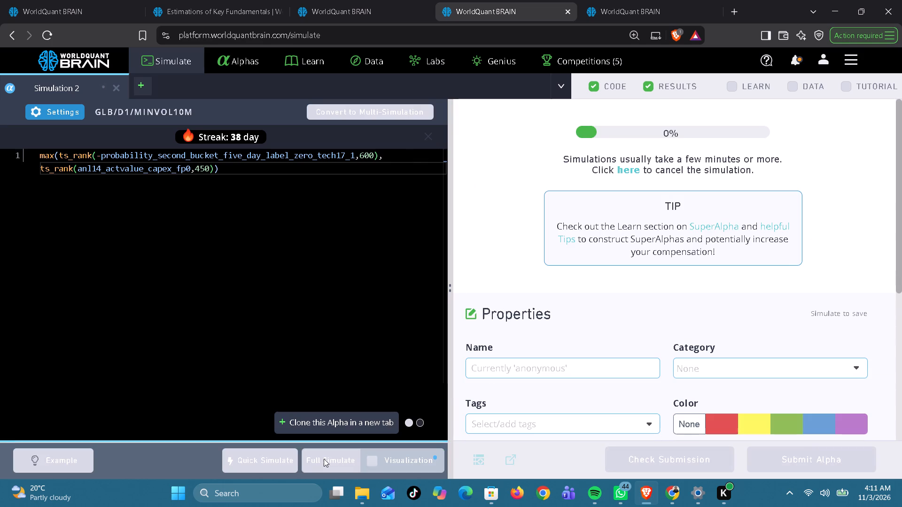
Review the results of the Simulation 2 run that uses anl14_actvalue_cfps_fp0 and run its Prod Correlation check.
{"action": "left_click", "coordinate": [365, 13]}
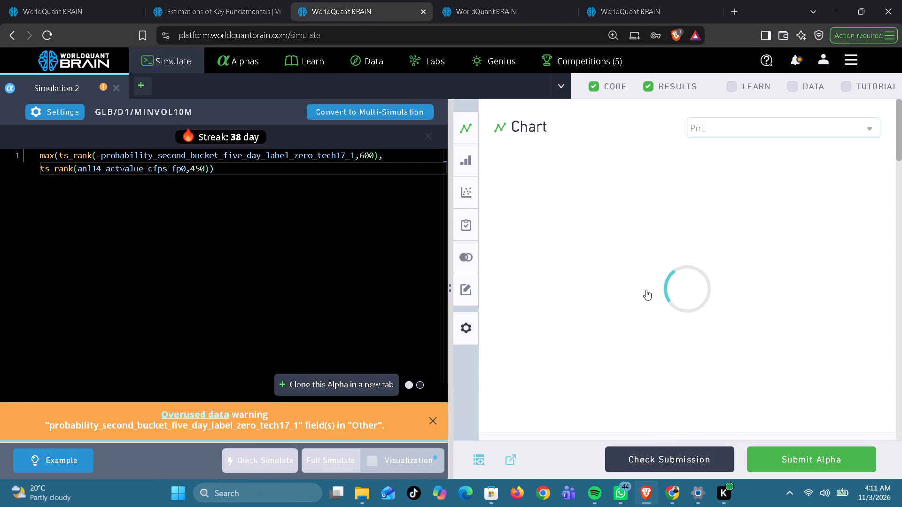
{"action": "scroll", "coordinate": [646, 290], "scroll_direction": "down", "scroll_amount": 2}
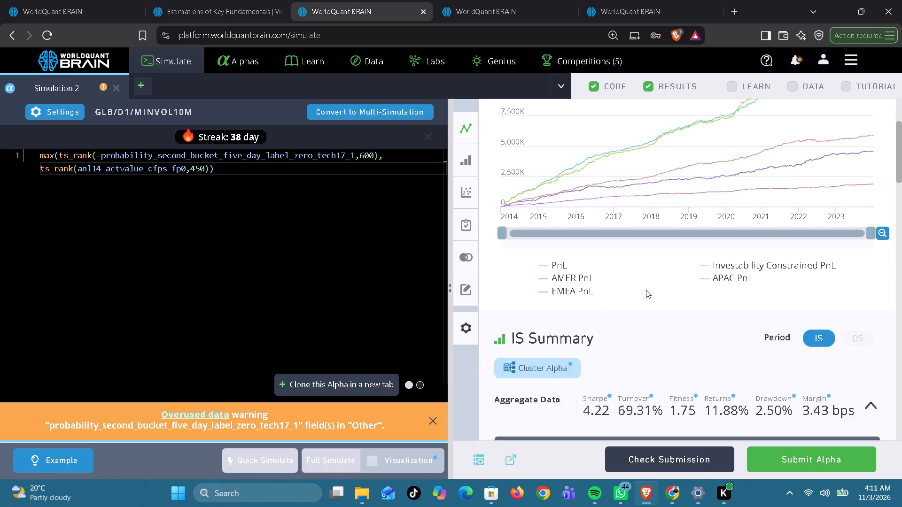
{"action": "scroll", "coordinate": [646, 290], "scroll_direction": "down", "scroll_amount": 3}
{"action": "scroll", "coordinate": [646, 290], "scroll_direction": "up", "scroll_amount": 1}
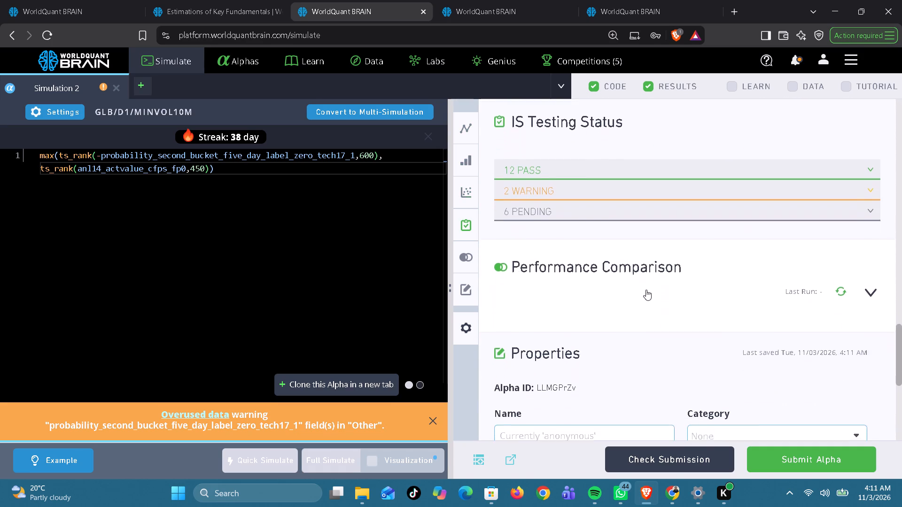
{"action": "scroll", "coordinate": [646, 290], "scroll_direction": "up", "scroll_amount": 2}
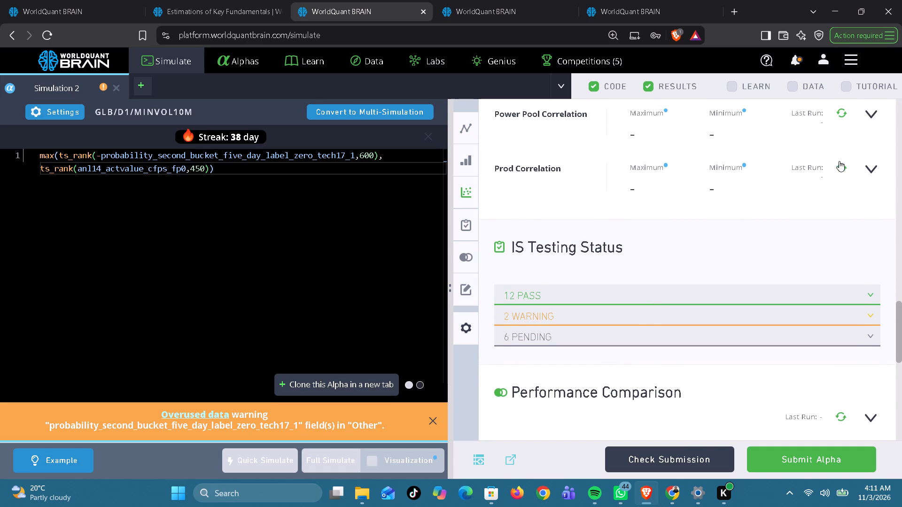
{"action": "left_click", "coordinate": [840, 164]}
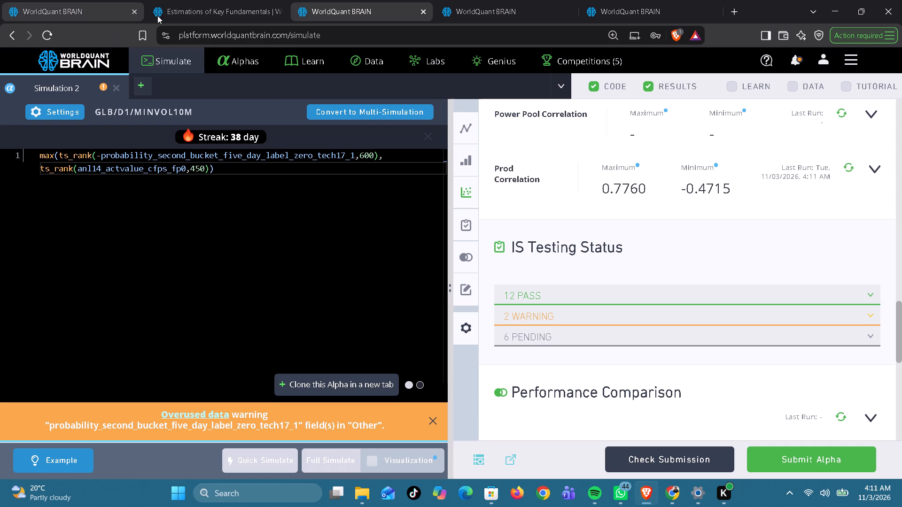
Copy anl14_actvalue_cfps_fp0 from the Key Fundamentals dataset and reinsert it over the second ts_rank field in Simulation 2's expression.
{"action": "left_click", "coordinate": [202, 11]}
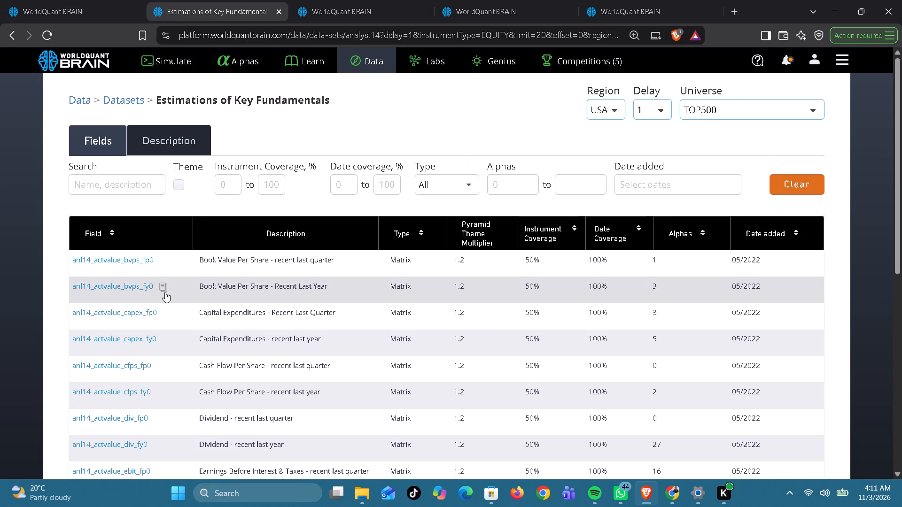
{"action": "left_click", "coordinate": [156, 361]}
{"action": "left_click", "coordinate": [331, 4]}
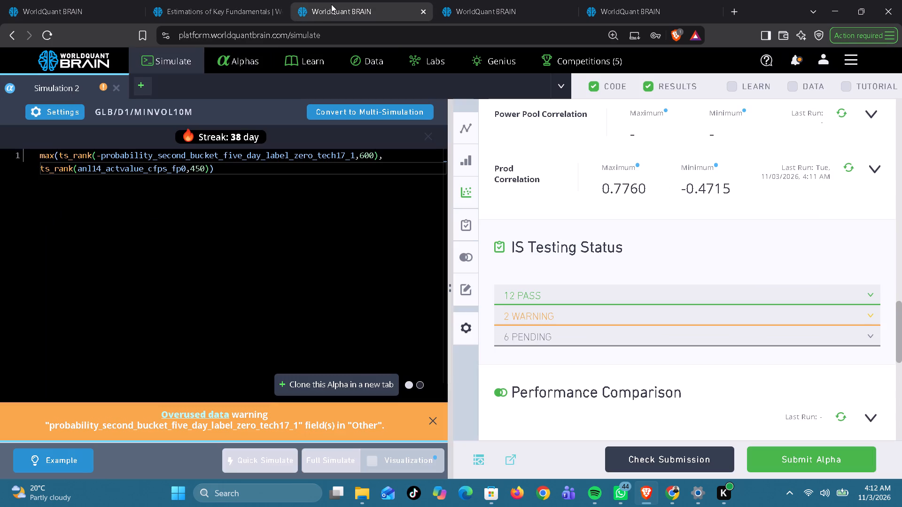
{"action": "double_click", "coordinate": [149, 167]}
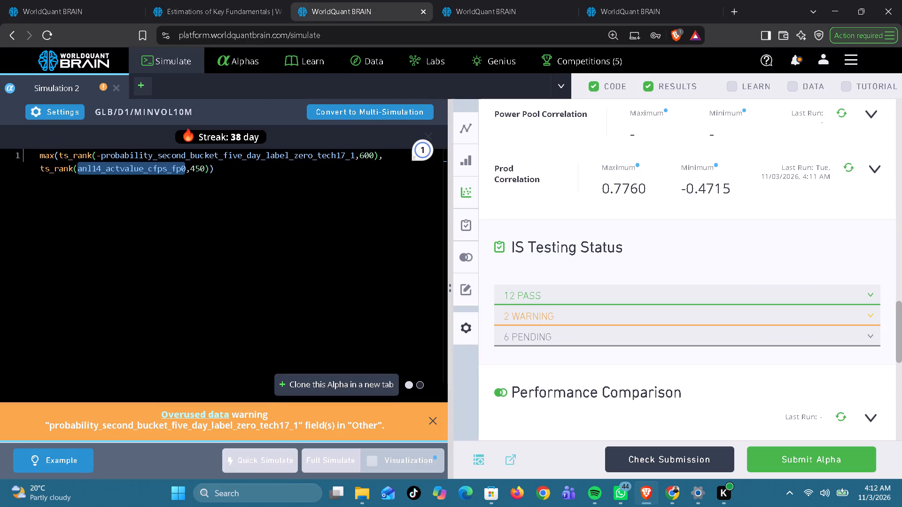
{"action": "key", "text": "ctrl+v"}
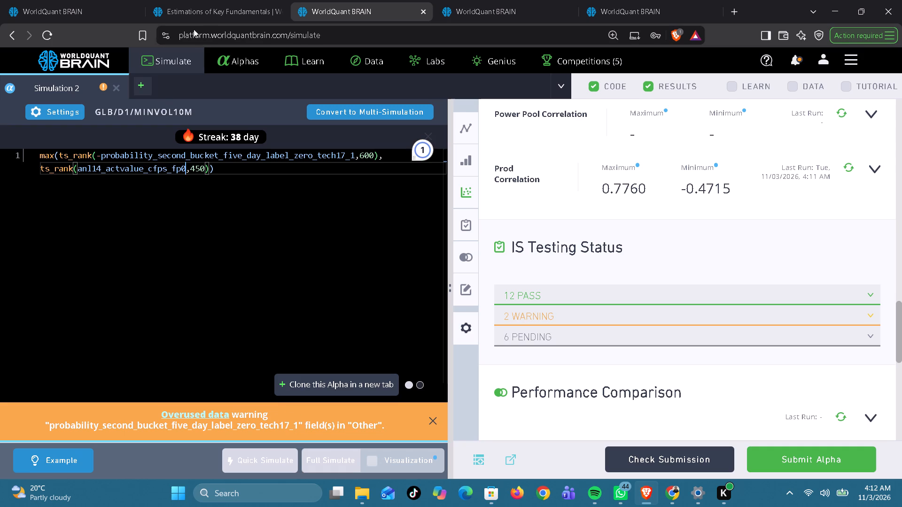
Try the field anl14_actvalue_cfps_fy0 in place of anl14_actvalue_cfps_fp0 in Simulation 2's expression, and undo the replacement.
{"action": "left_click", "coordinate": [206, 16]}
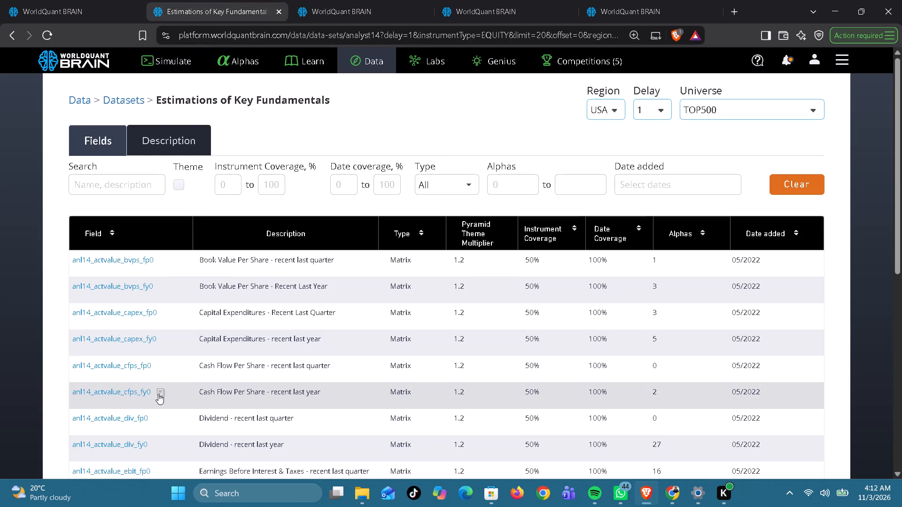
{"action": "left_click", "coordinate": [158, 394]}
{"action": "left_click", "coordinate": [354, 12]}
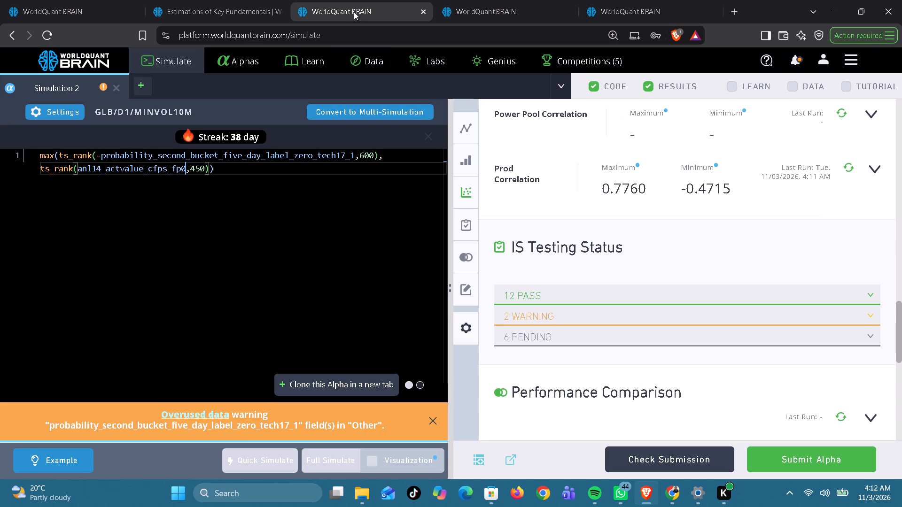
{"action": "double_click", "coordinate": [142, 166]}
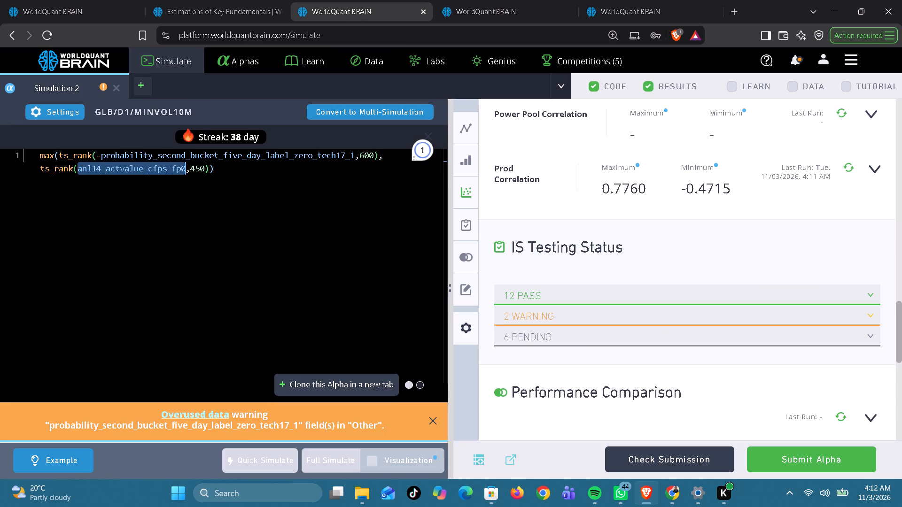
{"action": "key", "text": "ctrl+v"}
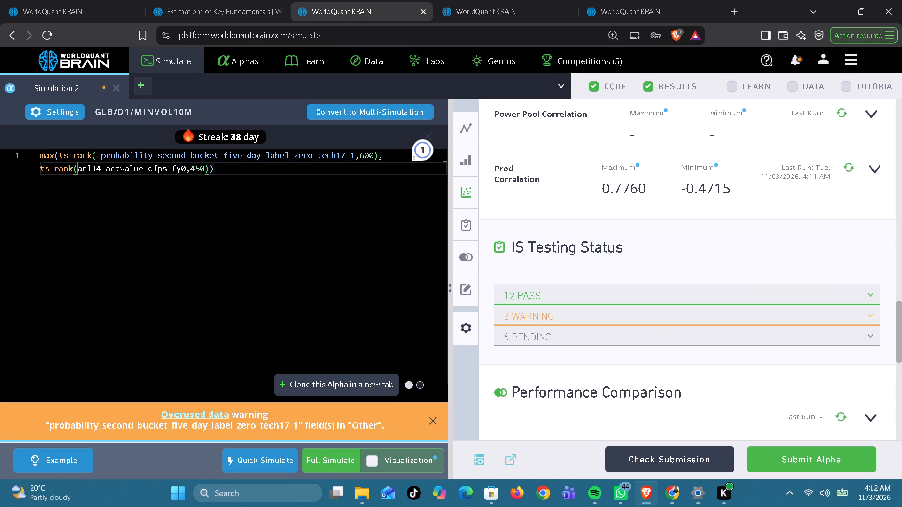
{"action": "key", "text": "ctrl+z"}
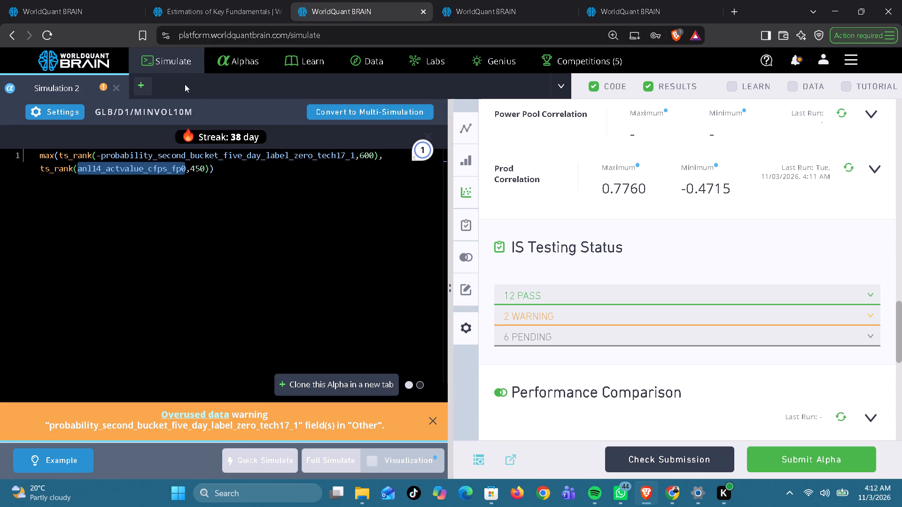
Replace anl14_actvalue_cfps_fp0 with anl14_actvalue_ebit_fp0 from the Key Fundamentals dataset in Simulation 2's expression and start the full simulation.
{"action": "left_click", "coordinate": [201, 3]}
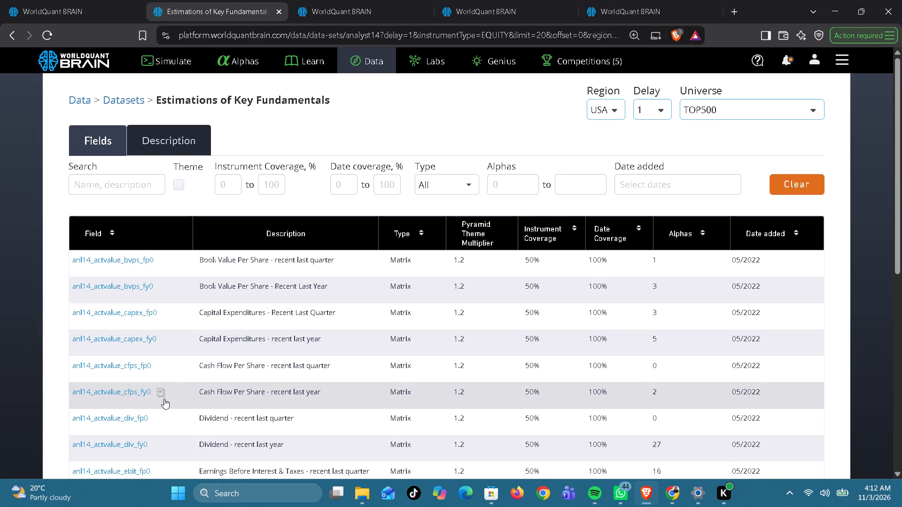
{"action": "left_click", "coordinate": [156, 470]}
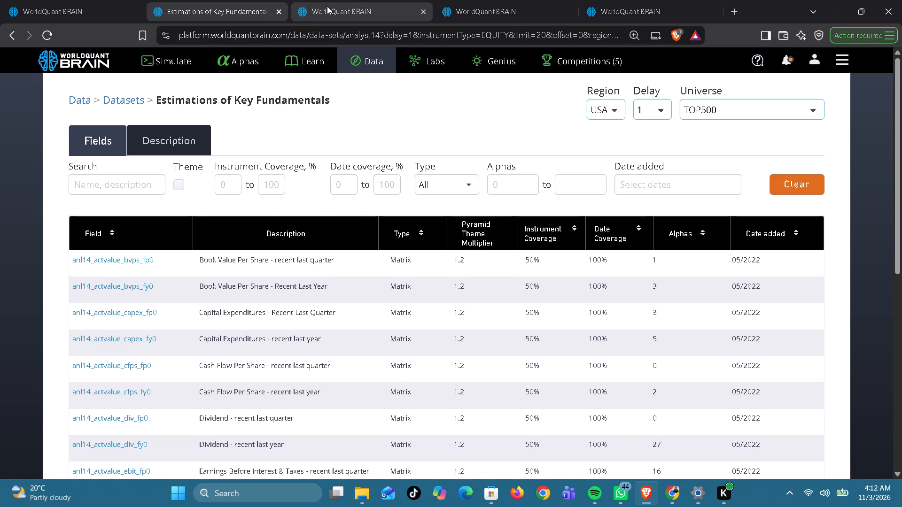
{"action": "left_click", "coordinate": [327, 6]}
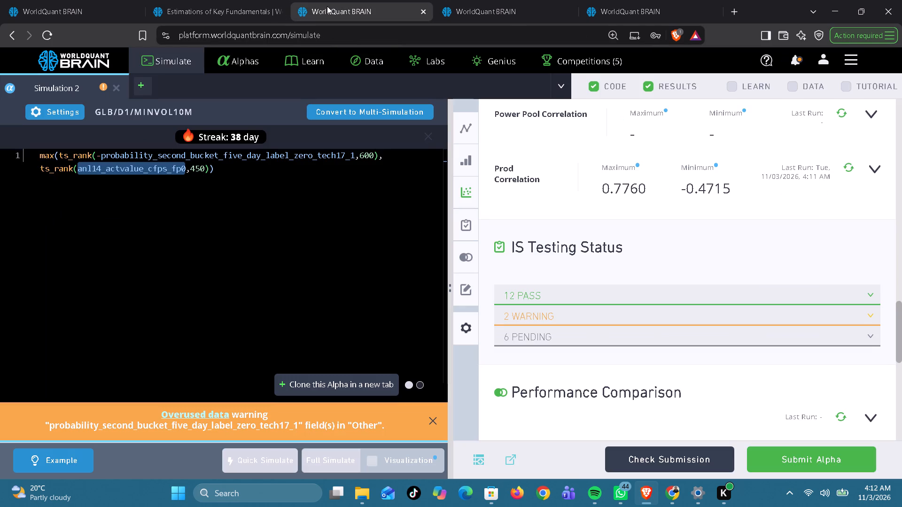
{"action": "key", "text": "ctrl+v"}
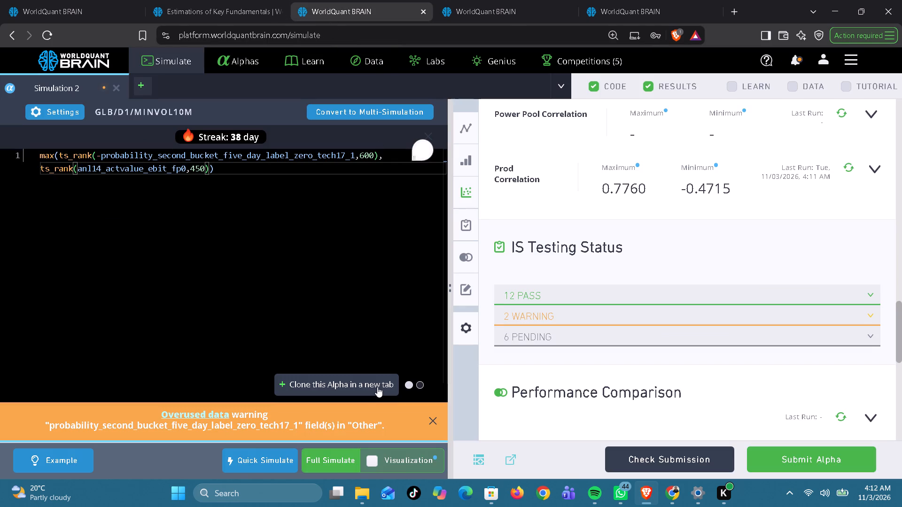
{"action": "left_click", "coordinate": [335, 467]}
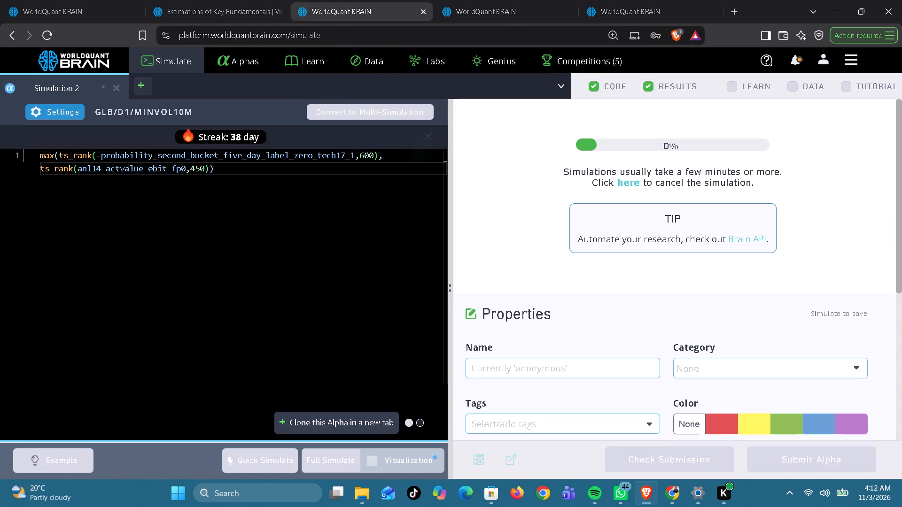
Check the progress of the running cfps_fp0, capex_fp0 and ebit_fp0 simulations and look at the super simulations.
{"action": "left_click", "coordinate": [103, 13]}
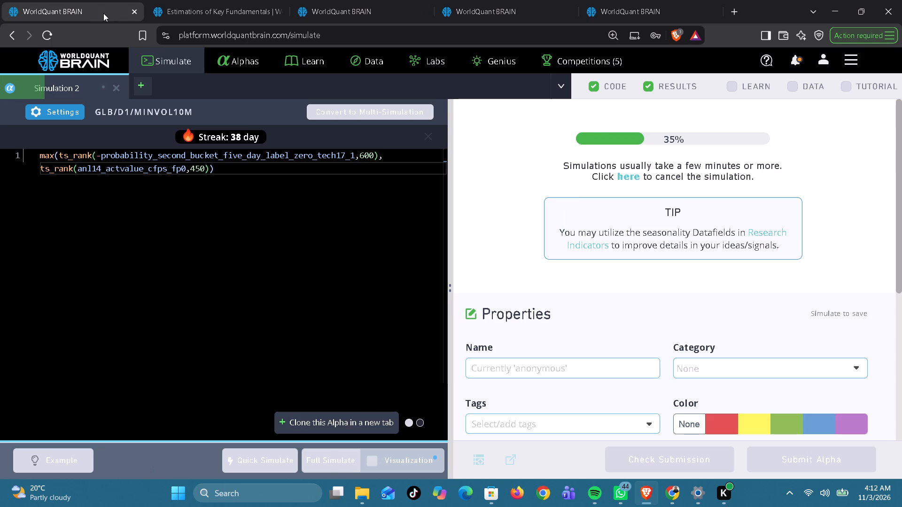
{"action": "left_click", "coordinate": [466, 5]}
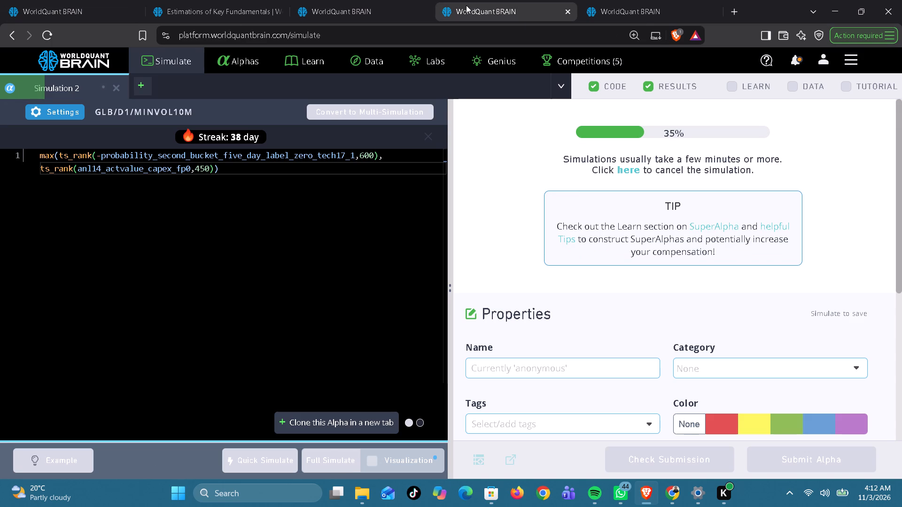
{"action": "left_click", "coordinate": [638, 1]}
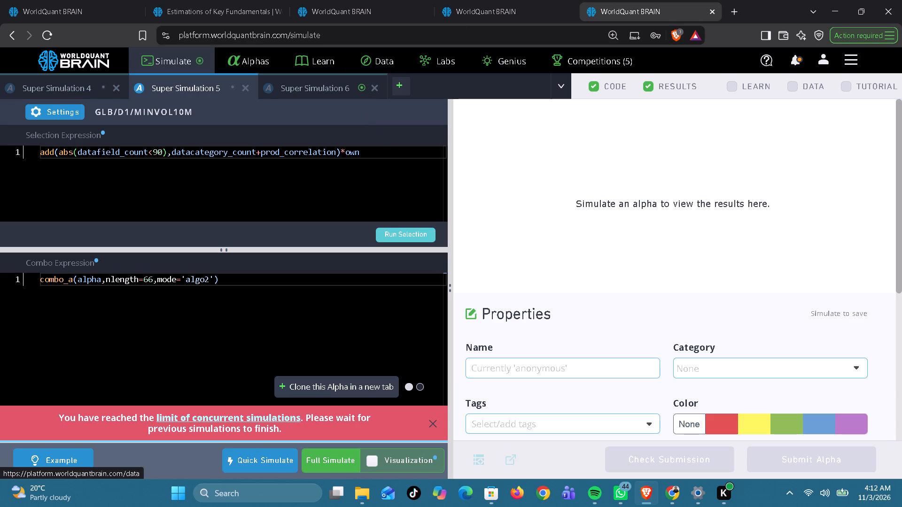
{"action": "left_click", "coordinate": [501, 0]}
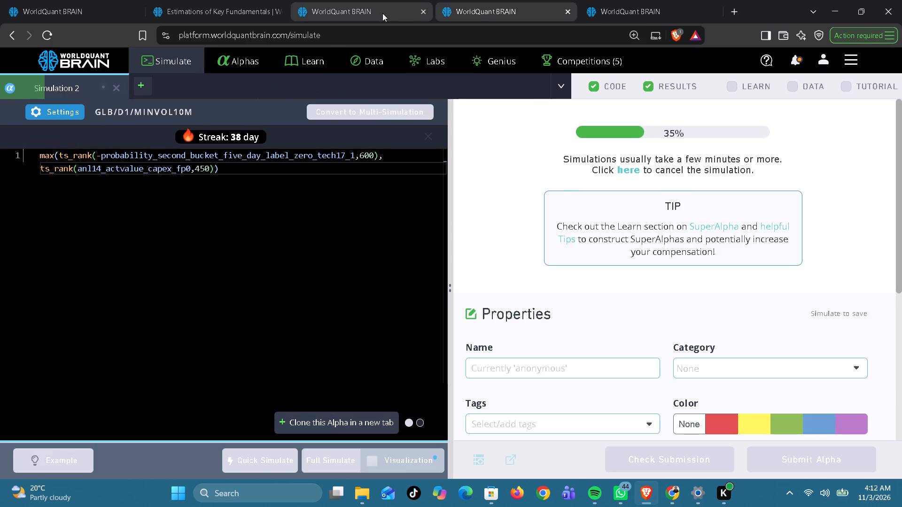
{"action": "left_click", "coordinate": [382, 13]}
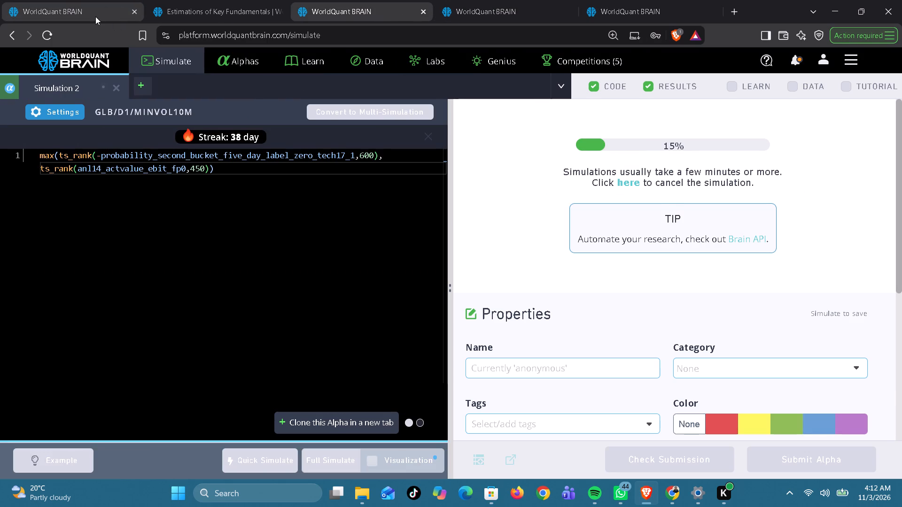
{"action": "left_click", "coordinate": [95, 16]}
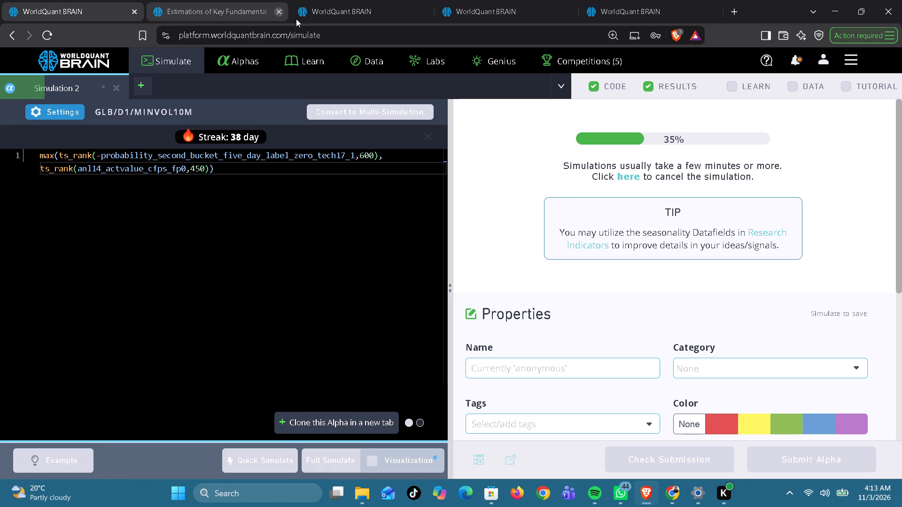
{"action": "left_click", "coordinate": [361, 4]}
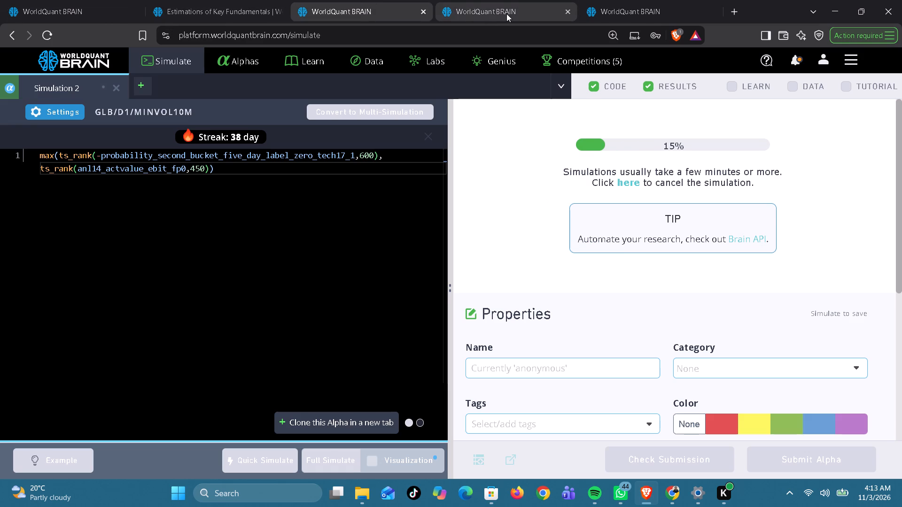
{"action": "left_click", "coordinate": [506, 14]}
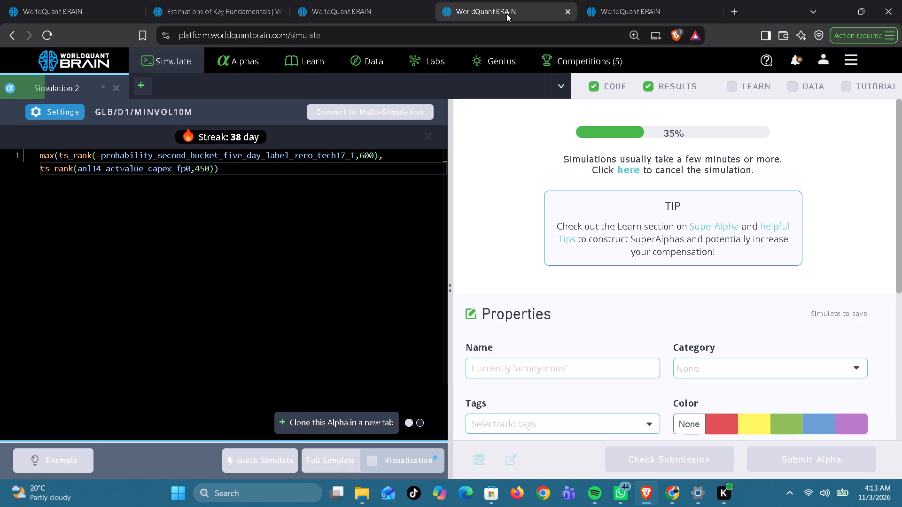
{"action": "left_click", "coordinate": [397, 16]}
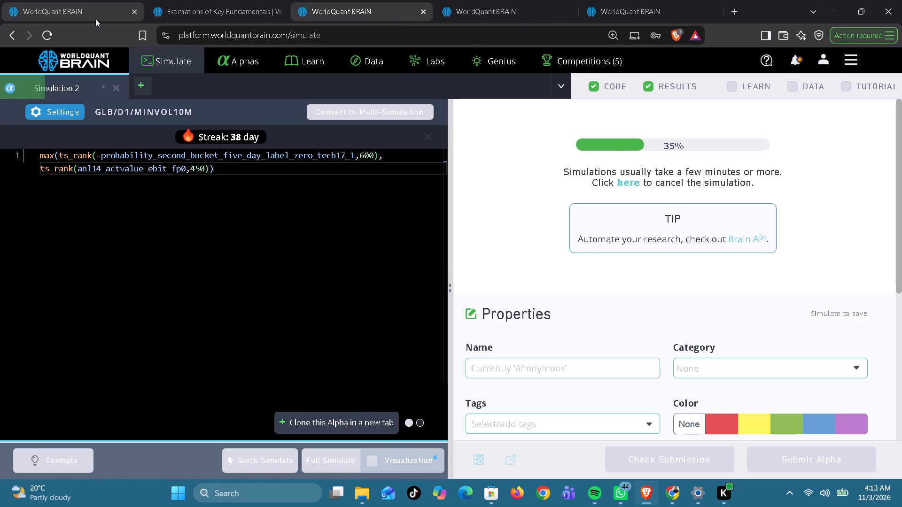
{"action": "left_click", "coordinate": [95, 19]}
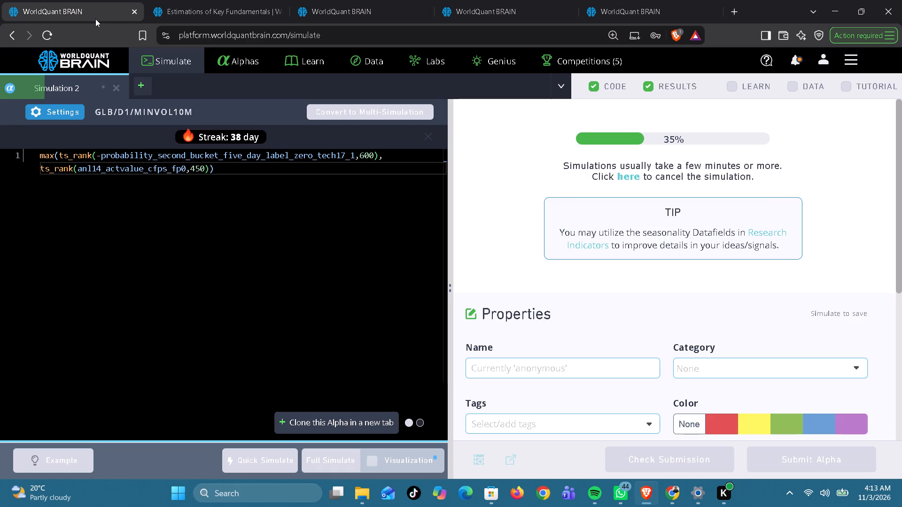
{"action": "left_click", "coordinate": [374, 11]}
{"action": "left_click", "coordinate": [486, 6]}
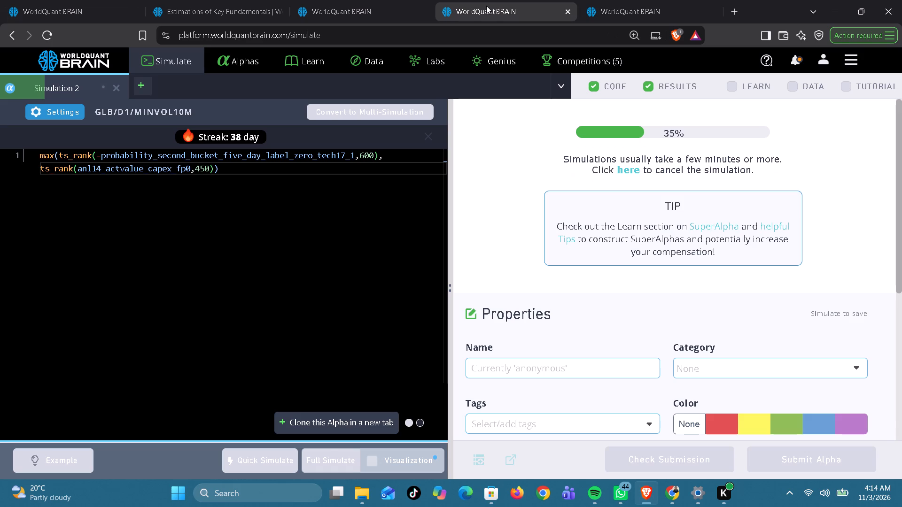
{"action": "left_click", "coordinate": [392, 18]}
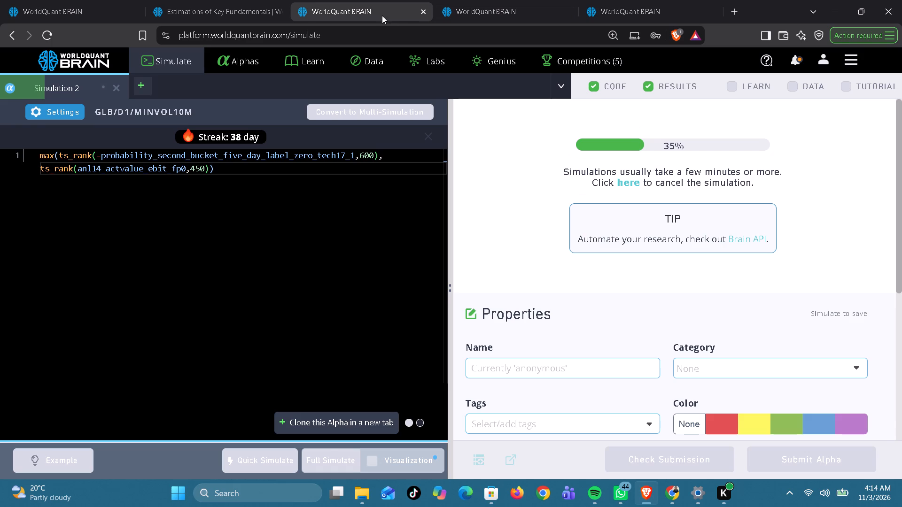
{"action": "left_click", "coordinate": [500, 12]}
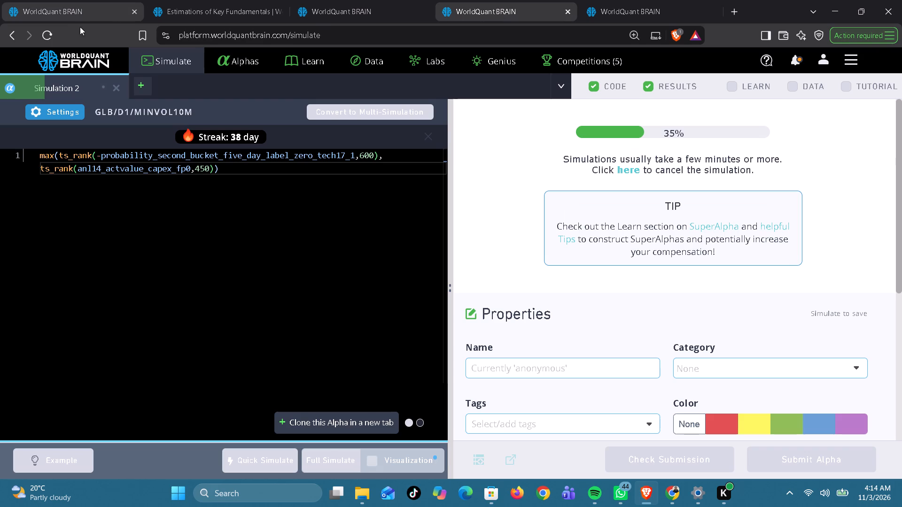
{"action": "left_click", "coordinate": [74, 13]}
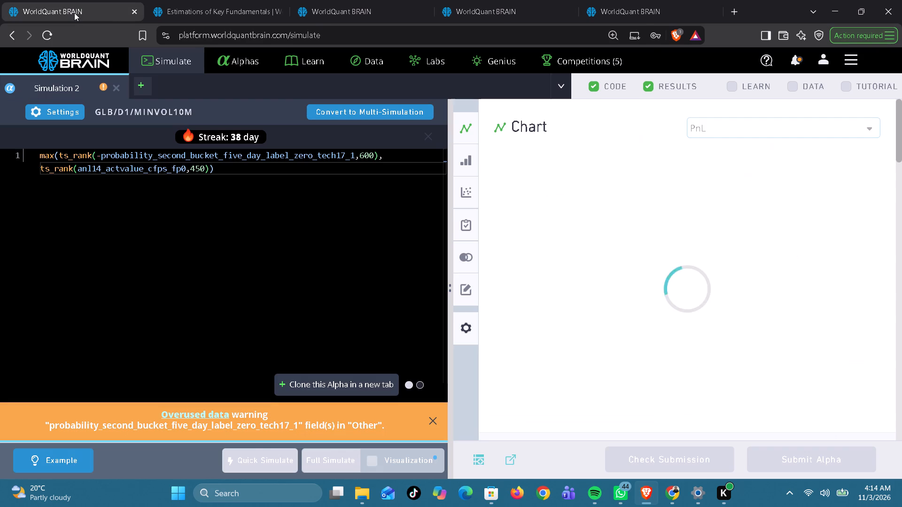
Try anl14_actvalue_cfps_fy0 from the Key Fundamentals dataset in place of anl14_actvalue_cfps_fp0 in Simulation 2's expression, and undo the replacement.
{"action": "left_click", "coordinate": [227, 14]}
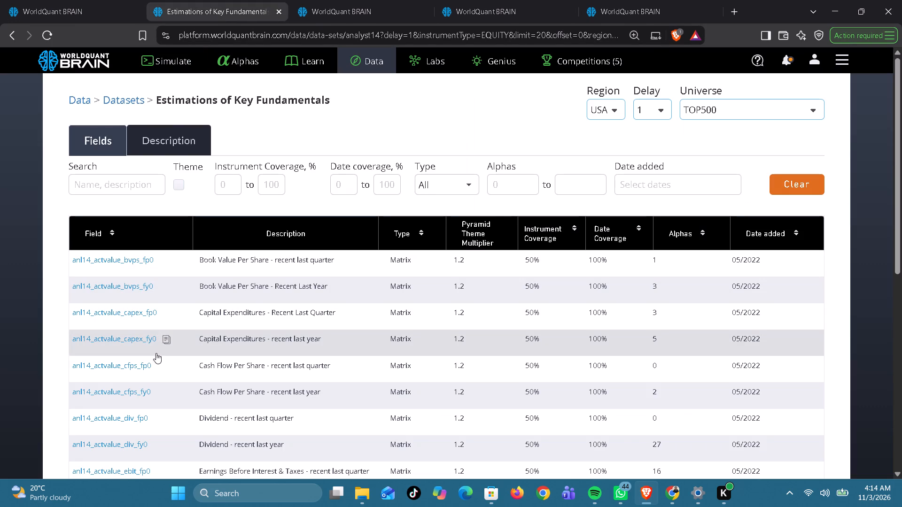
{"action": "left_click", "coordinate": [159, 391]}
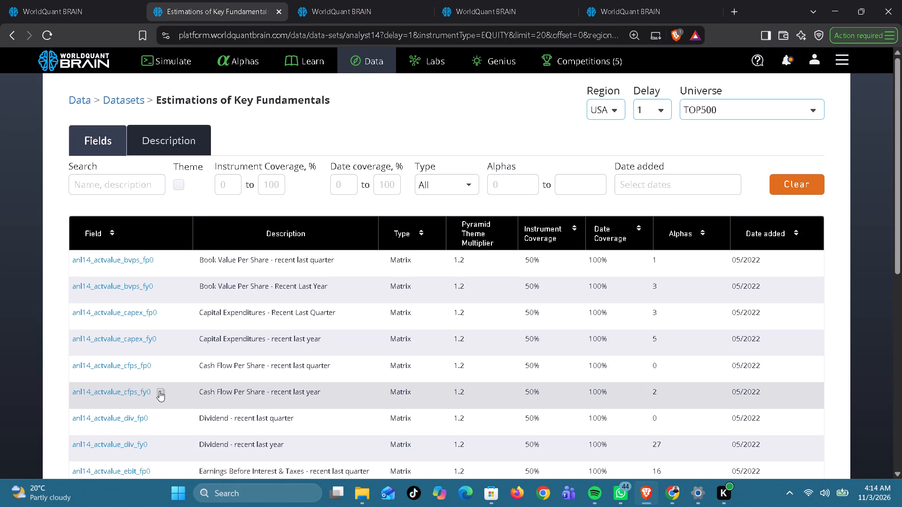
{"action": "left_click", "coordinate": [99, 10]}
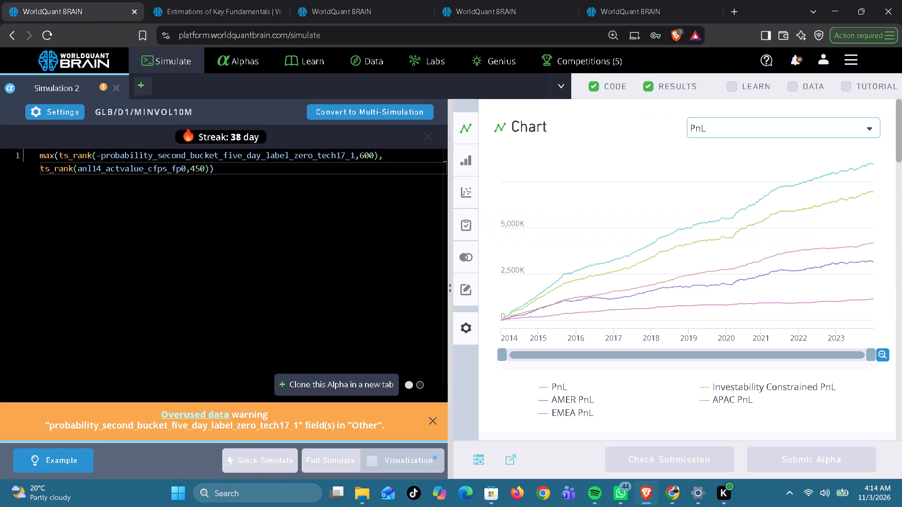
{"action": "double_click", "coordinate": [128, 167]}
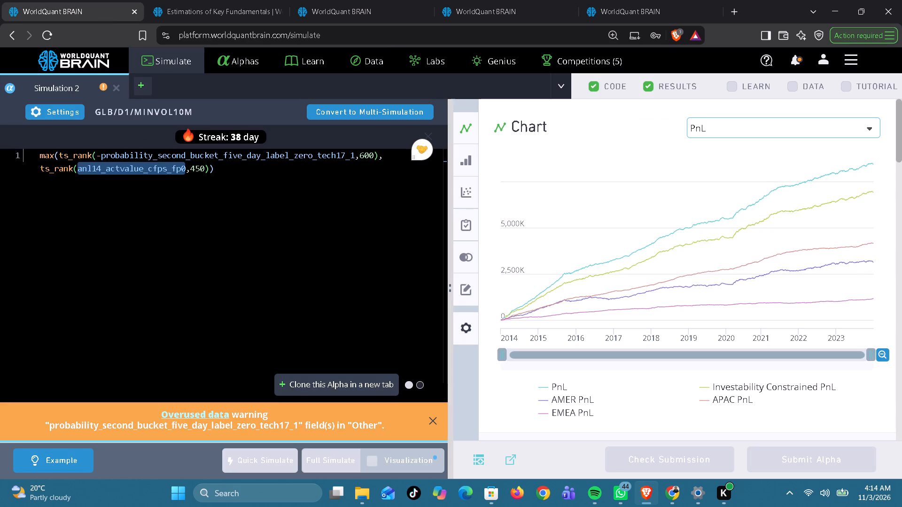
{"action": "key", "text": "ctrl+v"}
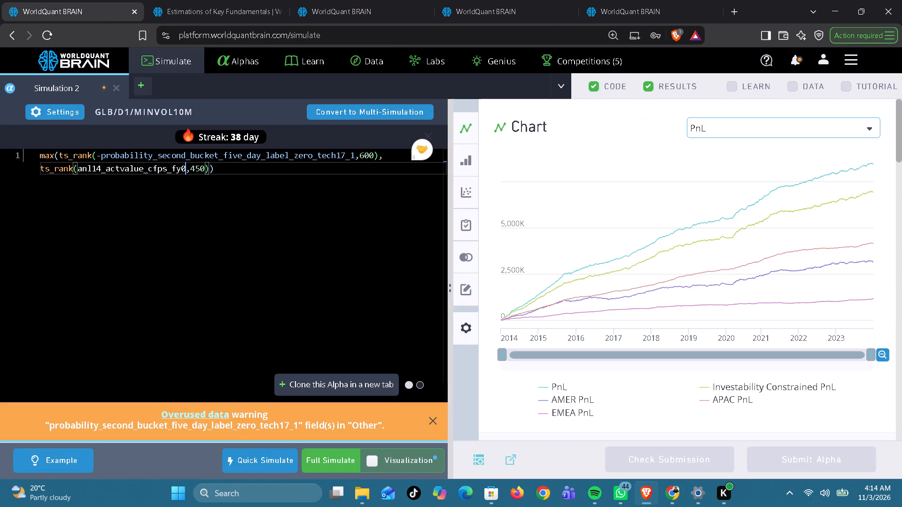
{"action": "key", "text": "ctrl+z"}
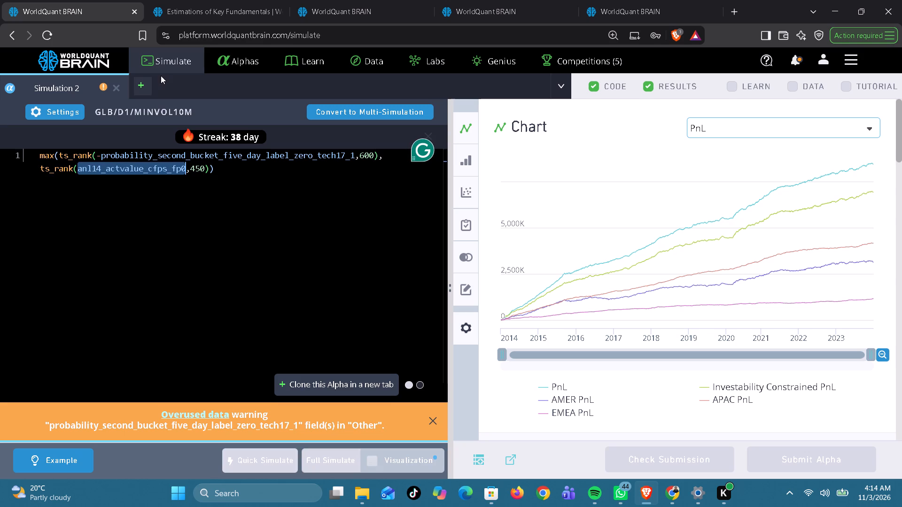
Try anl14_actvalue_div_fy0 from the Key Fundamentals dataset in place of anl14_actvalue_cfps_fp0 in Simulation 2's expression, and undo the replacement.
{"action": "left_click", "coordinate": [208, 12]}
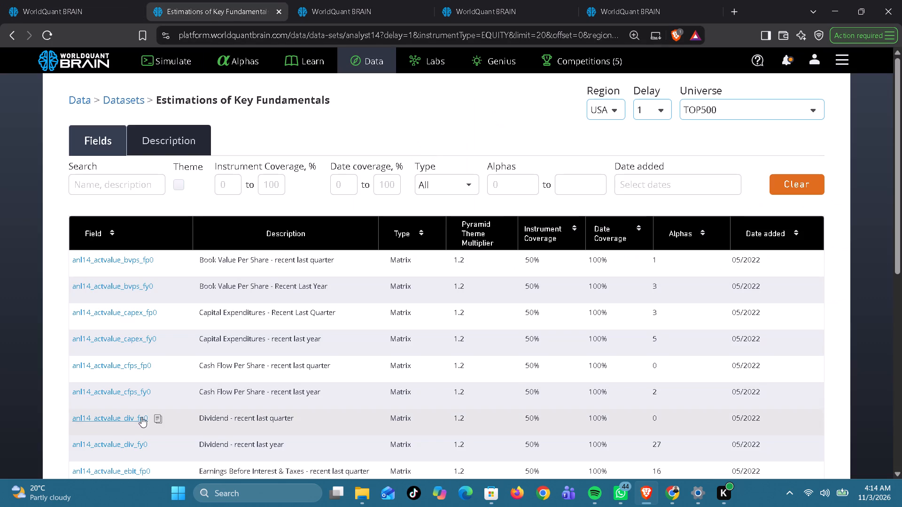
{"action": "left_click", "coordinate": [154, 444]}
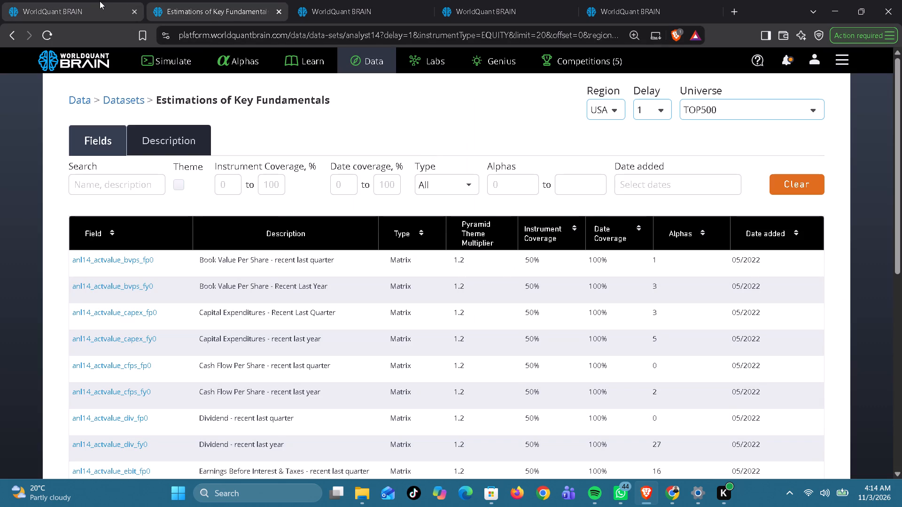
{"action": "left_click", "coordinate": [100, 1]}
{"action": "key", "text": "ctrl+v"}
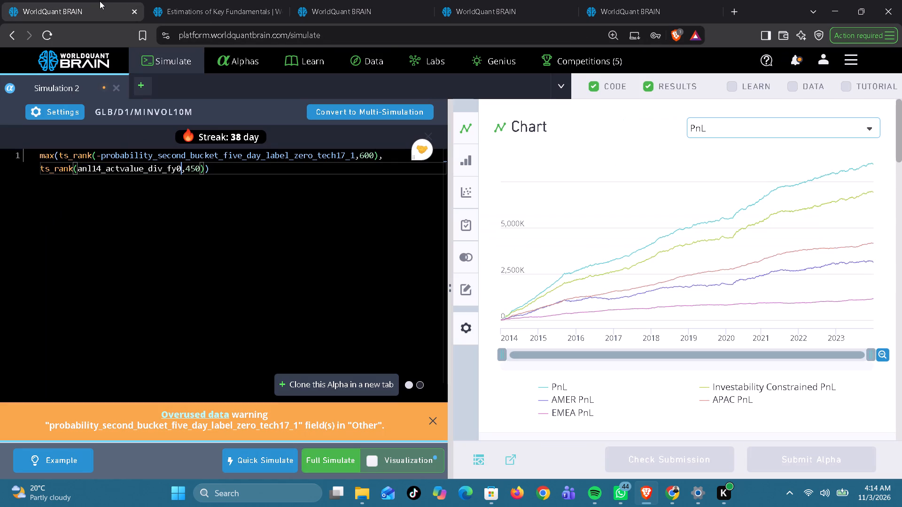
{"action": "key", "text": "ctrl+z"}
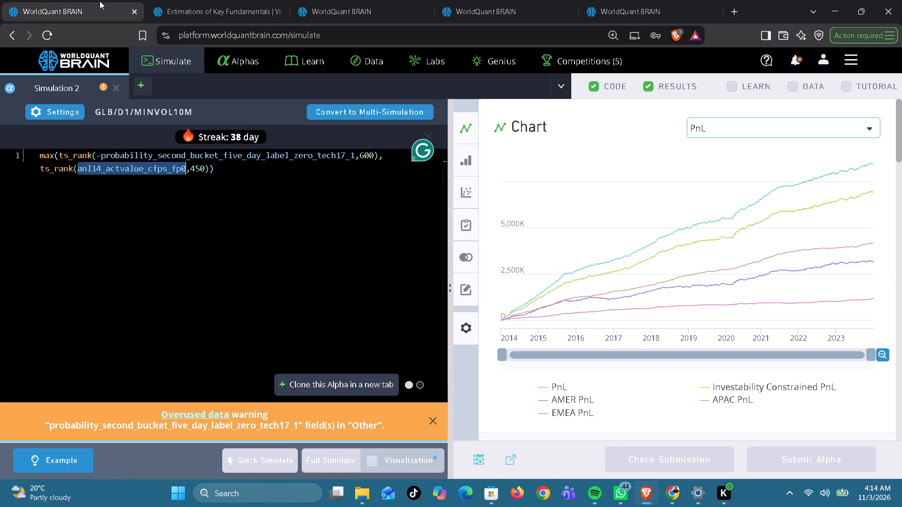
Replace anl14_actvalue_cfps_fp0 with anl14_actvalue_div_fp0 from the Key Fundamentals dataset in Simulation 2's expression and start the full simulation.
{"action": "left_click", "coordinate": [214, 3]}
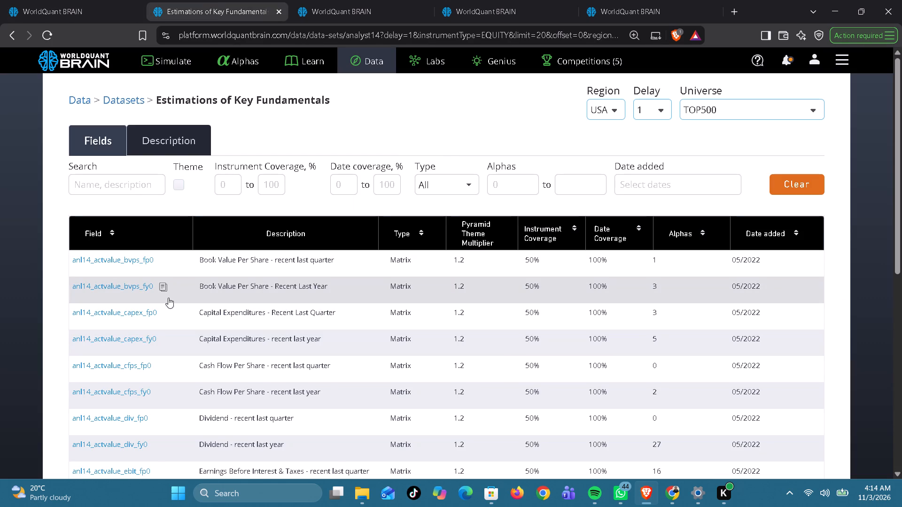
{"action": "left_click", "coordinate": [152, 415]}
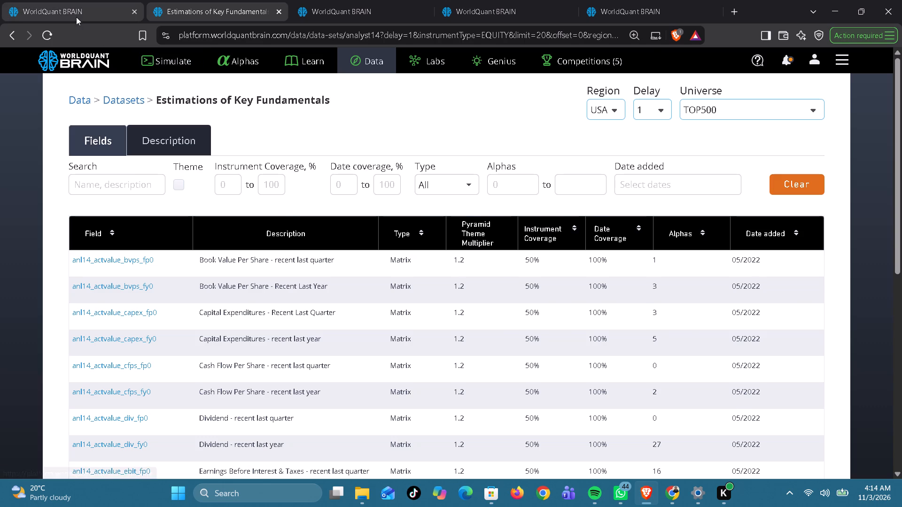
{"action": "left_click", "coordinate": [76, 17]}
{"action": "key", "text": "ctrl+v"}
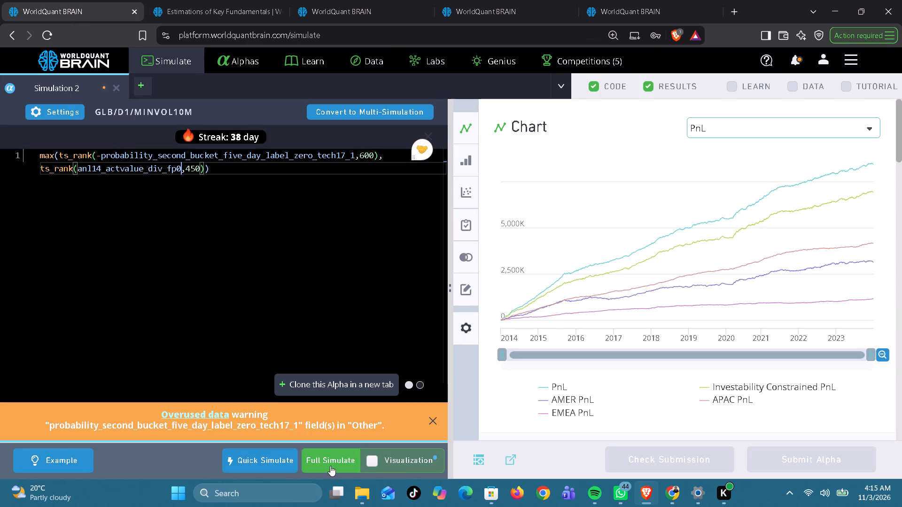
{"action": "left_click", "coordinate": [330, 466]}
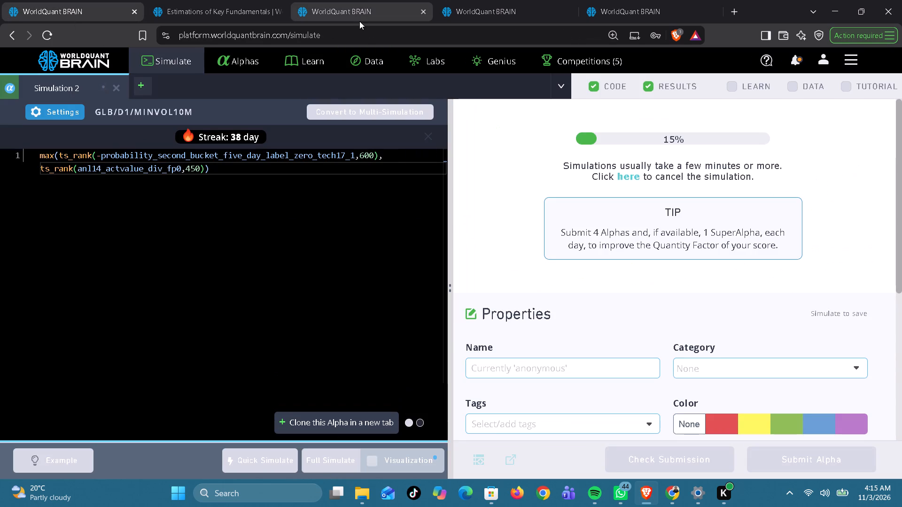
Check the progress of the other running simulations, including the one using anl14_actvalue_capex_fp0.
{"action": "left_click", "coordinate": [365, 0]}
{"action": "left_click", "coordinate": [484, 5]}
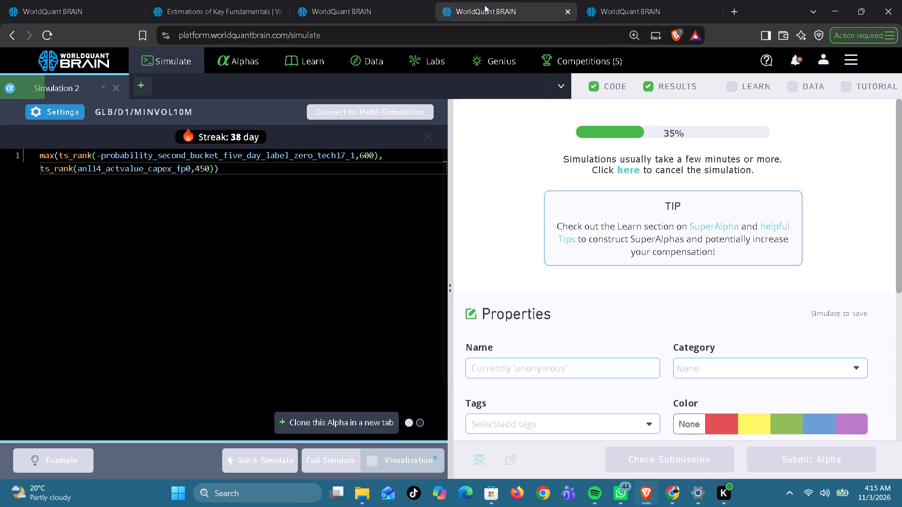
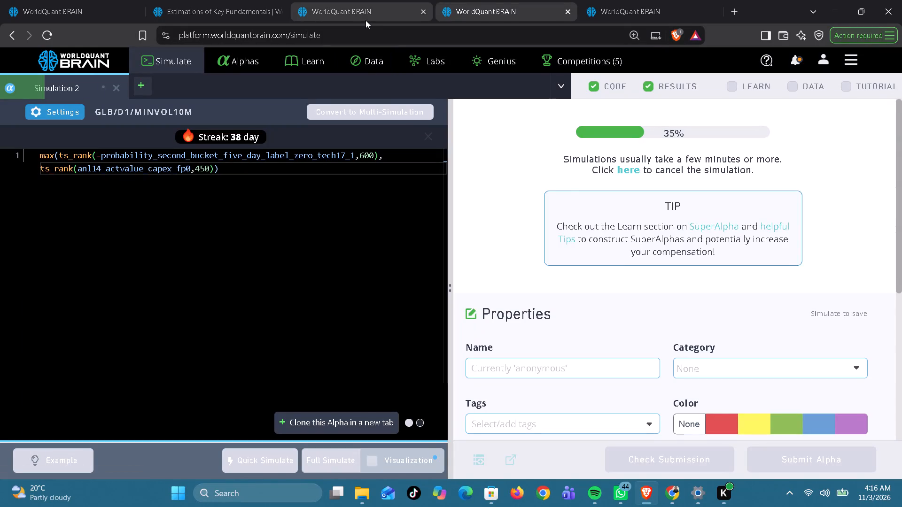
Check the progress of the running Simulation 2 runs using anl14_actvalue_ebit_fp0, anl14_actvalue_div_fp0 and anl14_actvalue_capex_fp0.
{"action": "left_click", "coordinate": [365, 20]}
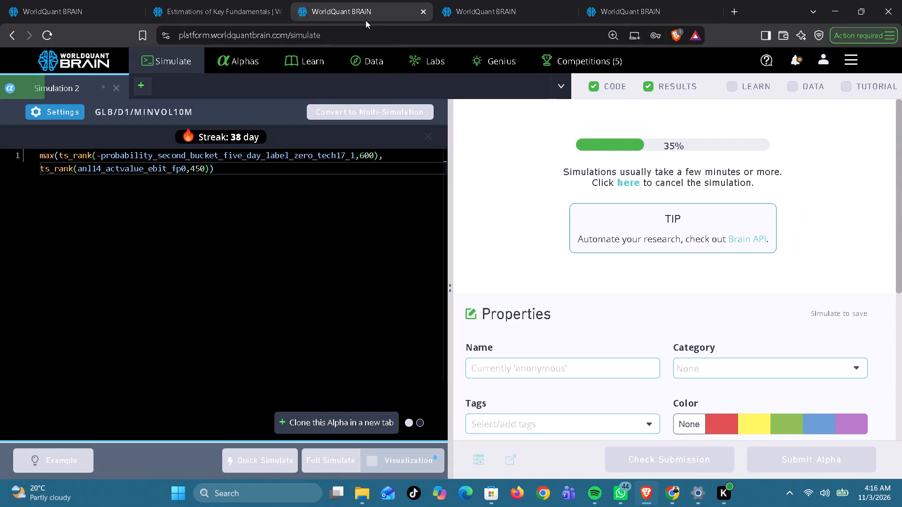
{"action": "left_click", "coordinate": [99, 10]}
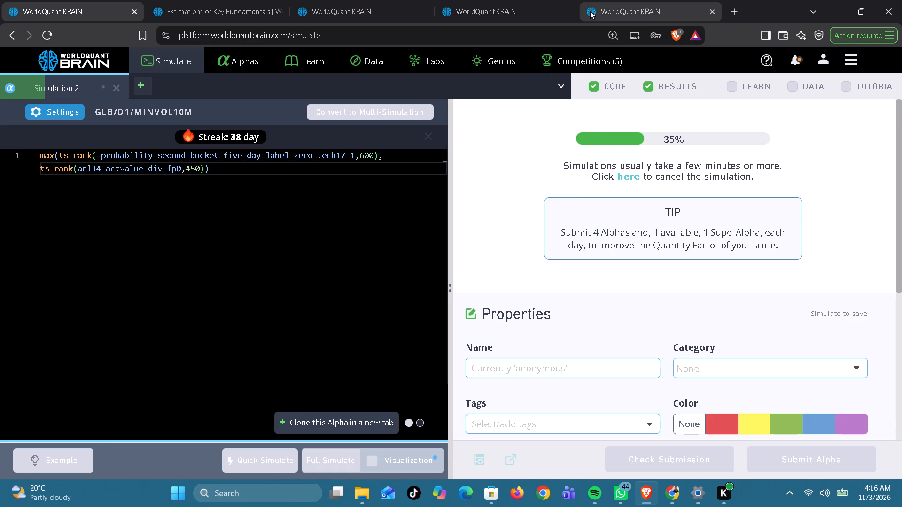
{"action": "left_click", "coordinate": [653, 0]}
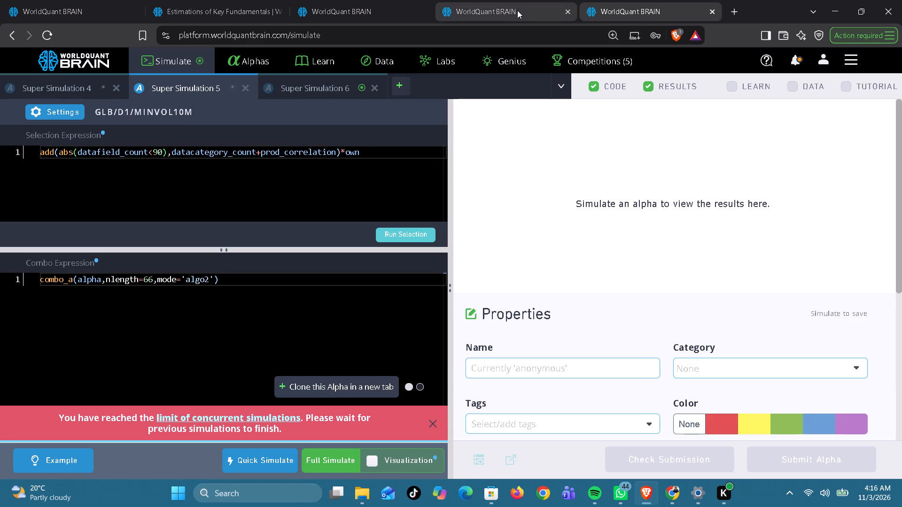
{"action": "left_click", "coordinate": [500, 8]}
{"action": "left_click", "coordinate": [381, 14]}
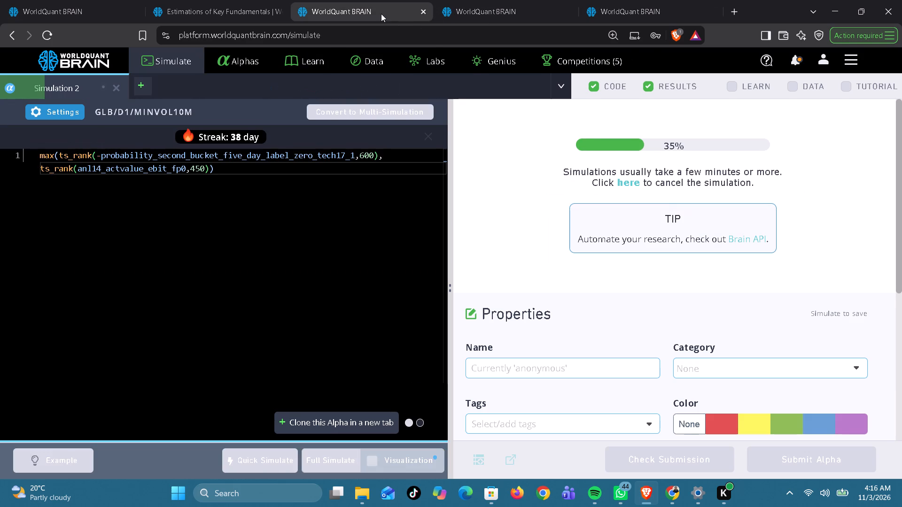
{"action": "left_click", "coordinate": [61, 11]}
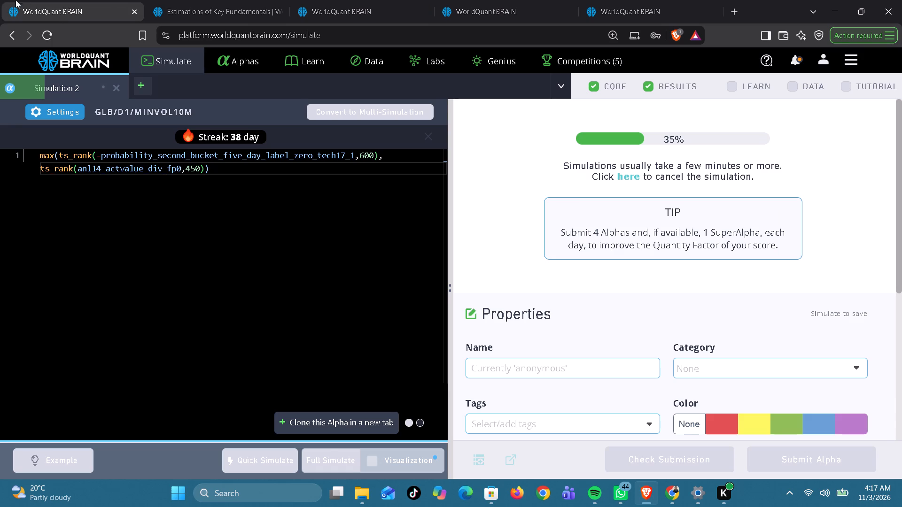
{"action": "left_click", "coordinate": [78, 7]}
{"action": "left_click", "coordinate": [385, 8]}
{"action": "left_click", "coordinate": [510, 13]}
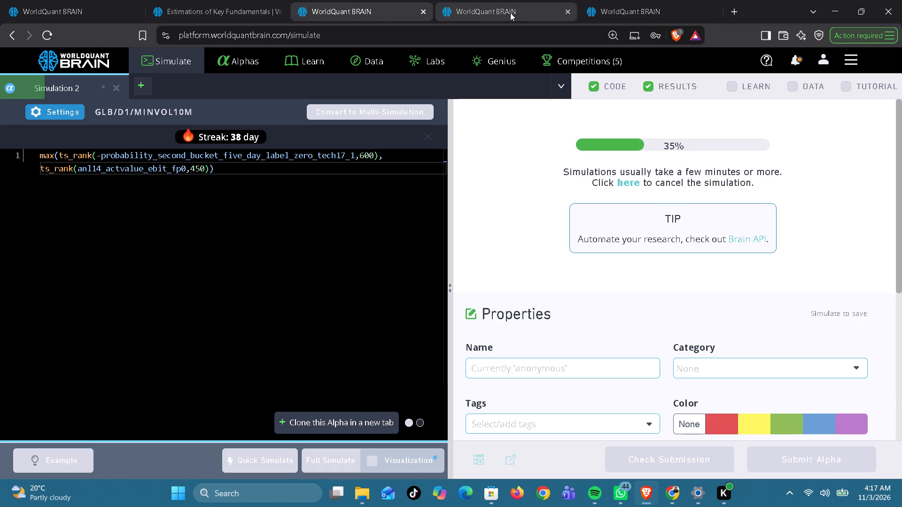
Start the full simulation of Super Simulation 5, which uses combo nlength 66.
{"action": "left_click", "coordinate": [623, 12]}
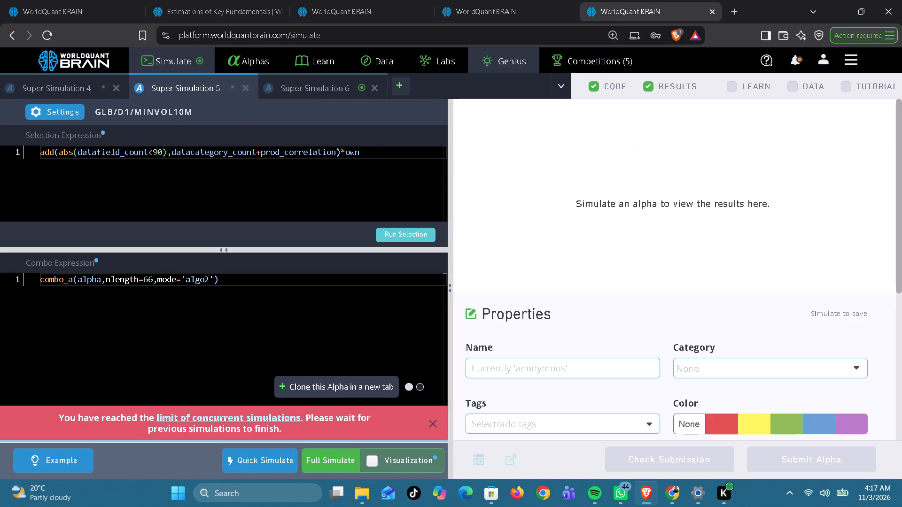
{"action": "left_click", "coordinate": [325, 454]}
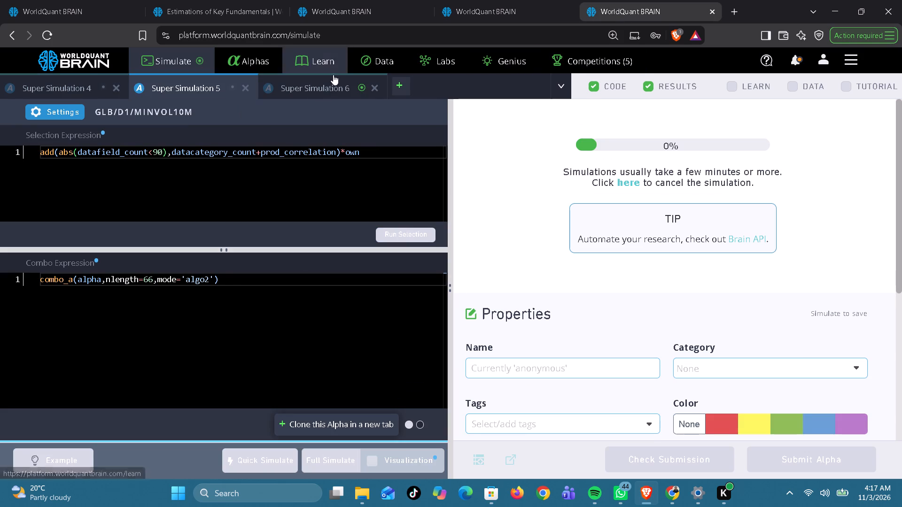
Set the combo expression's nlength to 34 in Super Simulation 6 and run its selection.
{"action": "left_click", "coordinate": [333, 85]}
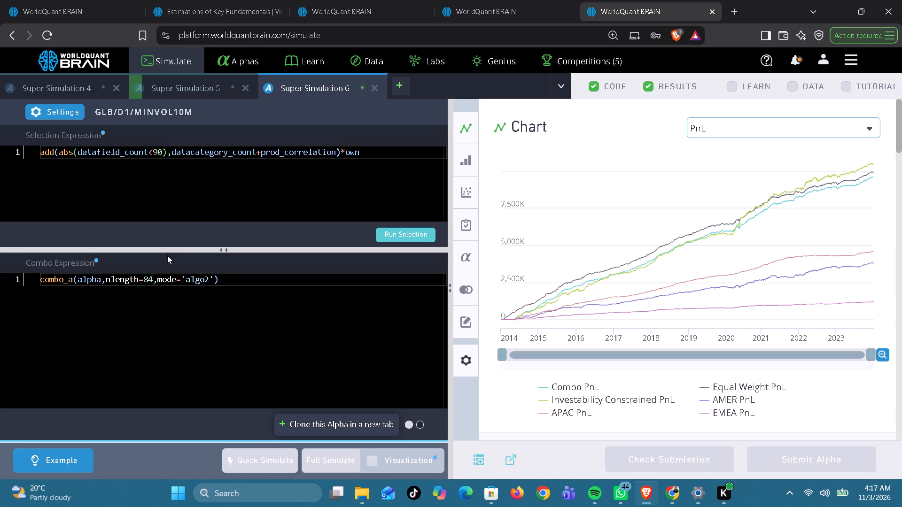
{"action": "left_click", "coordinate": [150, 278]}
{"action": "key", "text": "BackSpace"}
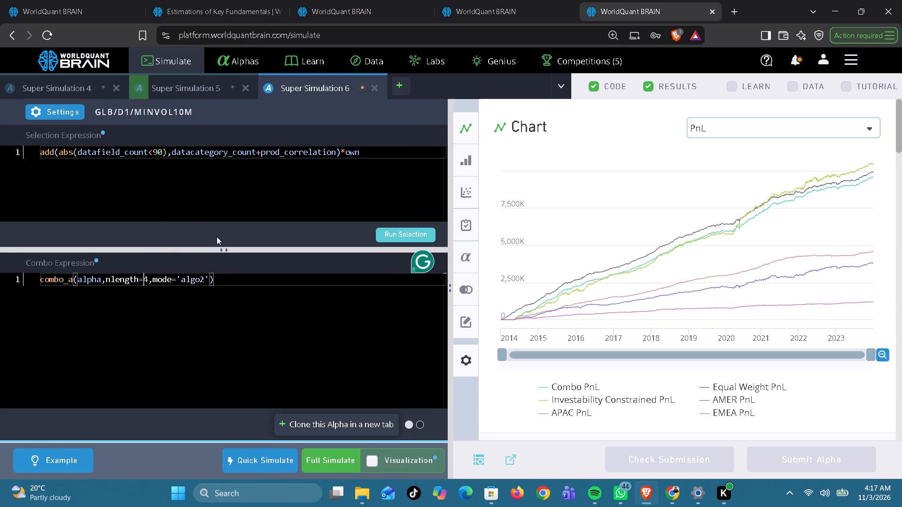
{"action": "key", "text": "3"}
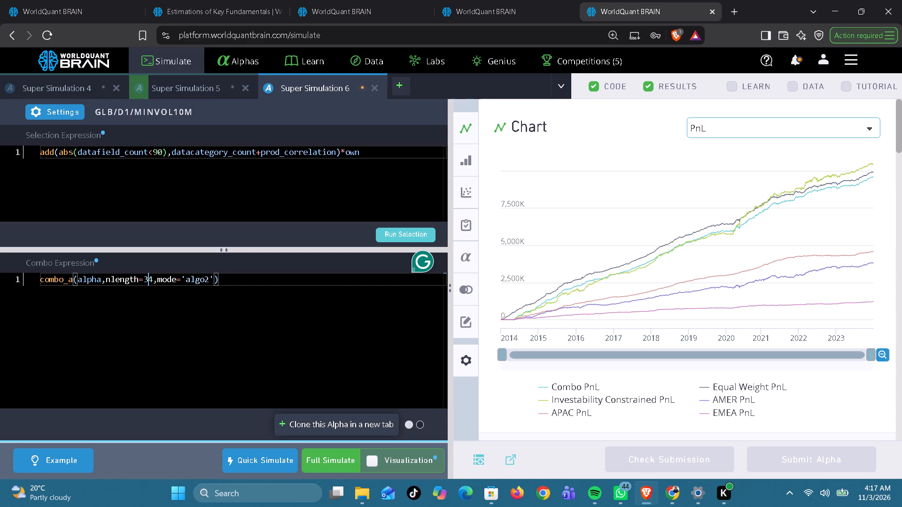
{"action": "left_click", "coordinate": [401, 235]}
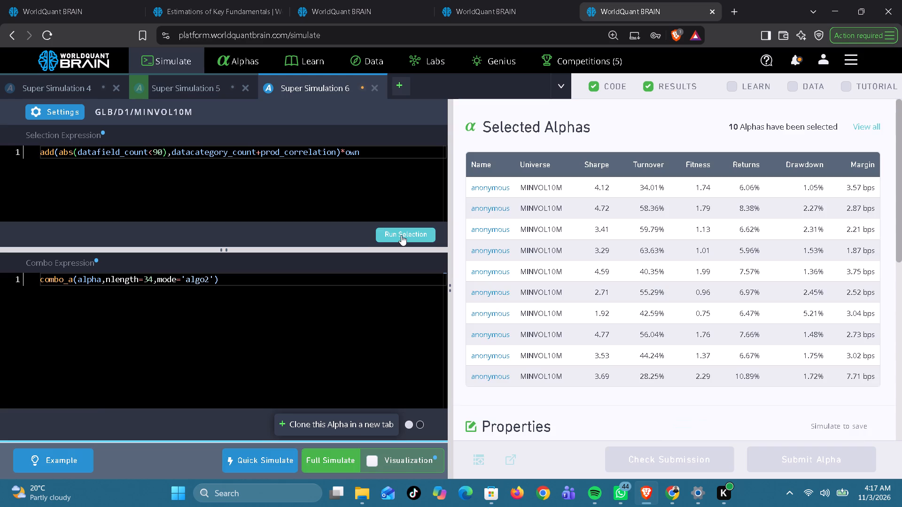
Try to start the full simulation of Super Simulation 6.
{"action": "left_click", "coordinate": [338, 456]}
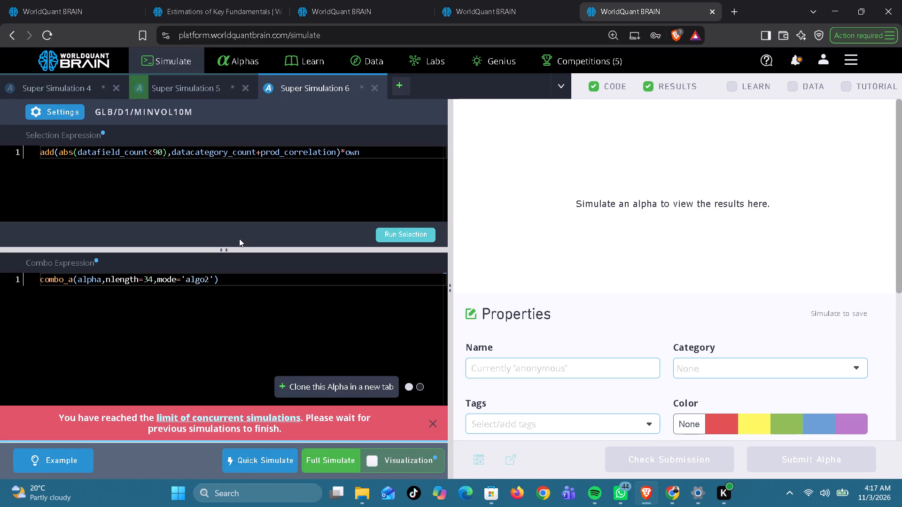
Check the progress of the running div_fp0, ebit_fp0 and capex_fp0 simulations again.
{"action": "left_click", "coordinate": [111, 5]}
{"action": "left_click", "coordinate": [383, 17]}
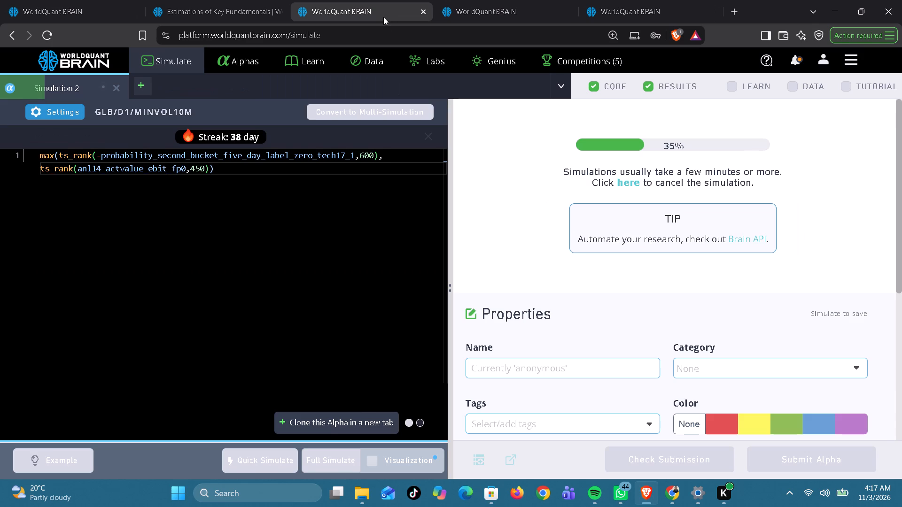
{"action": "left_click", "coordinate": [481, 4]}
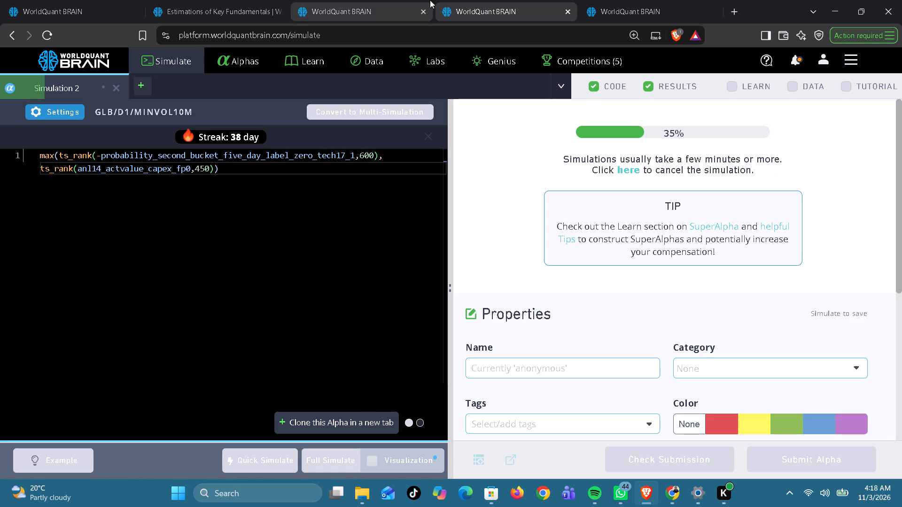
{"action": "left_click", "coordinate": [384, 10]}
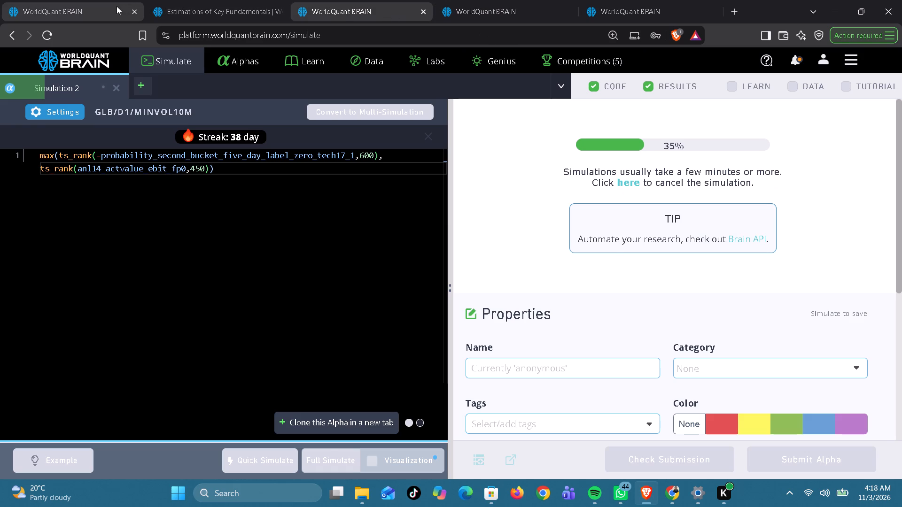
{"action": "left_click", "coordinate": [113, 6]}
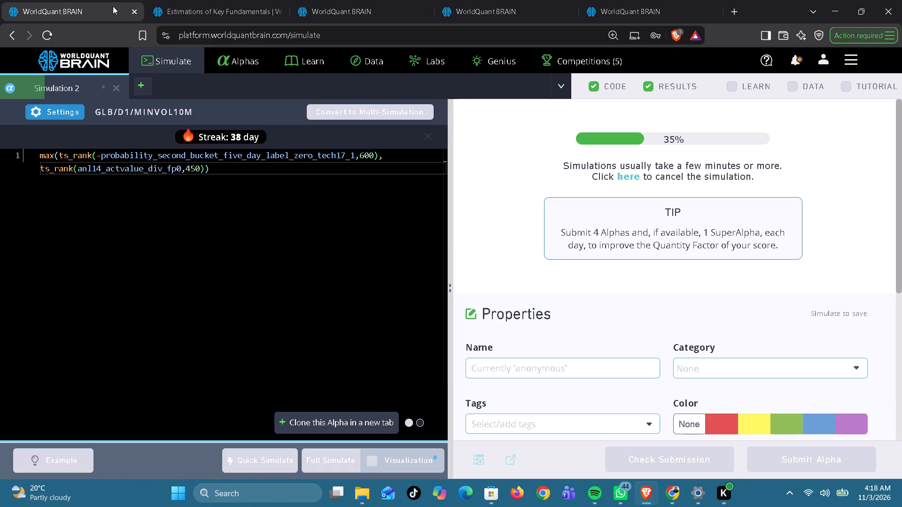
{"action": "left_click", "coordinate": [355, 15]}
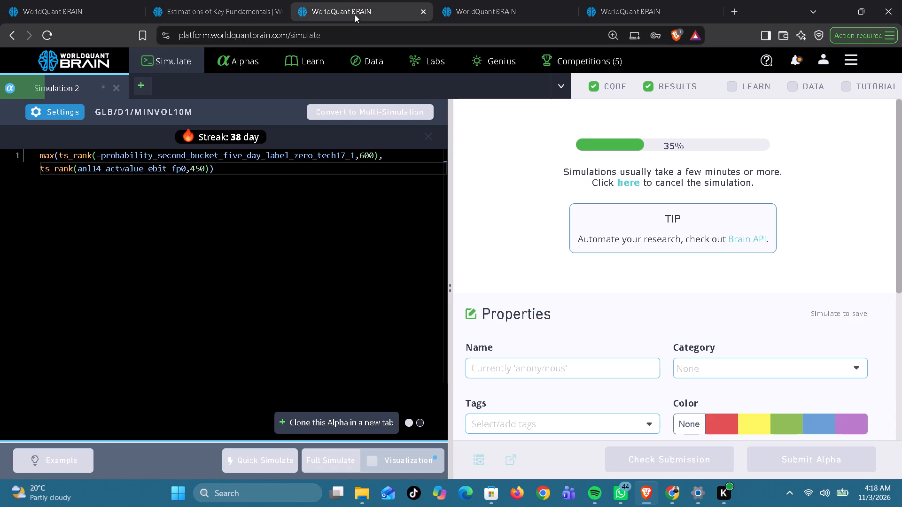
{"action": "left_click", "coordinate": [504, 18]}
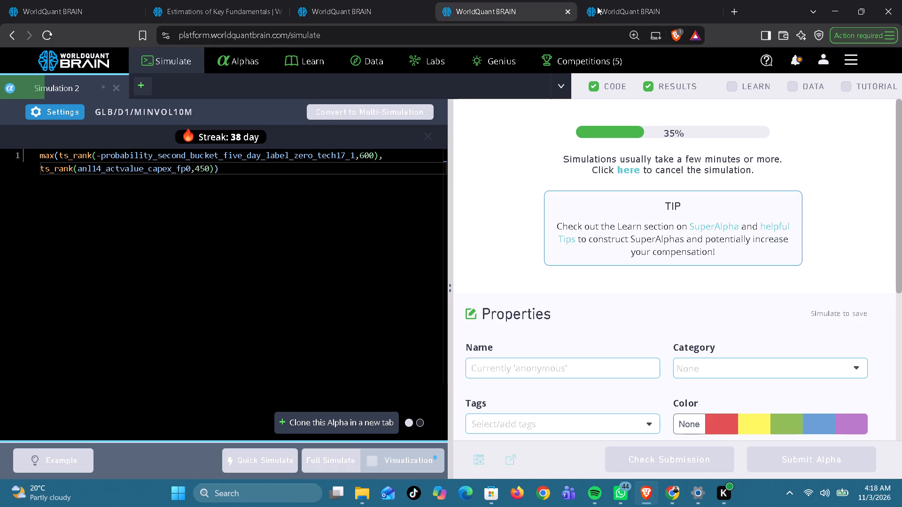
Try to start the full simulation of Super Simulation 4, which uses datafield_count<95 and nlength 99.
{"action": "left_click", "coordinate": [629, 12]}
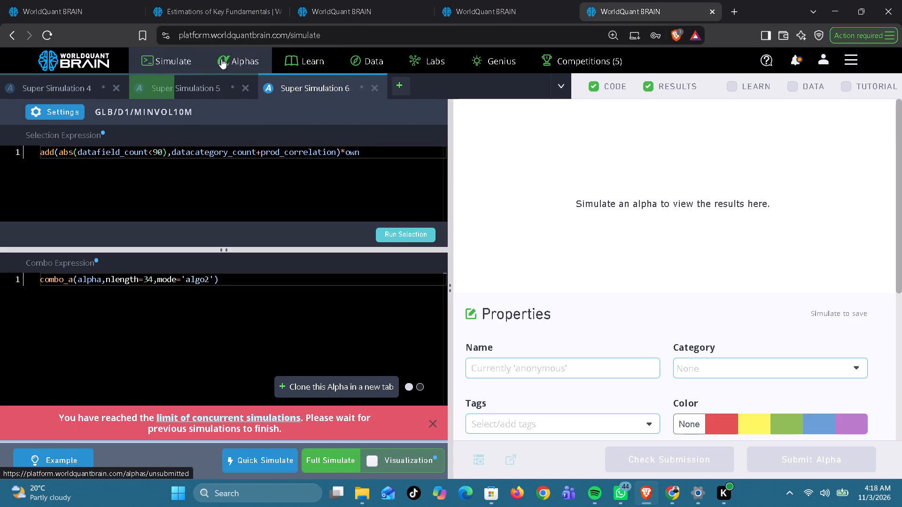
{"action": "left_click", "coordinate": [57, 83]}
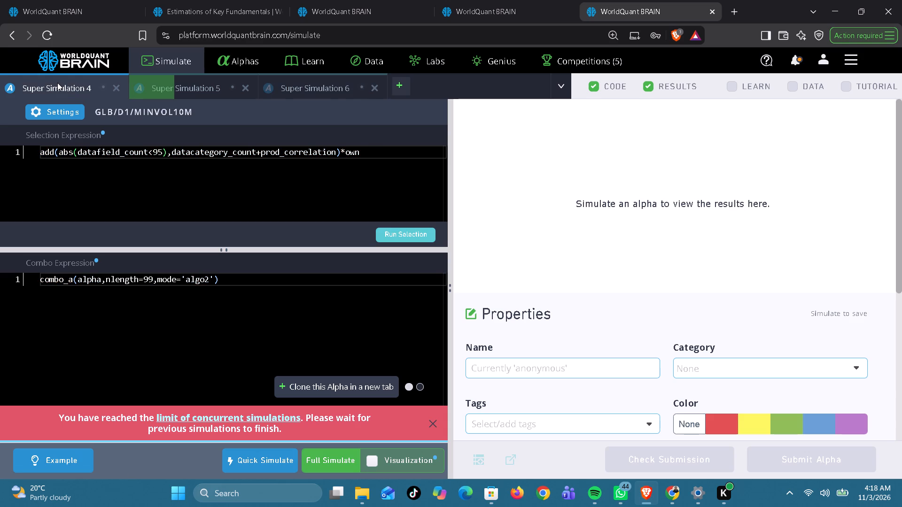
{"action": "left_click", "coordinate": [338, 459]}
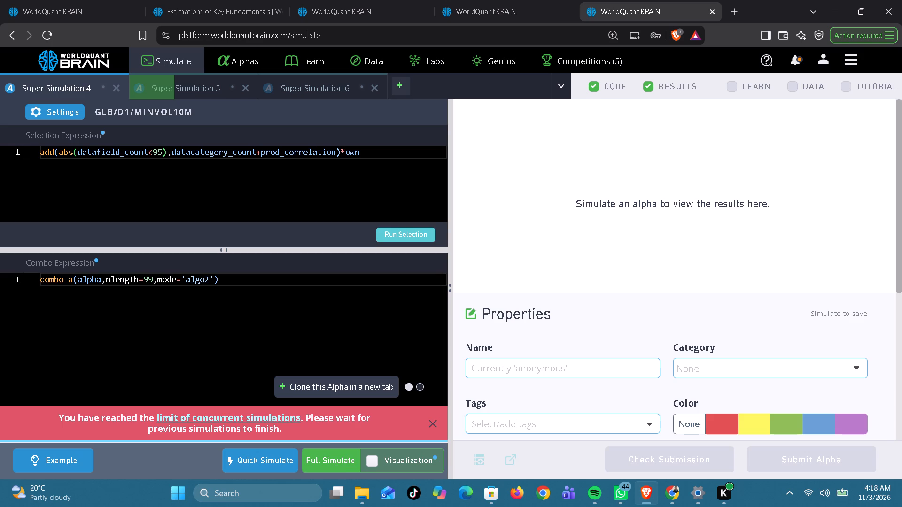
Check whether the ebit_fp0, capex_fp0 and div_fp0 simulations have finished.
{"action": "left_click", "coordinate": [382, 12]}
{"action": "left_click", "coordinate": [486, 13]}
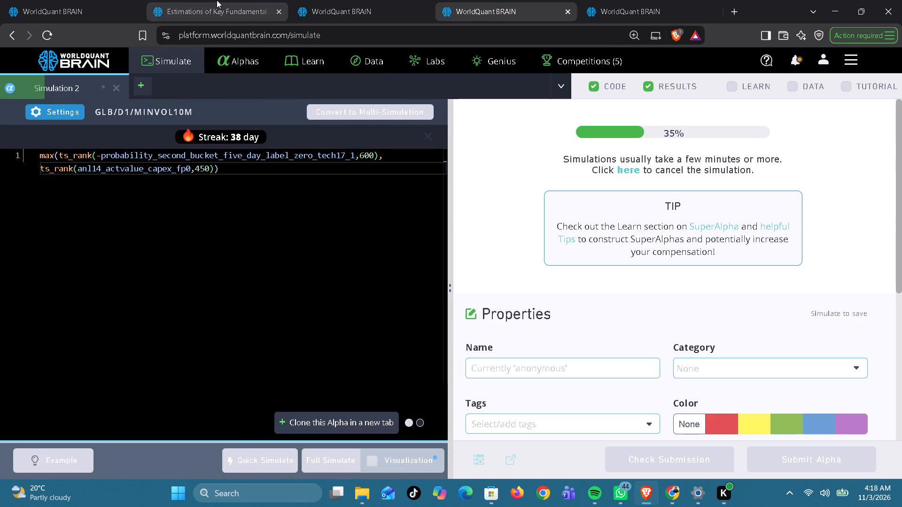
{"action": "left_click", "coordinate": [49, 5]}
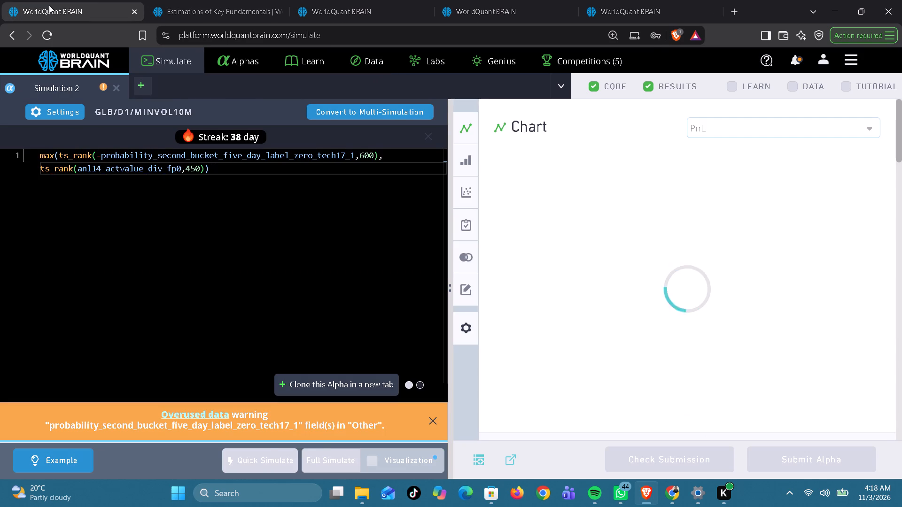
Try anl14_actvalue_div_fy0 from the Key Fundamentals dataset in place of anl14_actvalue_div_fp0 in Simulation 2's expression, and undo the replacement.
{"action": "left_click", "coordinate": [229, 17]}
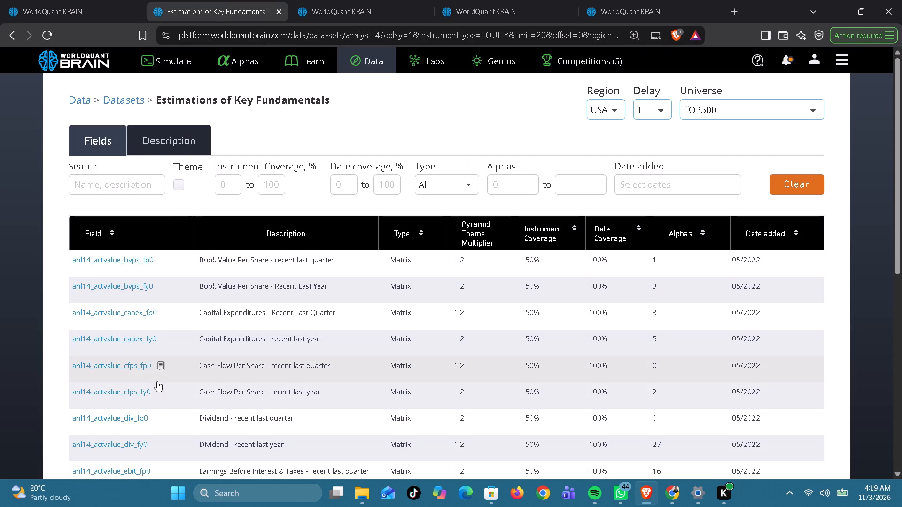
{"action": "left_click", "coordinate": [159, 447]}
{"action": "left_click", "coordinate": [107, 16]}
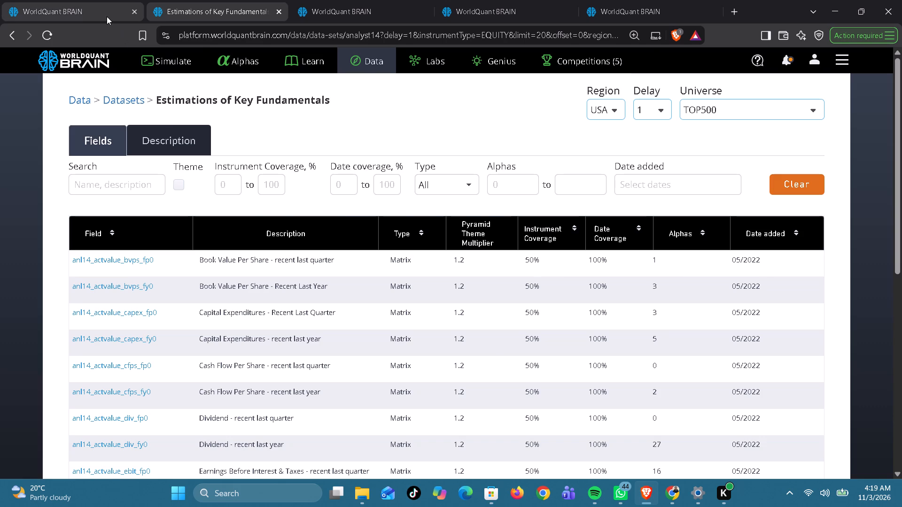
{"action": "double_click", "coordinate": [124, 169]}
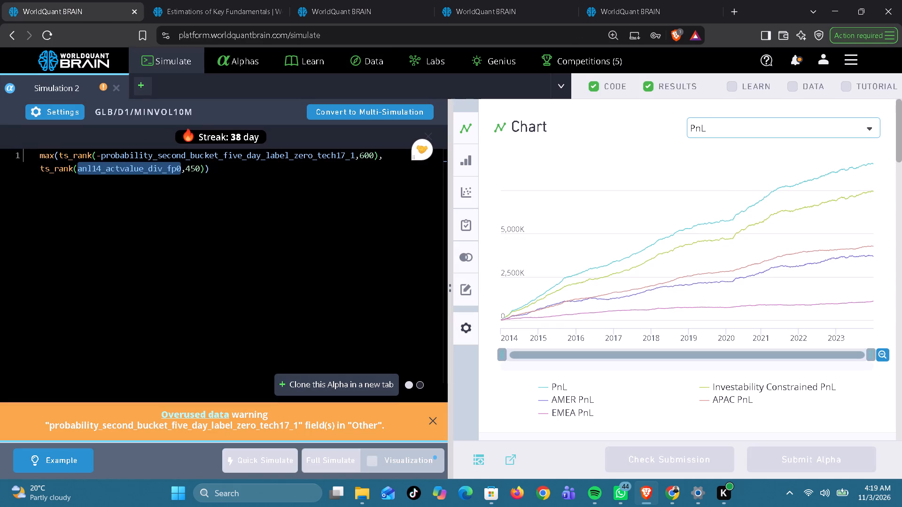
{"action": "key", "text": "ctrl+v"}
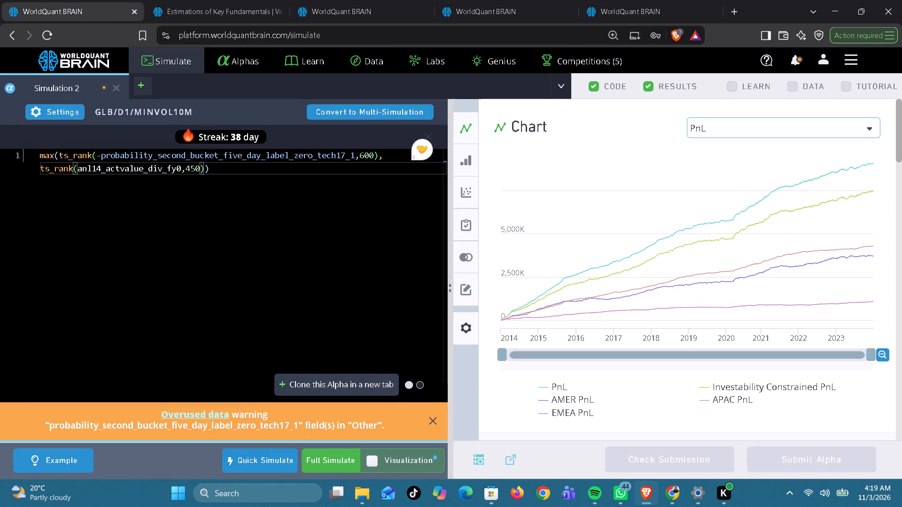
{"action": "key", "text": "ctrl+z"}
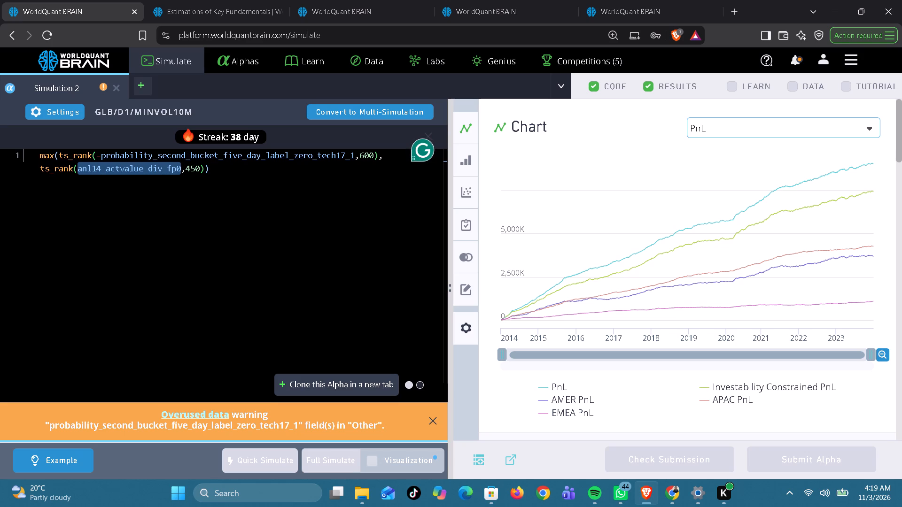
Replace anl14_actvalue_div_fp0 with anl14_actvalue_ebit_fp0 from the Key Fundamentals dataset in Simulation 2's expression and start the full simulation.
{"action": "left_click", "coordinate": [211, 11]}
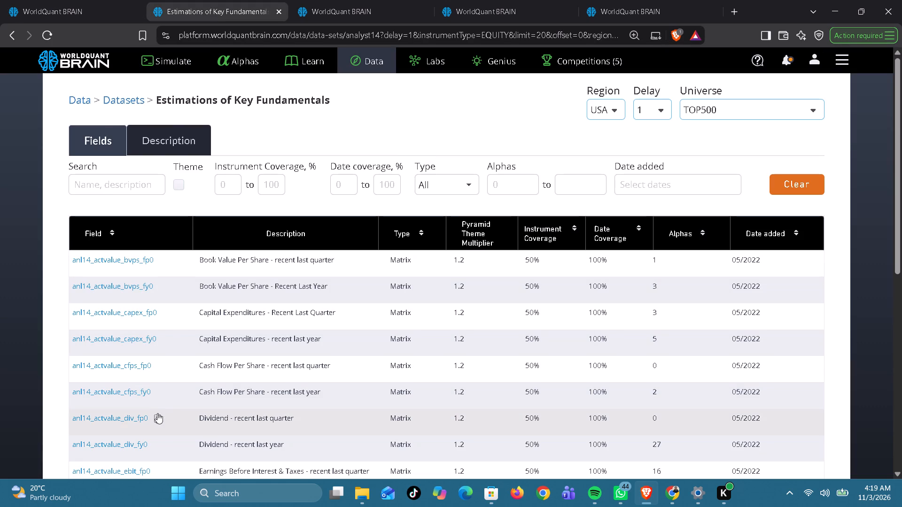
{"action": "left_click", "coordinate": [155, 466]}
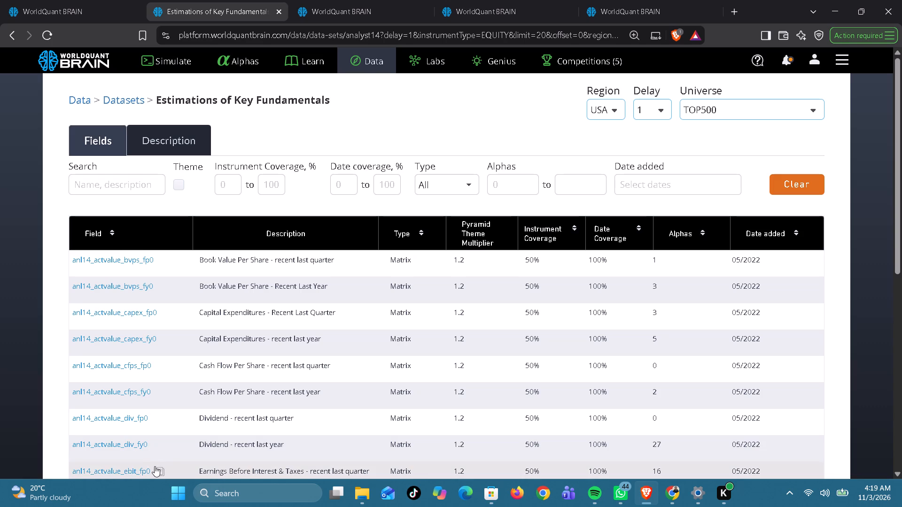
{"action": "left_click", "coordinate": [93, 2]}
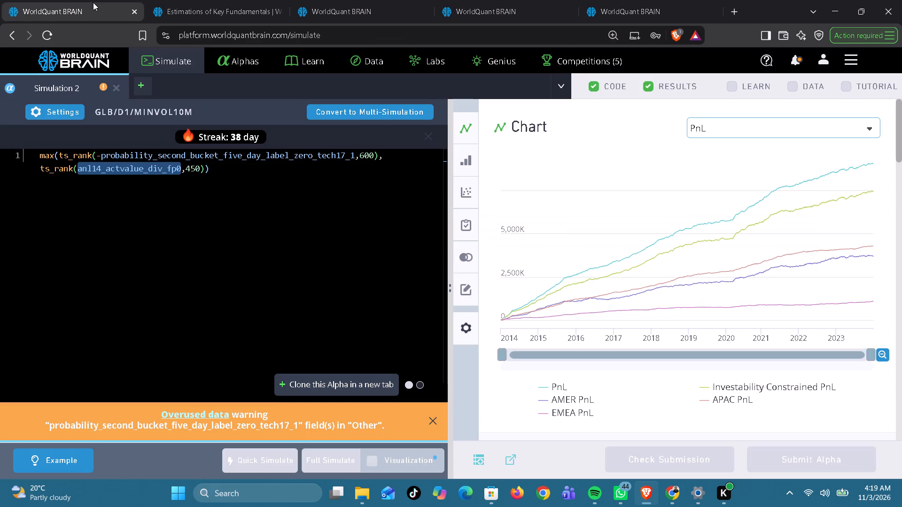
{"action": "key", "text": "ctrl+v"}
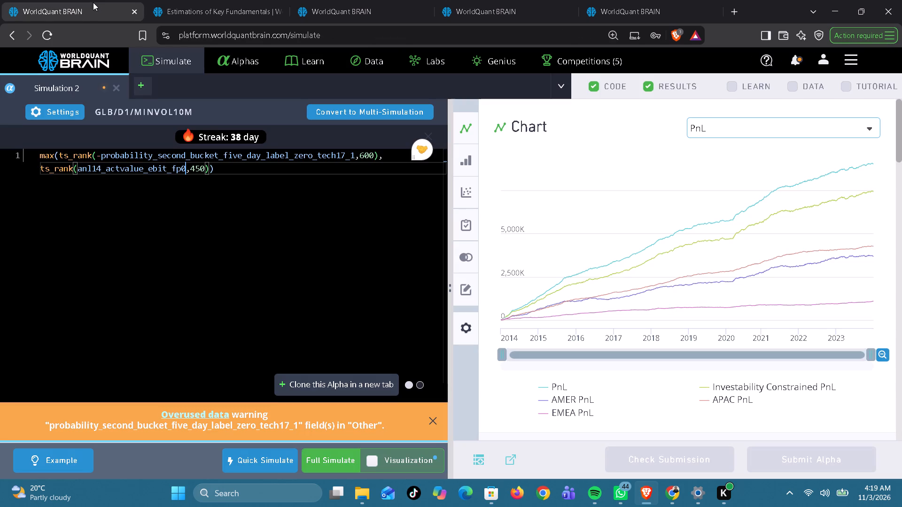
{"action": "left_click", "coordinate": [324, 463]}
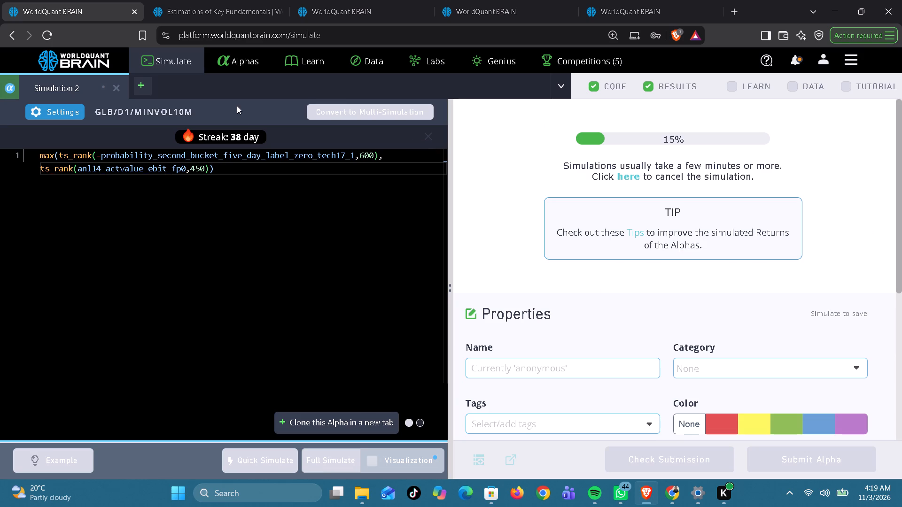
Check the progress of the other running simulations using anl14_actvalue_ebit_fp0 and anl14_actvalue_capex_fp0.
{"action": "left_click", "coordinate": [347, 9]}
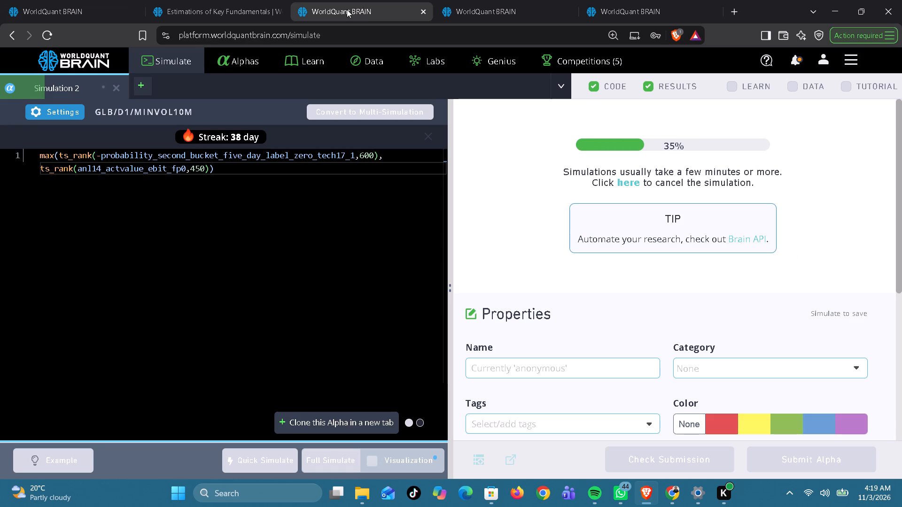
{"action": "left_click", "coordinate": [478, 4]}
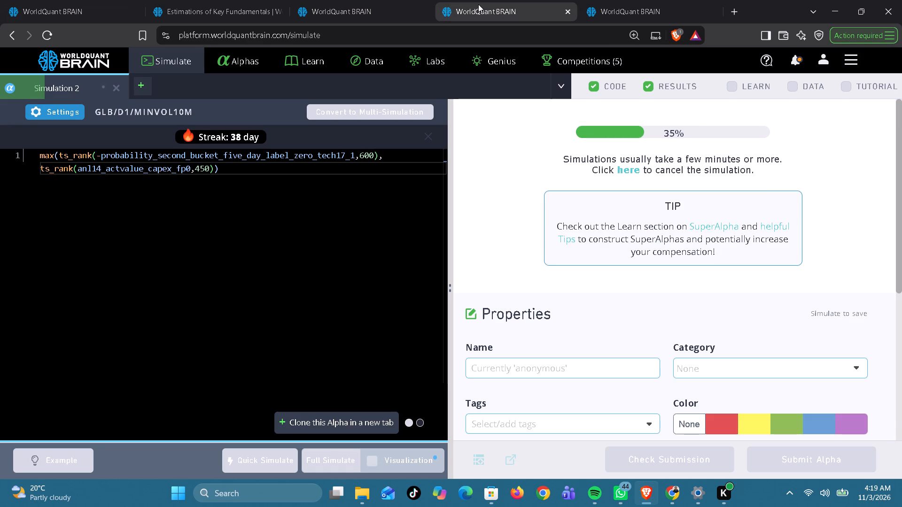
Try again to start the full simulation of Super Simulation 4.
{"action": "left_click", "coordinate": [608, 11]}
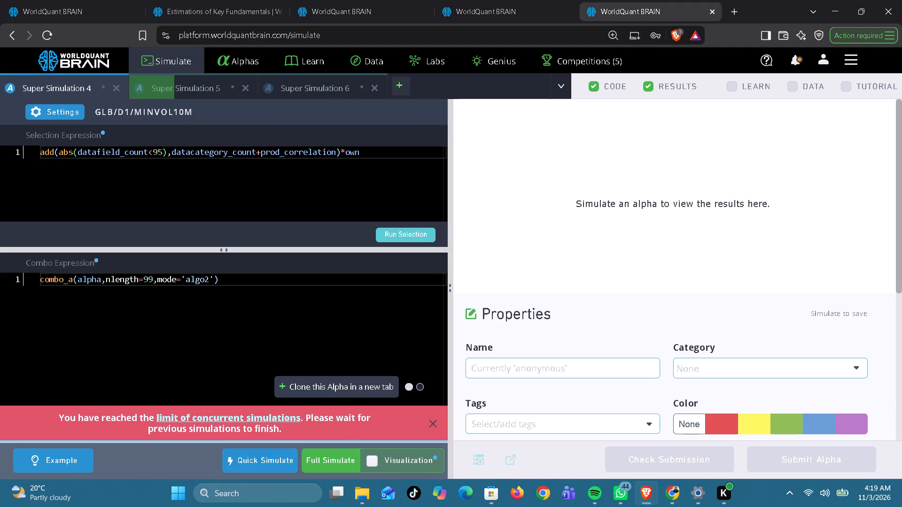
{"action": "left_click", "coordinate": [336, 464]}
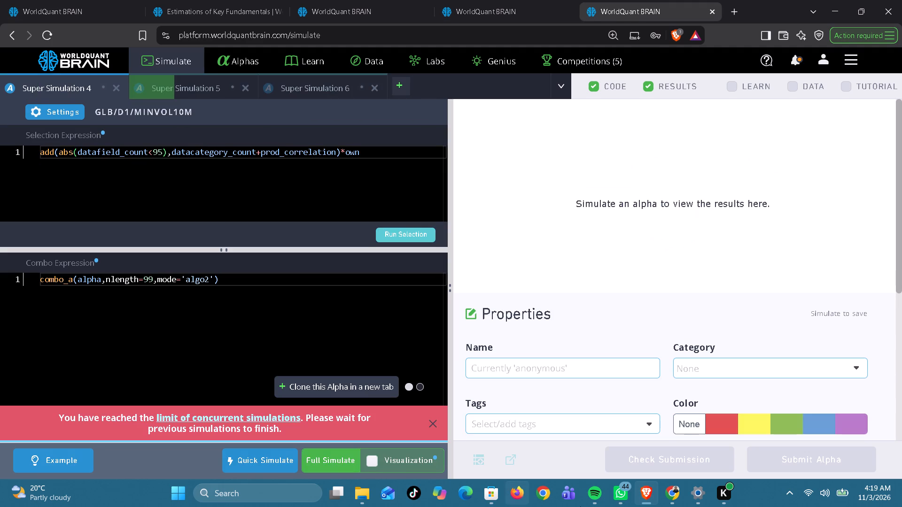
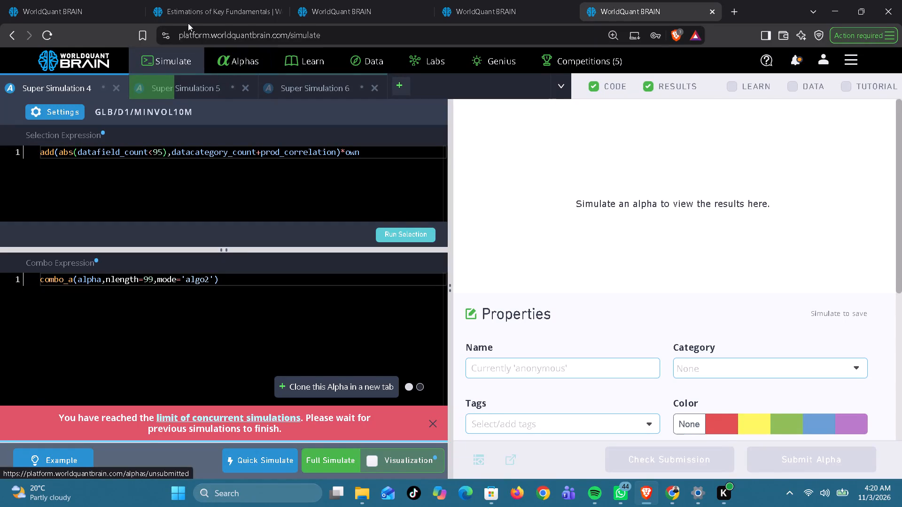
Check the progress of the two running simulations that use anl14_actvalue_ebit_fp0.
{"action": "left_click", "coordinate": [119, 15]}
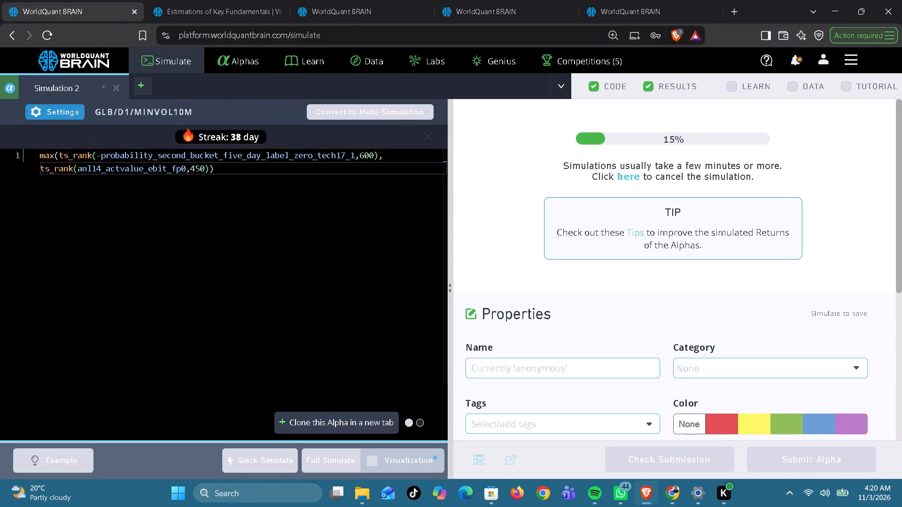
{"action": "left_click", "coordinate": [354, 13]}
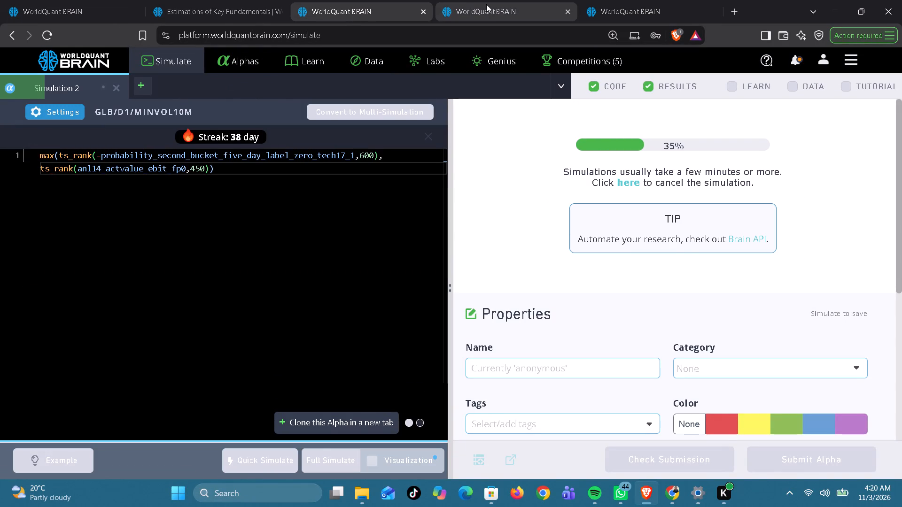
Review the results of the anl14_actvalue_capex_fp0 simulation and run its Prod Correlation check.
{"action": "left_click", "coordinate": [486, 4]}
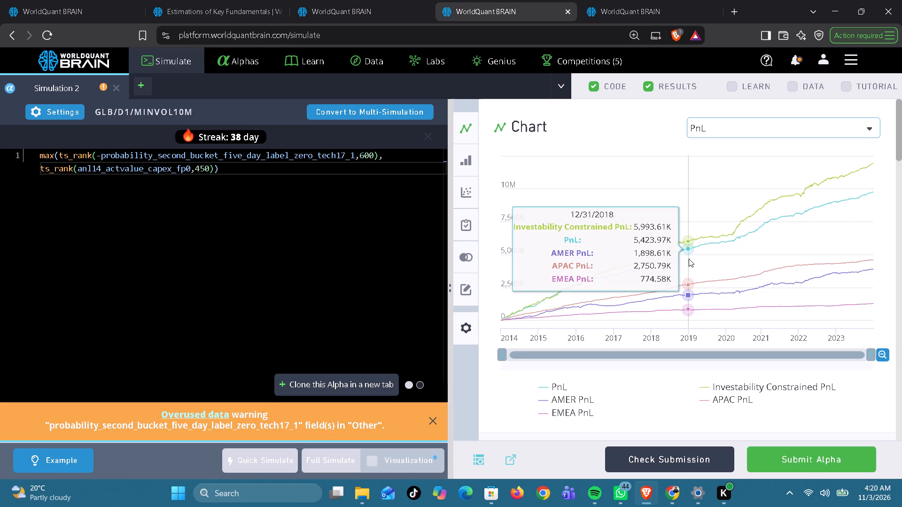
{"action": "scroll", "coordinate": [689, 259], "scroll_direction": "down", "scroll_amount": 3}
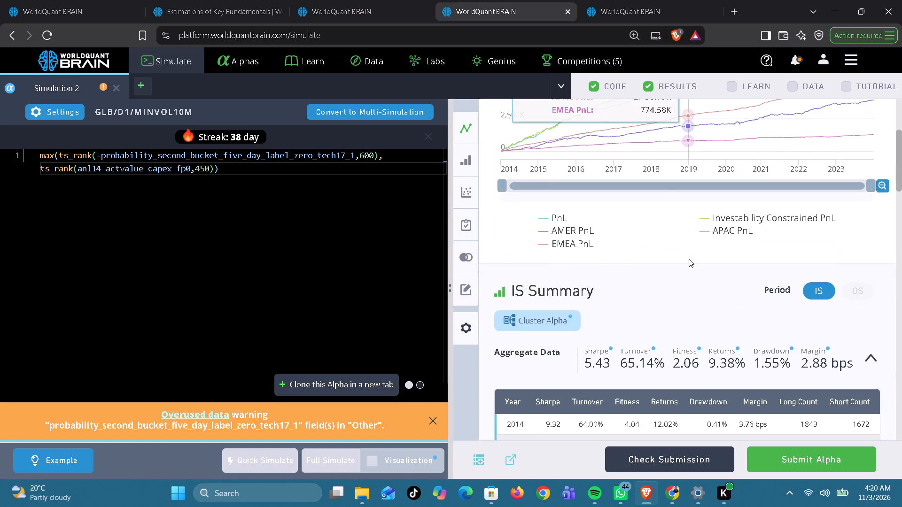
{"action": "scroll", "coordinate": [689, 259], "scroll_direction": "down", "scroll_amount": 2}
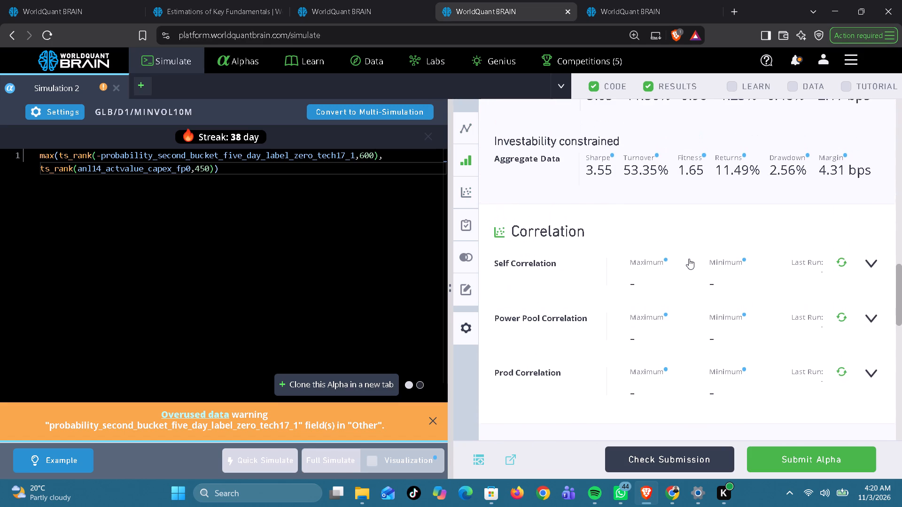
{"action": "scroll", "coordinate": [689, 259], "scroll_direction": "down", "scroll_amount": 2}
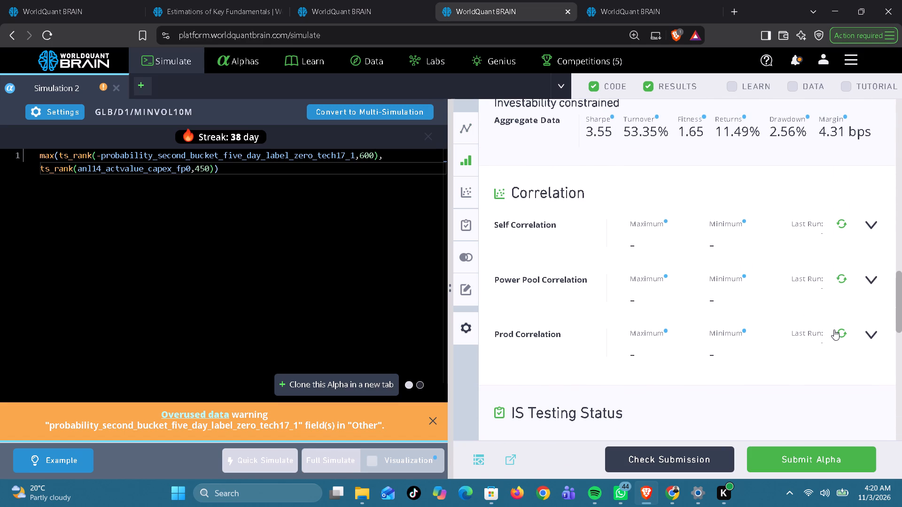
{"action": "left_click", "coordinate": [839, 330]}
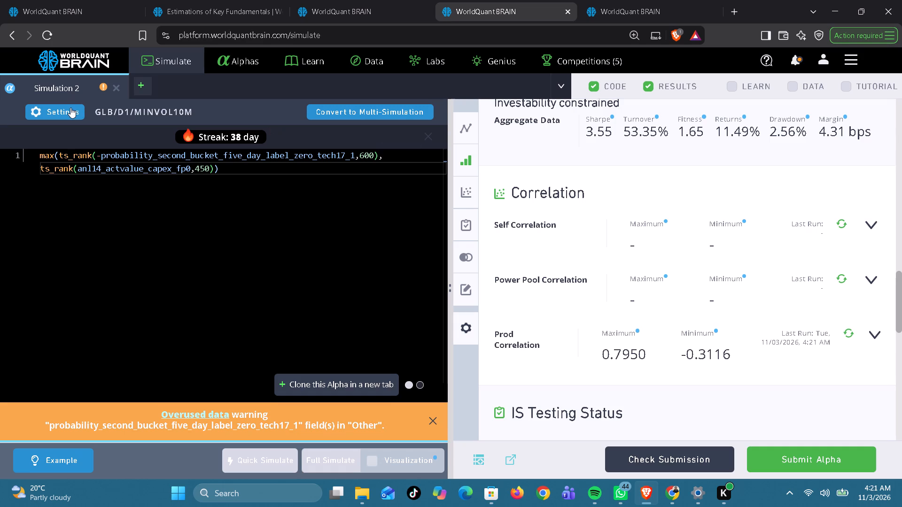
Close Super Simulation 4 and Super Simulation 6, discarding their unsimulated code.
{"action": "left_click", "coordinate": [619, 10]}
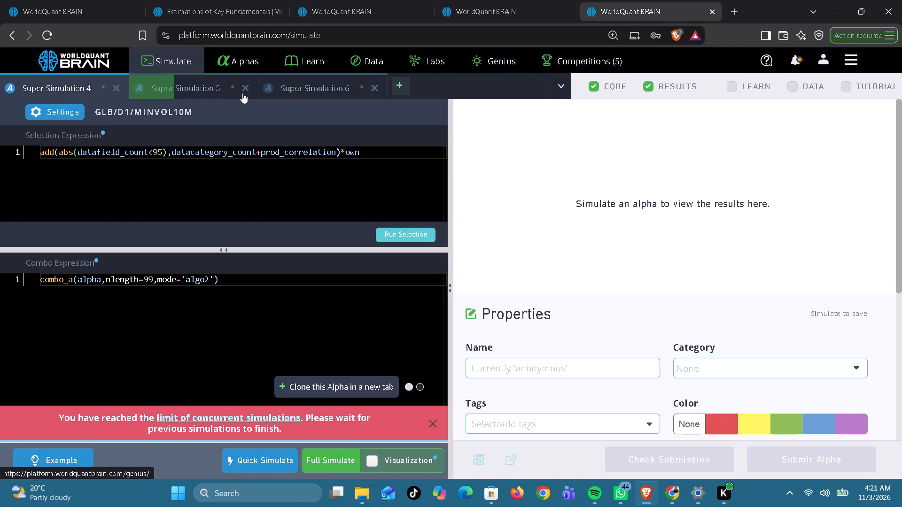
{"action": "left_click", "coordinate": [117, 90]}
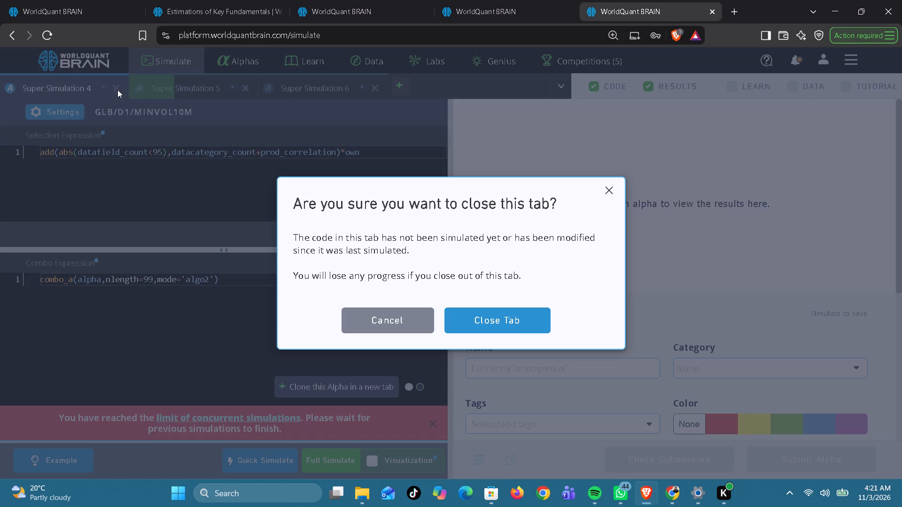
{"action": "left_click", "coordinate": [475, 316]}
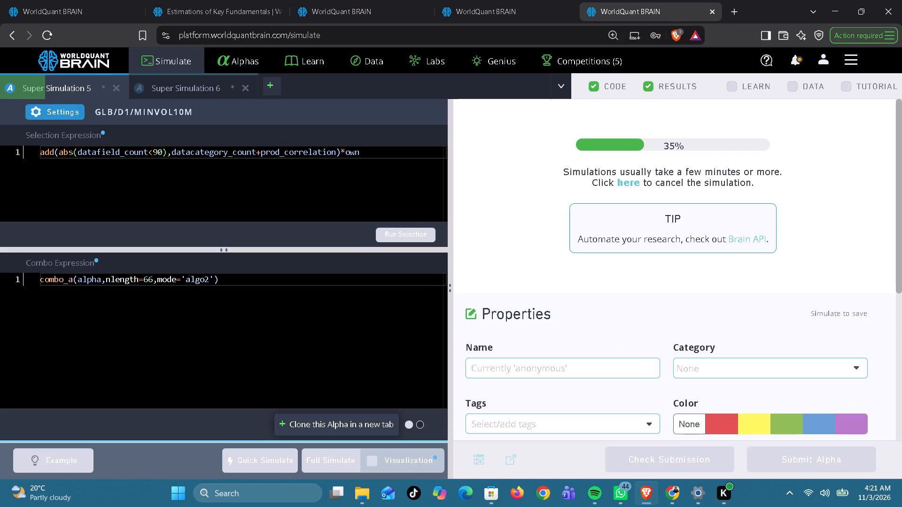
{"action": "left_click", "coordinate": [246, 88]}
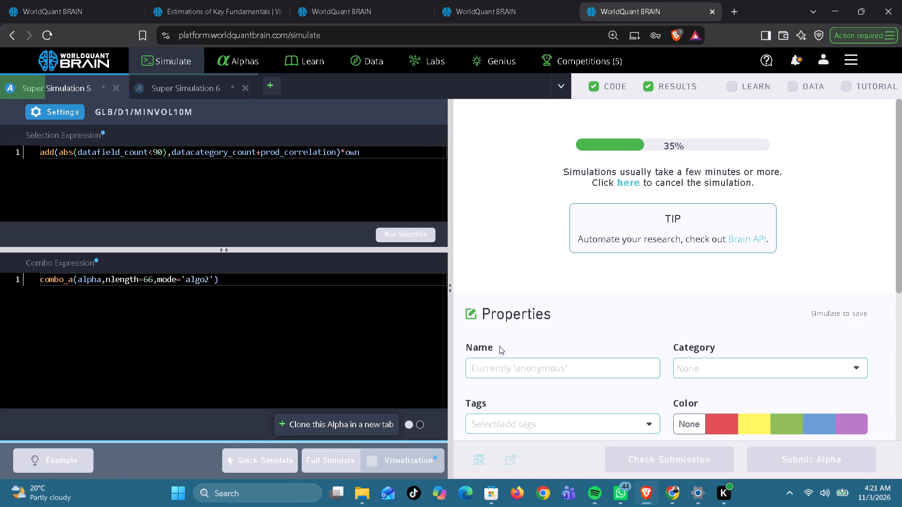
{"action": "left_click", "coordinate": [501, 325]}
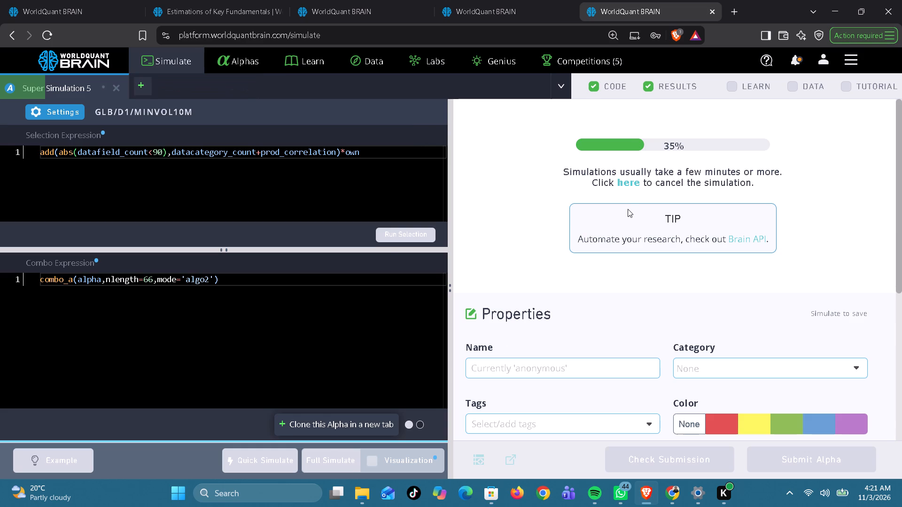
Cancel the running simulation of Super Simulation 5 and close it, discarding its code.
{"action": "left_click", "coordinate": [630, 184]}
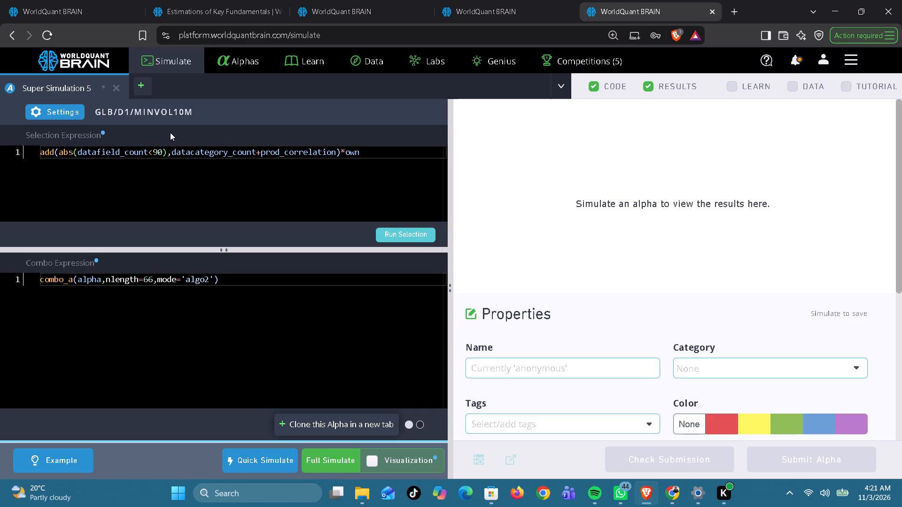
{"action": "left_click", "coordinate": [119, 87]}
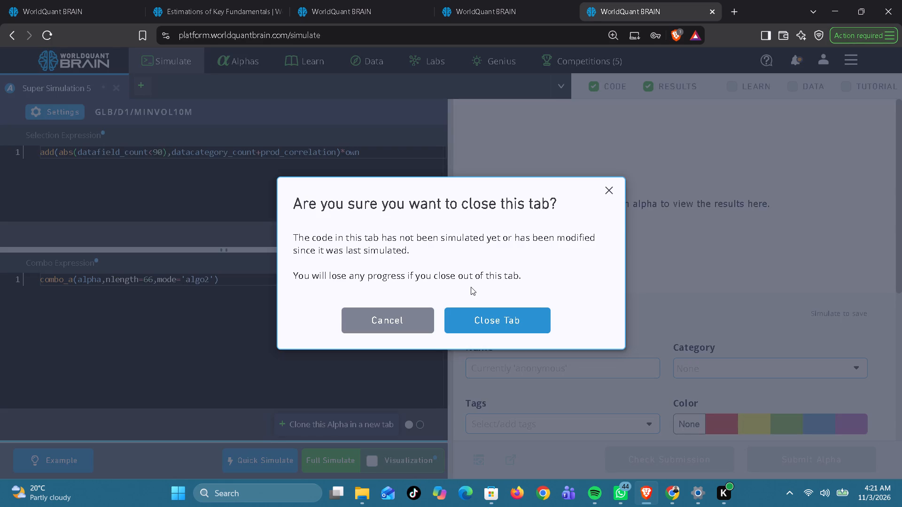
{"action": "left_click", "coordinate": [489, 323]}
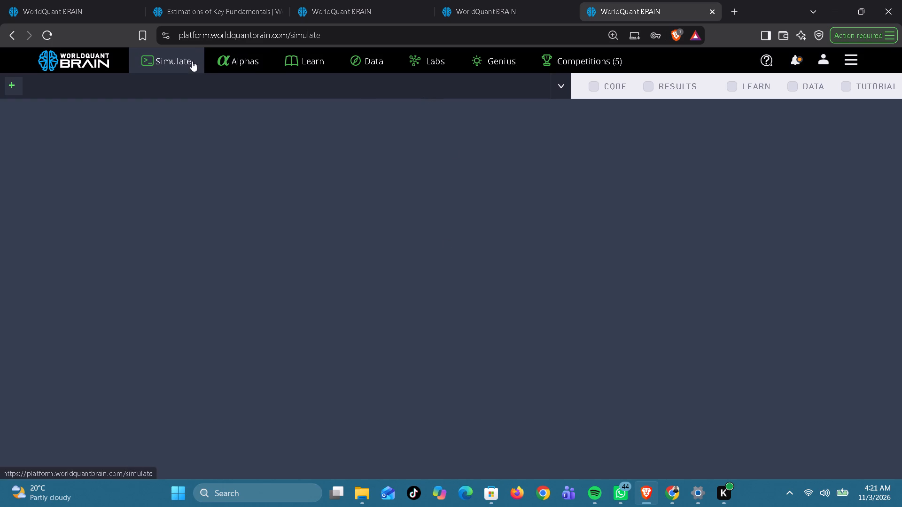
Create a new single simulation and copy the anl14_actvalue_ebit_fp0 max/ts_rank expression from Simulation 2 into it.
{"action": "left_click", "coordinate": [15, 84]}
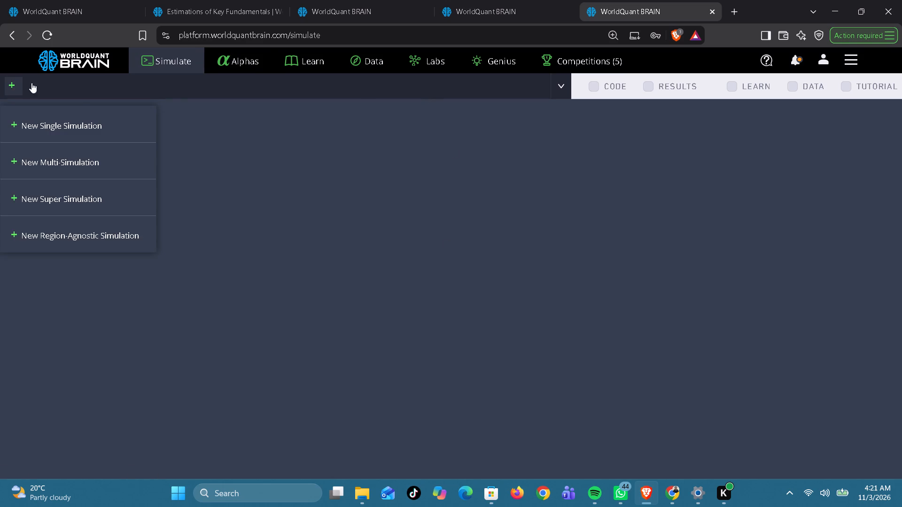
{"action": "left_click", "coordinate": [109, 18]}
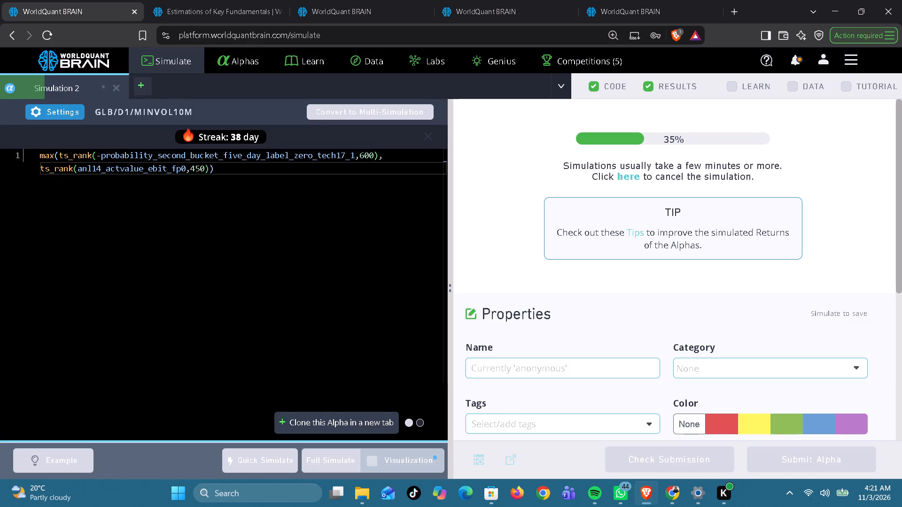
{"action": "left_click", "coordinate": [157, 164]}
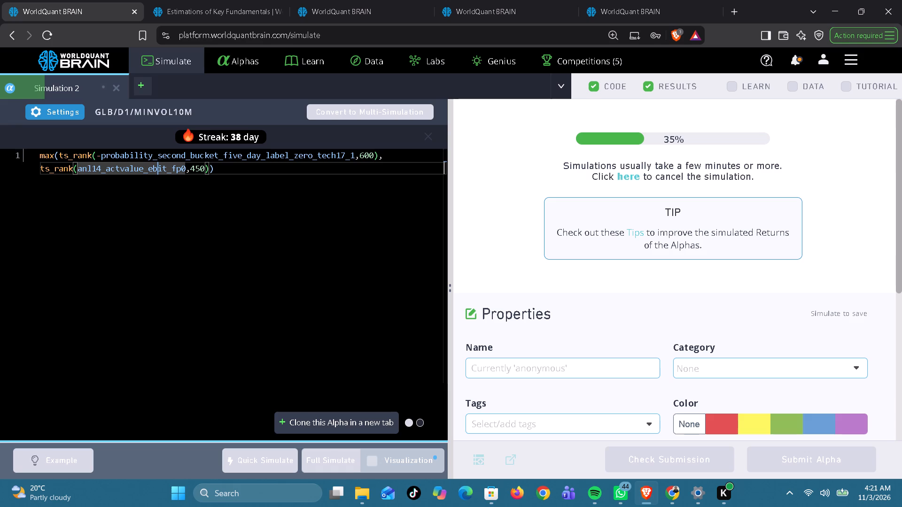
{"action": "key", "text": "ctrl+a"}
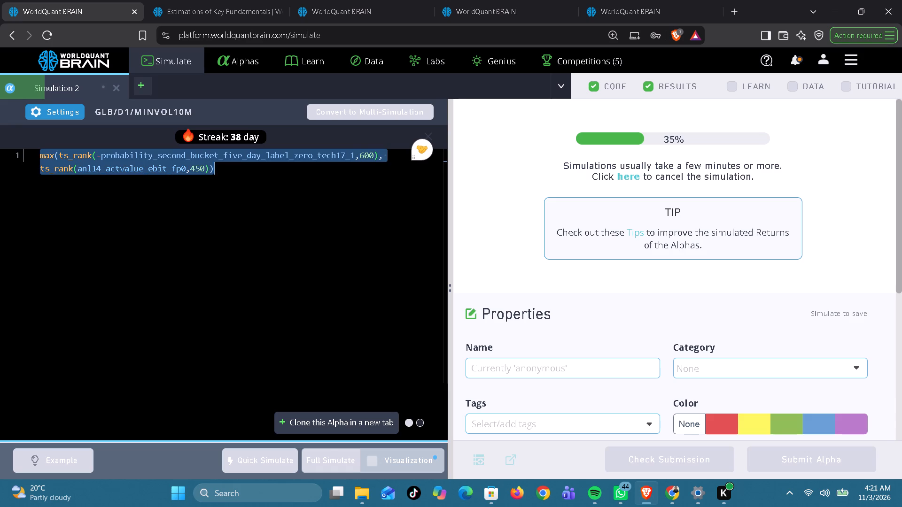
{"action": "key", "text": "ctrl+c"}
{"action": "left_click", "coordinate": [613, 9]}
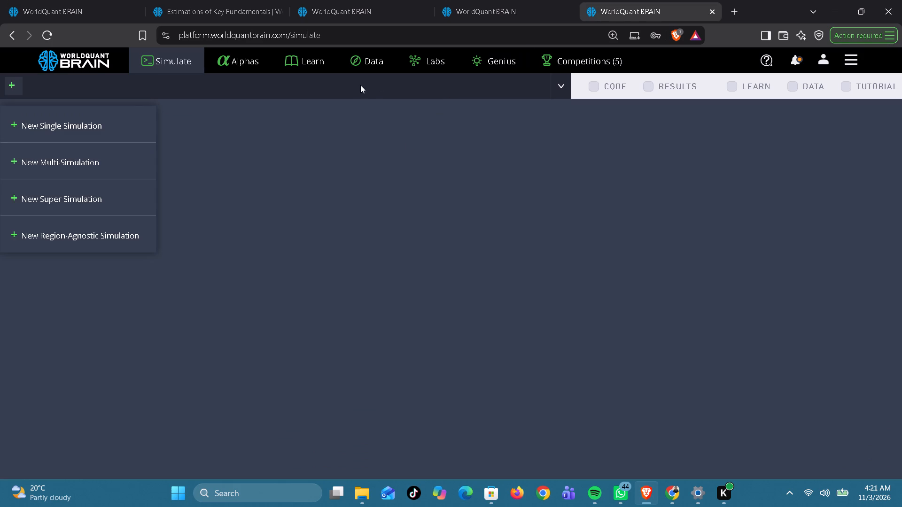
{"action": "left_click", "coordinate": [90, 121]}
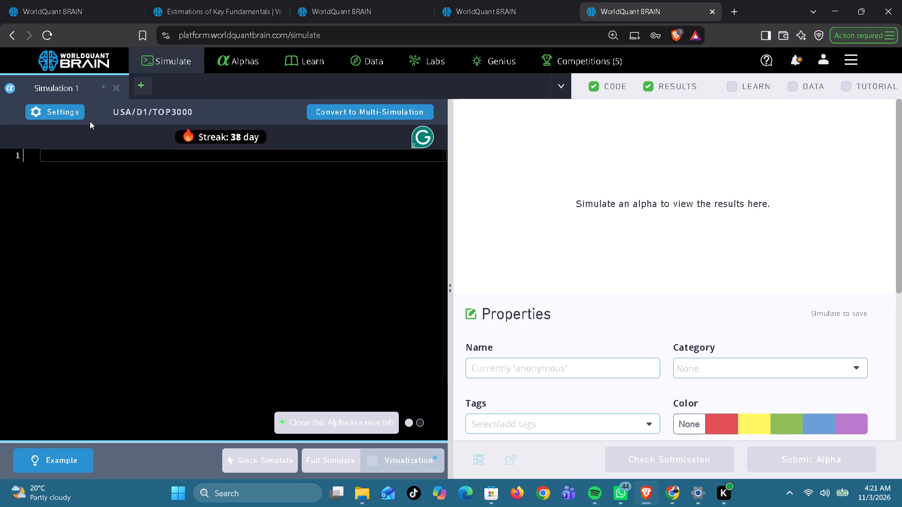
{"action": "key", "text": "ctrl+v"}
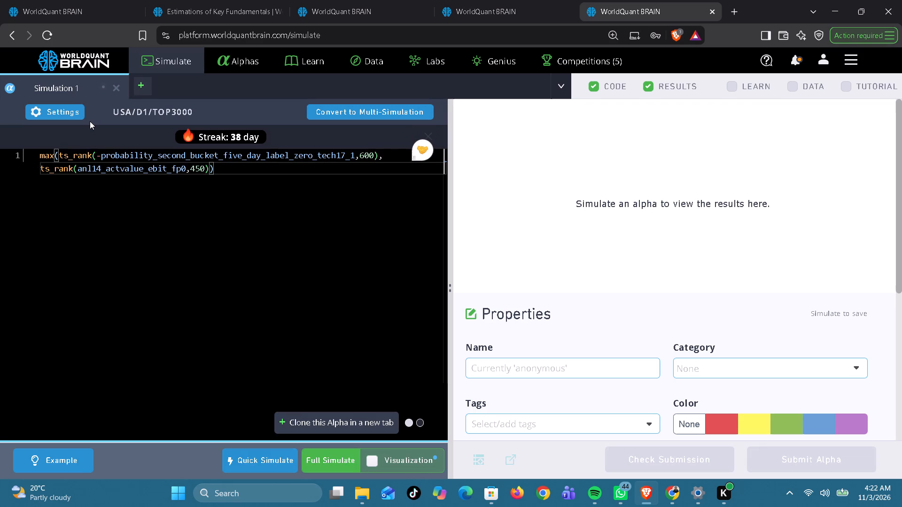
Apply settings to Simulation 1 with region GLB, decay 2, a test period of 0 years and Subindustry neutralization.
{"action": "left_click", "coordinate": [64, 113]}
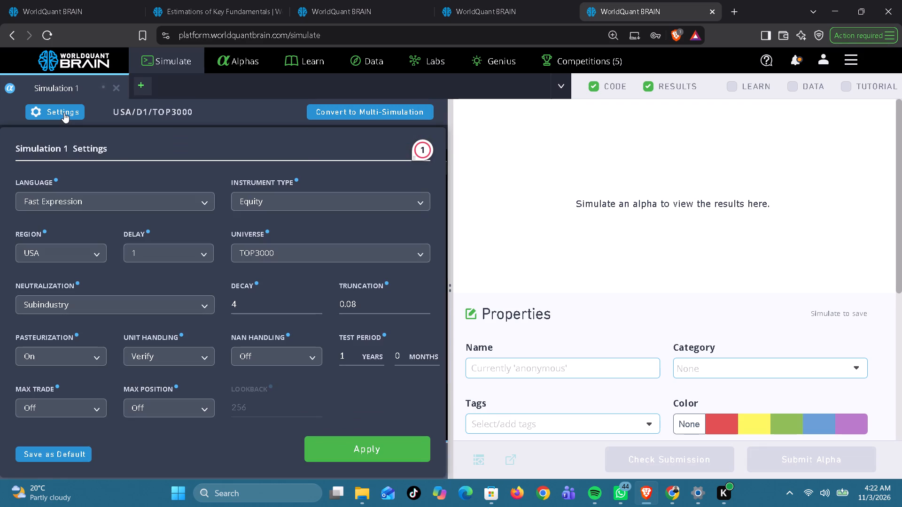
{"action": "left_click", "coordinate": [95, 251]}
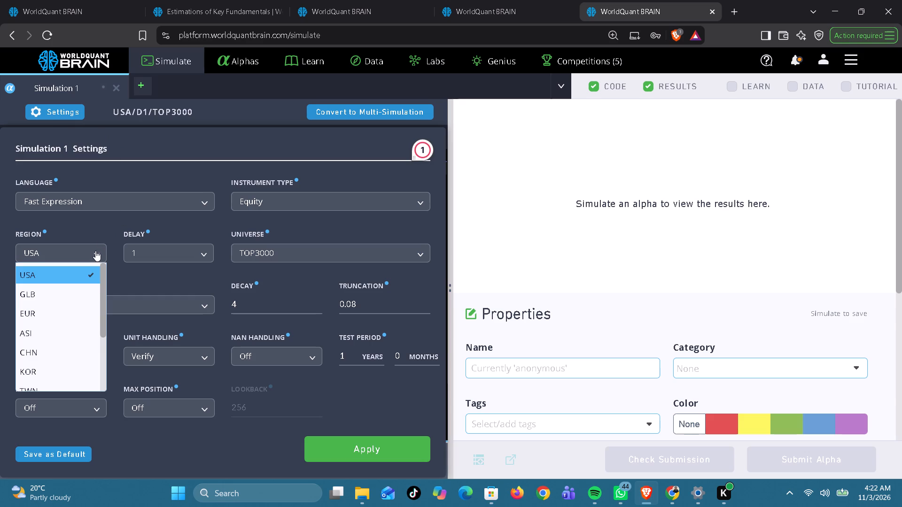
{"action": "left_click", "coordinate": [58, 294]}
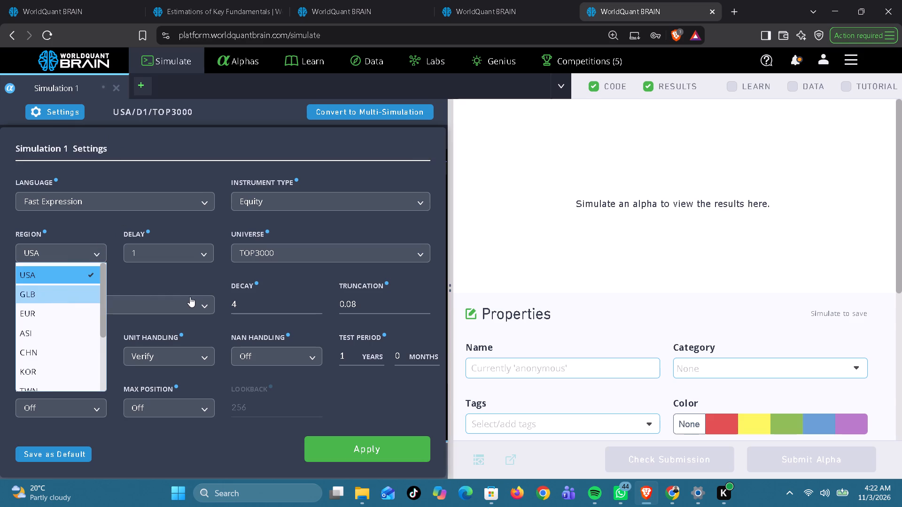
{"action": "left_click", "coordinate": [361, 305]}
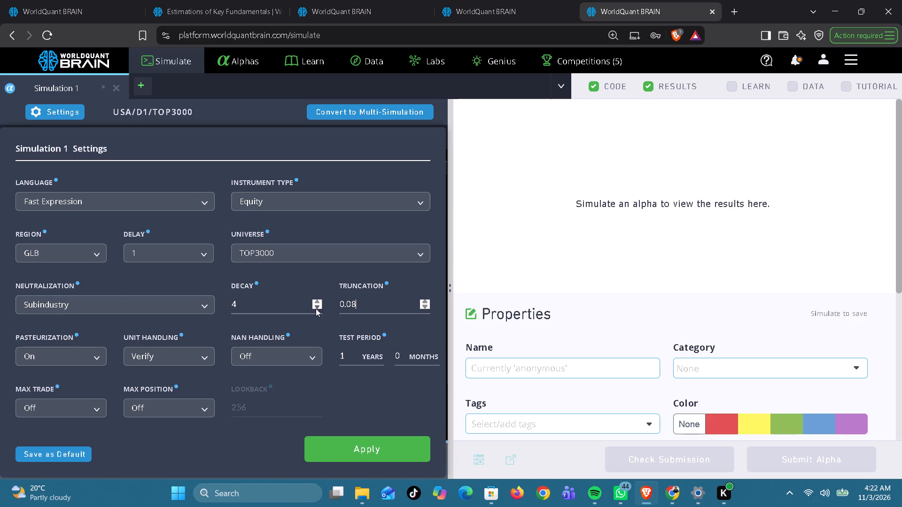
{"action": "left_click", "coordinate": [280, 307]}
{"action": "key", "text": "BackSpace"}
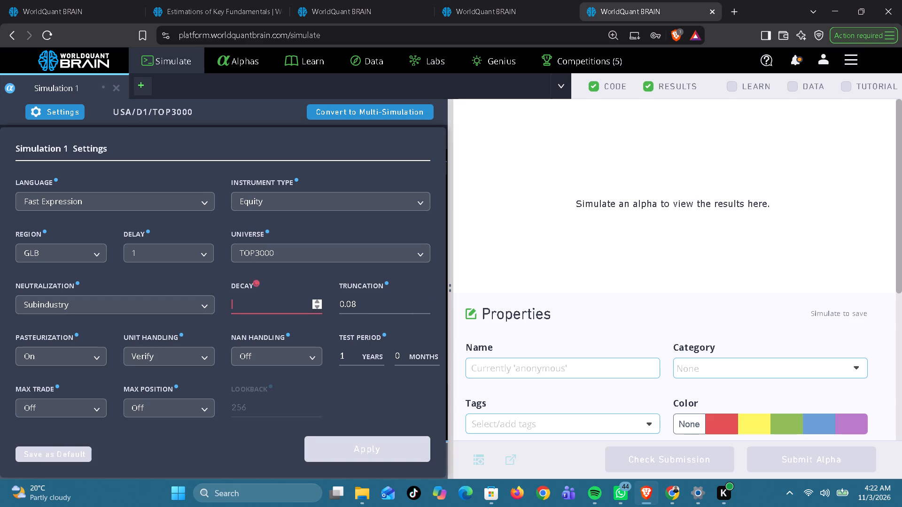
{"action": "key", "text": "2"}
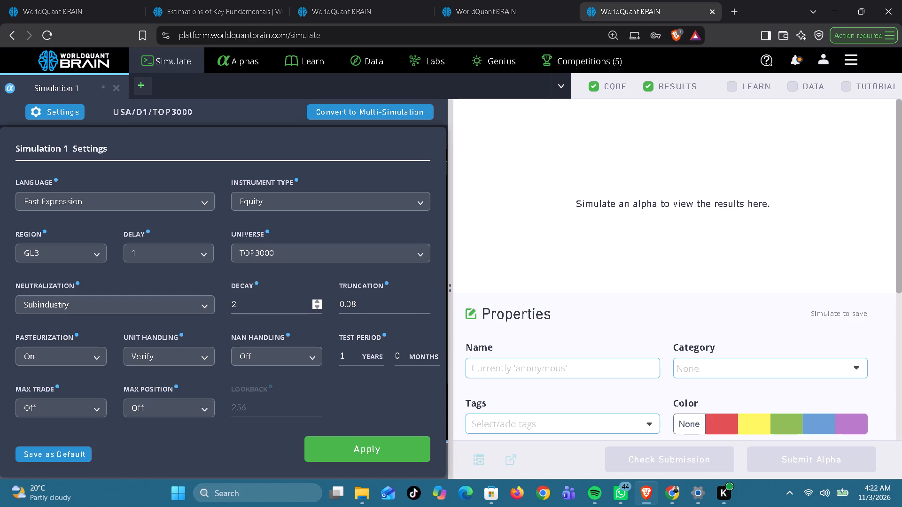
{"action": "left_click", "coordinate": [354, 360]}
{"action": "key", "text": "BackSpace"}
{"action": "key", "text": "0"}
{"action": "left_click", "coordinate": [198, 307]}
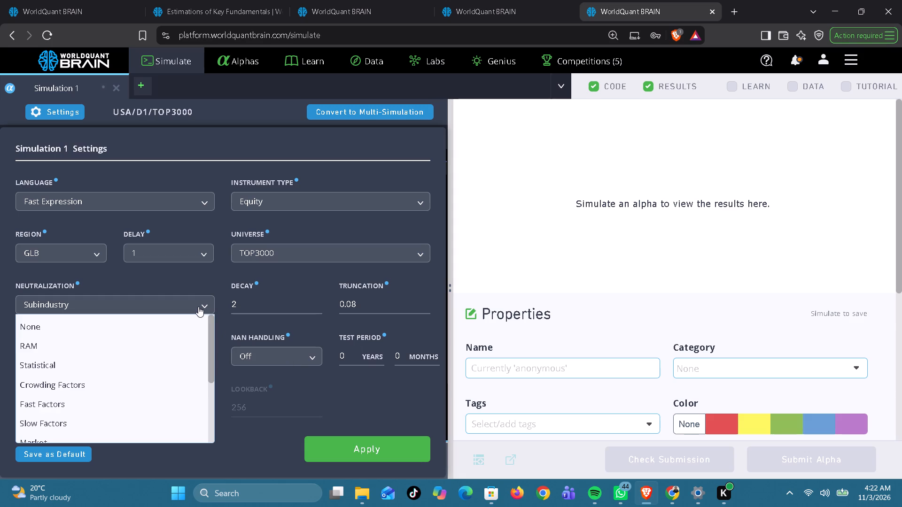
{"action": "scroll", "coordinate": [136, 421], "scroll_direction": "down", "scroll_amount": 2}
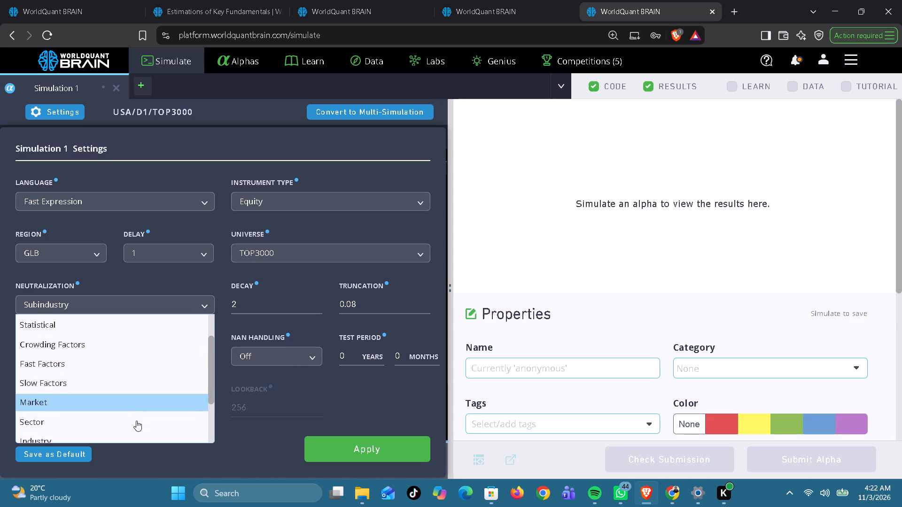
{"action": "scroll", "coordinate": [136, 421], "scroll_direction": "down", "scroll_amount": 1}
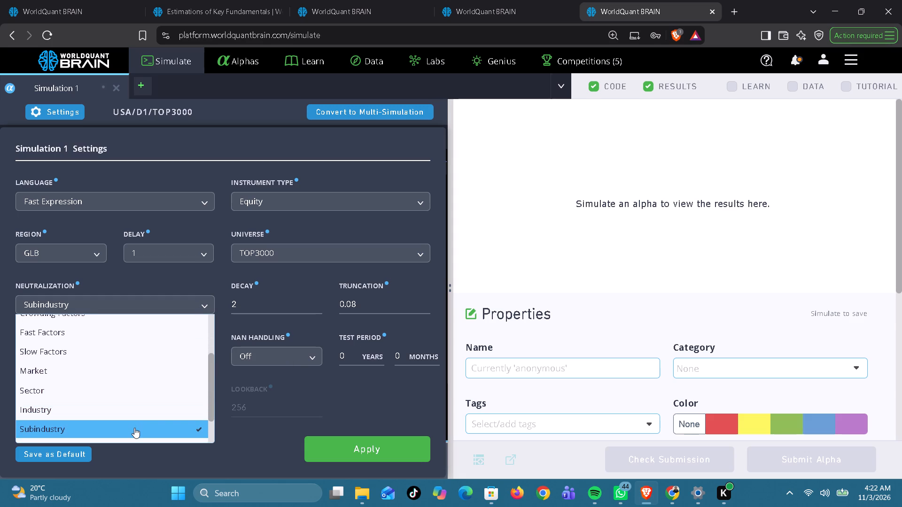
{"action": "left_click", "coordinate": [134, 428]}
{"action": "left_click", "coordinate": [368, 441]}
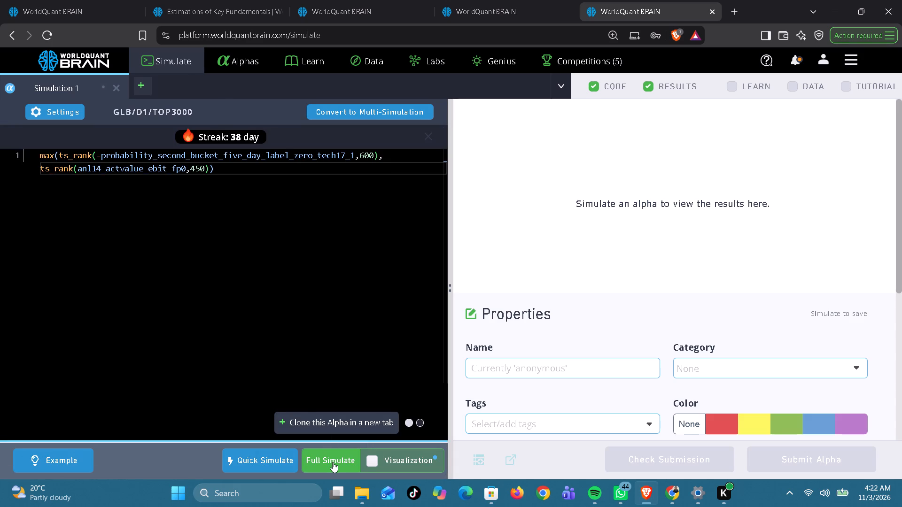
Set the universe of Simulation 1 to MINVOL10M, apply the settings, and run a full simulation.
{"action": "left_click", "coordinate": [68, 113]}
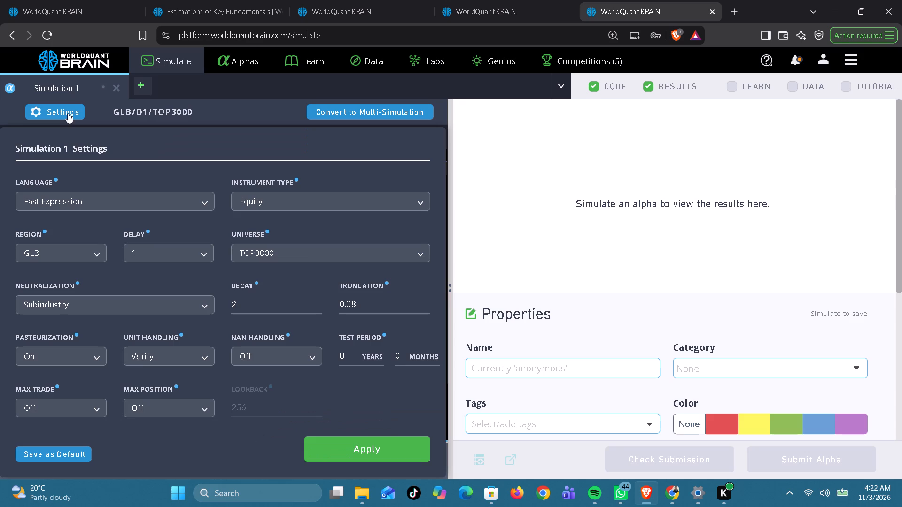
{"action": "left_click", "coordinate": [312, 247]}
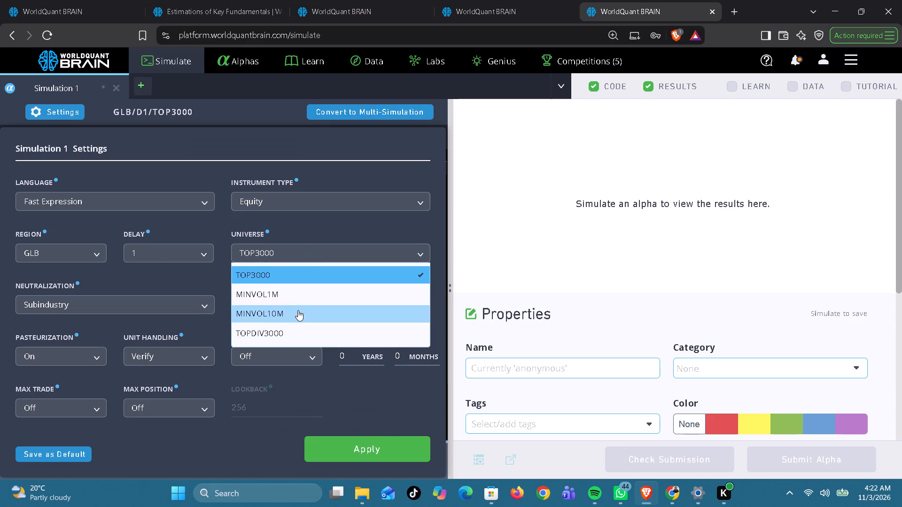
{"action": "left_click", "coordinate": [296, 311]}
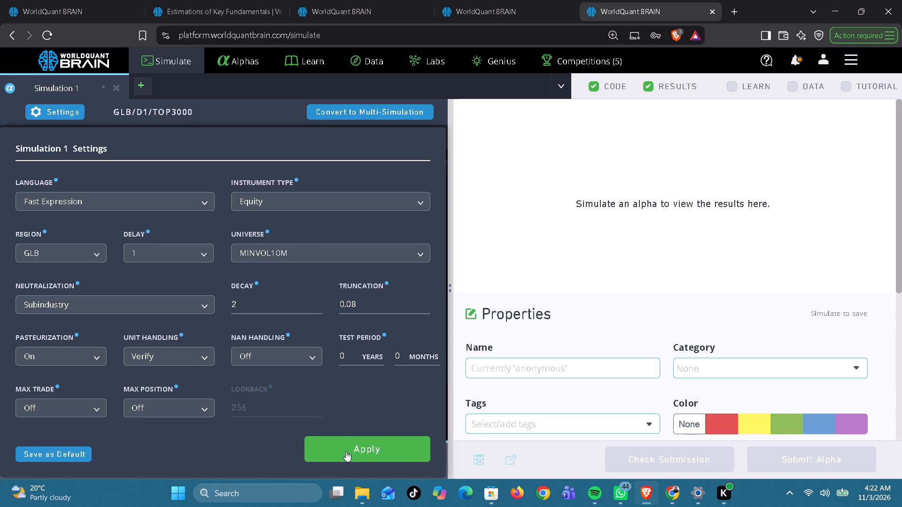
{"action": "left_click", "coordinate": [346, 451]}
{"action": "left_click", "coordinate": [337, 466]}
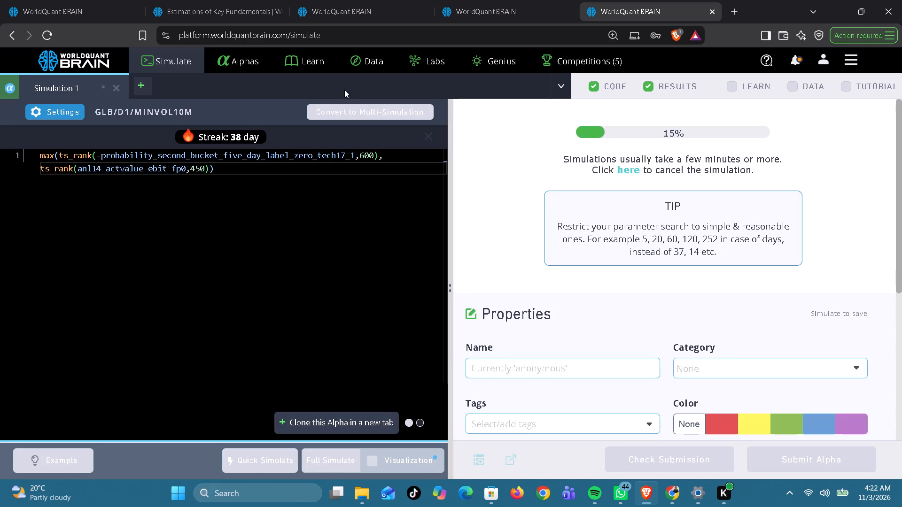
Swap the capex field in Simulation 2 for anl14_actvalue_cfps_fp0, copied from the Estimations of Key Fundamentals dataset, and run a full simulation.
{"action": "left_click", "coordinate": [363, 12]}
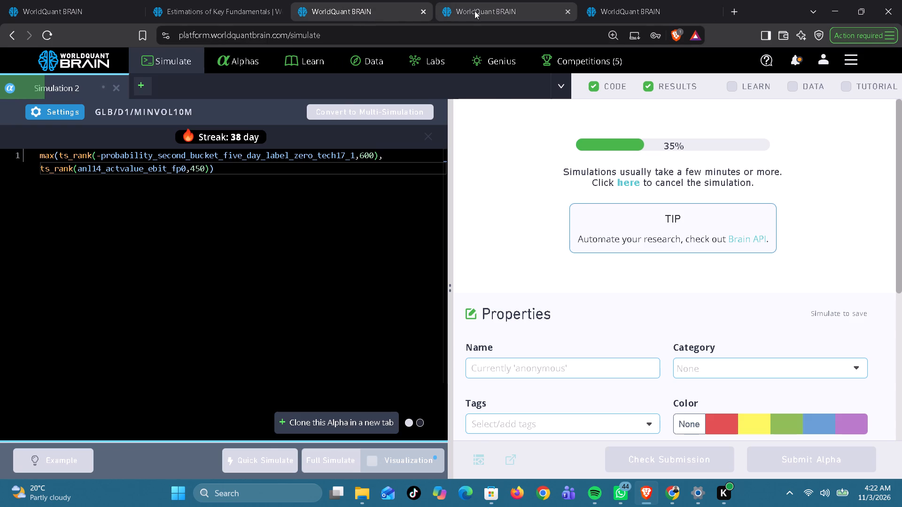
{"action": "left_click", "coordinate": [474, 11]}
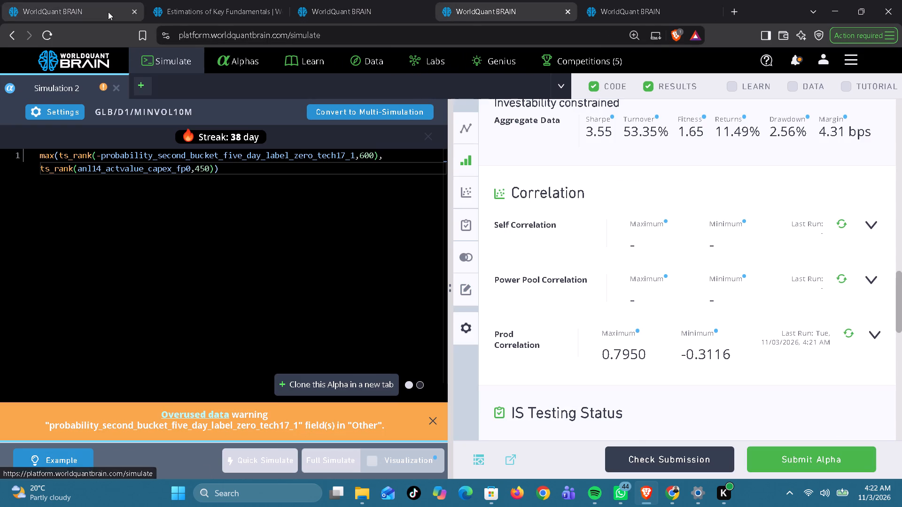
{"action": "left_click", "coordinate": [209, 9]}
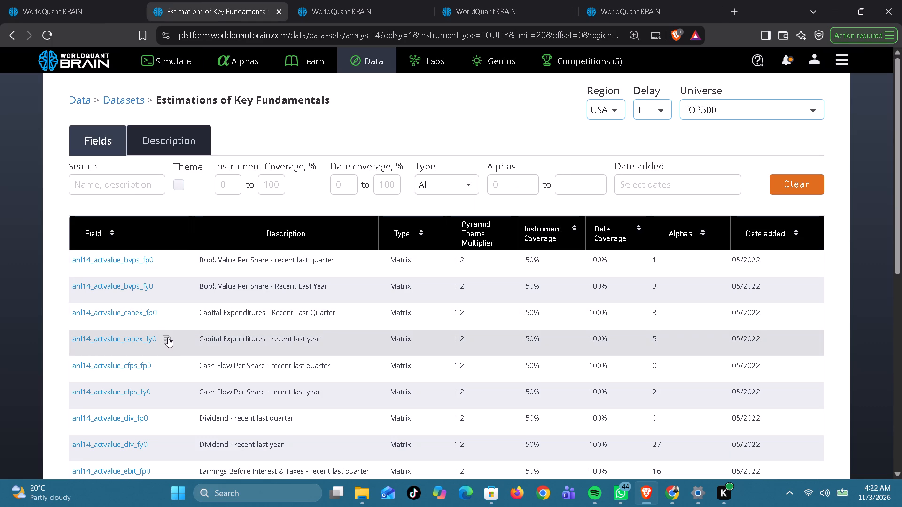
{"action": "left_click", "coordinate": [159, 370]}
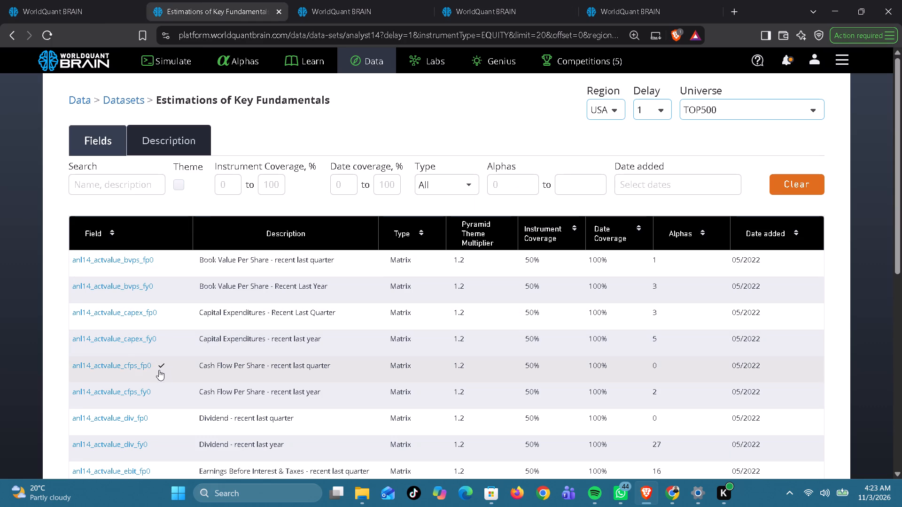
{"action": "left_click", "coordinate": [332, 8]}
{"action": "left_click", "coordinate": [464, 15]}
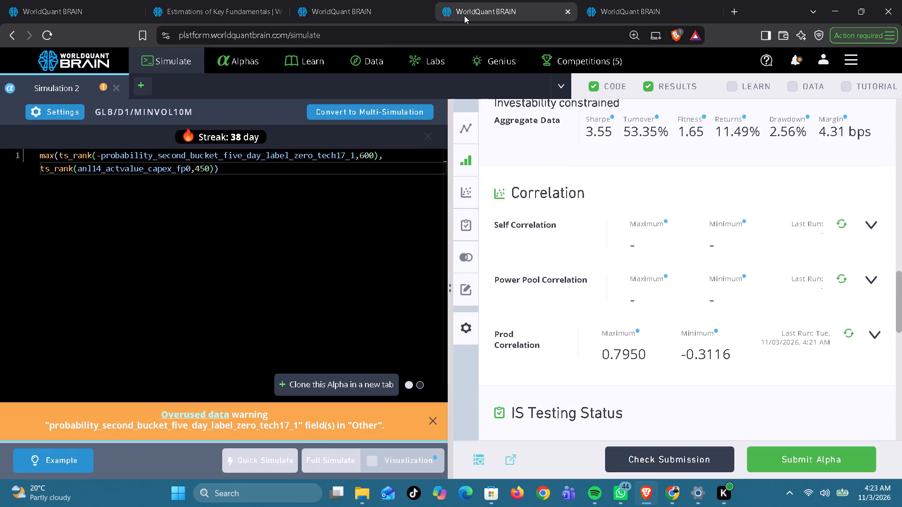
{"action": "double_click", "coordinate": [130, 171]}
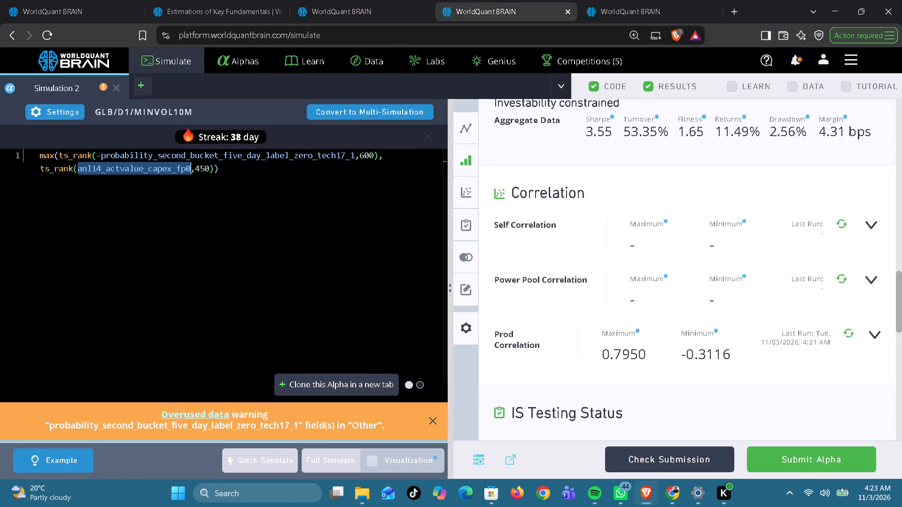
{"action": "key", "text": "ctrl+v"}
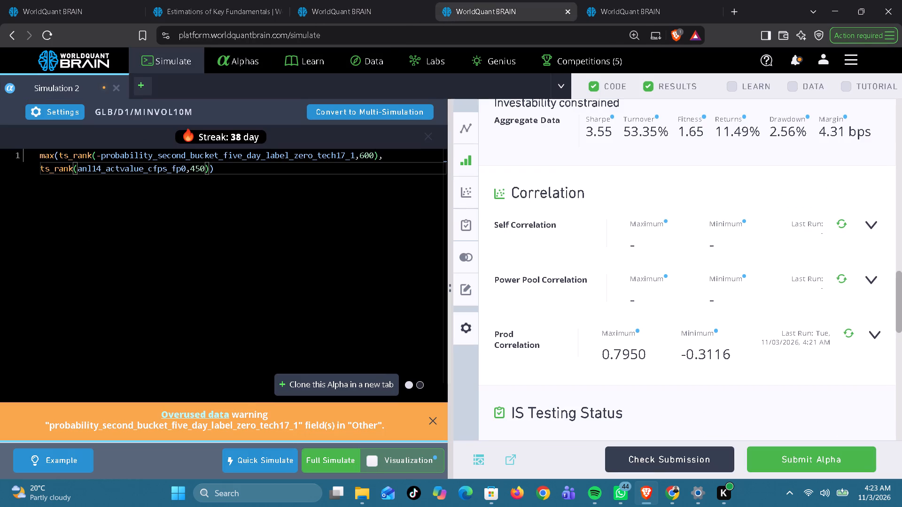
{"action": "left_click", "coordinate": [318, 448]}
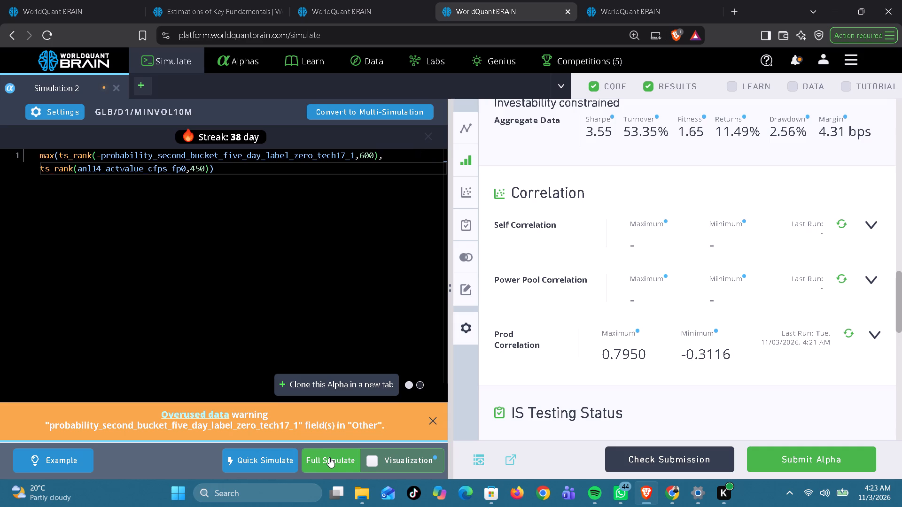
{"action": "left_click", "coordinate": [329, 457]}
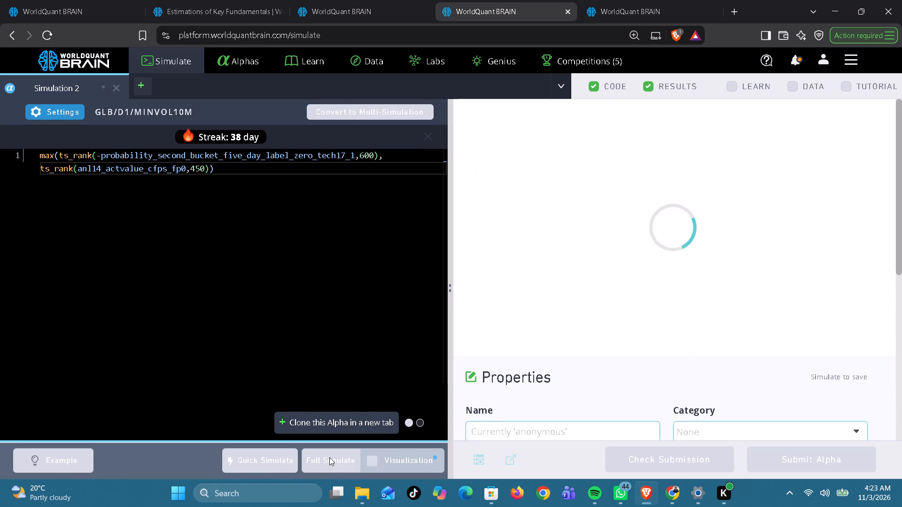
Check the progress of the running ebit_fp0 and cfps_fp0 simulations across the open simulation pages.
{"action": "left_click", "coordinate": [359, 13]}
{"action": "left_click", "coordinate": [101, 5]}
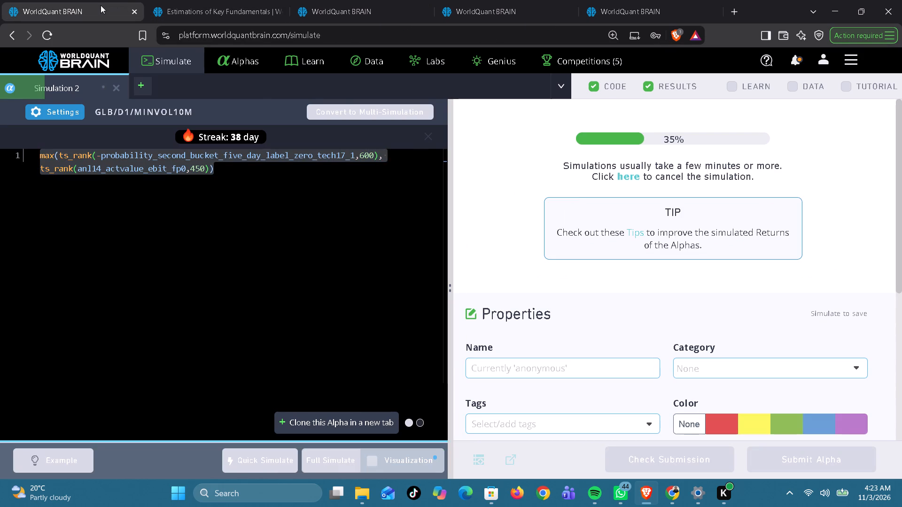
{"action": "left_click", "coordinate": [213, 200]}
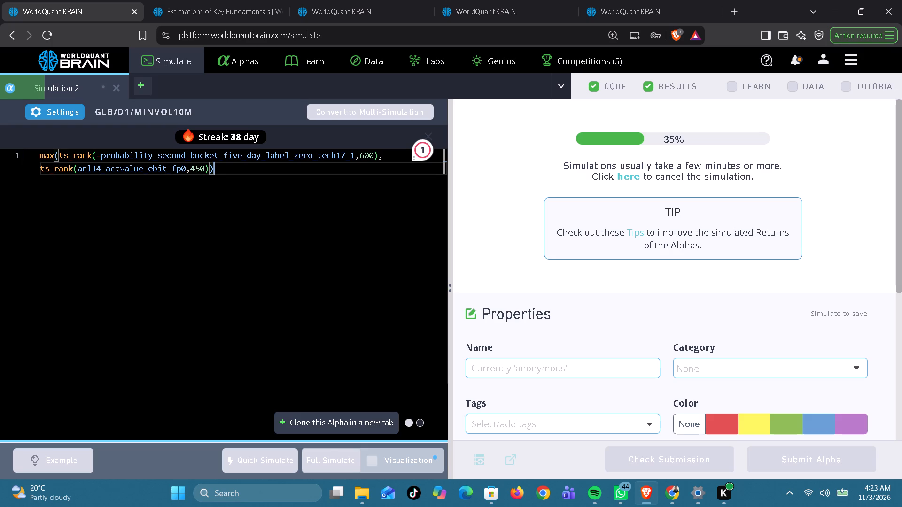
{"action": "left_click", "coordinate": [352, 0]}
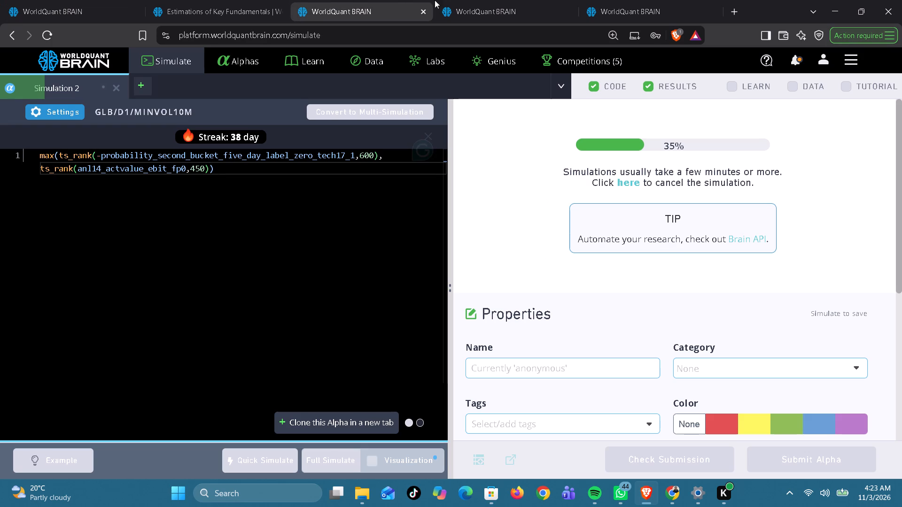
{"action": "left_click", "coordinate": [483, 14]}
{"action": "left_click", "coordinate": [613, 9]}
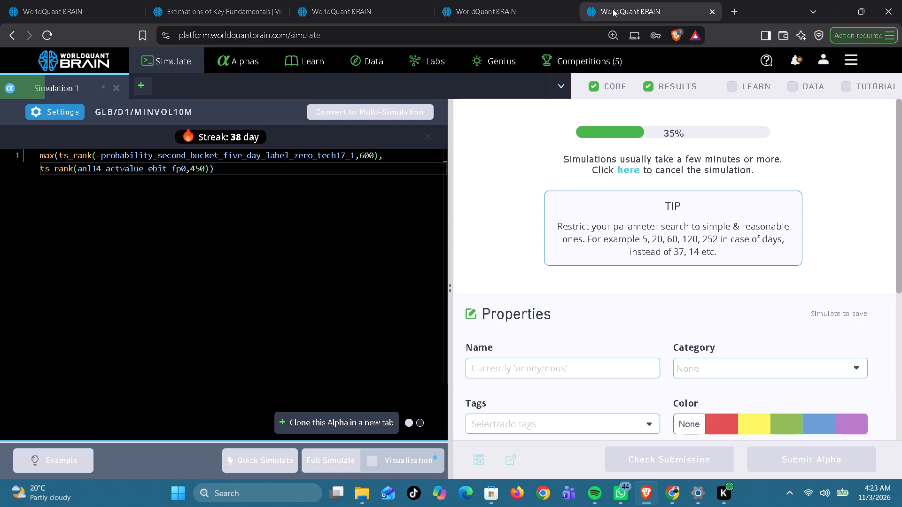
{"action": "left_click", "coordinate": [507, 16]}
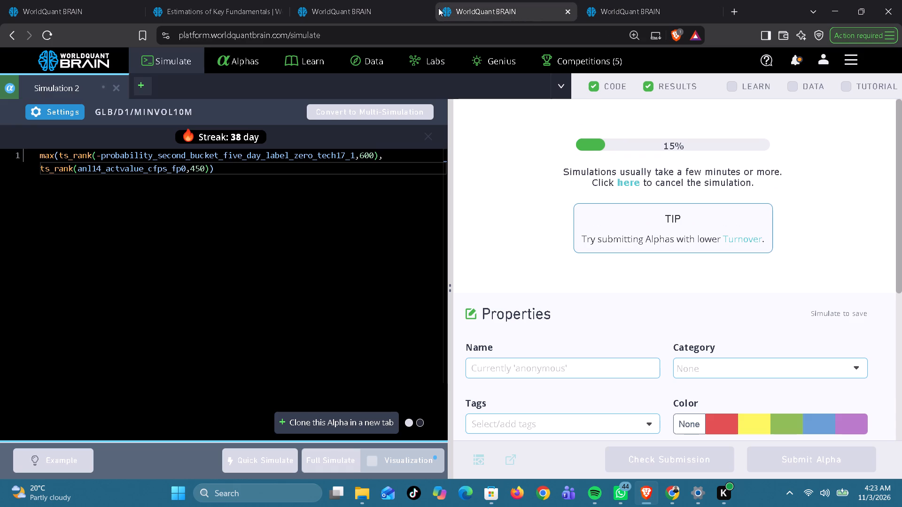
{"action": "left_click", "coordinate": [373, 3]}
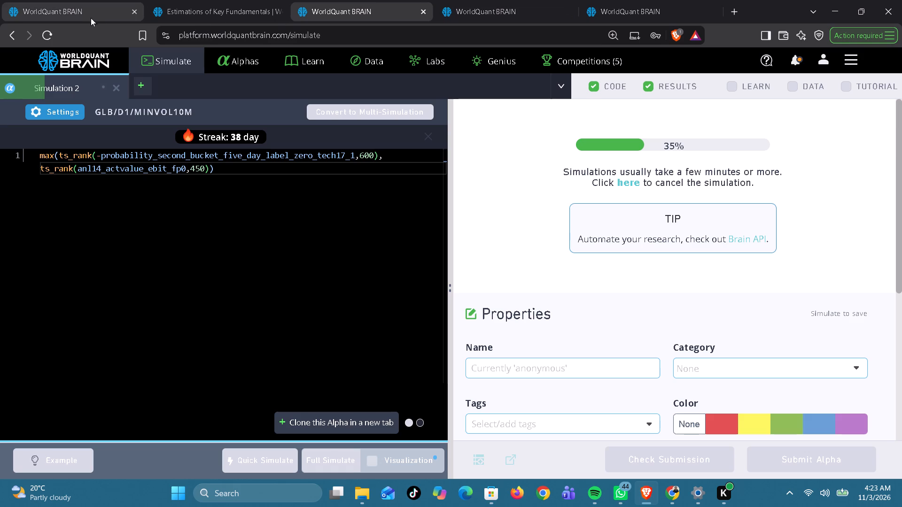
{"action": "left_click", "coordinate": [74, 10]}
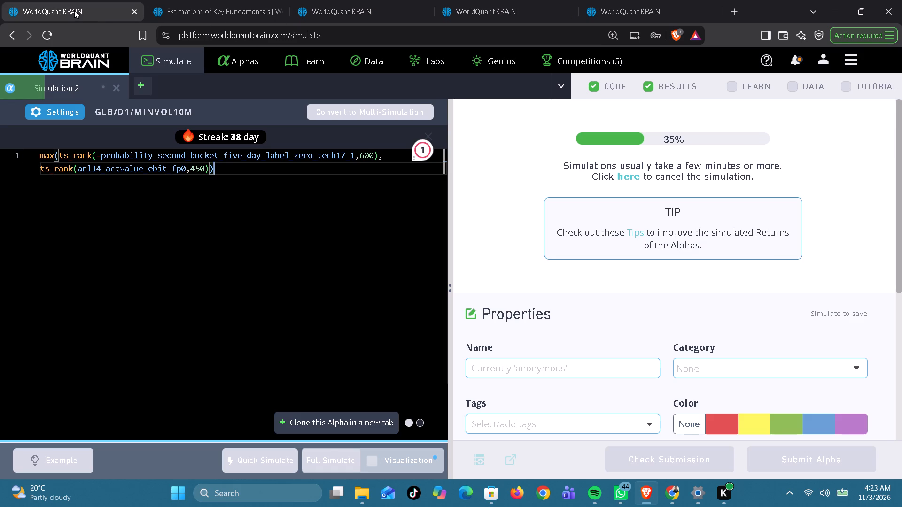
{"action": "left_click", "coordinate": [74, 10]}
{"action": "left_click", "coordinate": [346, 10]}
{"action": "left_click", "coordinate": [491, 16]}
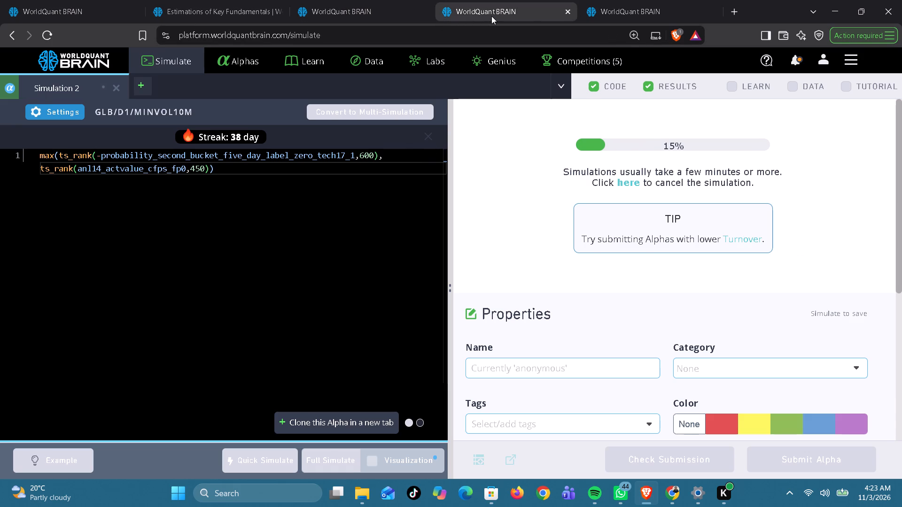
{"action": "left_click", "coordinate": [624, 7]}
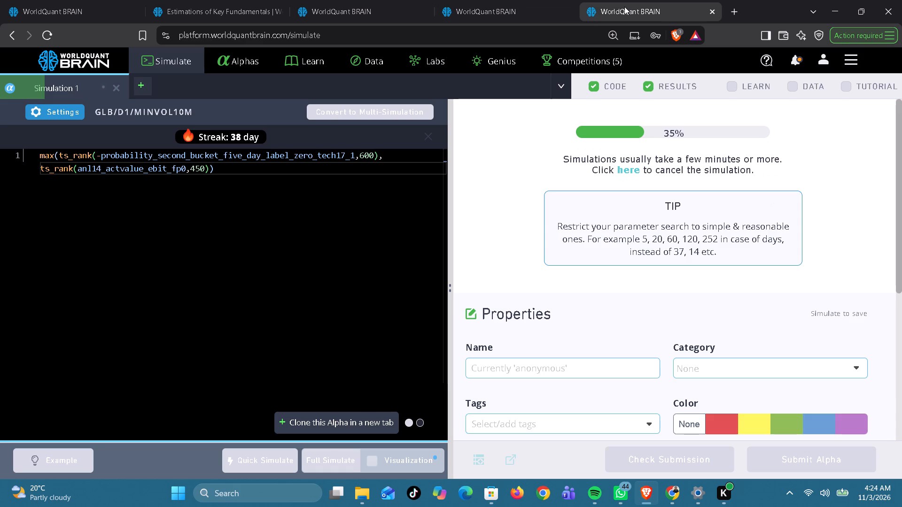
{"action": "left_click", "coordinate": [529, 0]}
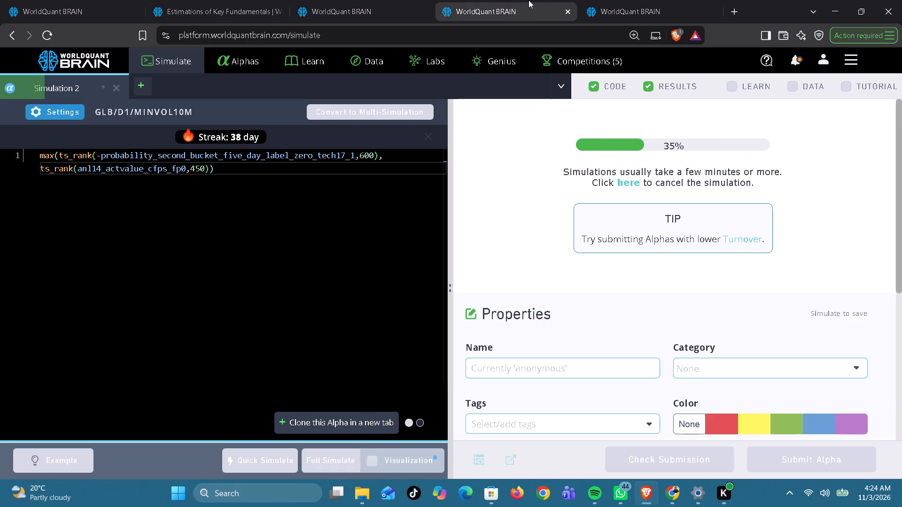
{"action": "left_click", "coordinate": [382, 14]}
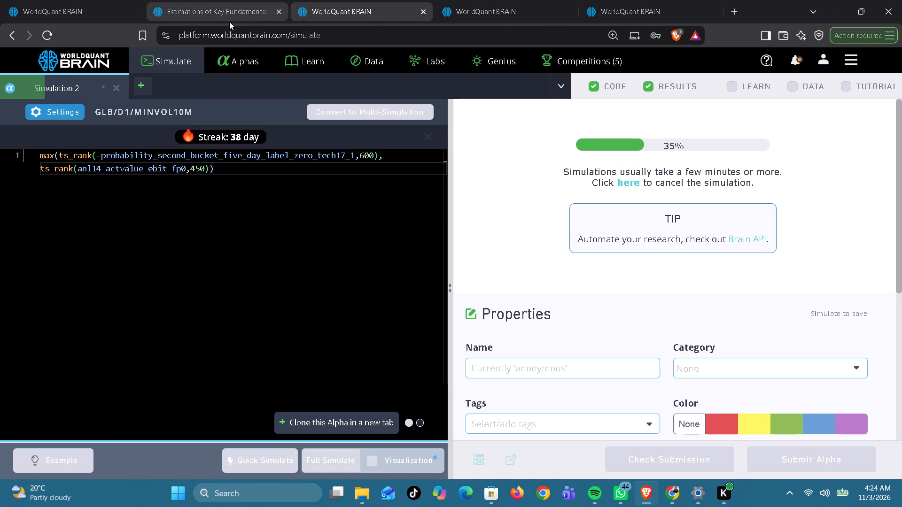
{"action": "left_click", "coordinate": [106, 13]}
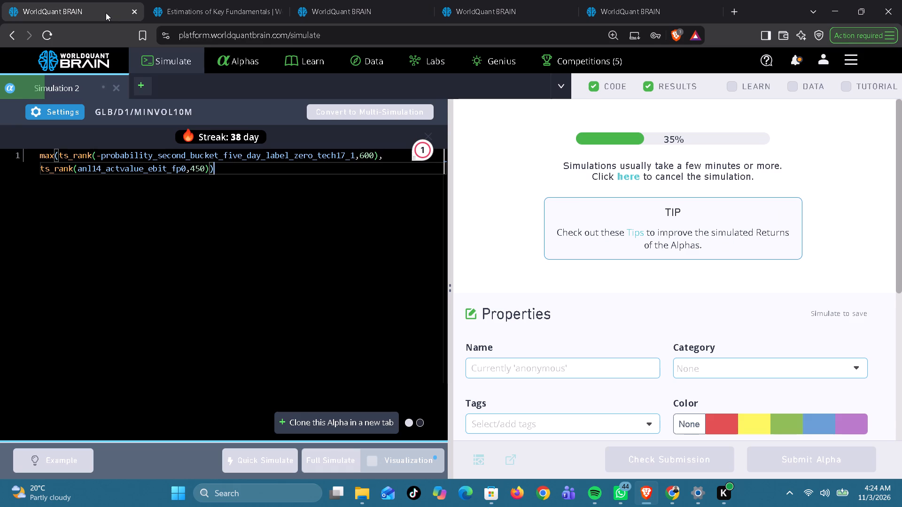
{"action": "left_click", "coordinate": [364, 12]}
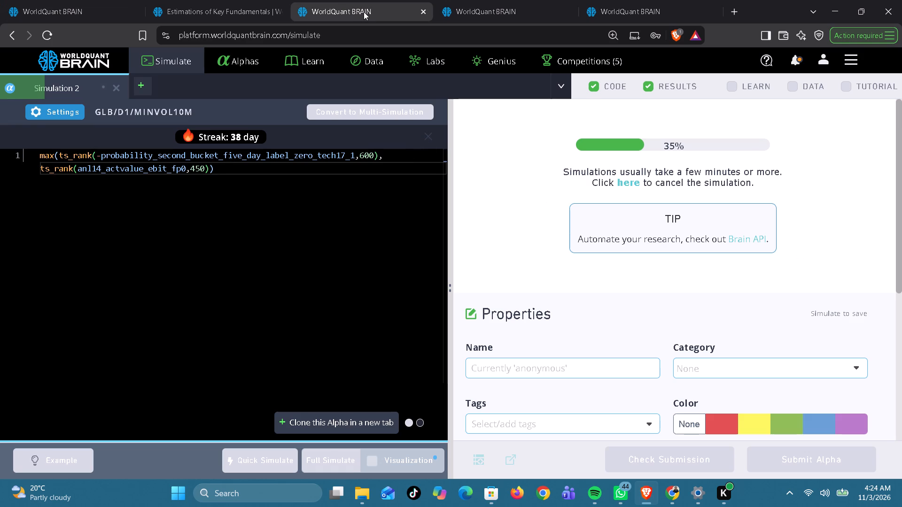
{"action": "left_click", "coordinate": [486, 7]}
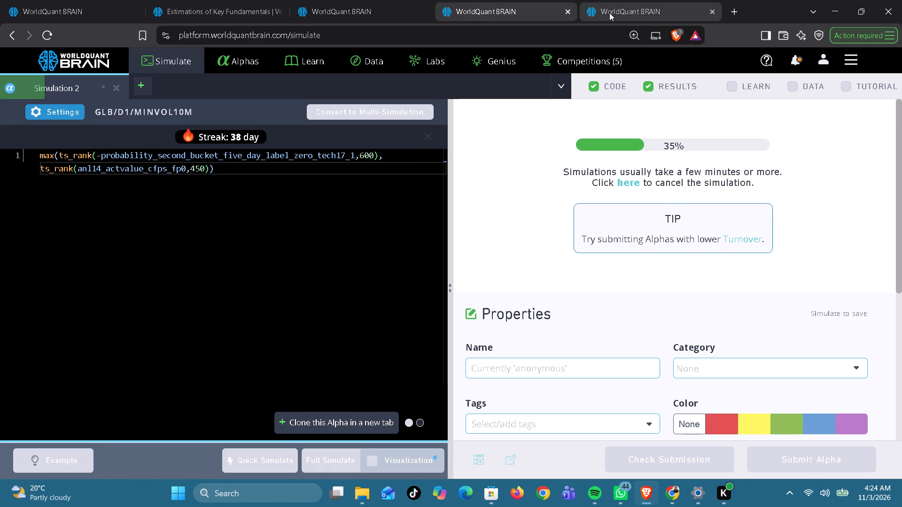
{"action": "left_click", "coordinate": [609, 13]}
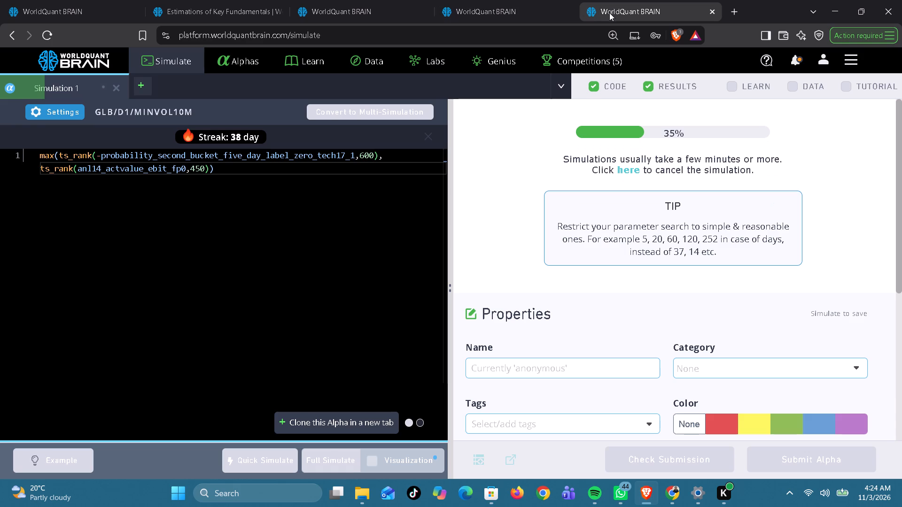
{"action": "left_click", "coordinate": [528, 13]}
{"action": "left_click", "coordinate": [388, 13]}
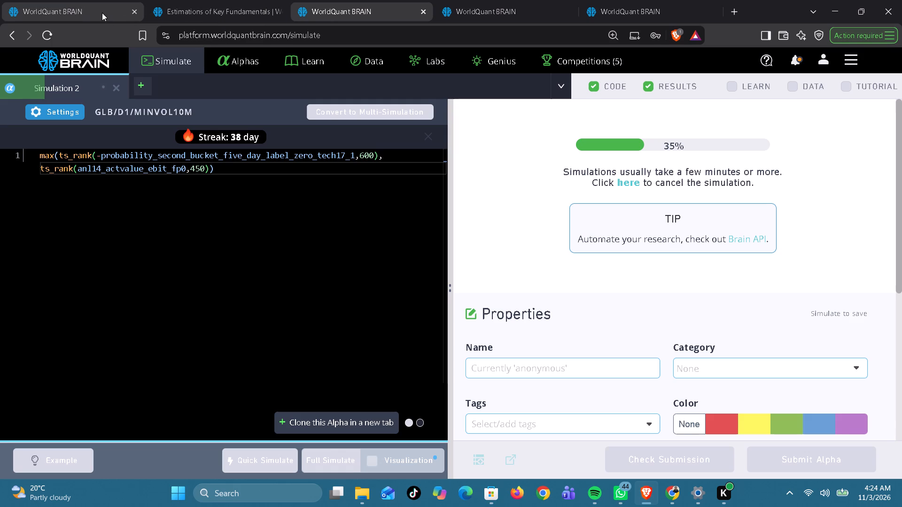
Review the aggregate results of the finished anl14_actvalue_ebit_fp0 alpha in Simulation 2 and run its Prod Correlation check.
{"action": "left_click", "coordinate": [84, 13]}
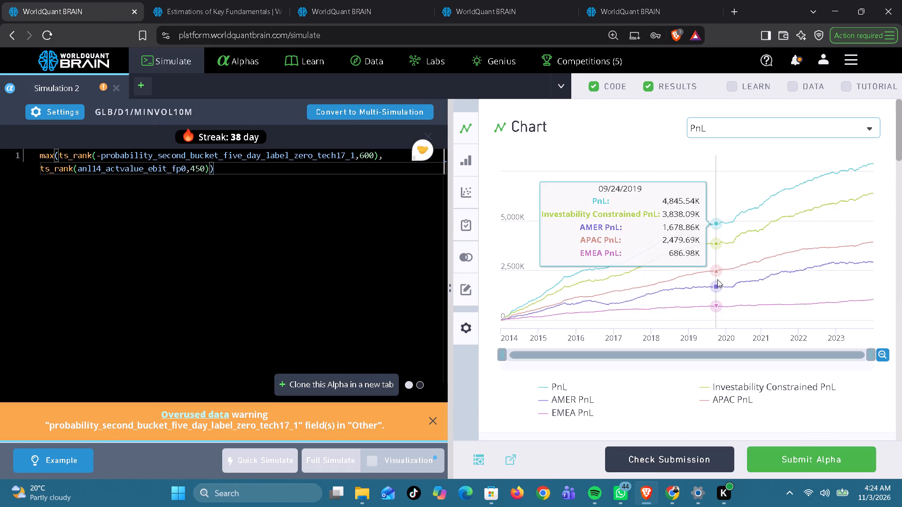
{"action": "scroll", "coordinate": [717, 279], "scroll_direction": "down", "scroll_amount": 4}
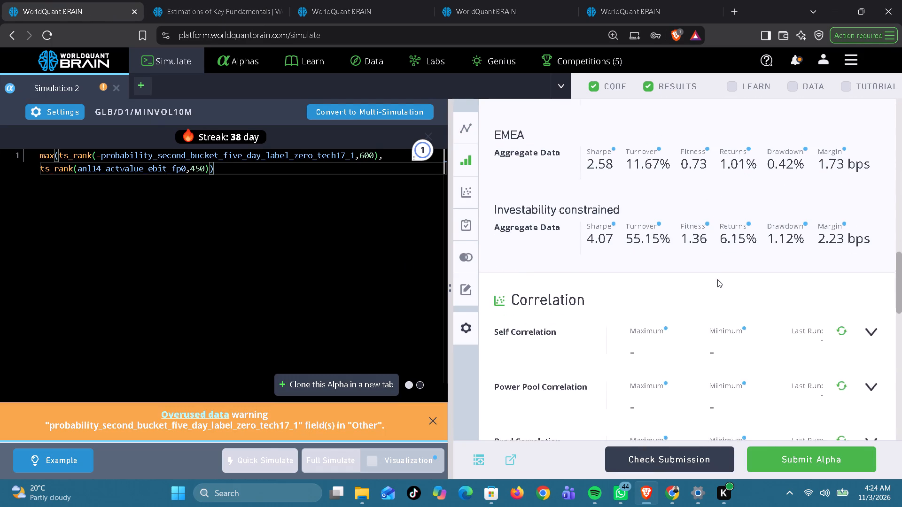
{"action": "scroll", "coordinate": [717, 279], "scroll_direction": "down", "scroll_amount": 2}
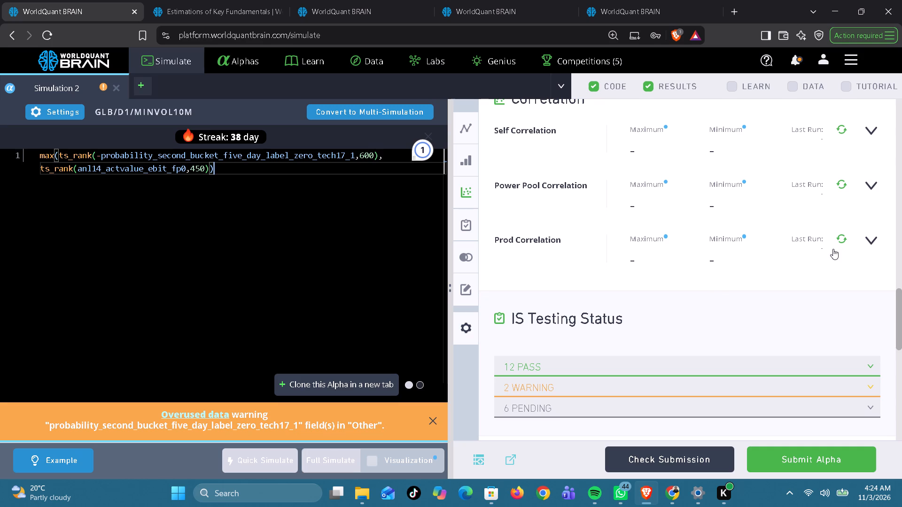
{"action": "left_click", "coordinate": [839, 241]}
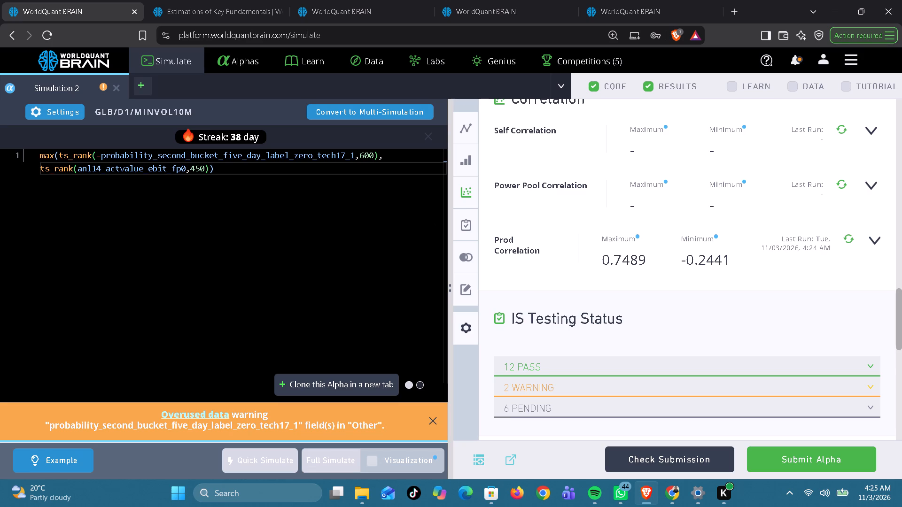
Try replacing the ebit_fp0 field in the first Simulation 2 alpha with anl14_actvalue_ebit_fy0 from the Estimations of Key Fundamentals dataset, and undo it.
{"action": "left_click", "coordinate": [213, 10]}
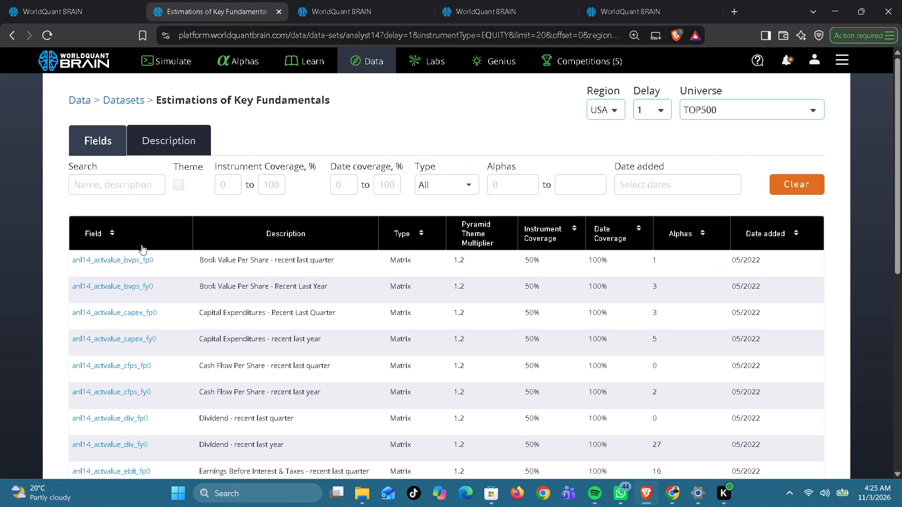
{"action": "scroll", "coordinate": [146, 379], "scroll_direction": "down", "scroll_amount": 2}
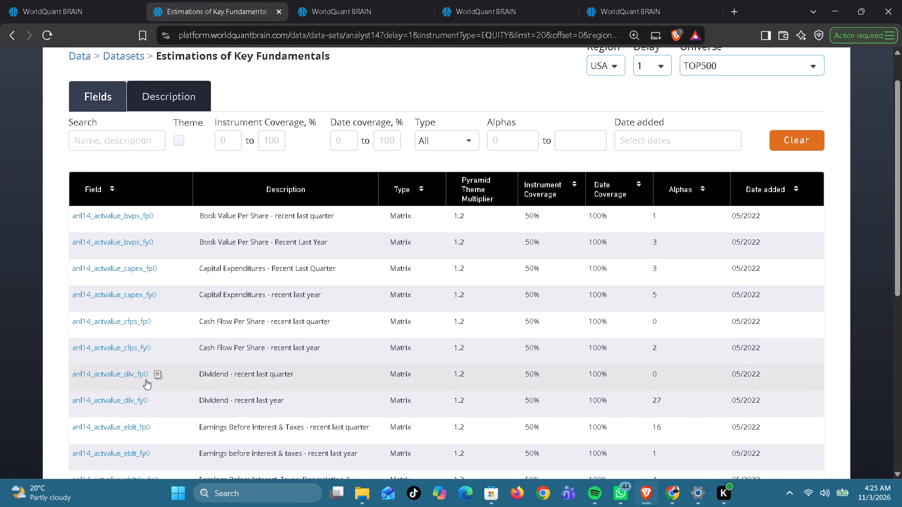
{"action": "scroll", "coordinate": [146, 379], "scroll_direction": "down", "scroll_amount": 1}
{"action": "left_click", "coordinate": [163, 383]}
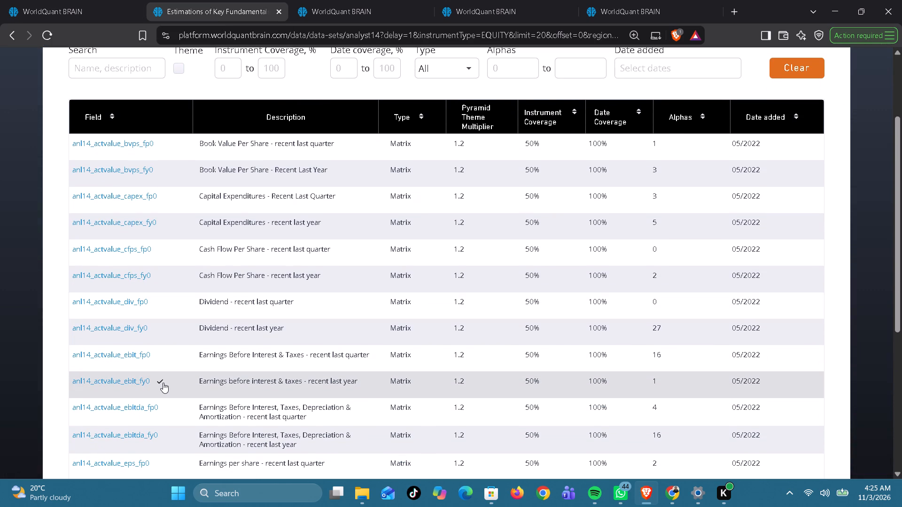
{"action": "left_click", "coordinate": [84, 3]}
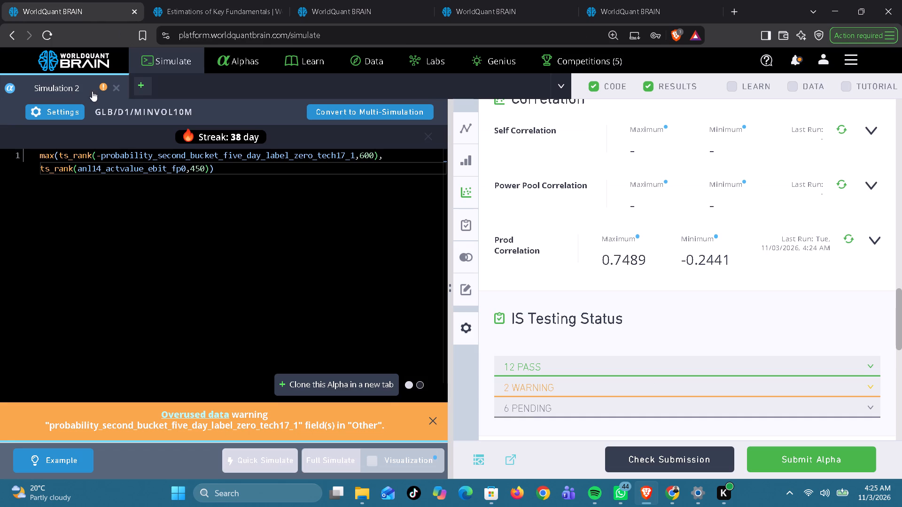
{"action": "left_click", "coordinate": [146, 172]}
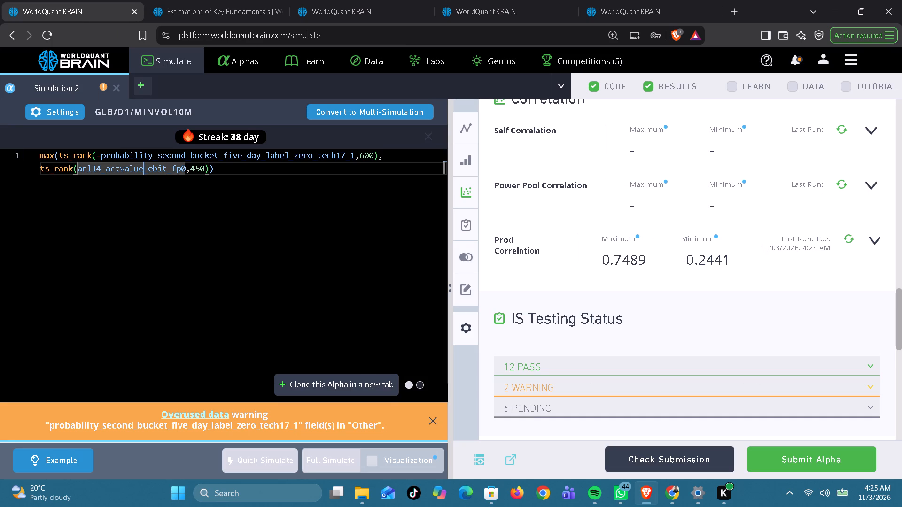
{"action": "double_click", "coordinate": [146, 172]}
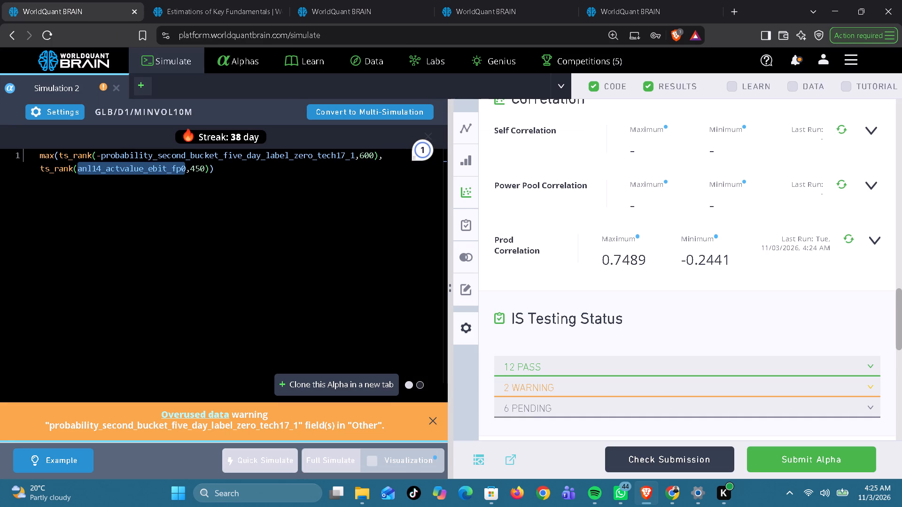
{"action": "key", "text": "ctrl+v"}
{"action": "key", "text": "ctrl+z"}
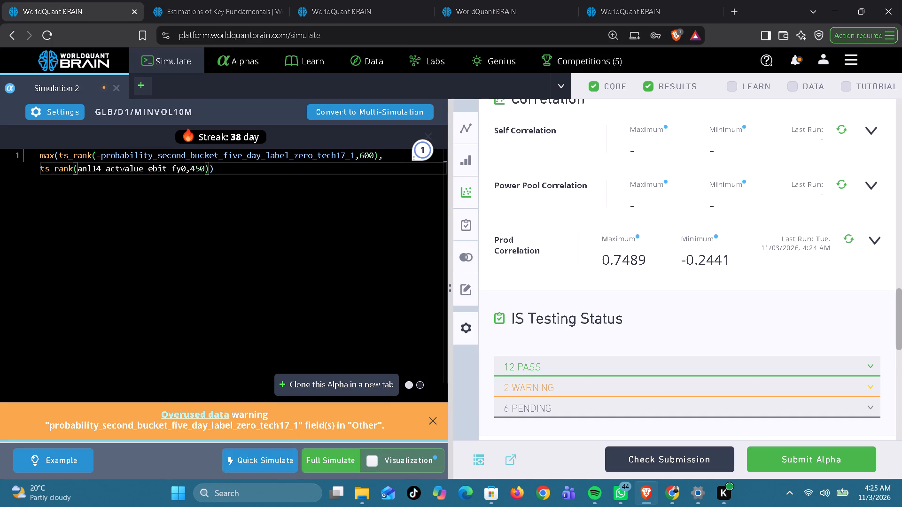
Swap the ebit_fp0 field in the first Simulation 2 alpha for anl14_actvalue_ebitda_fp0, copied from the Key Fundamentals dataset, and run a full simulation.
{"action": "left_click", "coordinate": [213, 6]}
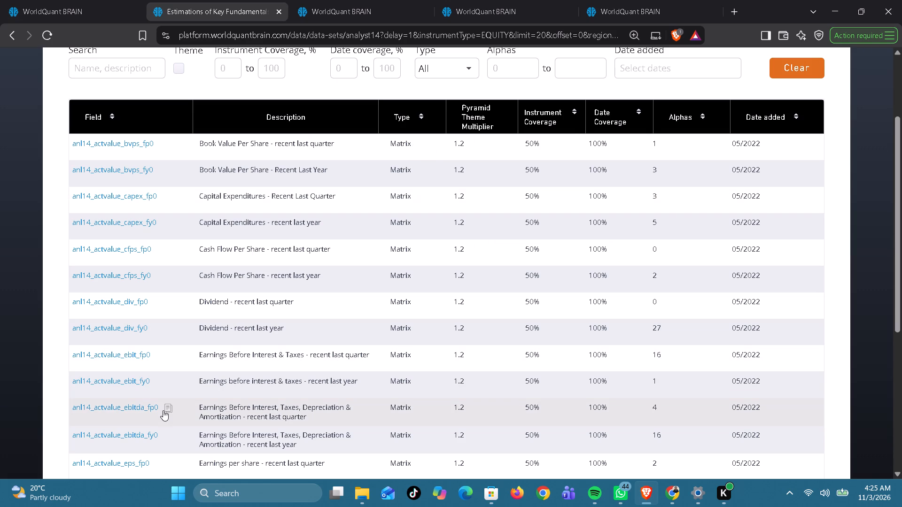
{"action": "left_click", "coordinate": [167, 406]}
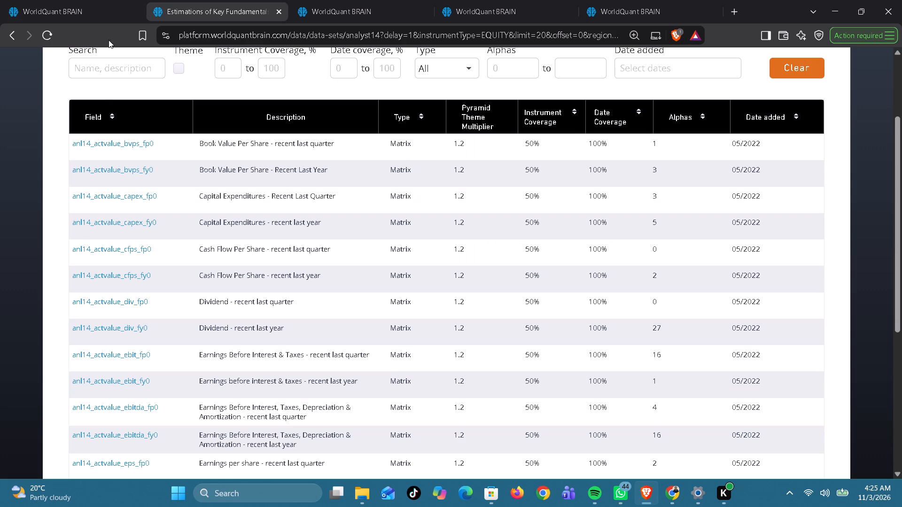
{"action": "left_click", "coordinate": [91, 13]}
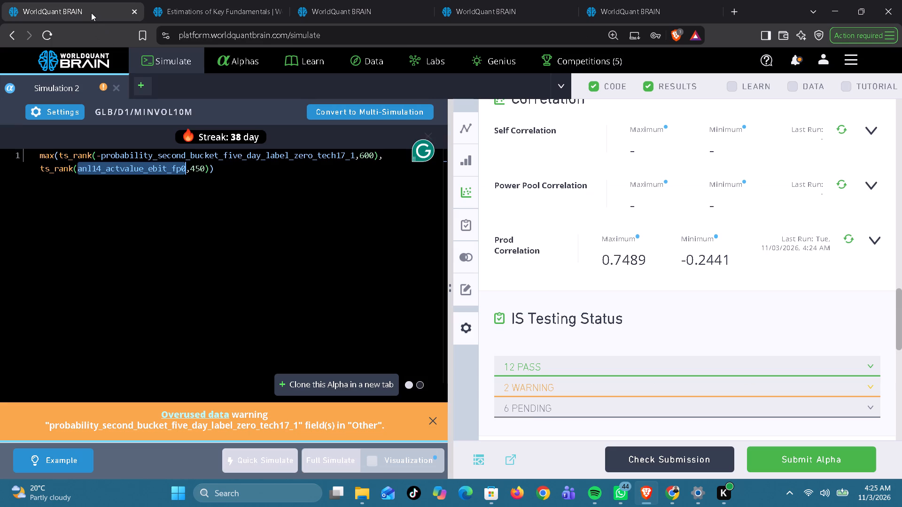
{"action": "key", "text": "ctrl+v"}
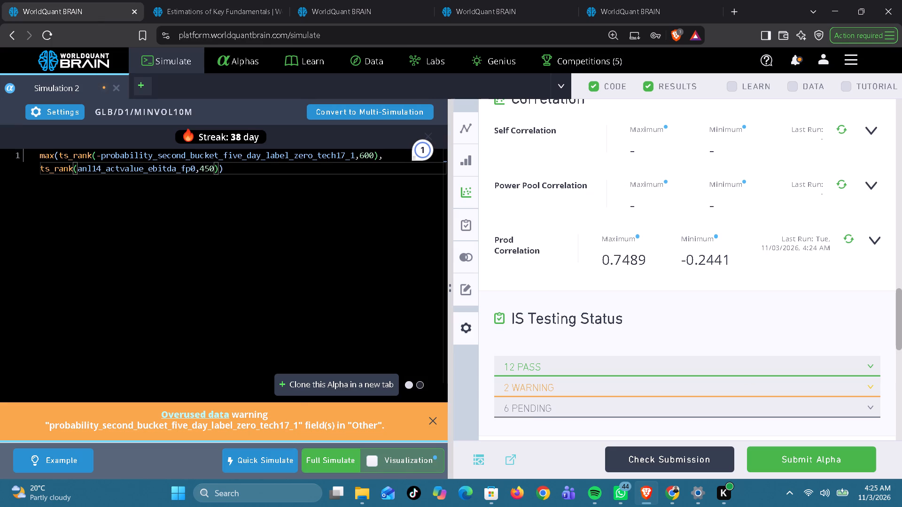
{"action": "left_click", "coordinate": [322, 455]}
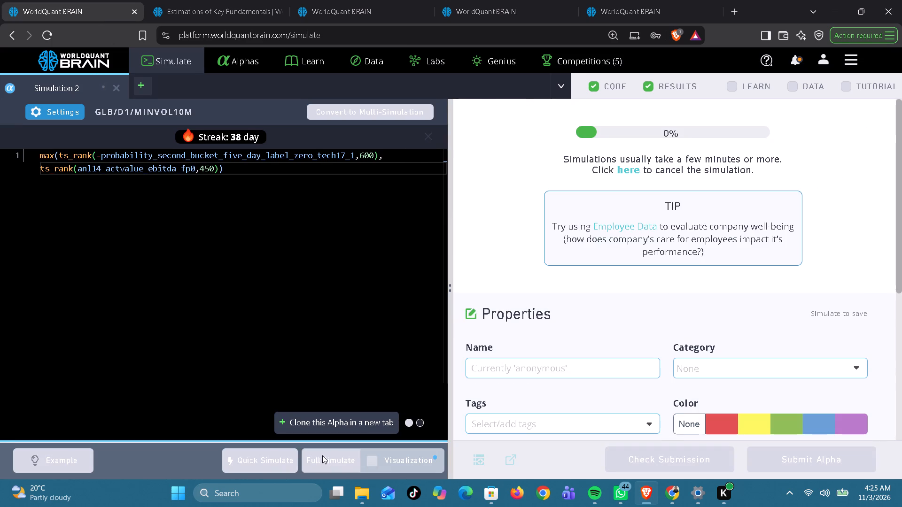
Check the other simulation pages, review the aggregate data and testing warnings of Simulation 1's ebit_fp0 alpha, and run its Prod Correlation check.
{"action": "left_click", "coordinate": [359, 16]}
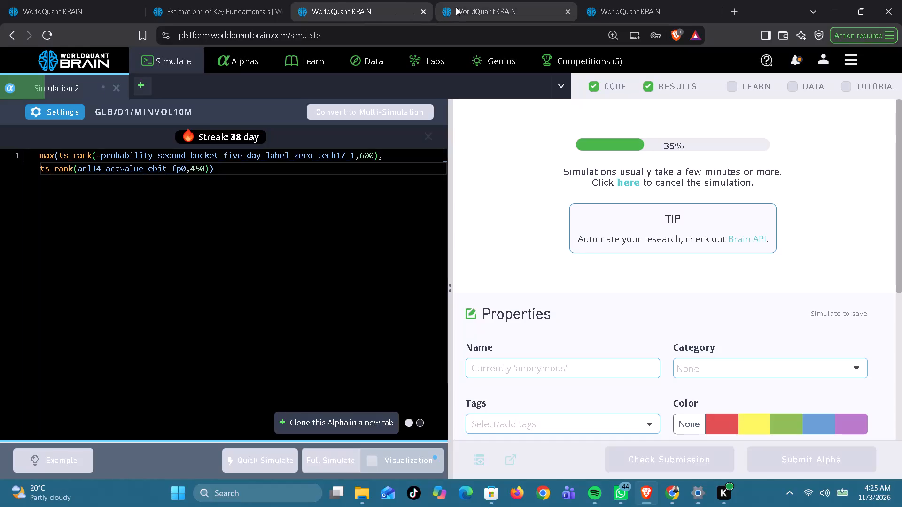
{"action": "left_click", "coordinate": [483, 9]}
{"action": "left_click", "coordinate": [619, 7]}
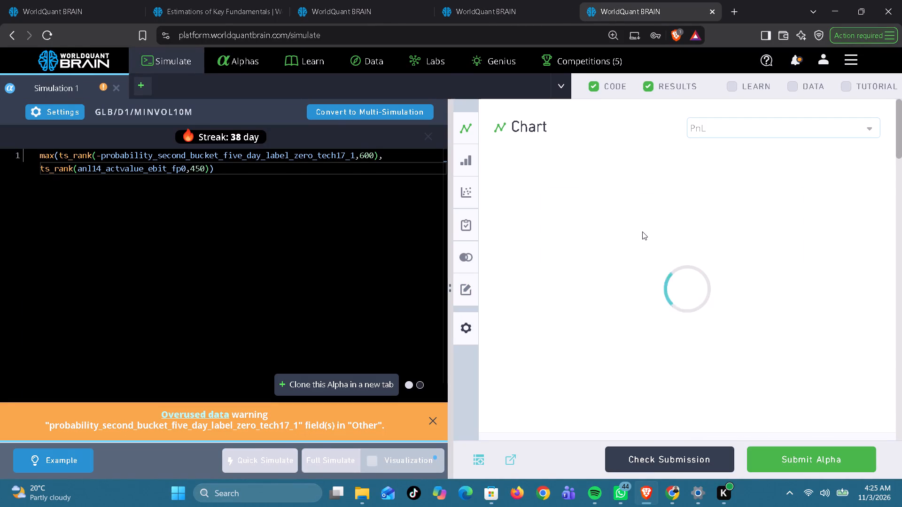
{"action": "scroll", "coordinate": [642, 248], "scroll_direction": "down", "scroll_amount": 6}
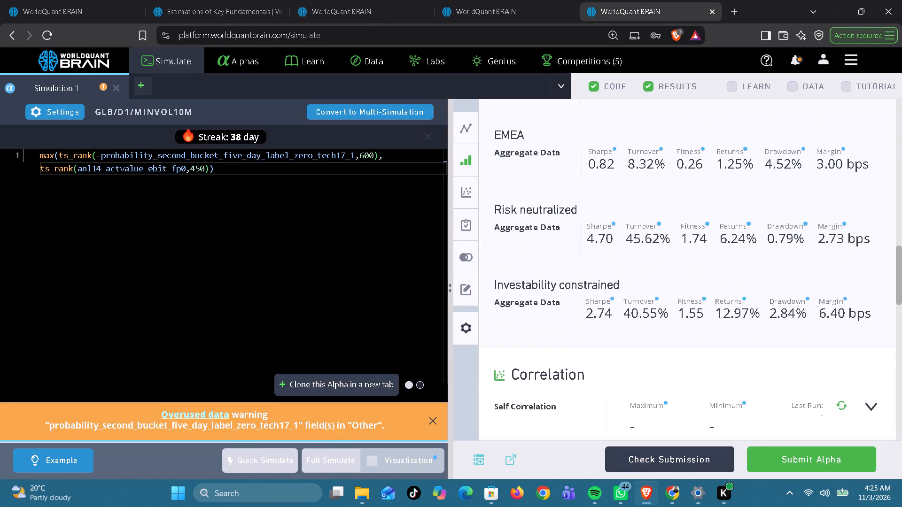
{"action": "scroll", "coordinate": [774, 348], "scroll_direction": "down", "scroll_amount": 1}
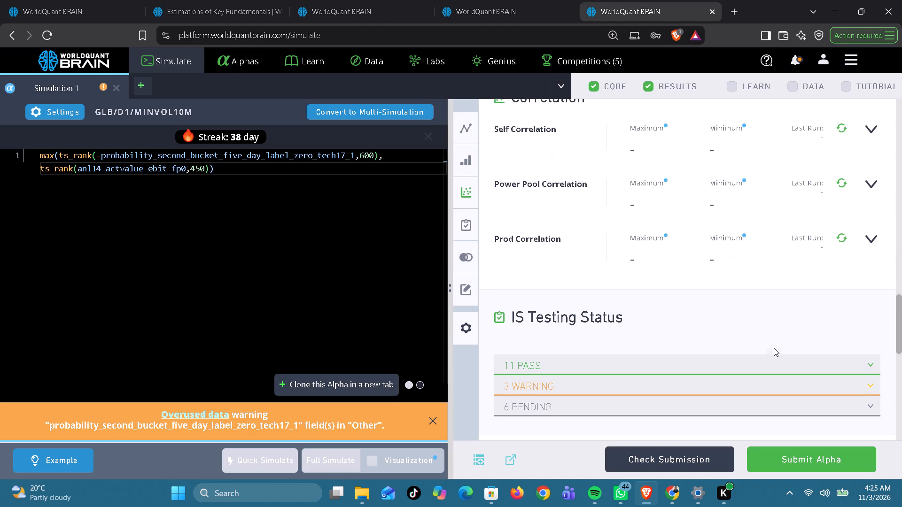
{"action": "scroll", "coordinate": [774, 348], "scroll_direction": "down", "scroll_amount": 1}
{"action": "left_click", "coordinate": [764, 375]}
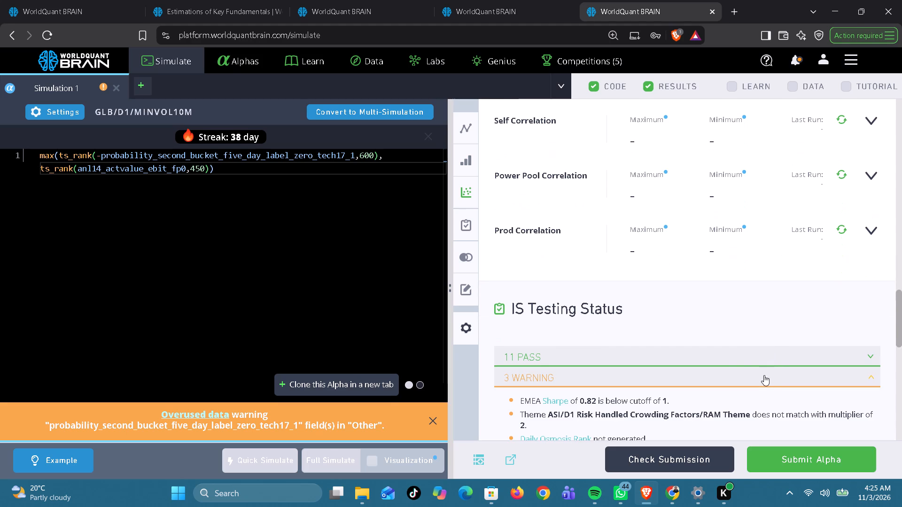
{"action": "scroll", "coordinate": [796, 304], "scroll_direction": "up", "scroll_amount": 1}
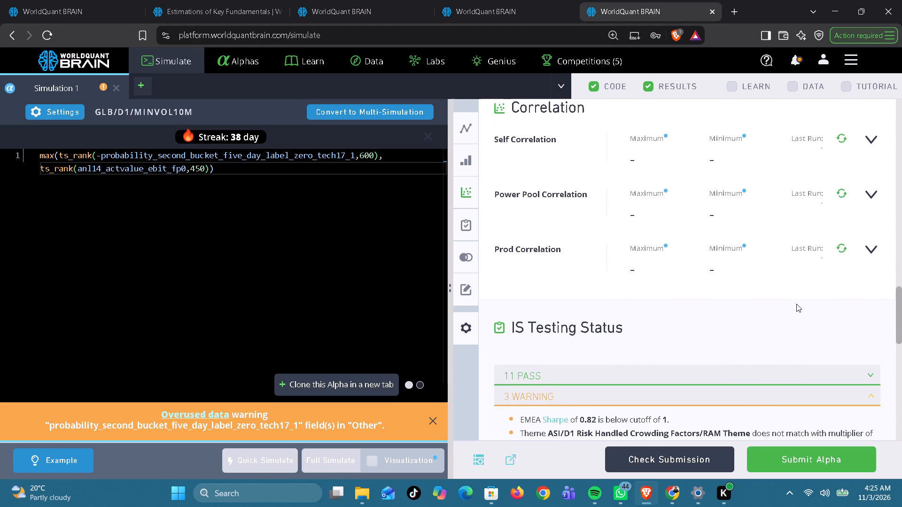
{"action": "scroll", "coordinate": [796, 304], "scroll_direction": "up", "scroll_amount": 1}
{"action": "left_click", "coordinate": [841, 267]}
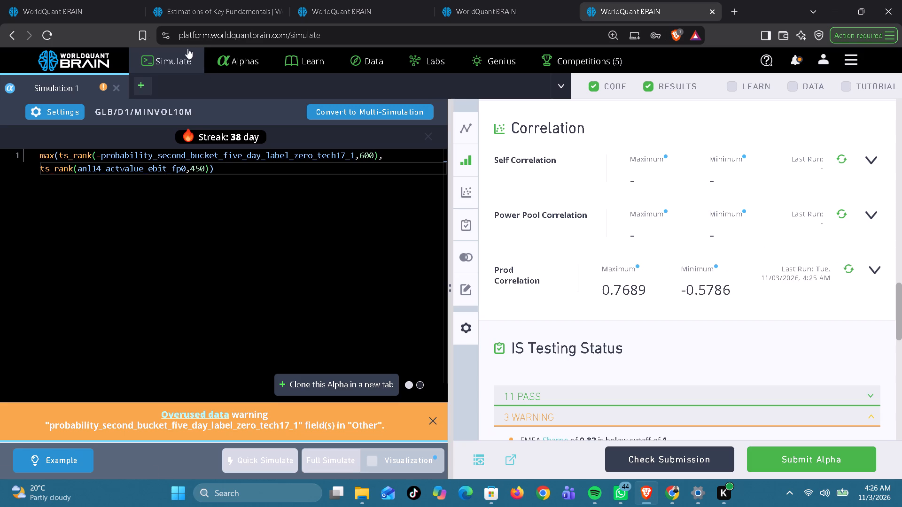
Swap the ebit_fp0 field in Simulation 1 for anl14_actvalue_bvps_fp0, copied from the Key Fundamentals dataset, and run a full simulation.
{"action": "left_click", "coordinate": [229, 8]}
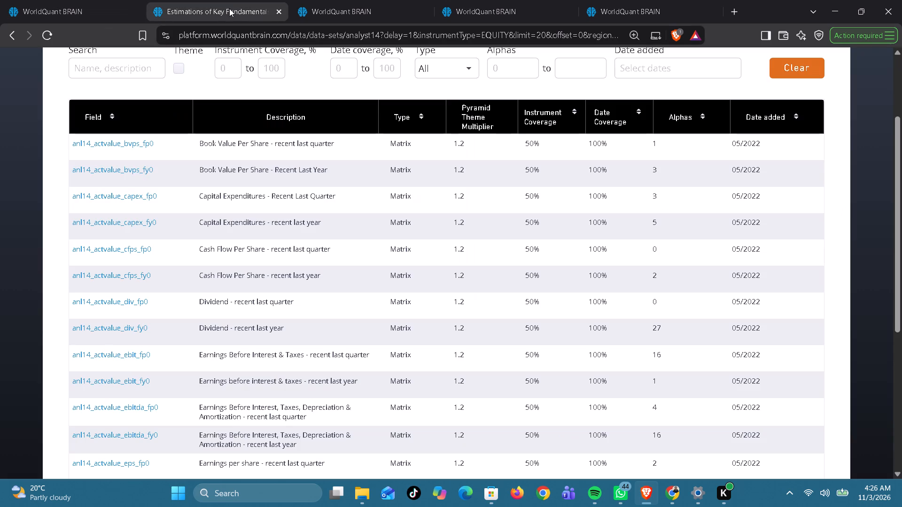
{"action": "left_click", "coordinate": [164, 144]}
{"action": "left_click", "coordinate": [617, 0]}
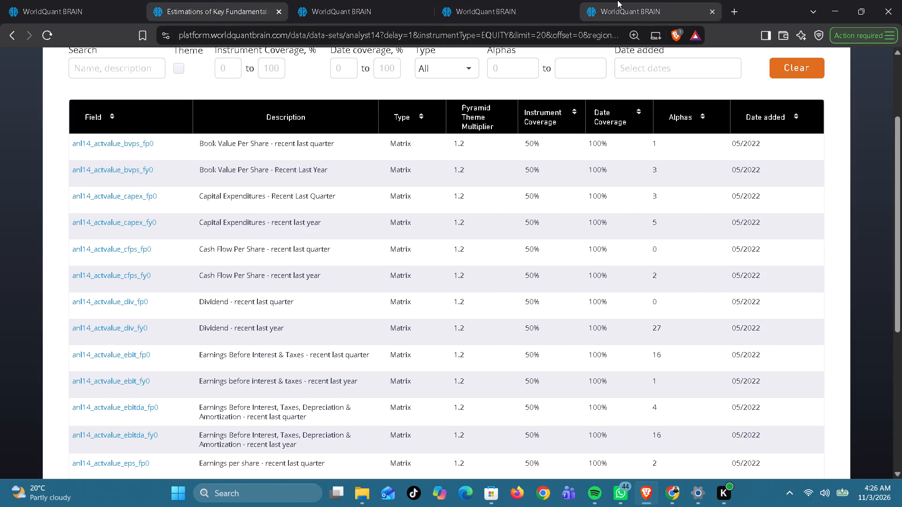
{"action": "double_click", "coordinate": [148, 173]}
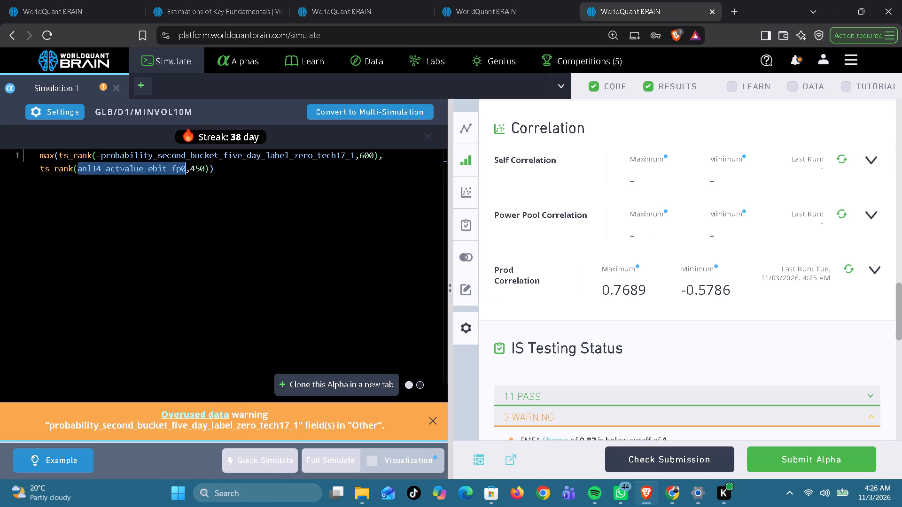
{"action": "key", "text": "ctrl+v"}
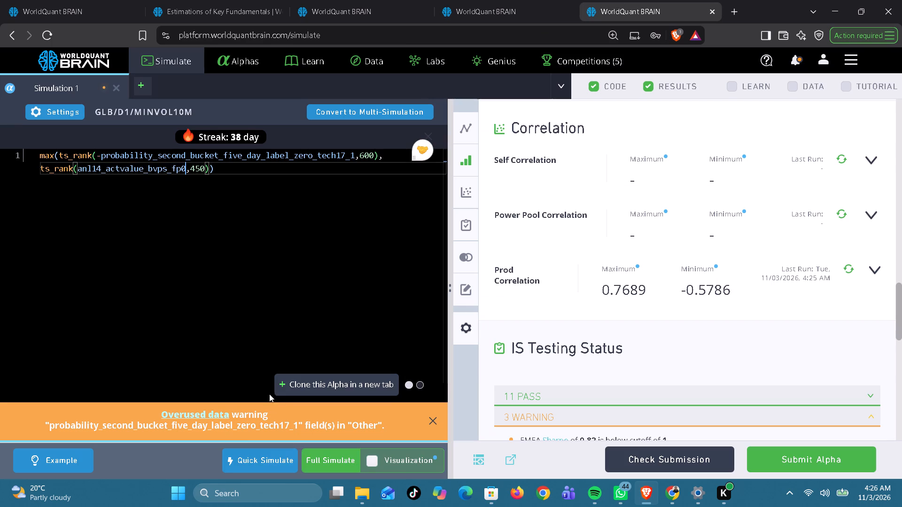
{"action": "left_click", "coordinate": [319, 457]}
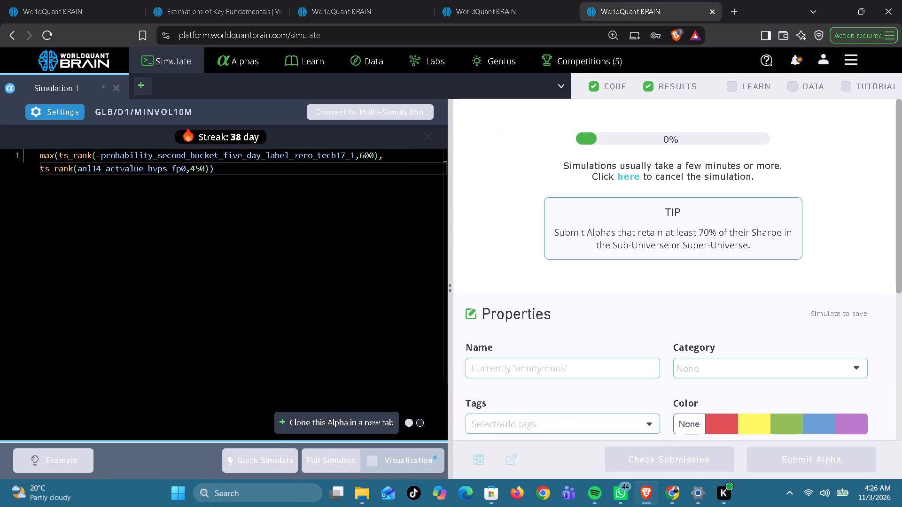
Review the aggregate results of the finished ebit_fp0 alpha on the other Simulation 2 page and run its Prod Correlation check.
{"action": "left_click", "coordinate": [511, 11]}
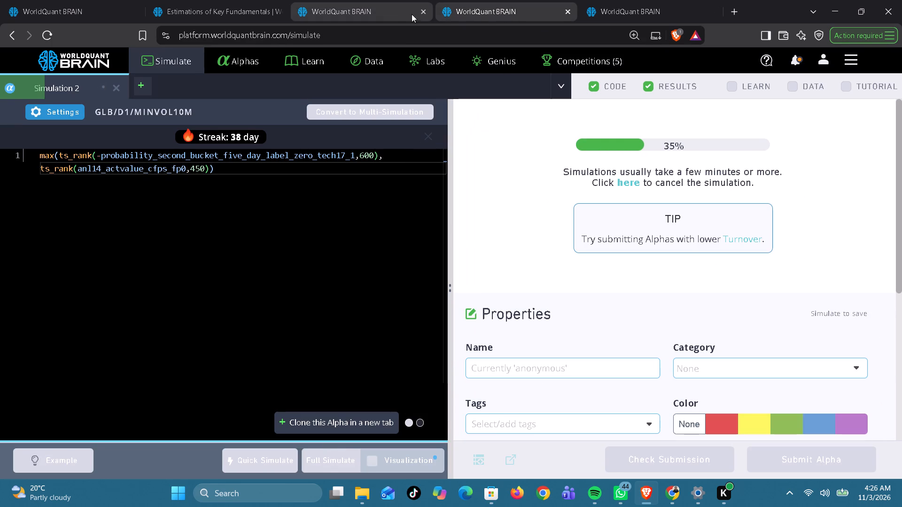
{"action": "left_click", "coordinate": [395, 9]}
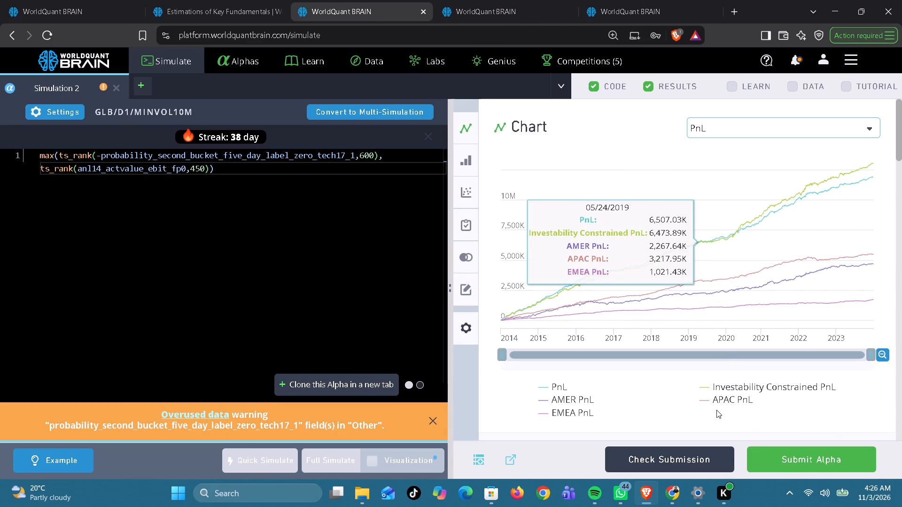
{"action": "scroll", "coordinate": [714, 407], "scroll_direction": "down", "scroll_amount": 5}
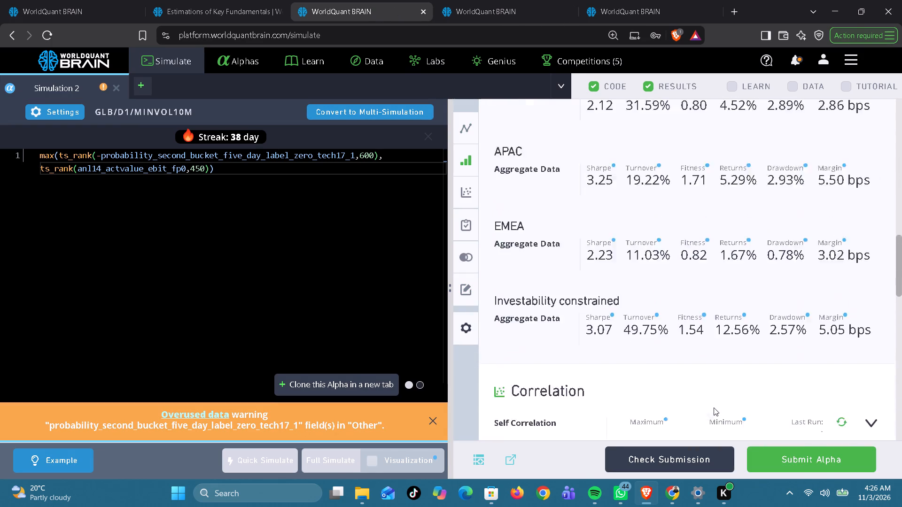
{"action": "scroll", "coordinate": [714, 407], "scroll_direction": "down", "scroll_amount": 1}
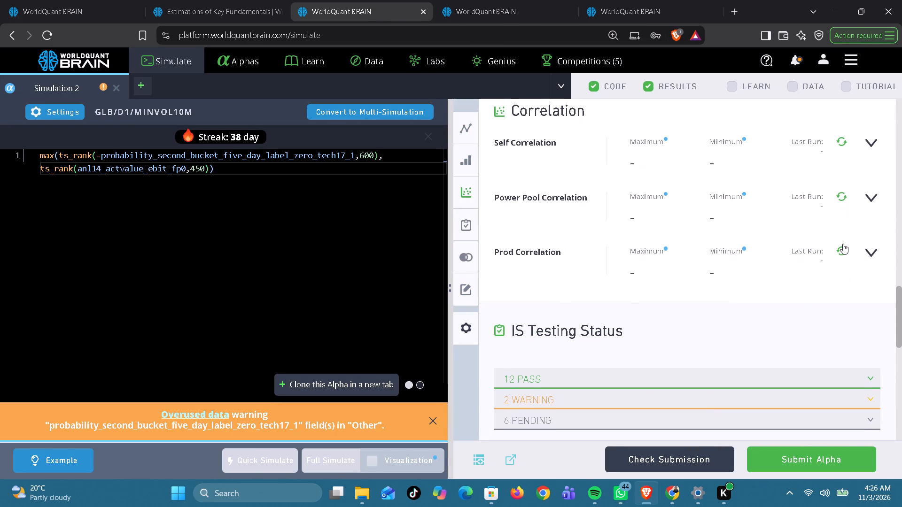
{"action": "left_click", "coordinate": [843, 244]}
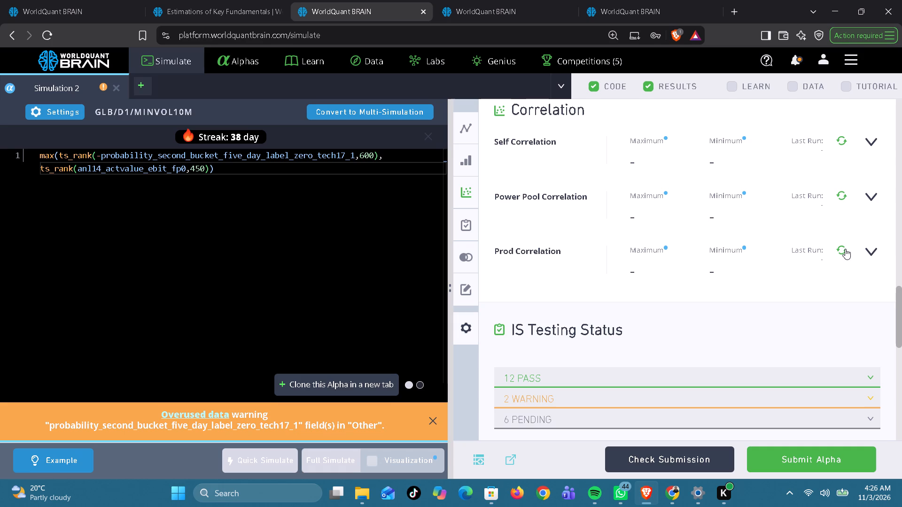
{"action": "left_click", "coordinate": [842, 247]}
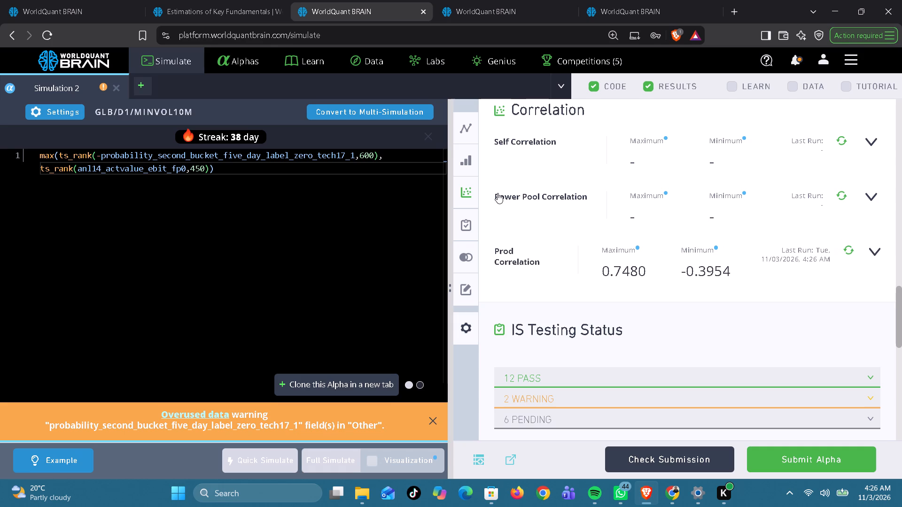
Swap the ebit_fp0 field in the other Simulation 2 alpha for anl14_actvalue_ebitda_fp0, copied from the Key Fundamentals dataset, and run a full simulation.
{"action": "left_click", "coordinate": [232, 13]}
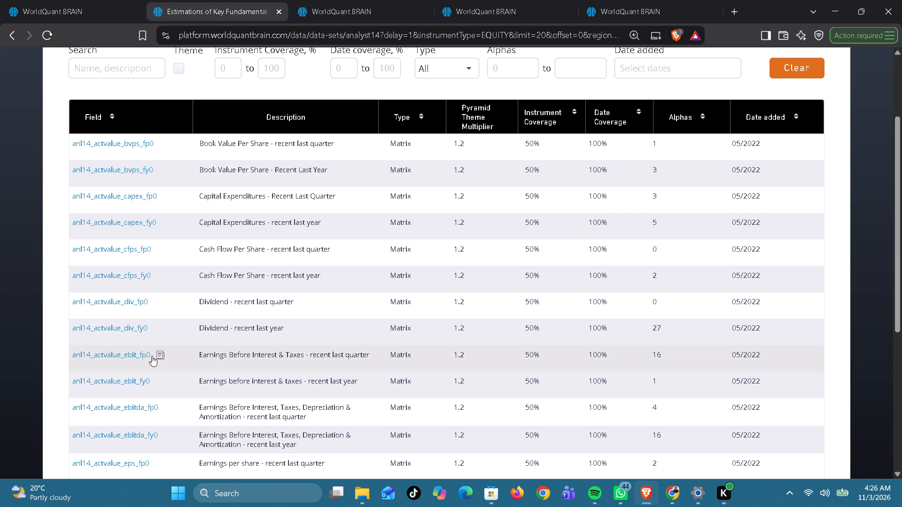
{"action": "left_click", "coordinate": [170, 407]}
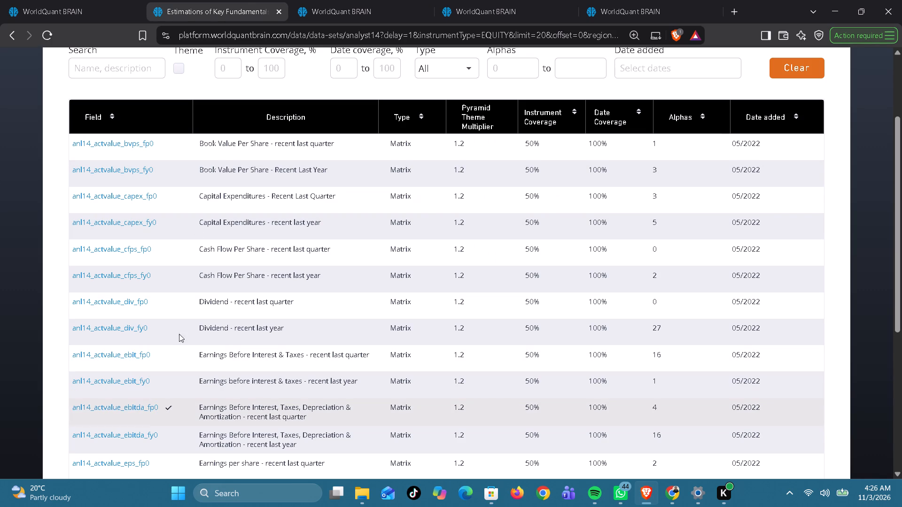
{"action": "left_click", "coordinate": [335, 13]}
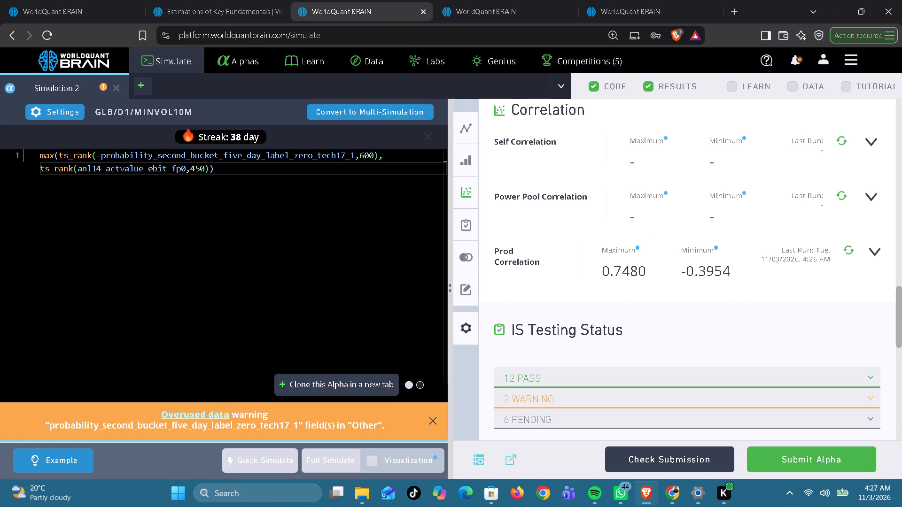
{"action": "double_click", "coordinate": [139, 170]}
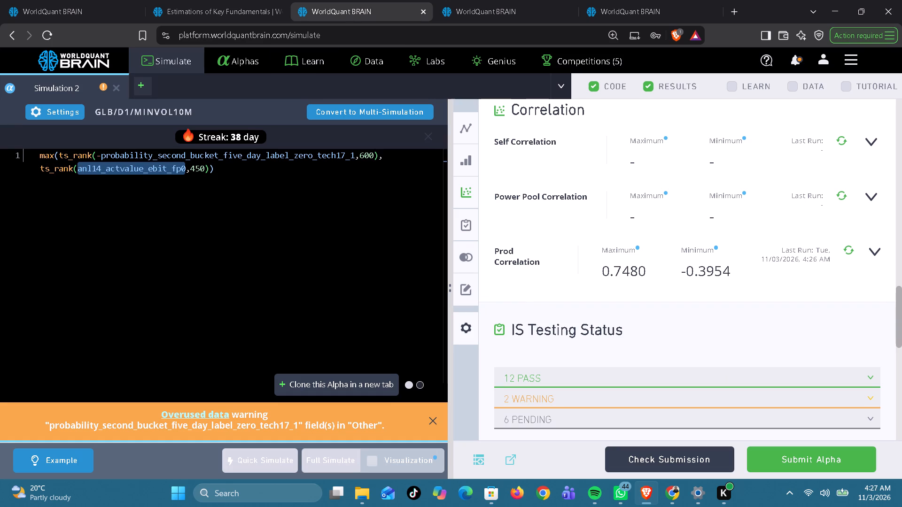
{"action": "key", "text": "ctrl+v"}
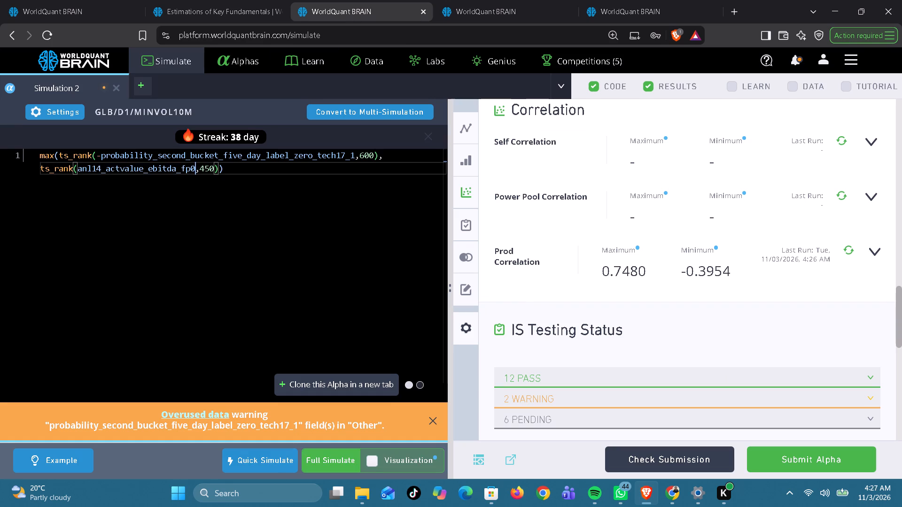
{"action": "left_click", "coordinate": [322, 463]}
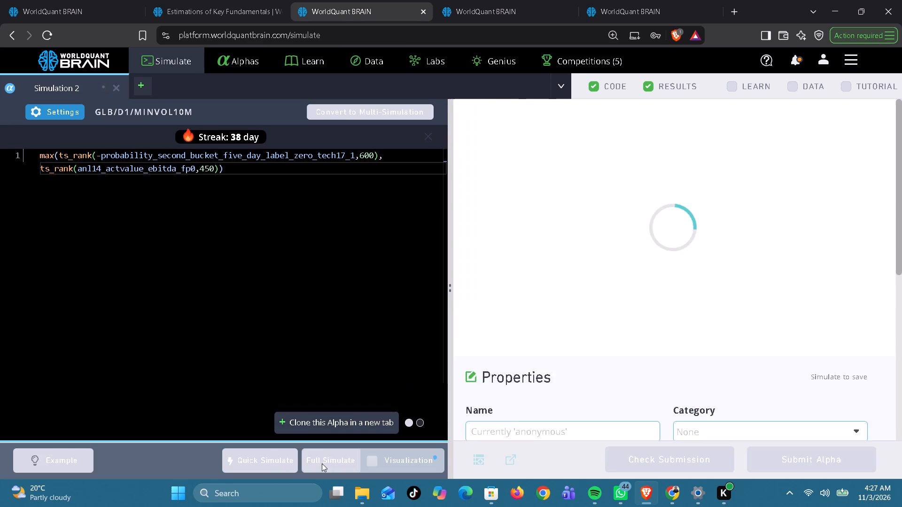
Check the open simulation pages, review the IS Summary of the first Simulation 2 page's ebitda_fp0 alpha, and run its Prod Correlation check.
{"action": "left_click", "coordinate": [68, 12]}
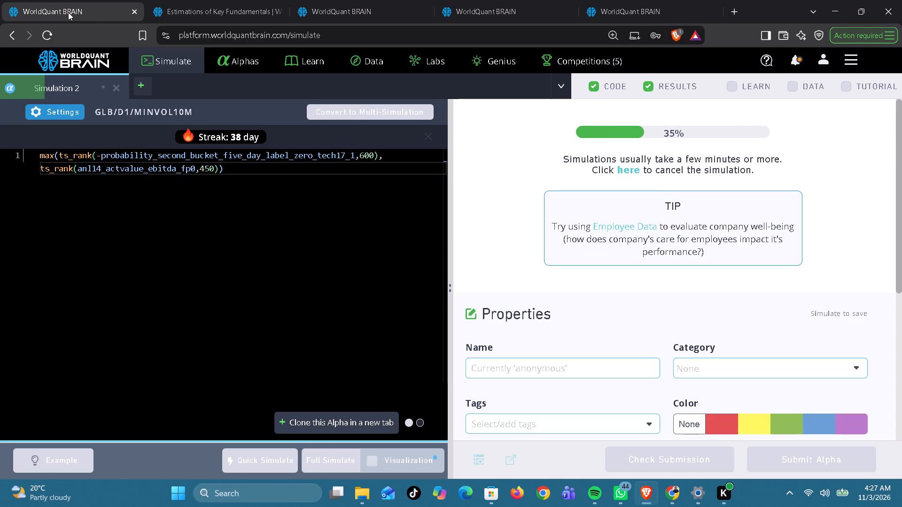
{"action": "left_click", "coordinate": [347, 8]}
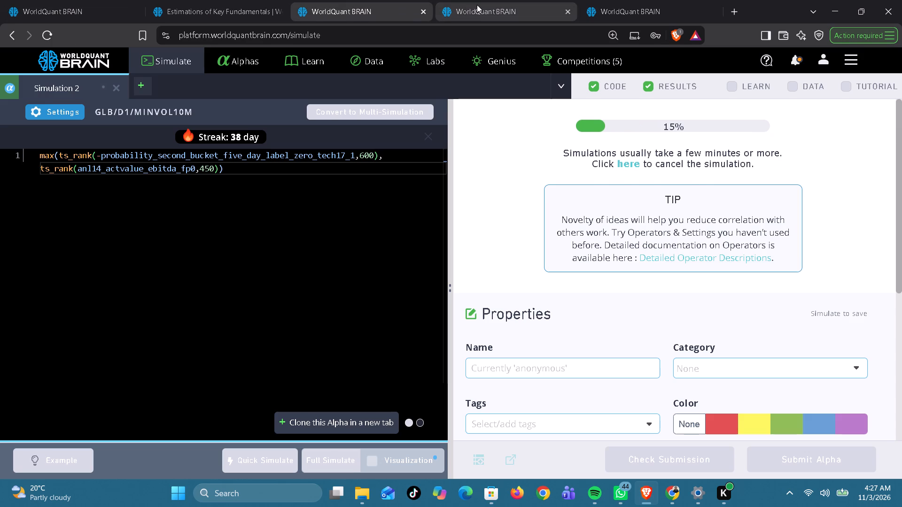
{"action": "left_click", "coordinate": [477, 5]}
{"action": "left_click", "coordinate": [623, 13]}
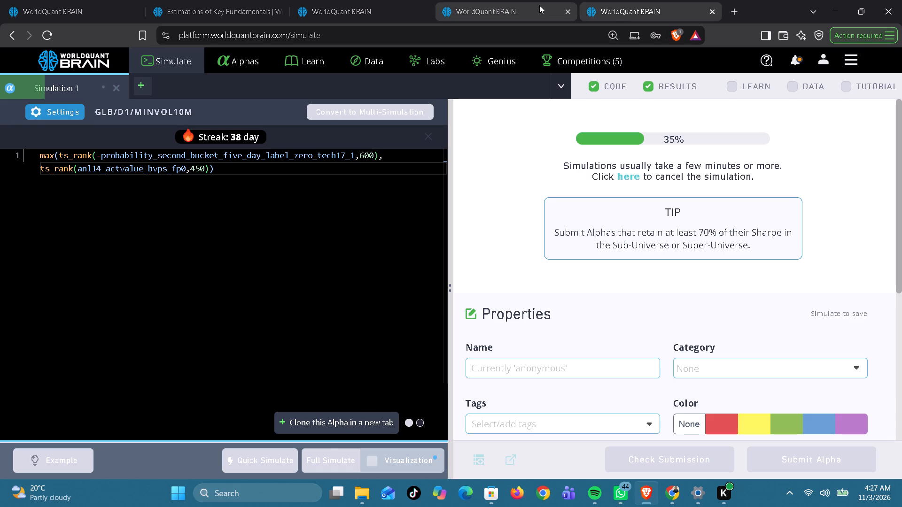
{"action": "left_click", "coordinate": [502, 0]}
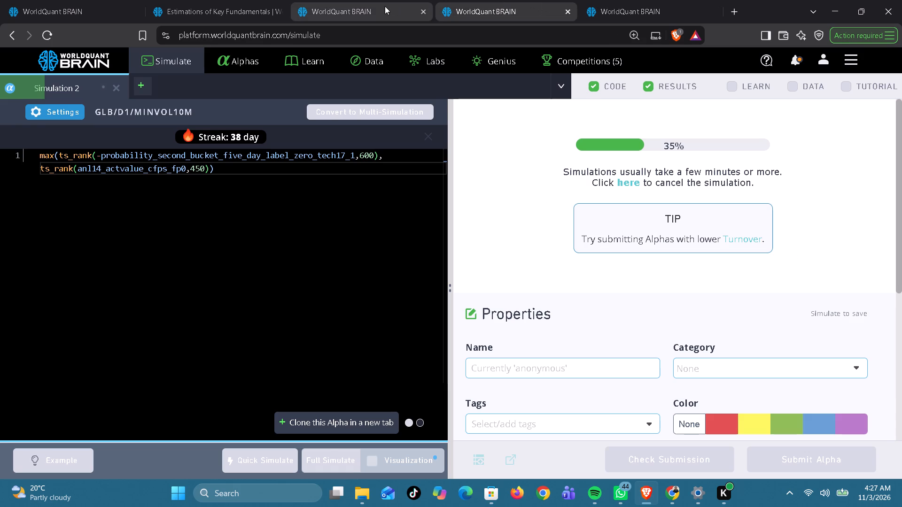
{"action": "left_click", "coordinate": [385, 6]}
{"action": "left_click", "coordinate": [101, 12]}
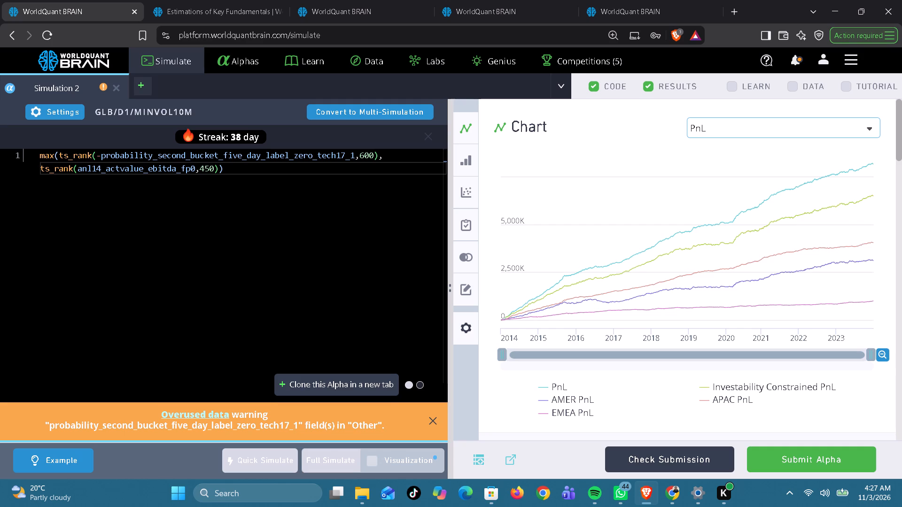
{"action": "scroll", "coordinate": [716, 321], "scroll_direction": "down", "scroll_amount": 3}
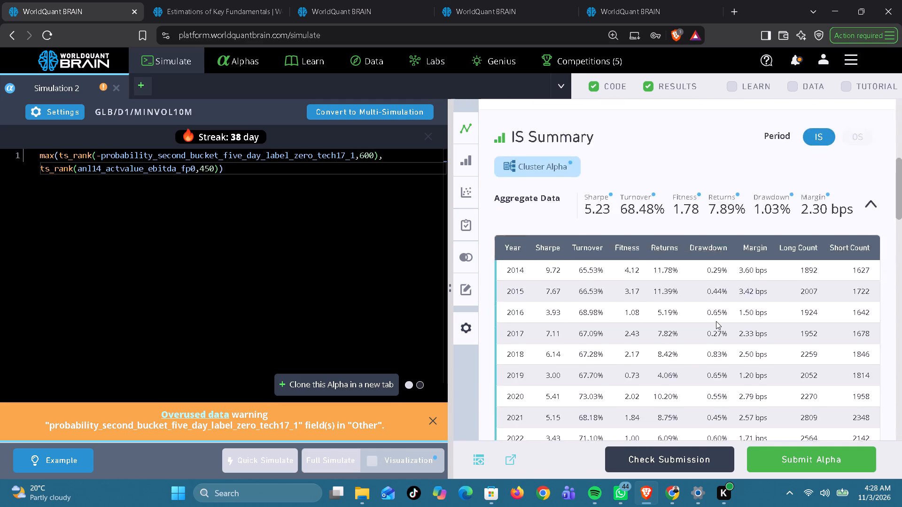
{"action": "scroll", "coordinate": [716, 321], "scroll_direction": "down", "scroll_amount": 2}
{"action": "scroll", "coordinate": [716, 321], "scroll_direction": "up", "scroll_amount": 2}
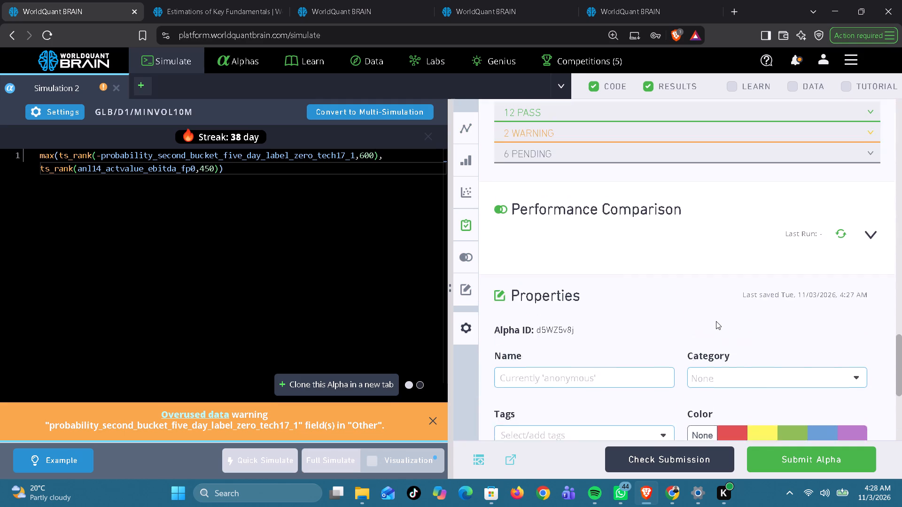
{"action": "scroll", "coordinate": [716, 321], "scroll_direction": "up", "scroll_amount": 2}
{"action": "scroll", "coordinate": [741, 343], "scroll_direction": "down", "scroll_amount": 1}
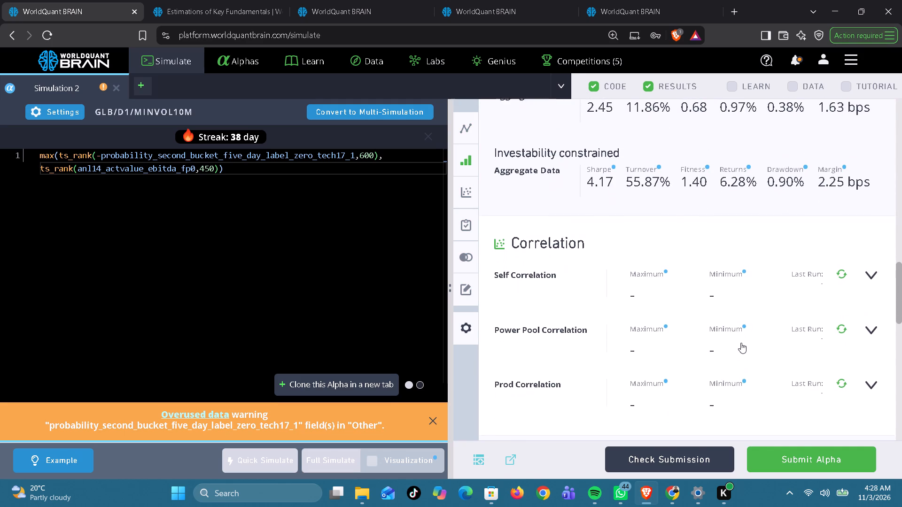
{"action": "scroll", "coordinate": [741, 343], "scroll_direction": "down", "scroll_amount": 1}
{"action": "left_click", "coordinate": [840, 338]}
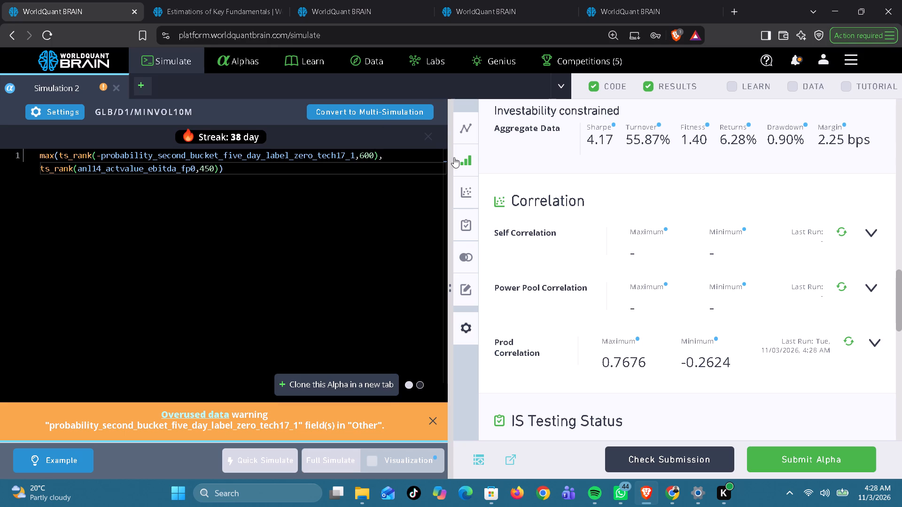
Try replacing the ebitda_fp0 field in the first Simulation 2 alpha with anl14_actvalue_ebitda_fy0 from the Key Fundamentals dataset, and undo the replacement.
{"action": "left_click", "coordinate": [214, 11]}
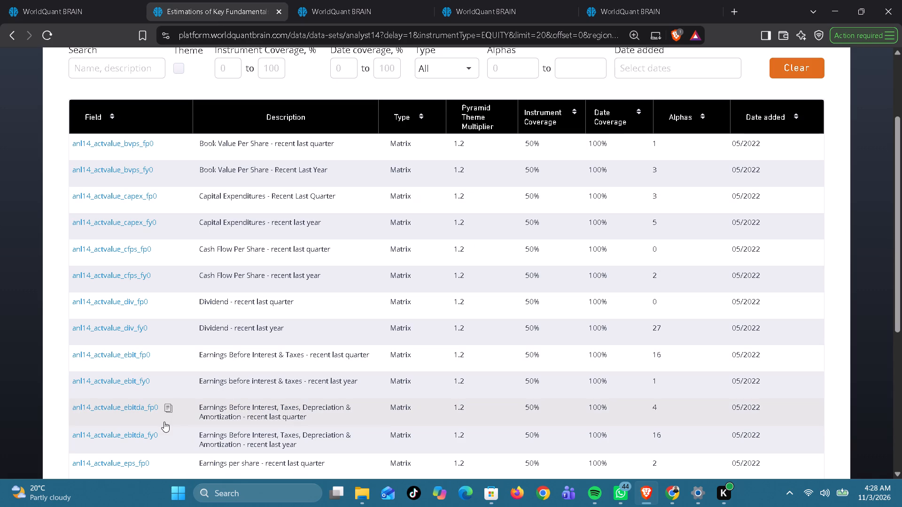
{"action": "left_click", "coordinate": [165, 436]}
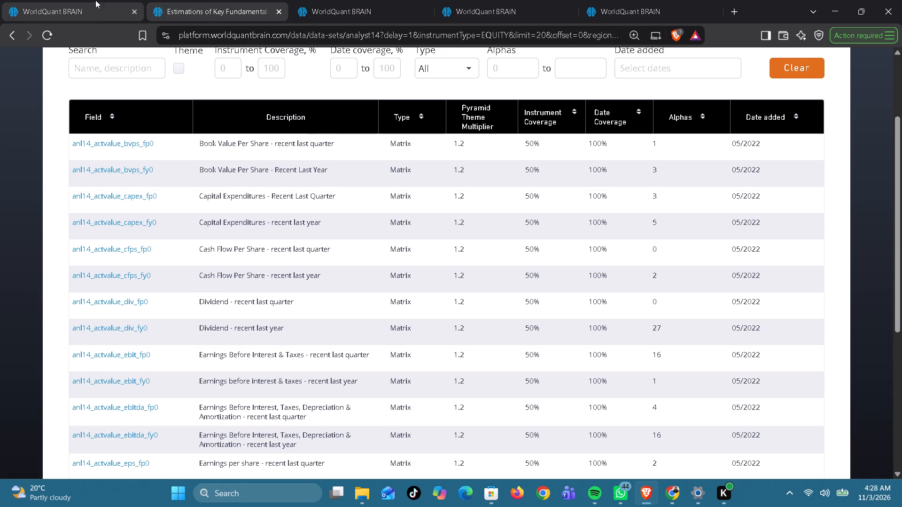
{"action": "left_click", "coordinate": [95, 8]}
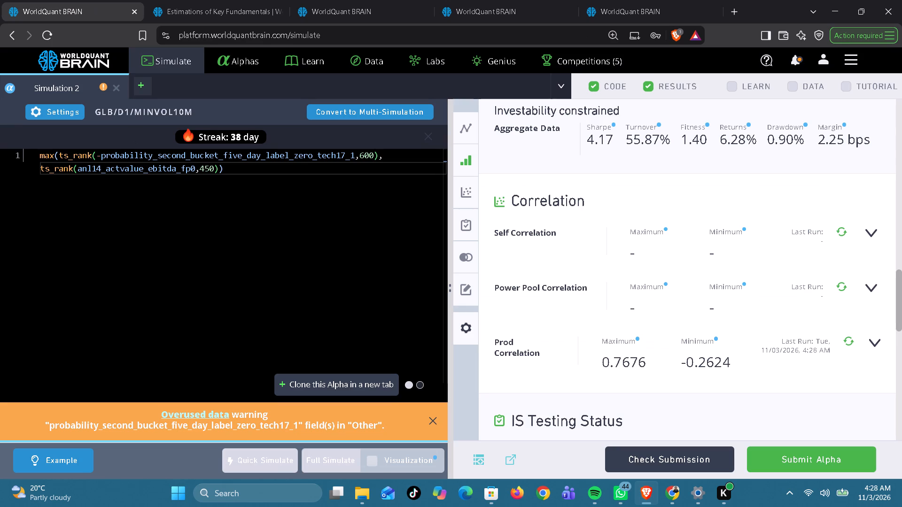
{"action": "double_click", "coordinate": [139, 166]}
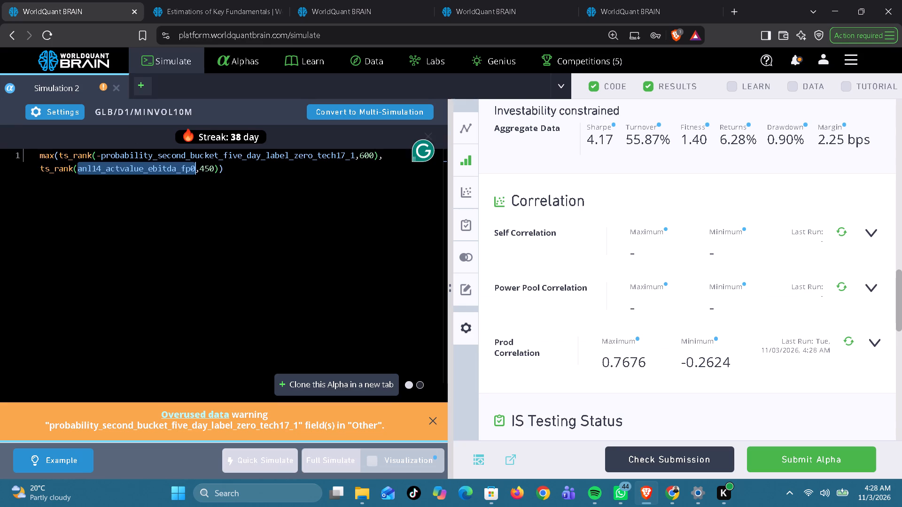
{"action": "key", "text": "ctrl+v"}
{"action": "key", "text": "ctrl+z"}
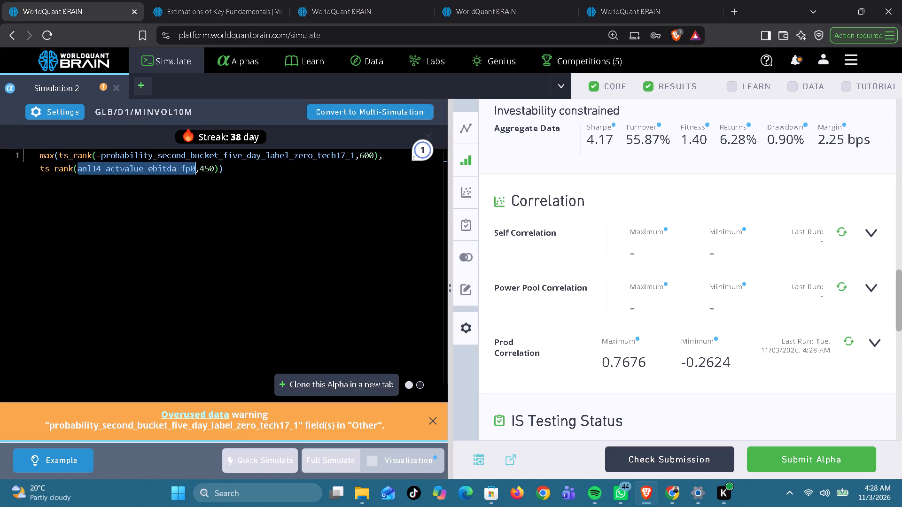
Swap the ebitda_fp0 field in the first Simulation 2 alpha for anl14_actvalue_eps_fp0, copied from the Key Fundamentals dataset, and run a full simulation.
{"action": "left_click", "coordinate": [213, 1]}
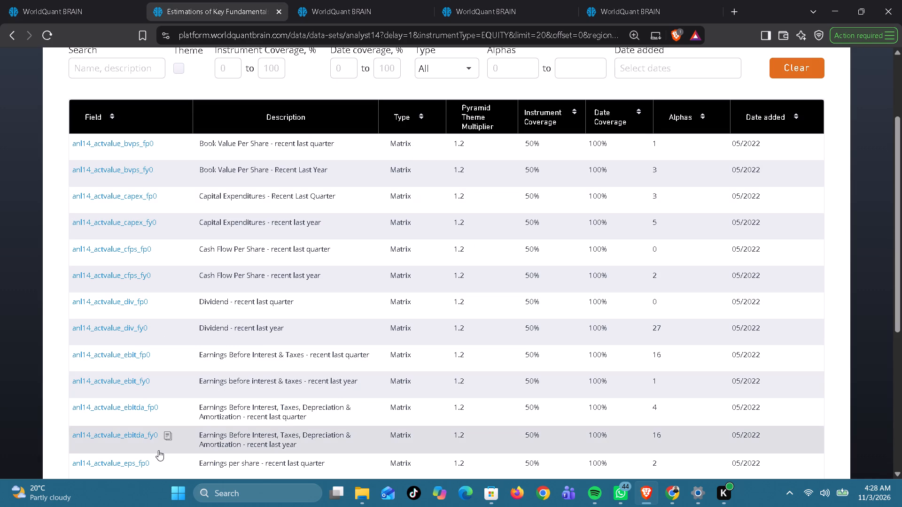
{"action": "left_click", "coordinate": [158, 463]}
{"action": "left_click", "coordinate": [92, 1]}
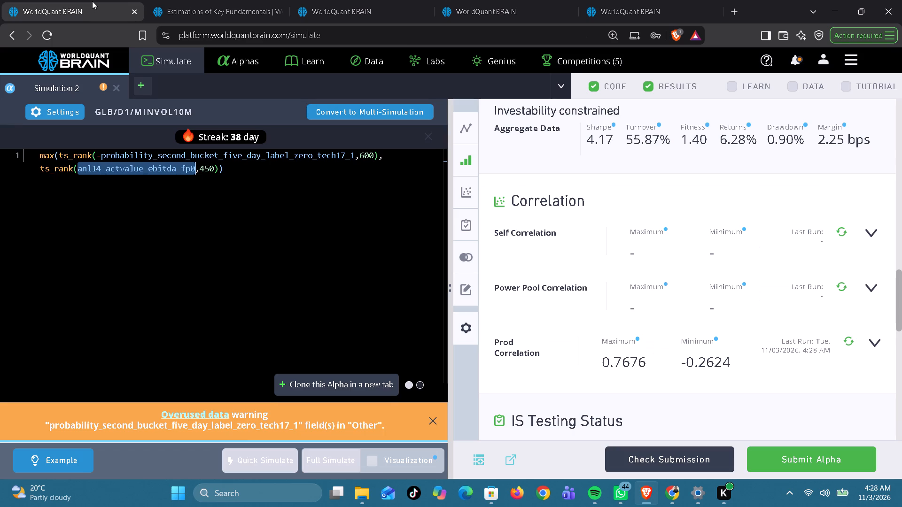
{"action": "key", "text": "ctrl+v"}
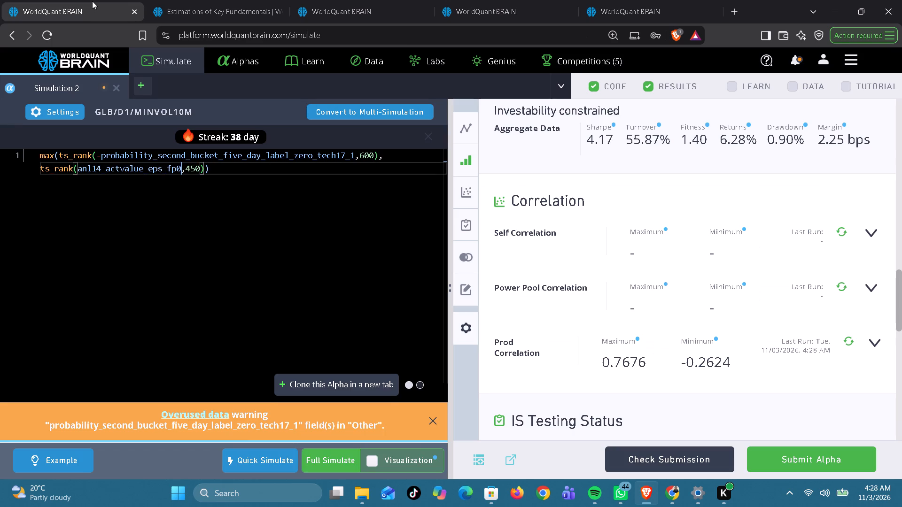
{"action": "left_click", "coordinate": [334, 465]}
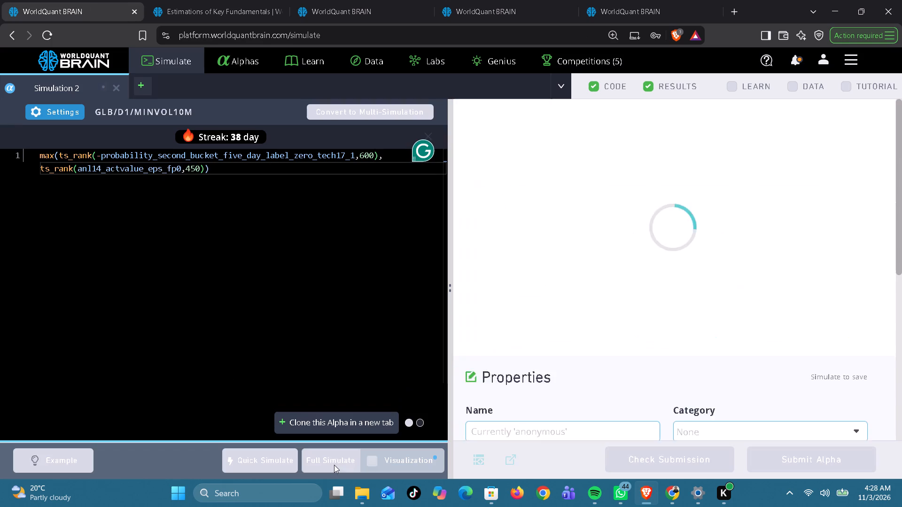
Check the other simulation pages, review the aggregate data of Simulation 1's bvps_fp0 alpha, and run its Prod Correlation check.
{"action": "left_click", "coordinate": [359, 8]}
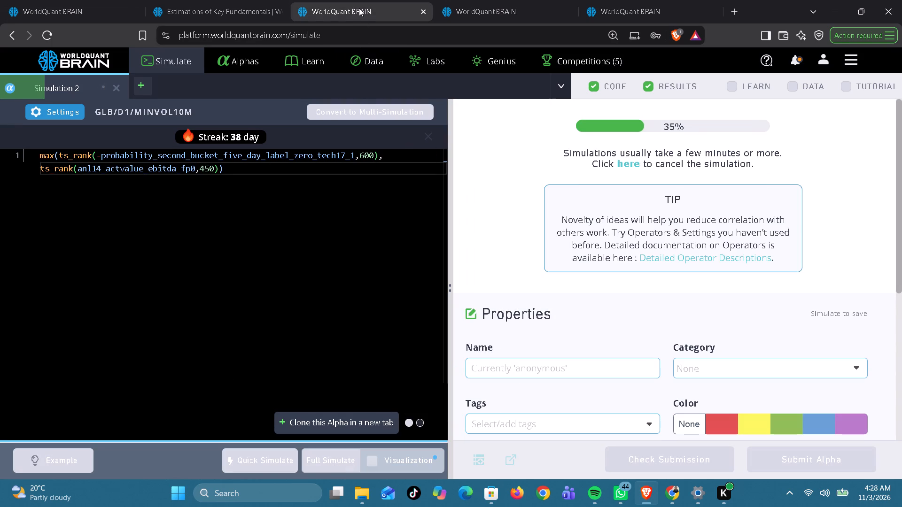
{"action": "left_click", "coordinate": [484, 6]}
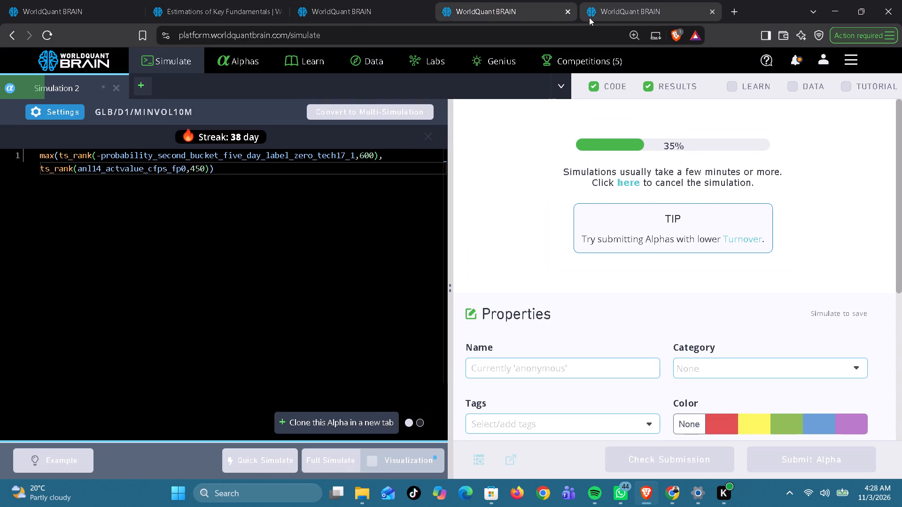
{"action": "left_click", "coordinate": [612, 15]}
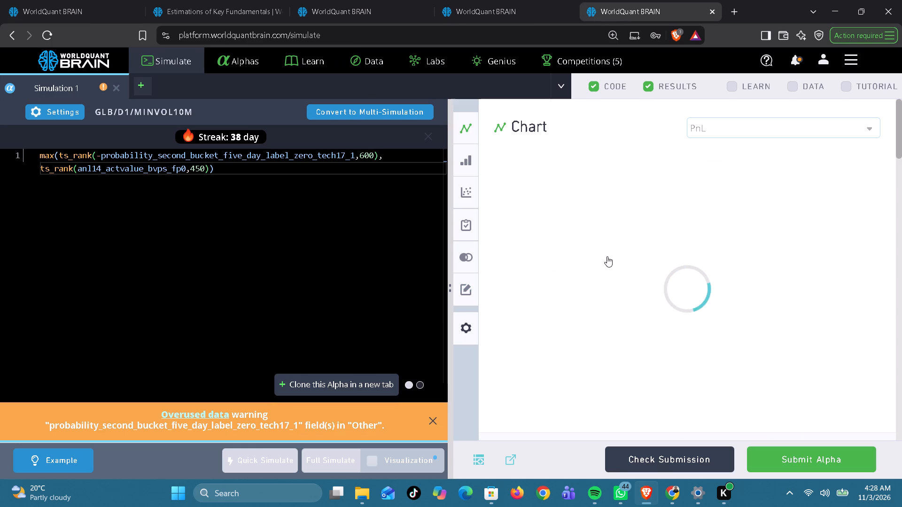
{"action": "scroll", "coordinate": [631, 349], "scroll_direction": "down", "scroll_amount": 1}
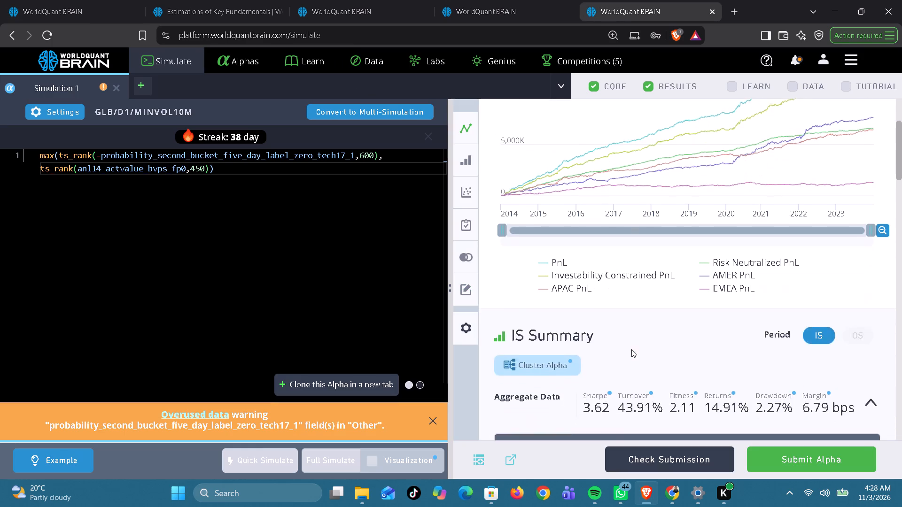
{"action": "scroll", "coordinate": [631, 349], "scroll_direction": "down", "scroll_amount": 1}
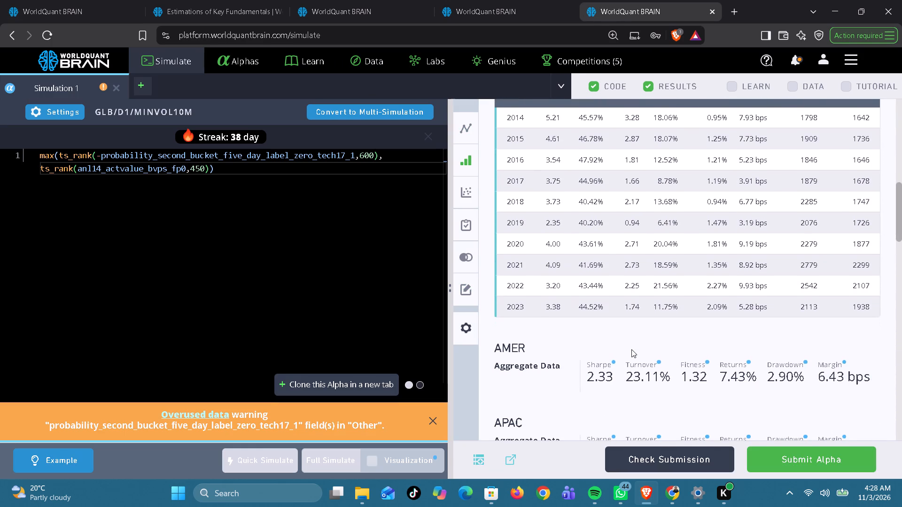
{"action": "scroll", "coordinate": [631, 349], "scroll_direction": "down", "scroll_amount": 5}
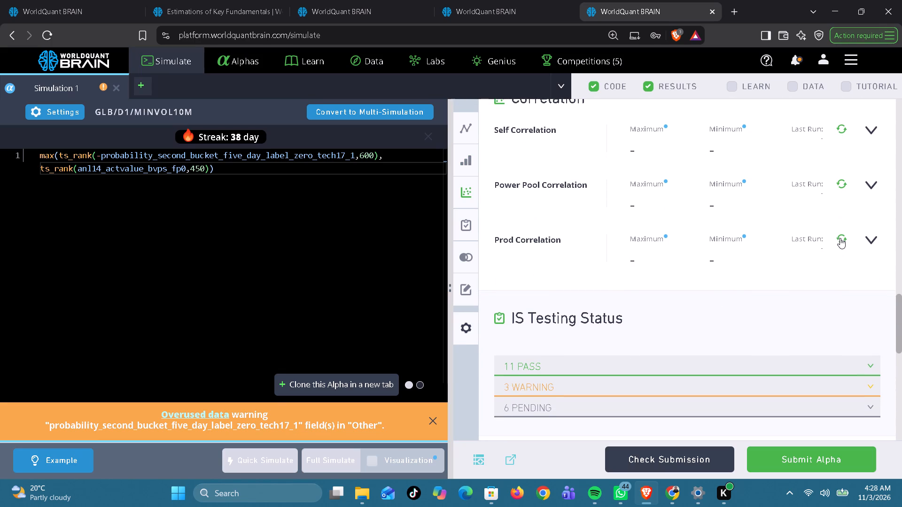
{"action": "left_click", "coordinate": [840, 238]}
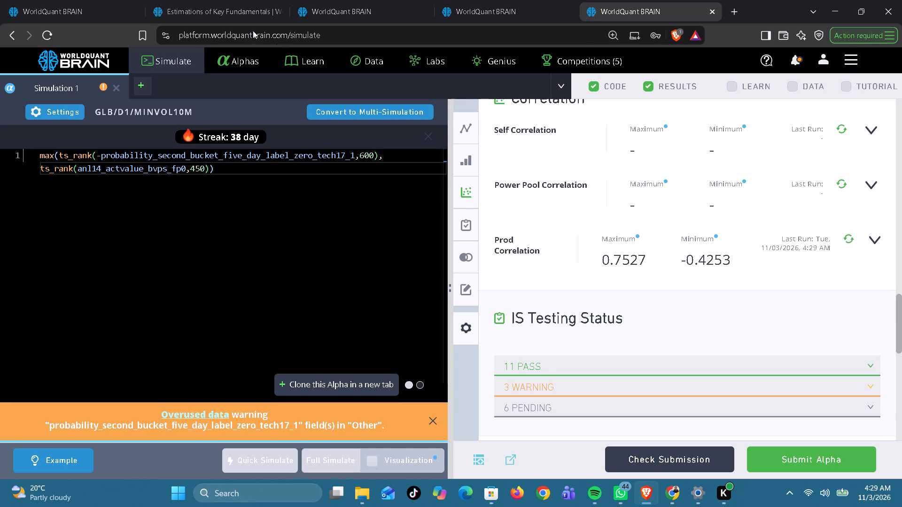
Swap the bvps_fp0 field in the Simulation 1 alpha for anl14_actvalue_capex_fp0, copied from the Key Fundamentals dataset, and run a full simulation.
{"action": "left_click", "coordinate": [225, 10]}
{"action": "left_click", "coordinate": [165, 191]}
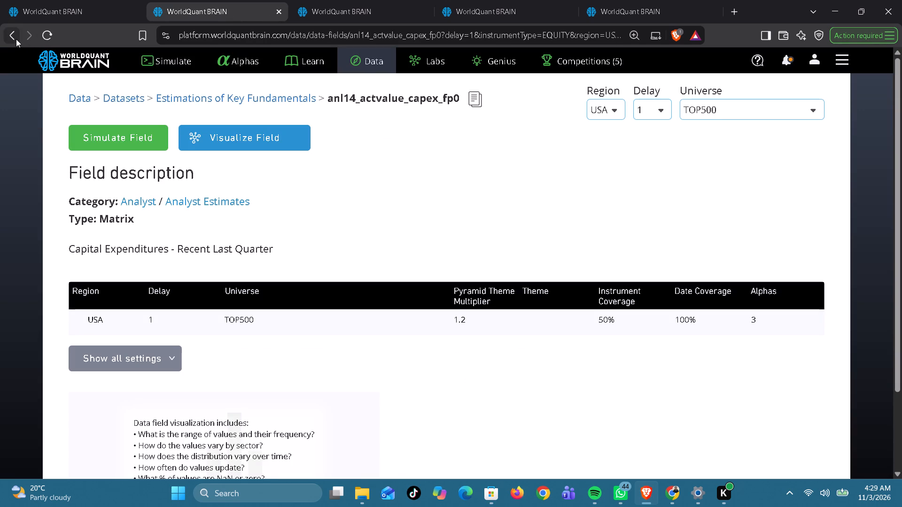
{"action": "left_click", "coordinate": [16, 39]}
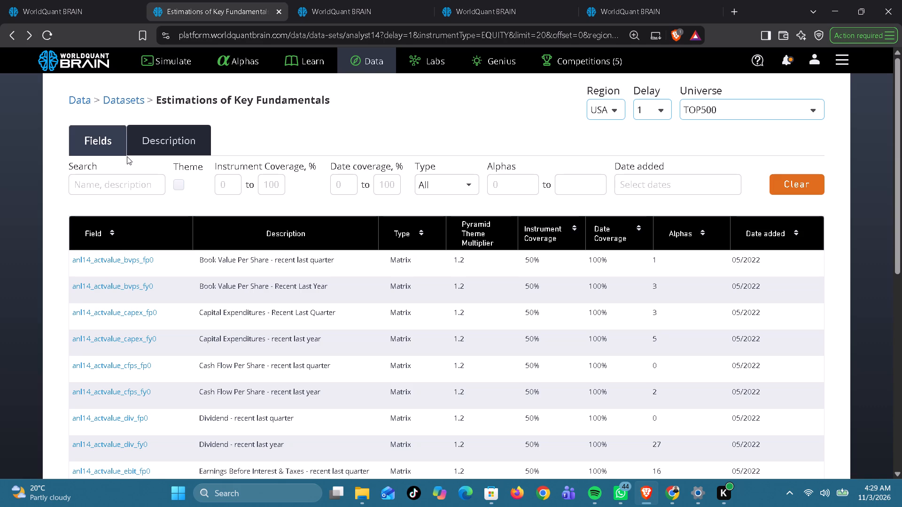
{"action": "left_click", "coordinate": [164, 312]}
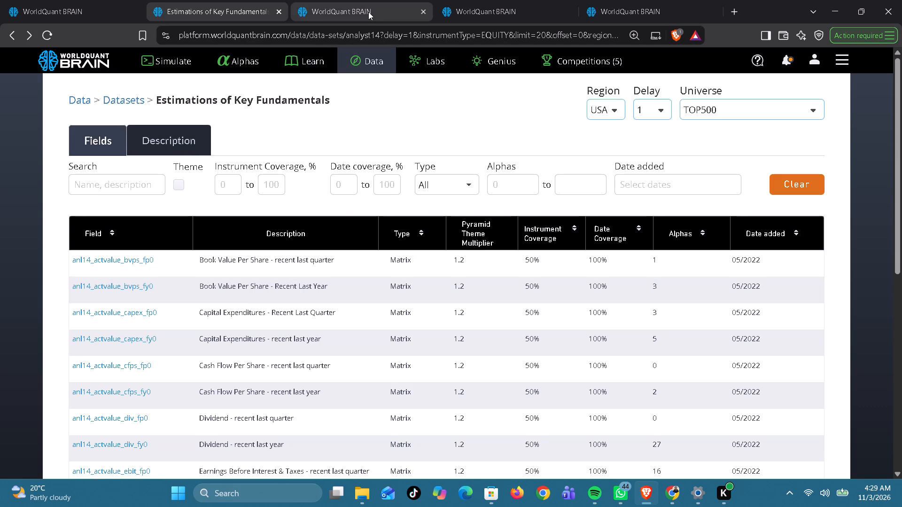
{"action": "left_click", "coordinate": [368, 12]}
{"action": "left_click", "coordinate": [492, 4]}
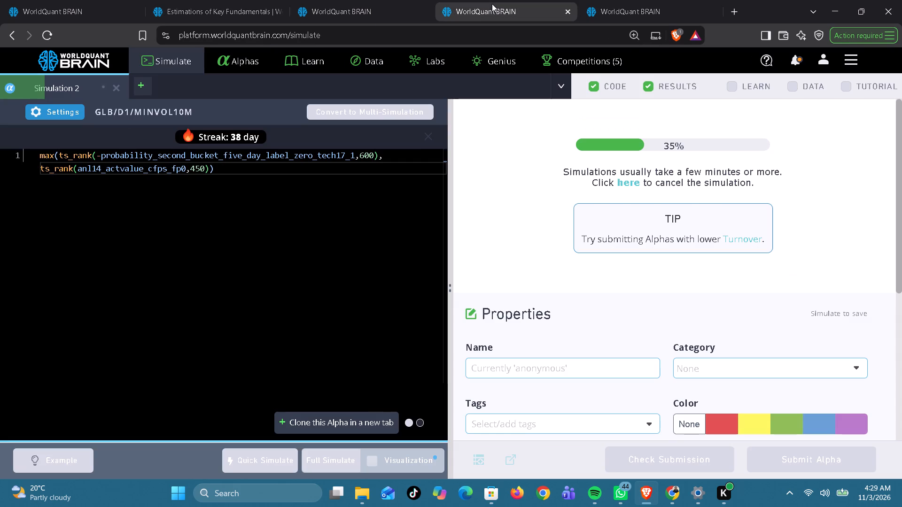
{"action": "left_click", "coordinate": [622, 11]}
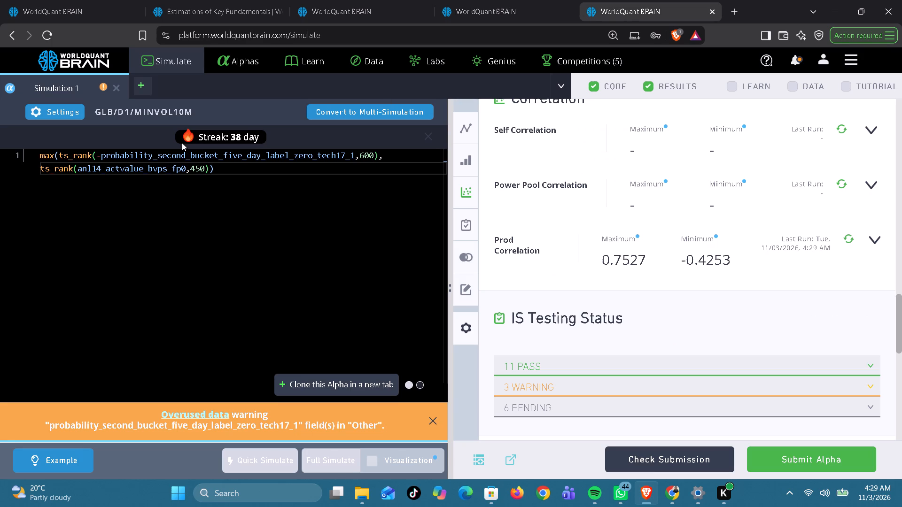
{"action": "double_click", "coordinate": [131, 171]}
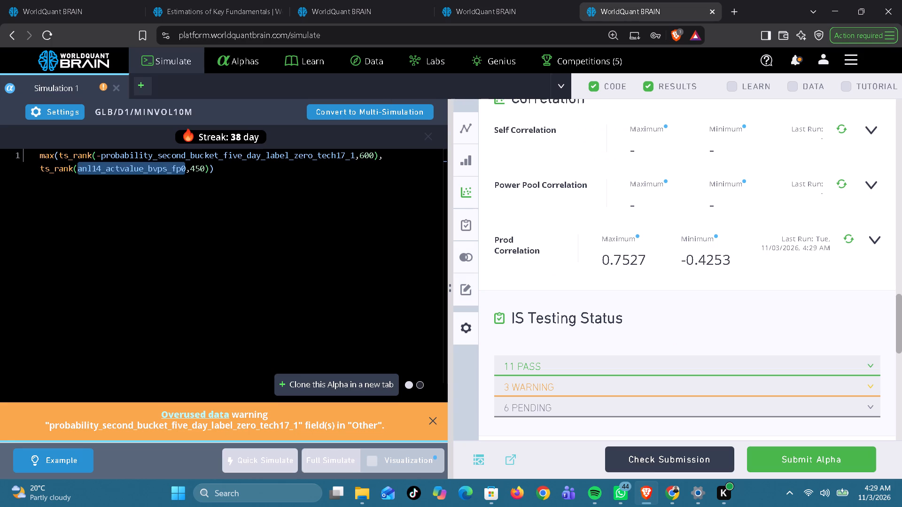
{"action": "key", "text": "ctrl+v"}
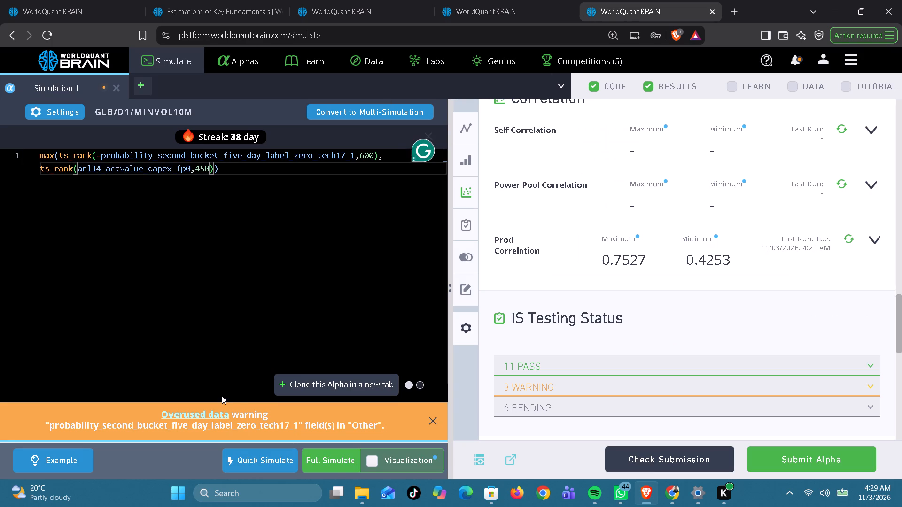
{"action": "left_click", "coordinate": [307, 452]}
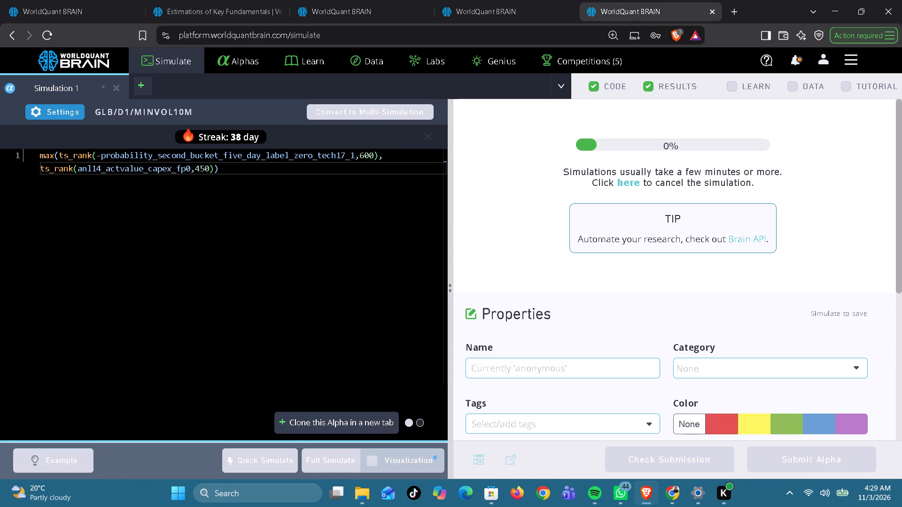
Check the progress of the ebitda_fp0, cfps_fp0 and eps_fp0 simulations on the three Simulation 2 pages.
{"action": "left_click", "coordinate": [362, 8]}
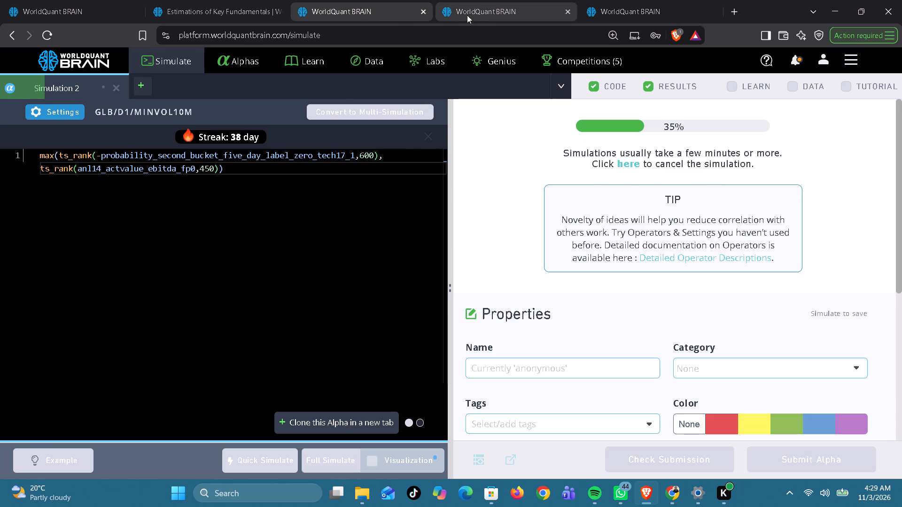
{"action": "left_click", "coordinate": [472, 13]}
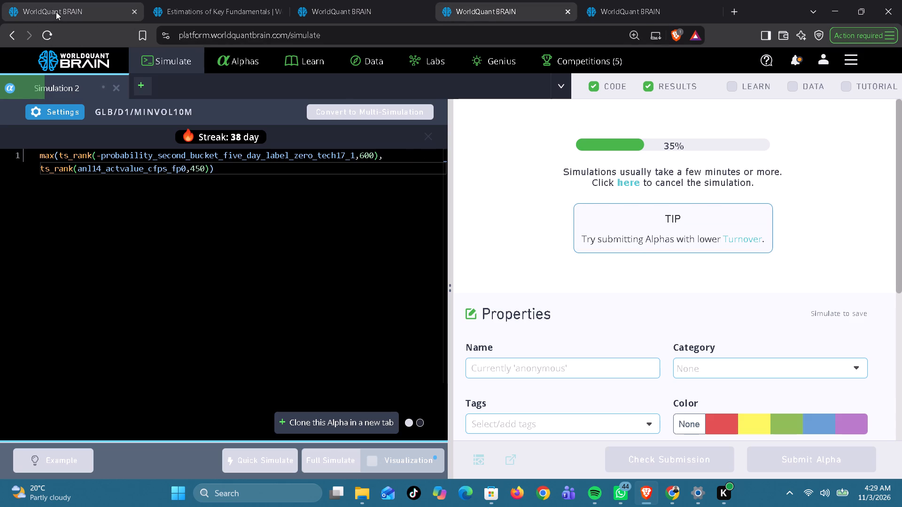
{"action": "left_click", "coordinate": [56, 12]}
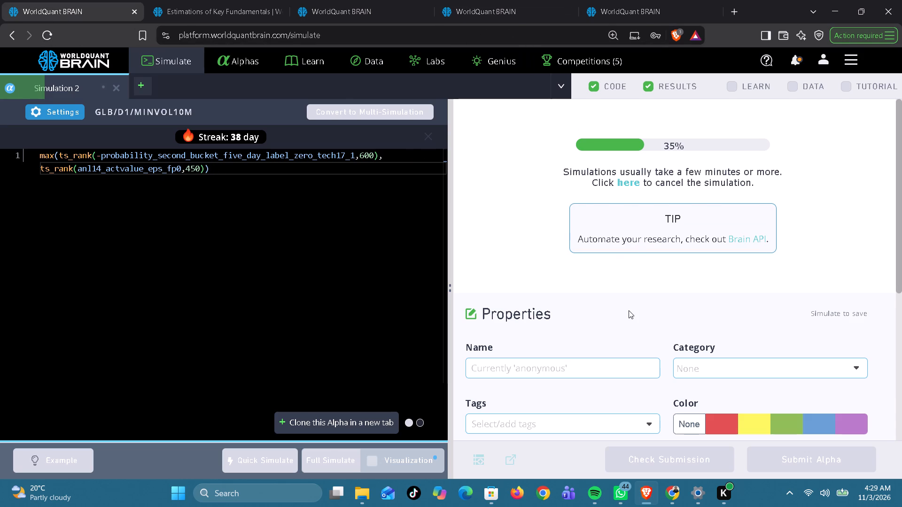
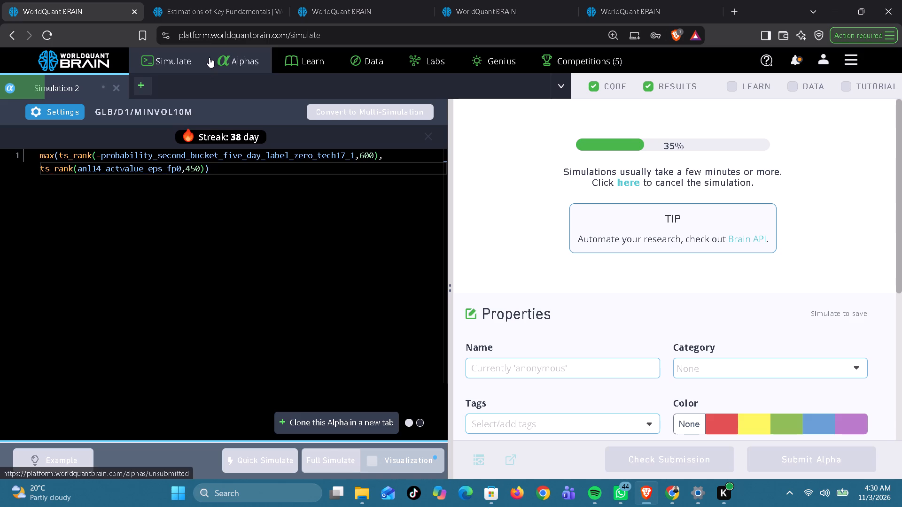
Check the progress of the running eps_fp0, ebitda_fp0, cfps_fp0 and capex_fp0 simulations across the four simulation pages.
{"action": "left_click", "coordinate": [356, 13]}
{"action": "left_click", "coordinate": [461, 14]}
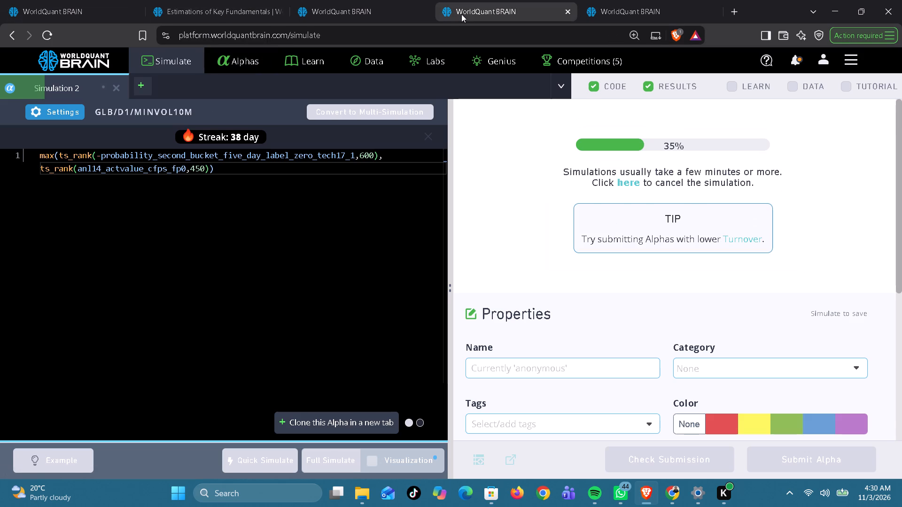
{"action": "left_click", "coordinate": [624, 12]}
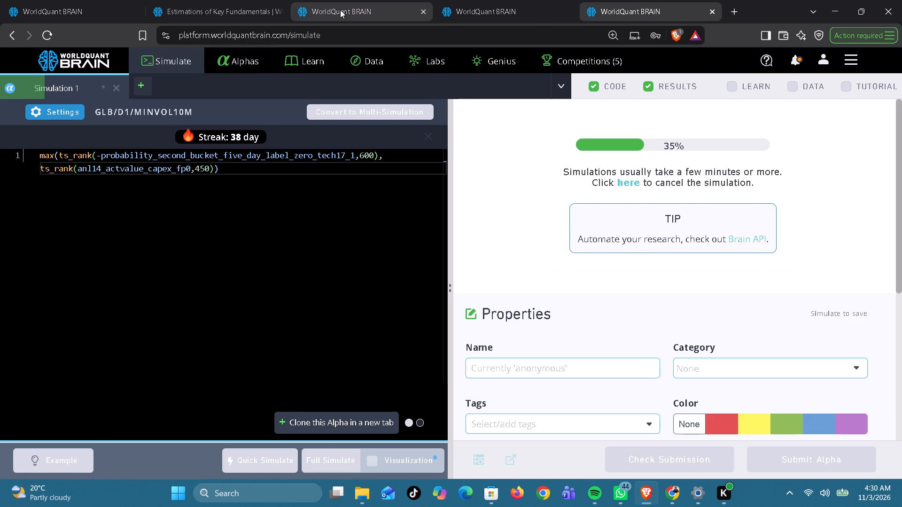
{"action": "left_click", "coordinate": [70, 0]}
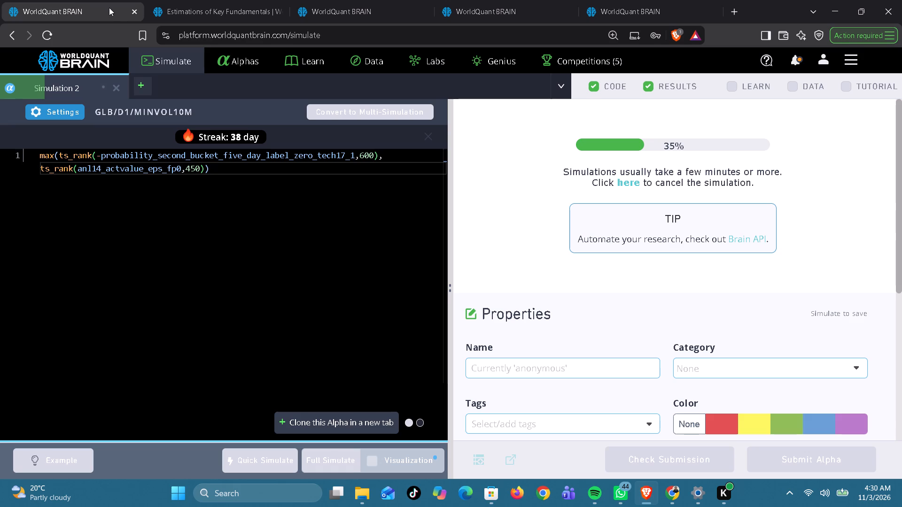
{"action": "left_click", "coordinate": [377, 8]}
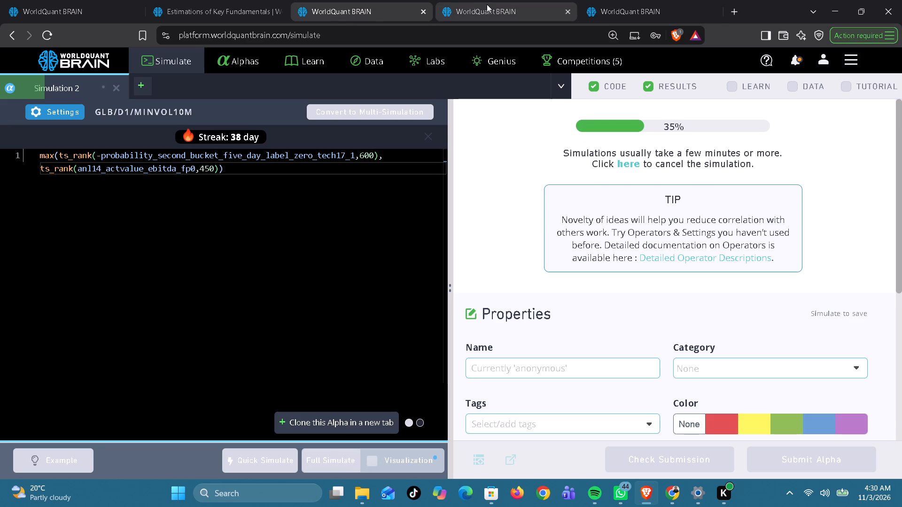
{"action": "left_click", "coordinate": [487, 4]}
{"action": "left_click", "coordinate": [612, 9]}
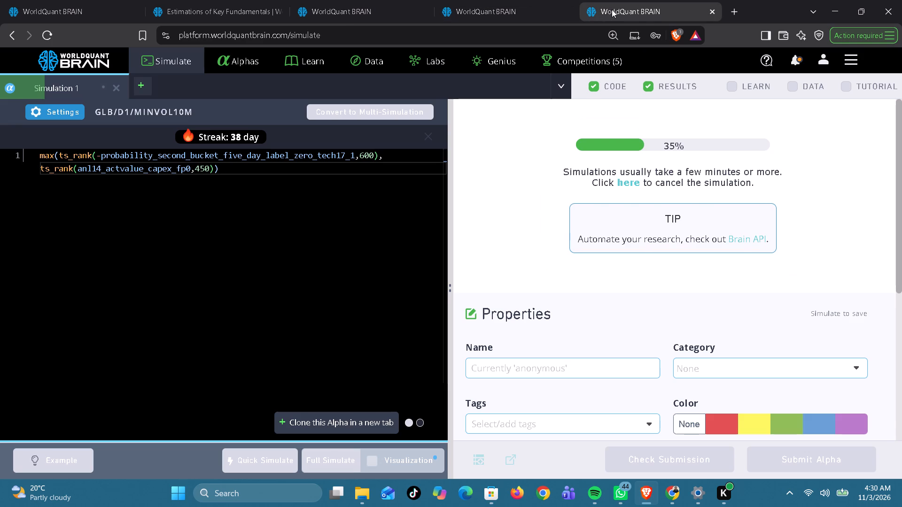
{"action": "left_click", "coordinate": [483, 9]}
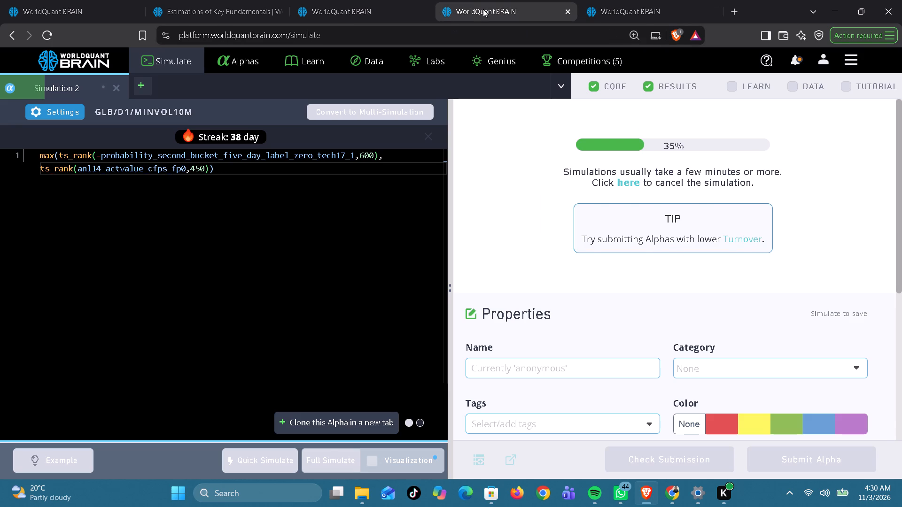
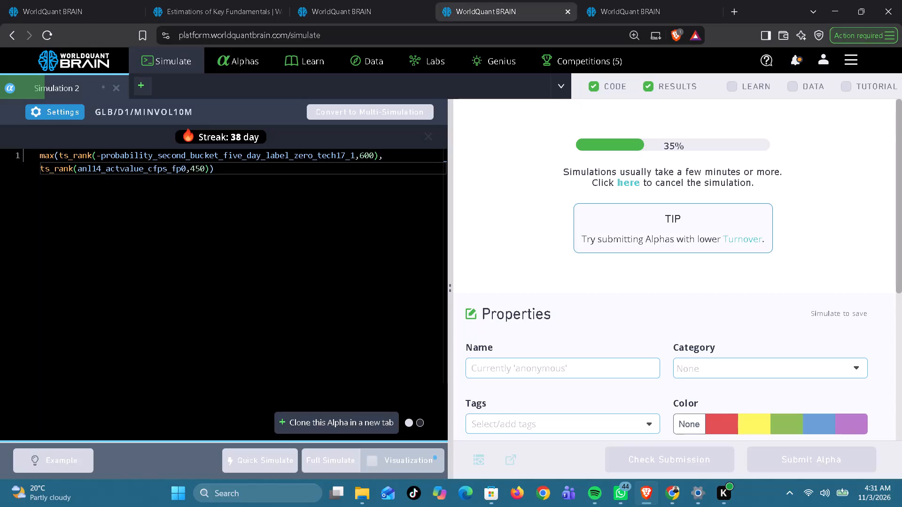
Check the progress of the running eps_fp0, ebitda_fp0 and cfps_fp0 simulations.
{"action": "left_click", "coordinate": [342, 11]}
{"action": "left_click", "coordinate": [488, 4]}
{"action": "left_click", "coordinate": [95, 5]}
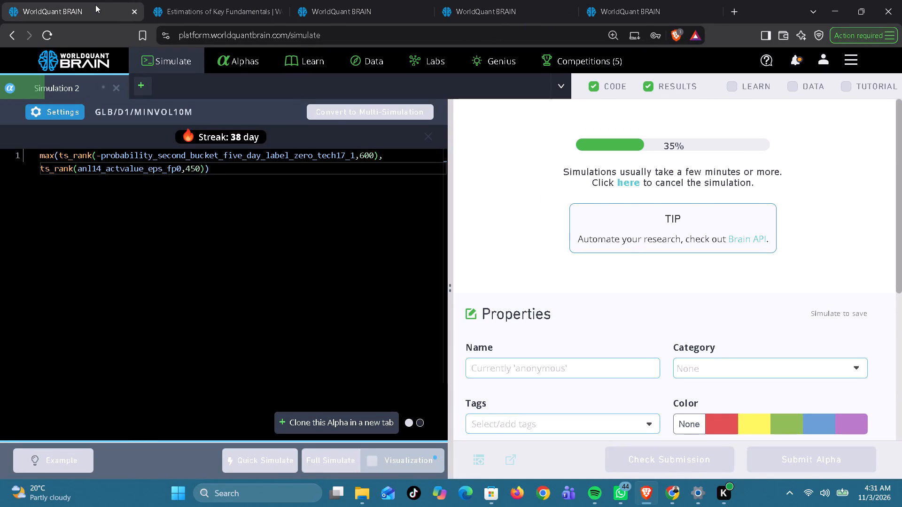
{"action": "left_click", "coordinate": [216, 9]}
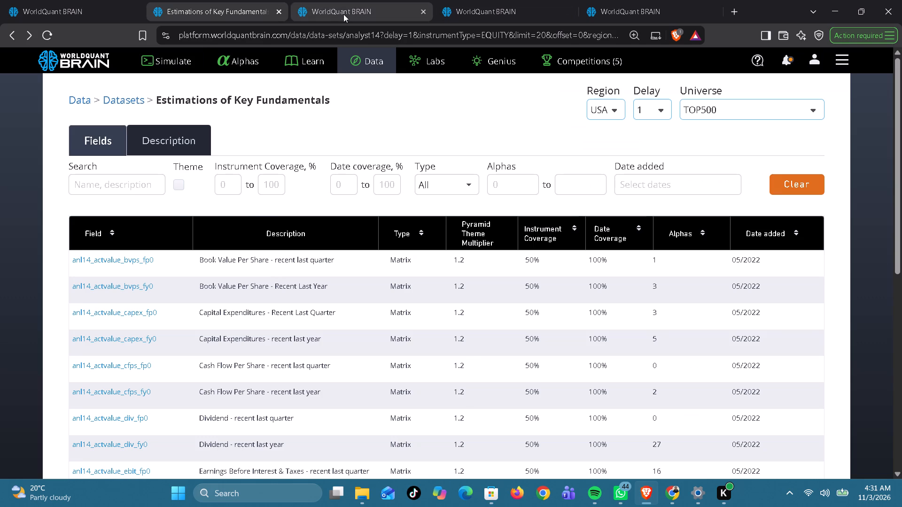
{"action": "left_click", "coordinate": [343, 14]}
{"action": "left_click", "coordinate": [509, 6]}
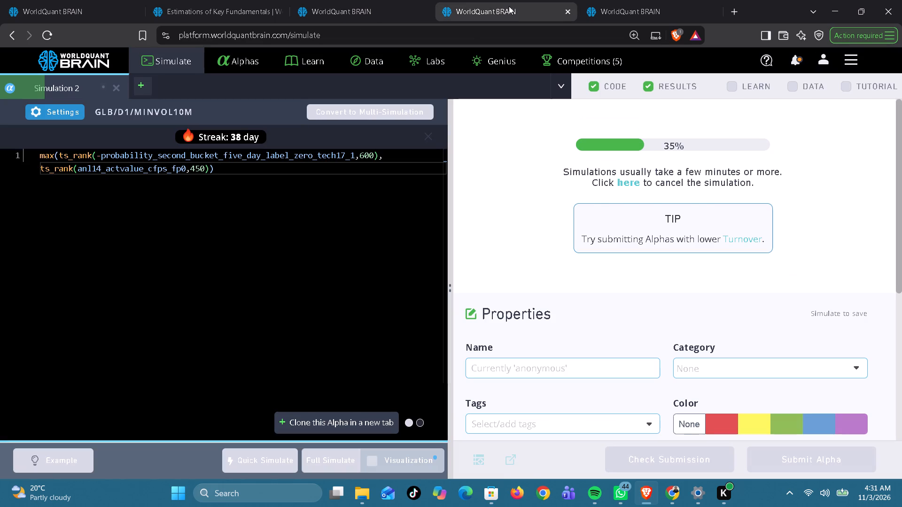
Review the finished capex_fp0 alpha's chart and IS summary, and run its Prod Correlation check.
{"action": "left_click", "coordinate": [623, 6]}
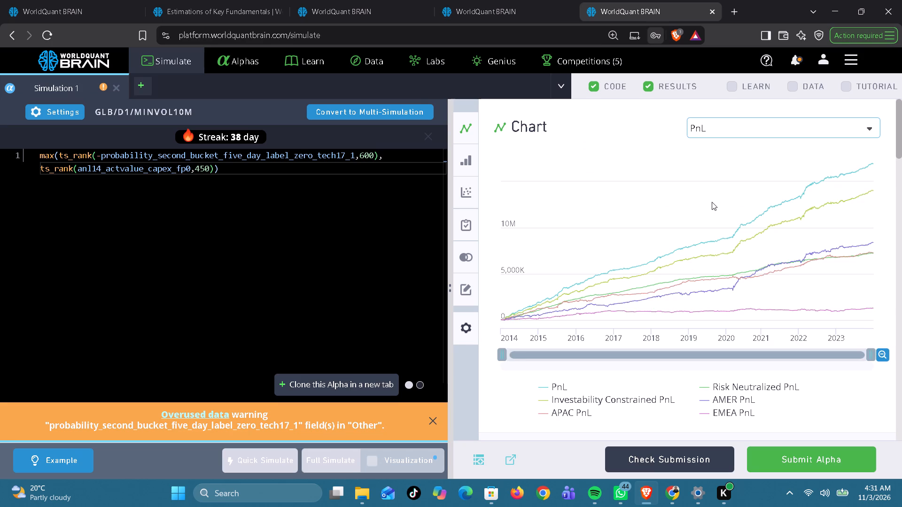
{"action": "scroll", "coordinate": [718, 275], "scroll_direction": "down", "scroll_amount": 3}
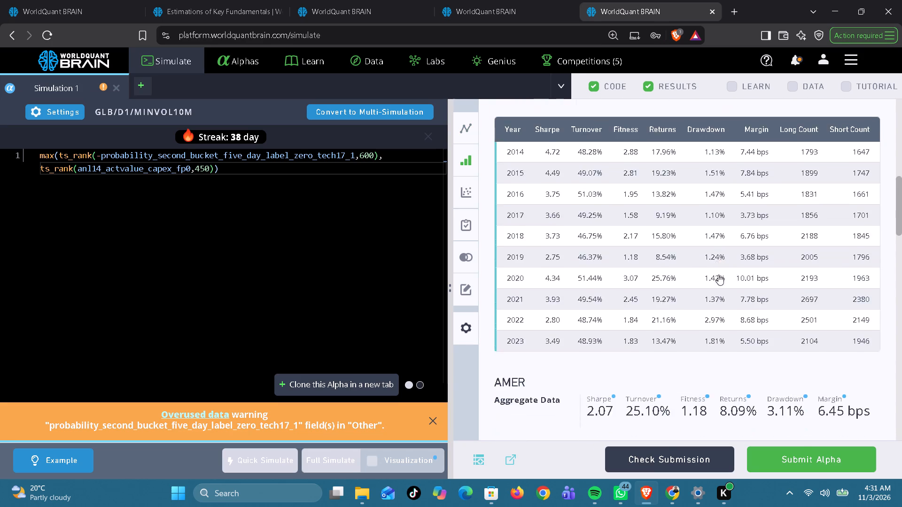
{"action": "scroll", "coordinate": [718, 275], "scroll_direction": "down", "scroll_amount": 2}
{"action": "scroll", "coordinate": [718, 275], "scroll_direction": "up", "scroll_amount": 2}
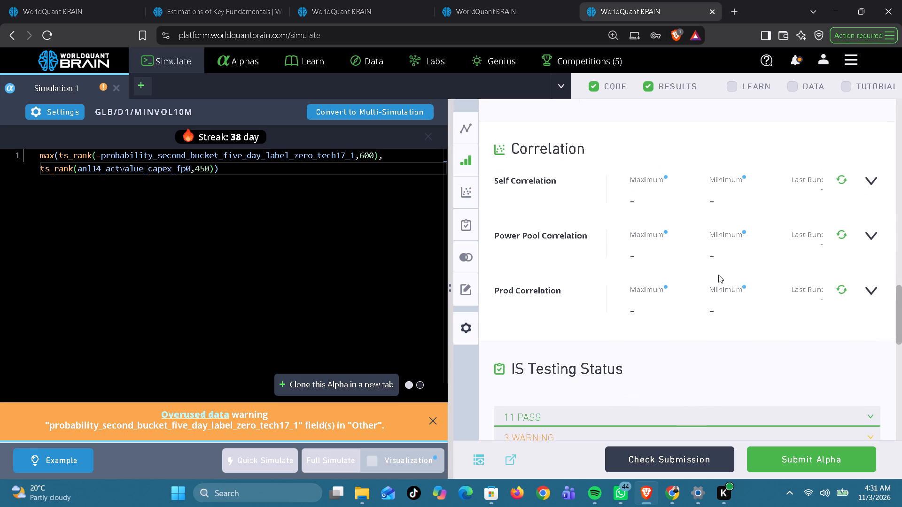
{"action": "left_click", "coordinate": [844, 293]}
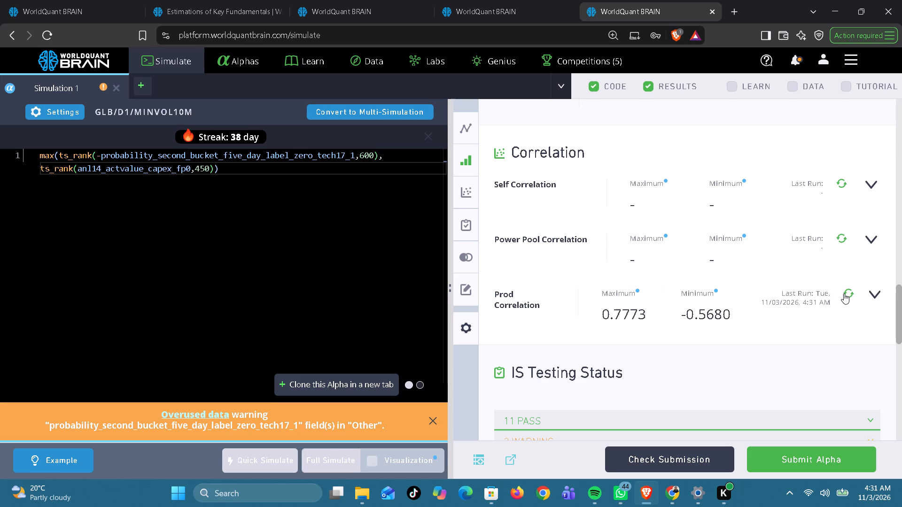
Replace the capex_fp0 field with anl14_actvalue_cfps_fp0 copied from the Key Fundamentals dataset and run a full simulation.
{"action": "left_click", "coordinate": [232, 11]}
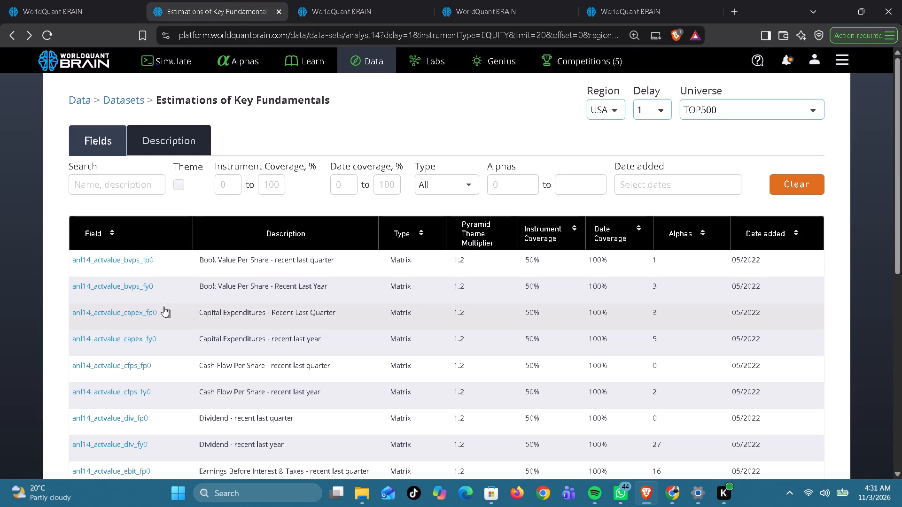
{"action": "left_click", "coordinate": [156, 364]}
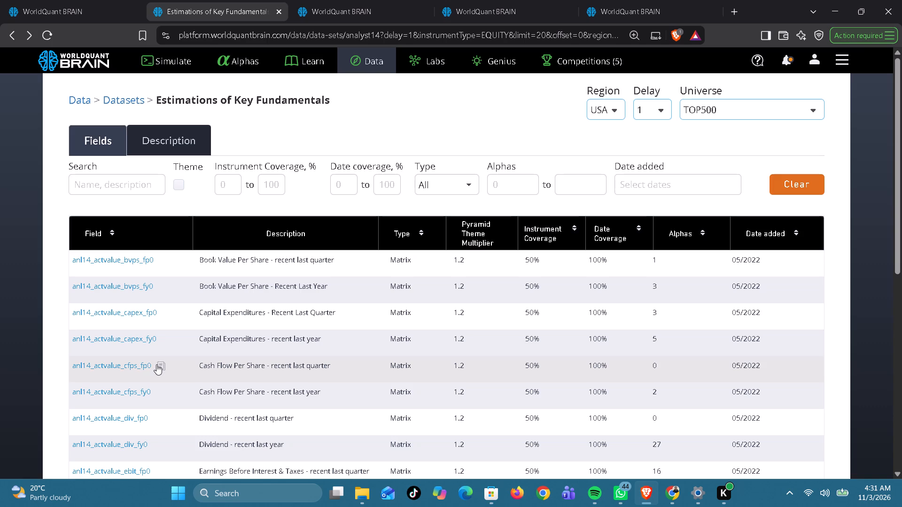
{"action": "left_click", "coordinate": [623, 19]}
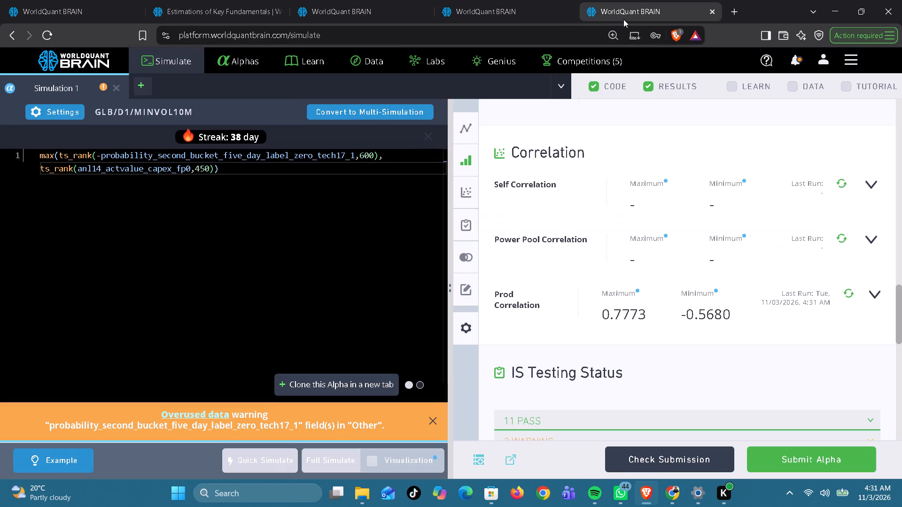
{"action": "double_click", "coordinate": [152, 171]}
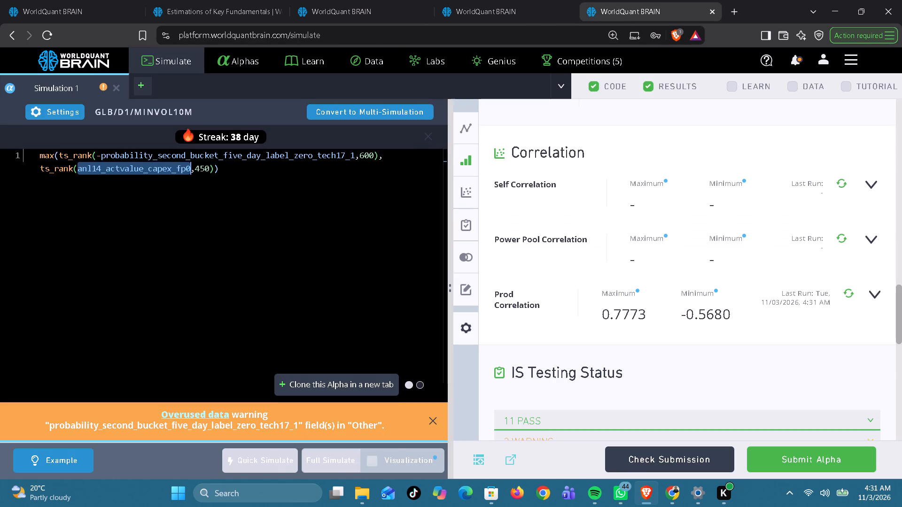
{"action": "key", "text": "ctrl+v"}
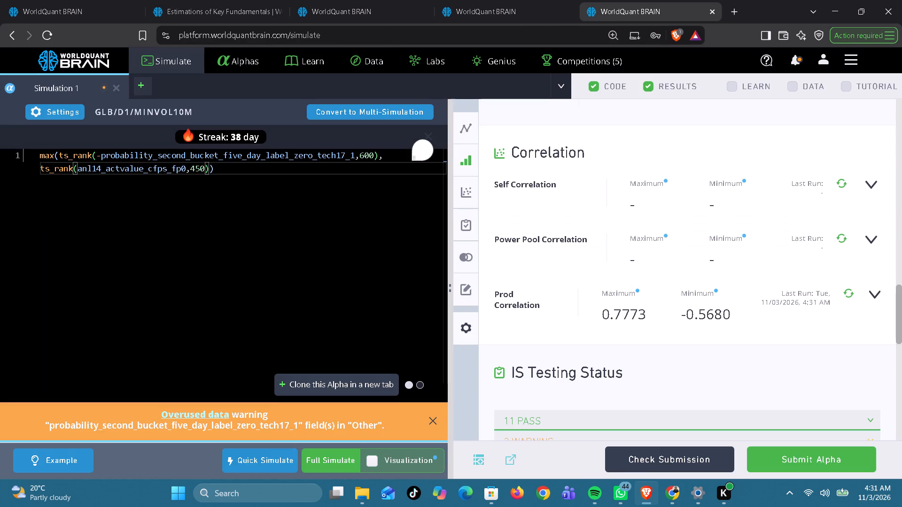
{"action": "left_click", "coordinate": [344, 464]}
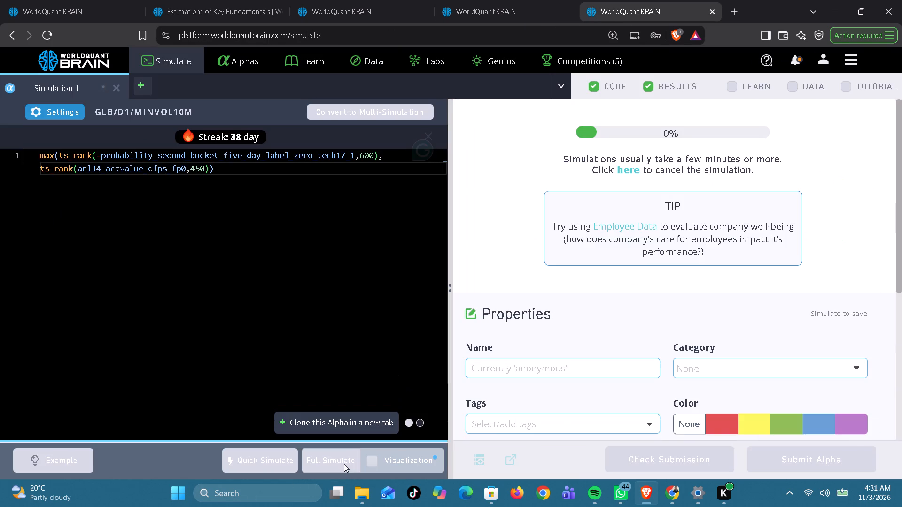
Review the finished ebitda_fp0 alpha's chart and IS summary, and run its Prod Correlation check.
{"action": "left_click", "coordinate": [501, 11]}
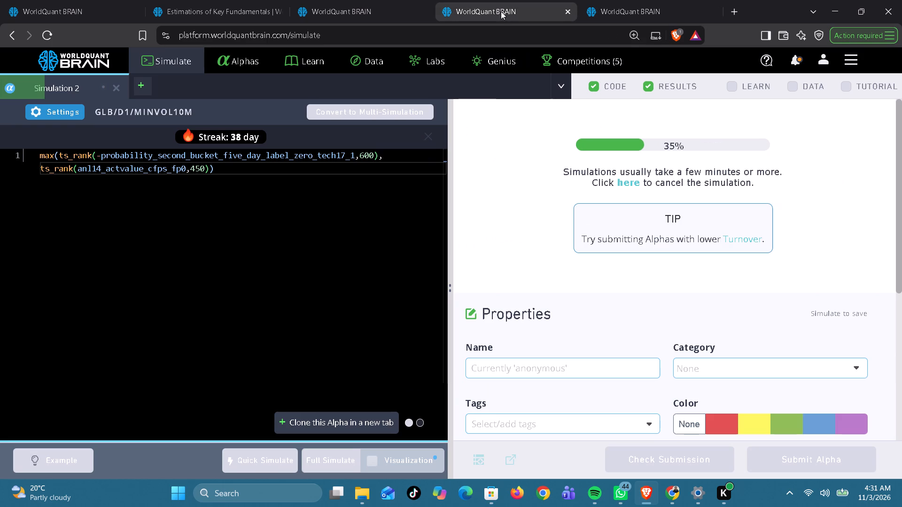
{"action": "left_click", "coordinate": [382, 4]}
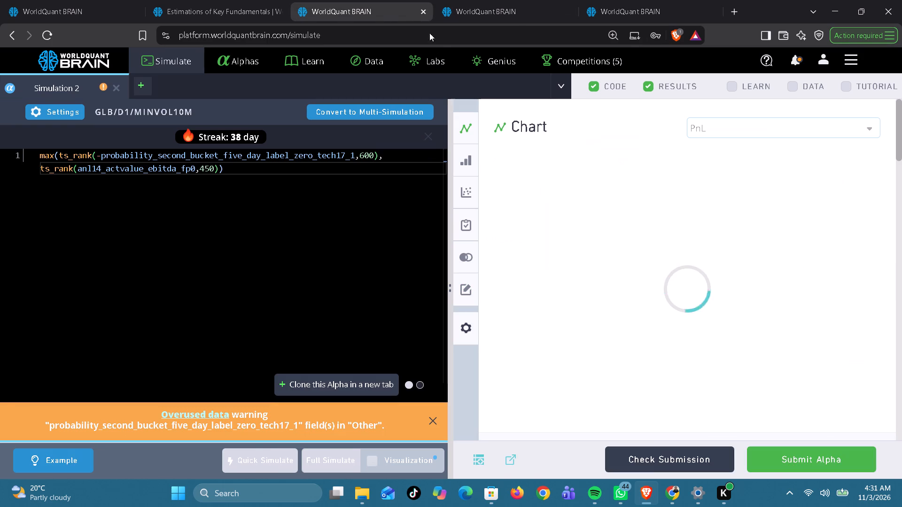
{"action": "scroll", "coordinate": [710, 294], "scroll_direction": "down", "scroll_amount": 2}
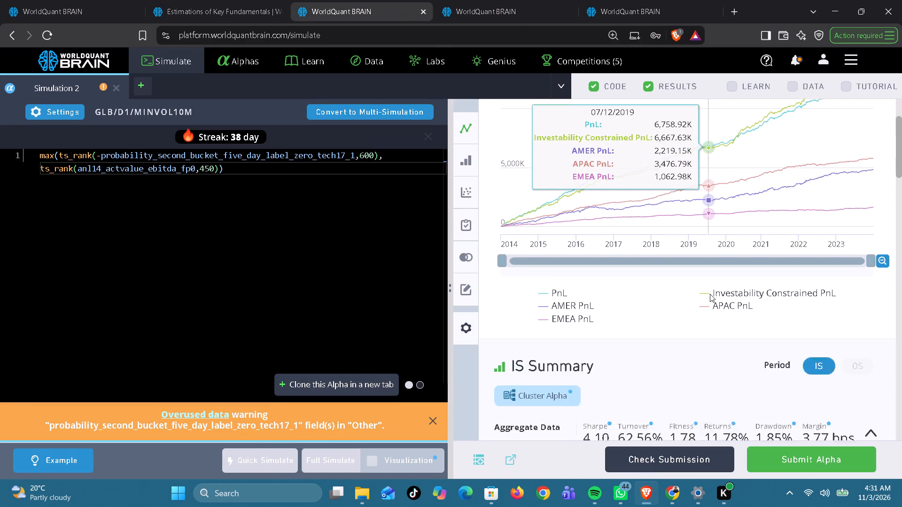
{"action": "scroll", "coordinate": [710, 294], "scroll_direction": "down", "scroll_amount": 3}
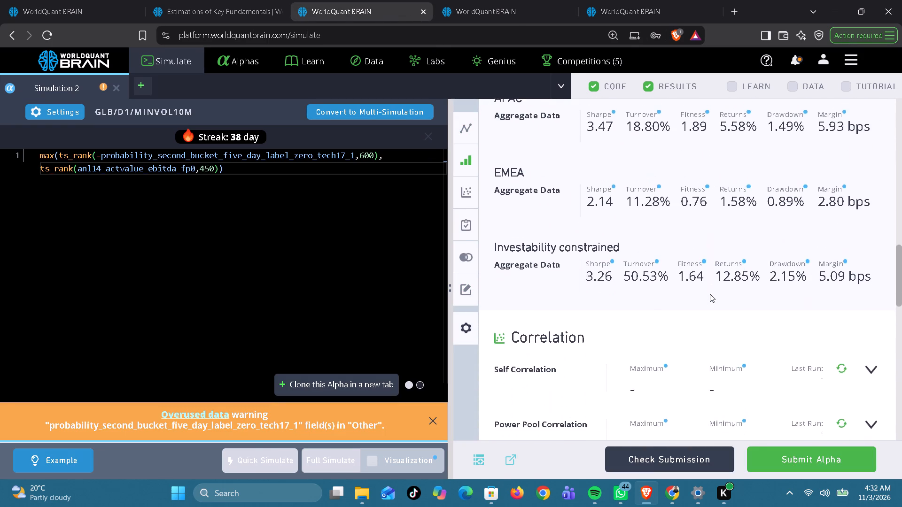
{"action": "scroll", "coordinate": [710, 294], "scroll_direction": "down", "scroll_amount": 2}
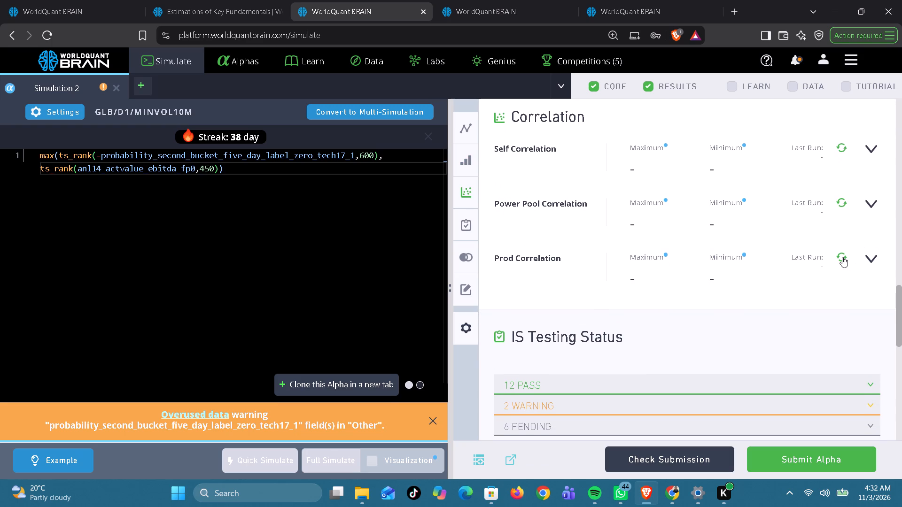
{"action": "left_click", "coordinate": [842, 257]}
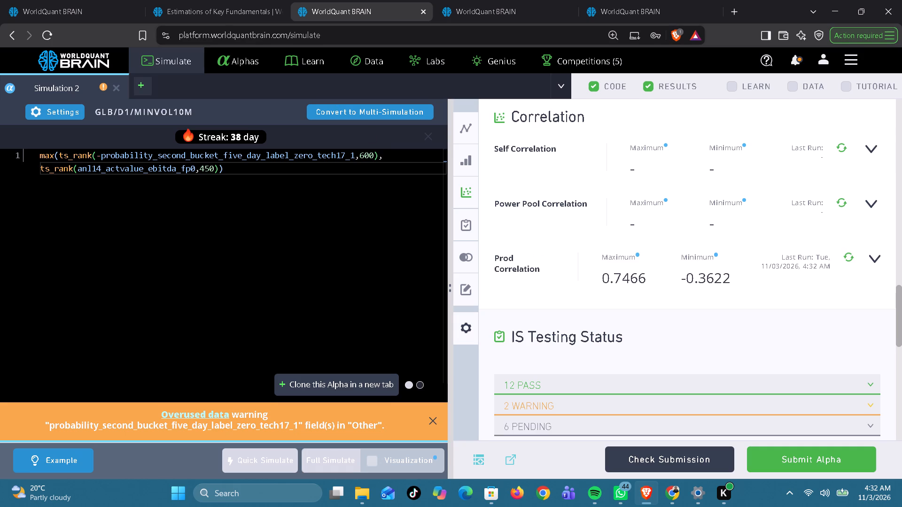
Replace the ebitda_fp0 field with anl14_actvalue_eps_fp0 copied from the Key Fundamentals dataset and run a full simulation.
{"action": "left_click", "coordinate": [221, 11]}
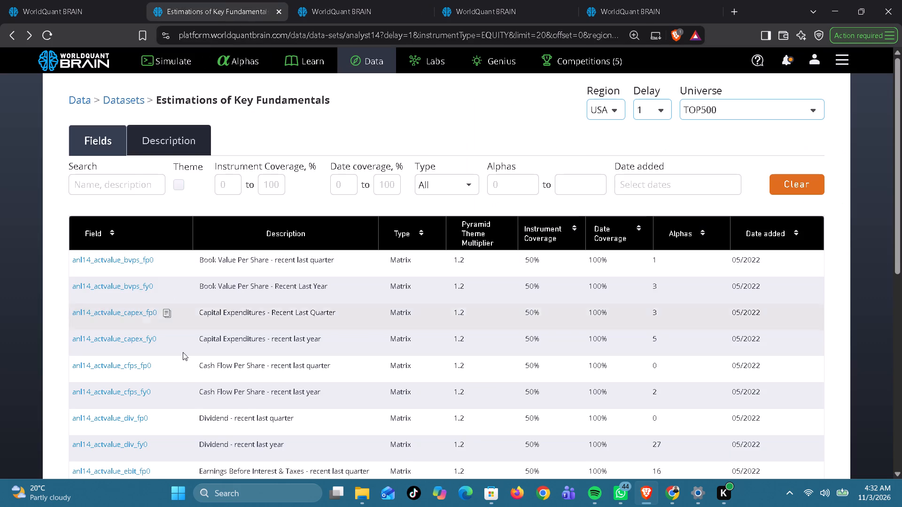
{"action": "scroll", "coordinate": [182, 371], "scroll_direction": "down", "scroll_amount": 2}
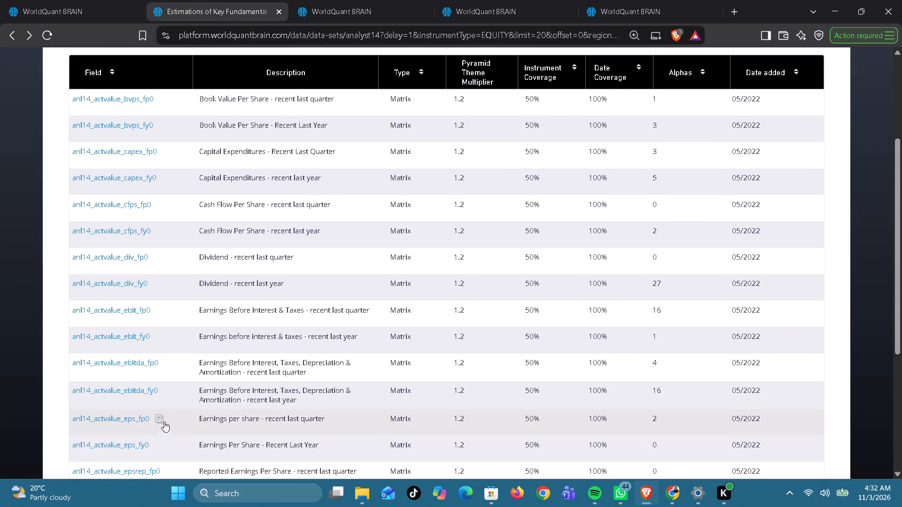
{"action": "left_click", "coordinate": [160, 419]}
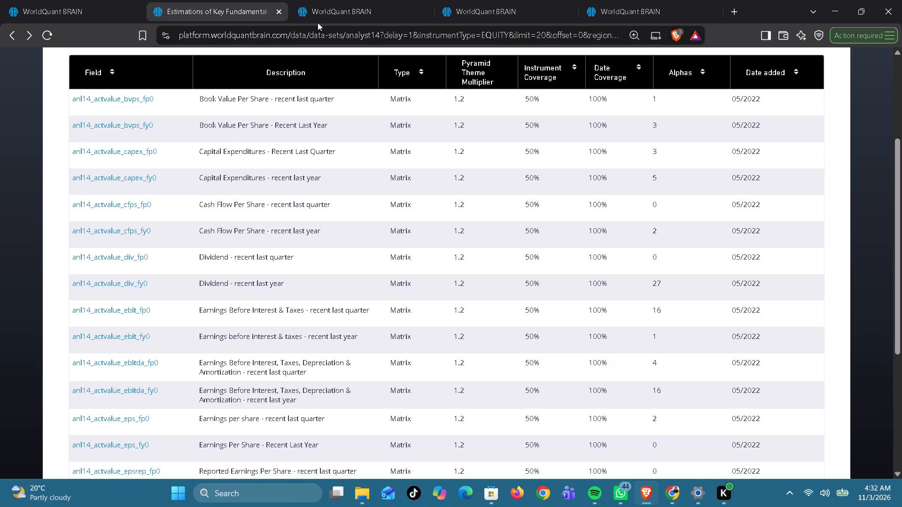
{"action": "left_click", "coordinate": [343, 6]}
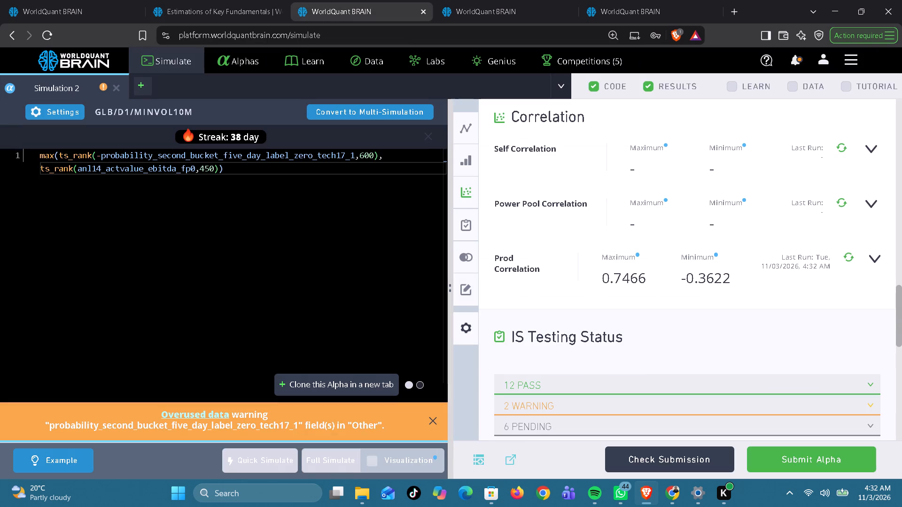
{"action": "double_click", "coordinate": [155, 167]}
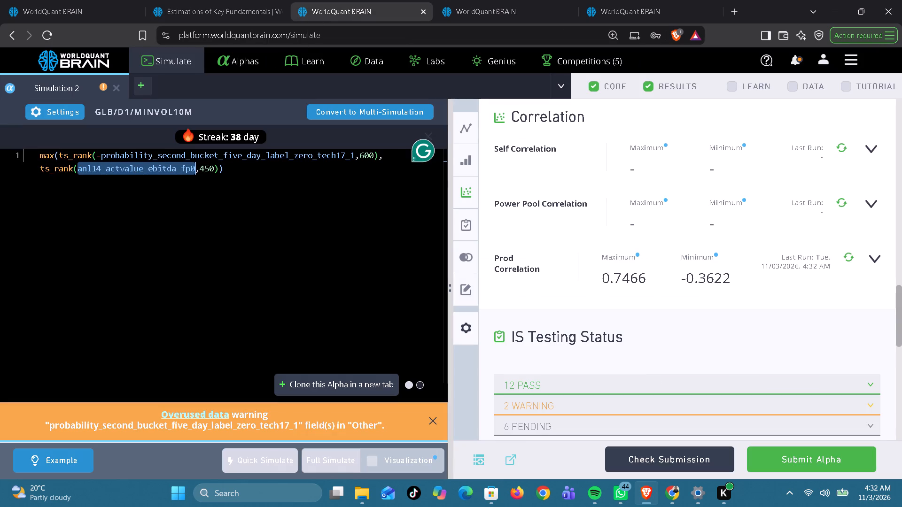
{"action": "key", "text": "ctrl+v"}
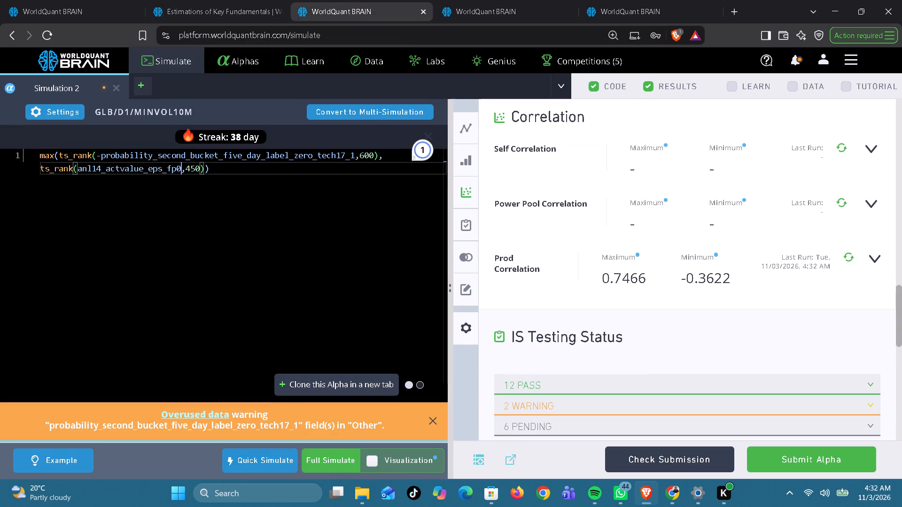
{"action": "left_click", "coordinate": [315, 461]}
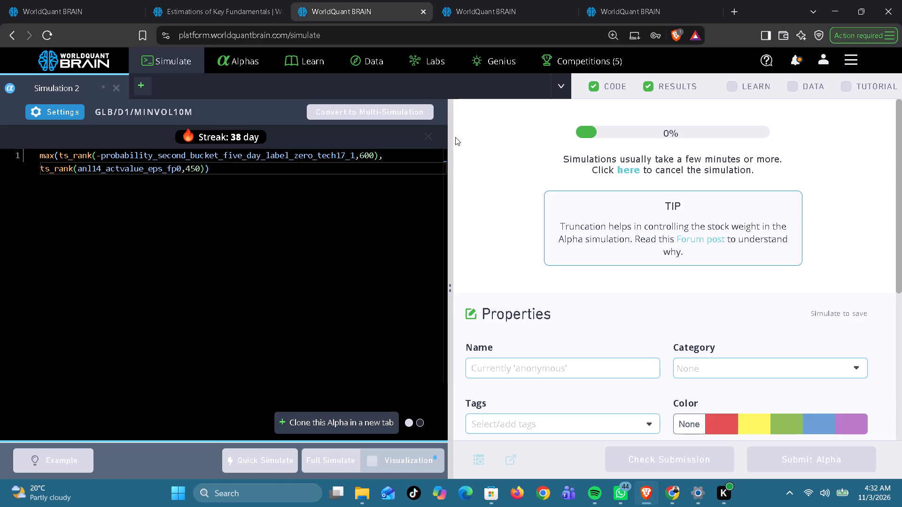
Check the progress of the running cfps_fp0 and eps_fp0 simulations across the four simulation pages.
{"action": "left_click", "coordinate": [474, 0]}
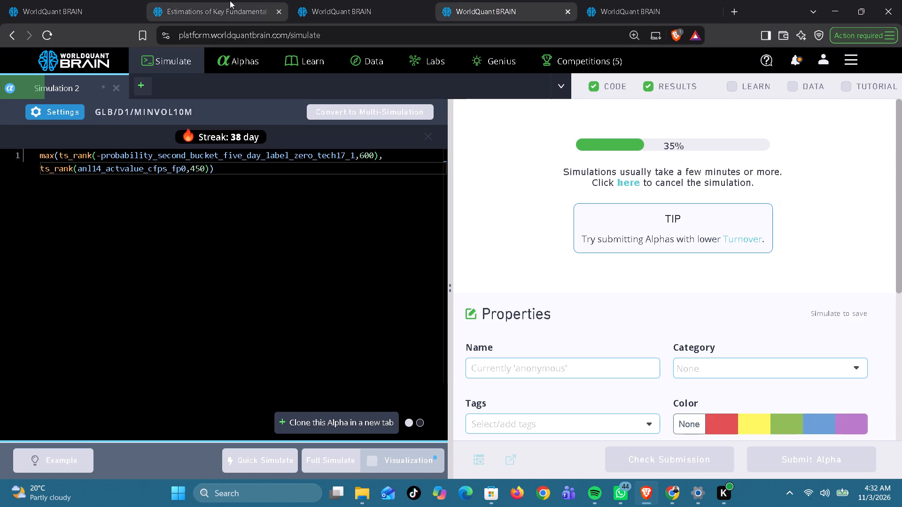
{"action": "left_click", "coordinate": [96, 5]}
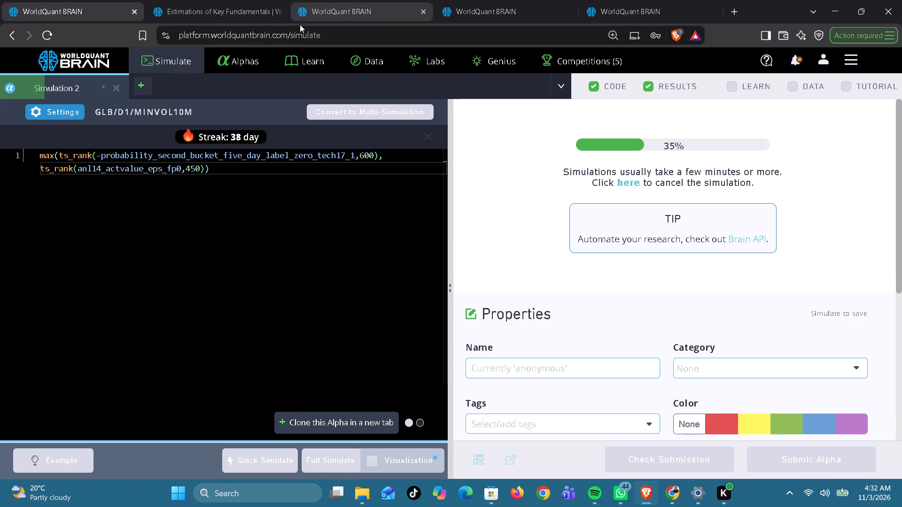
{"action": "left_click", "coordinate": [357, 15]}
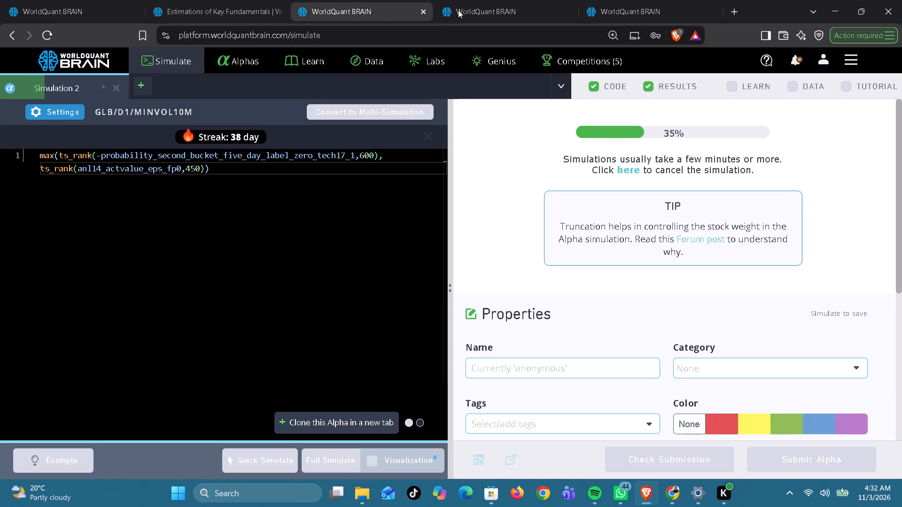
{"action": "left_click", "coordinate": [478, 11]}
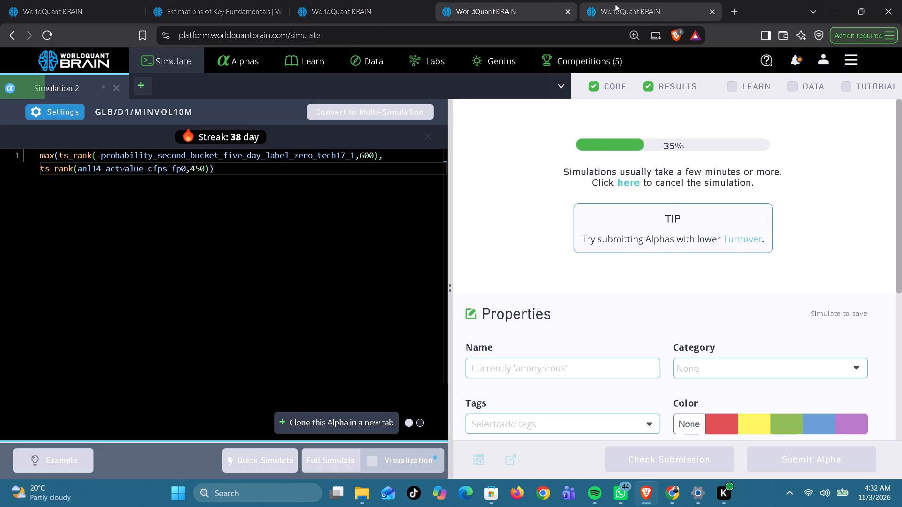
{"action": "left_click", "coordinate": [615, 4]}
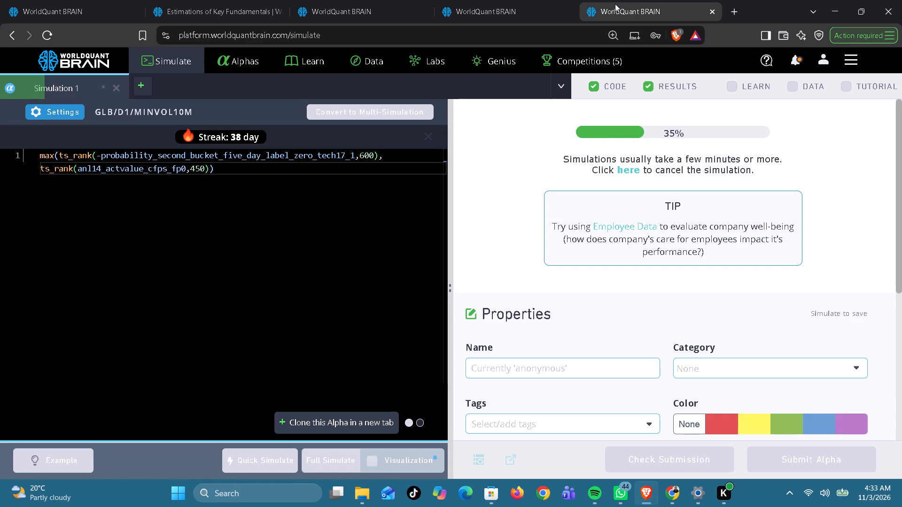
{"action": "left_click", "coordinate": [530, 2]}
{"action": "left_click", "coordinate": [394, 10]}
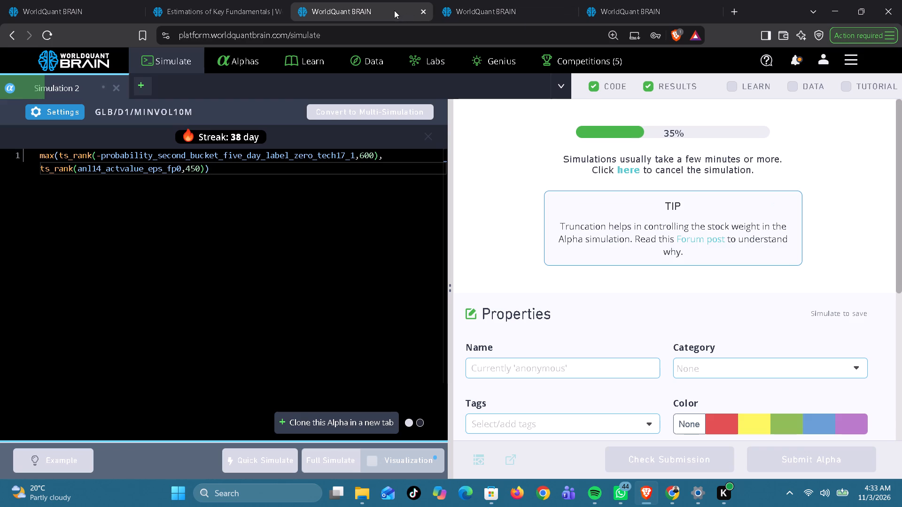
Review the chart, IS summary and regional results of the first page's finished eps_fp0 alpha, and run its Prod Correlation check.
{"action": "left_click", "coordinate": [90, 0]}
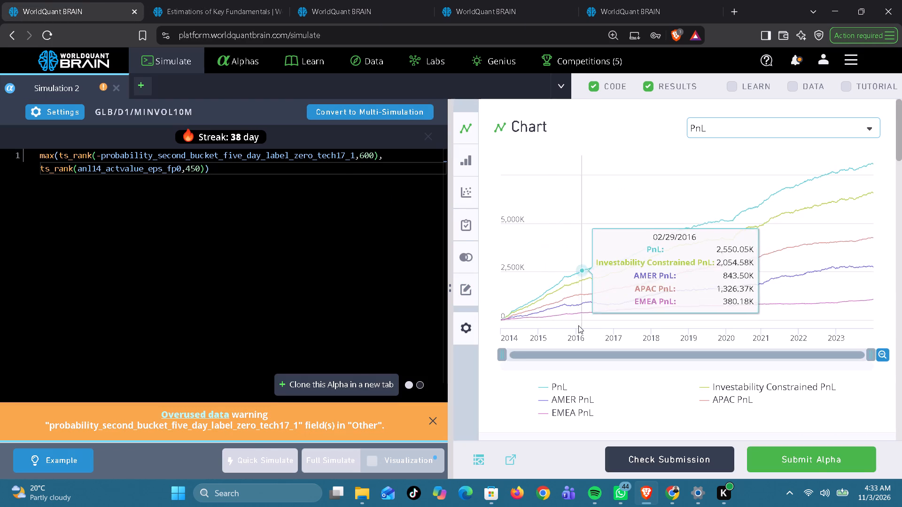
{"action": "scroll", "coordinate": [677, 324], "scroll_direction": "down", "scroll_amount": 3}
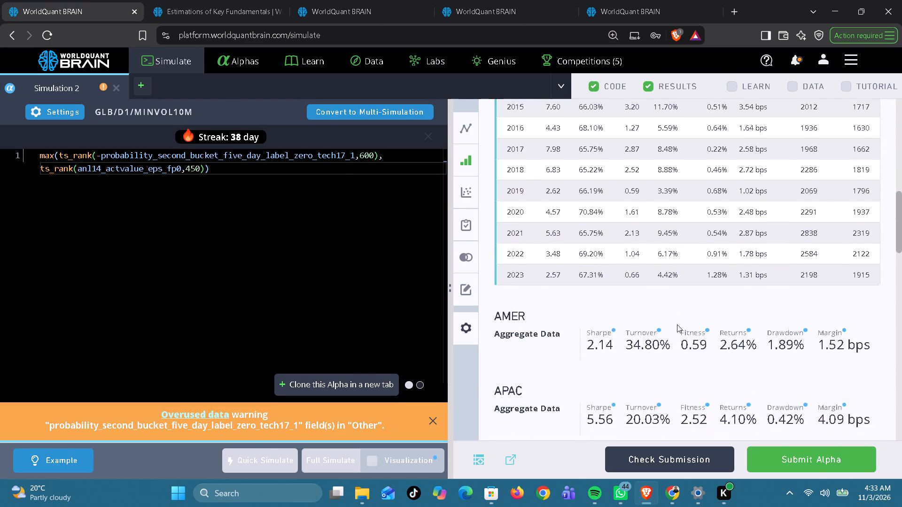
{"action": "scroll", "coordinate": [677, 324], "scroll_direction": "down", "scroll_amount": 2}
{"action": "scroll", "coordinate": [677, 324], "scroll_direction": "up", "scroll_amount": 2}
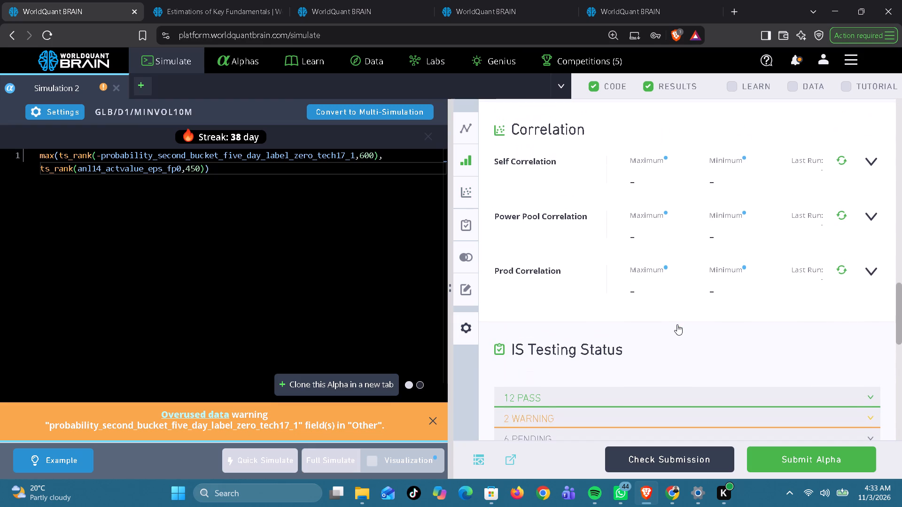
{"action": "left_click", "coordinate": [840, 267]}
Replace the eps_fp0 field on the first simulation page with anl14_actvalue_epsrep_fp0 copied from the Key Fundamentals dataset and run a full simulation.
{"action": "left_click", "coordinate": [231, 11]}
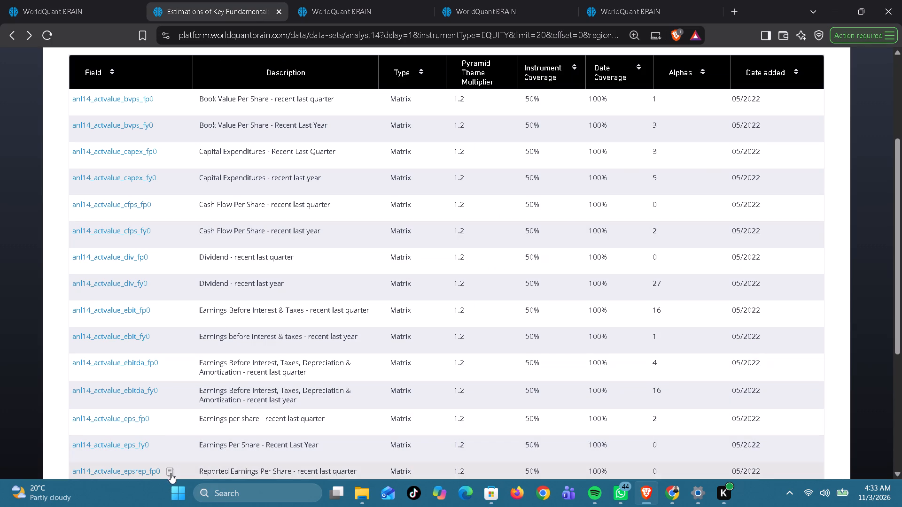
{"action": "left_click", "coordinate": [171, 473]}
{"action": "left_click", "coordinate": [102, 21]}
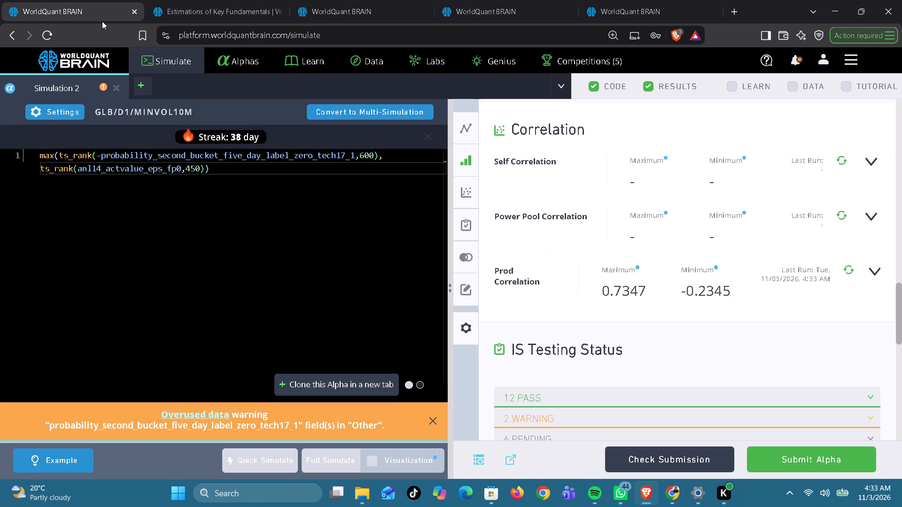
{"action": "triple_click", "coordinate": [127, 169]}
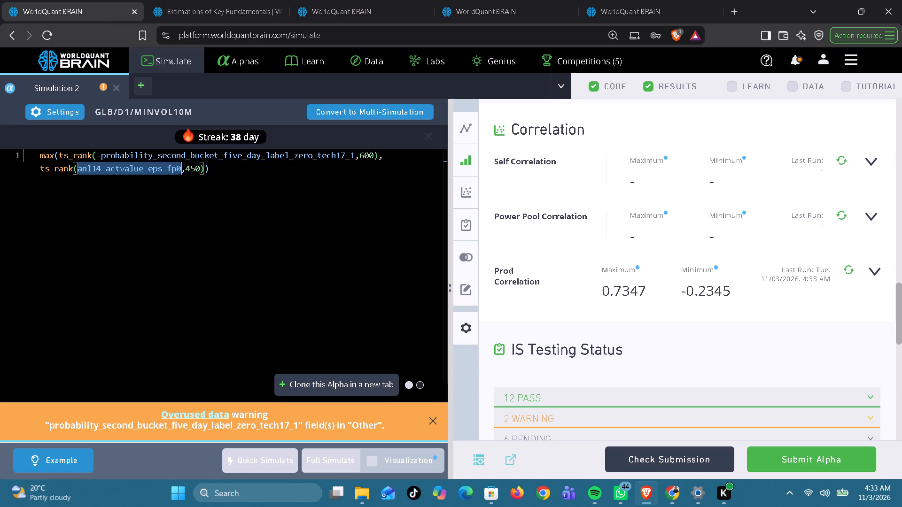
{"action": "left_click", "coordinate": [127, 169]}
{"action": "double_click", "coordinate": [127, 169]}
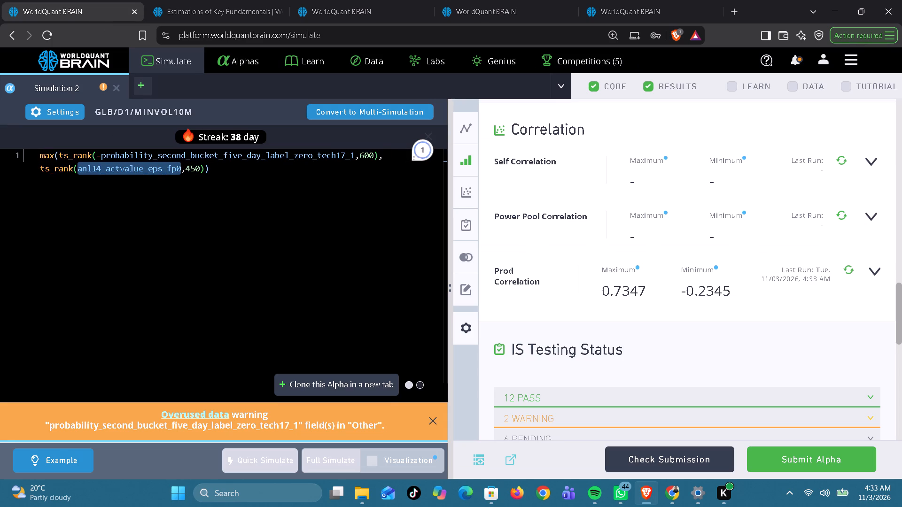
{"action": "key", "text": "ctrl+v"}
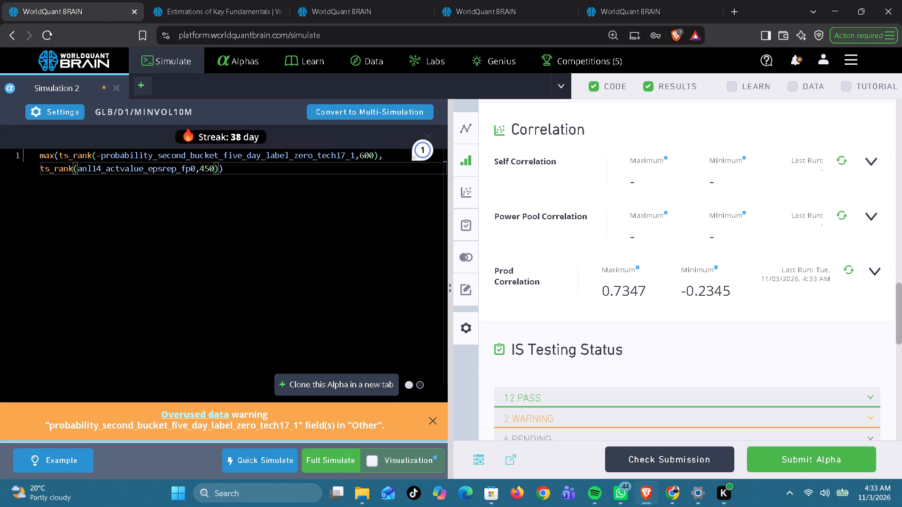
{"action": "left_click", "coordinate": [312, 460]}
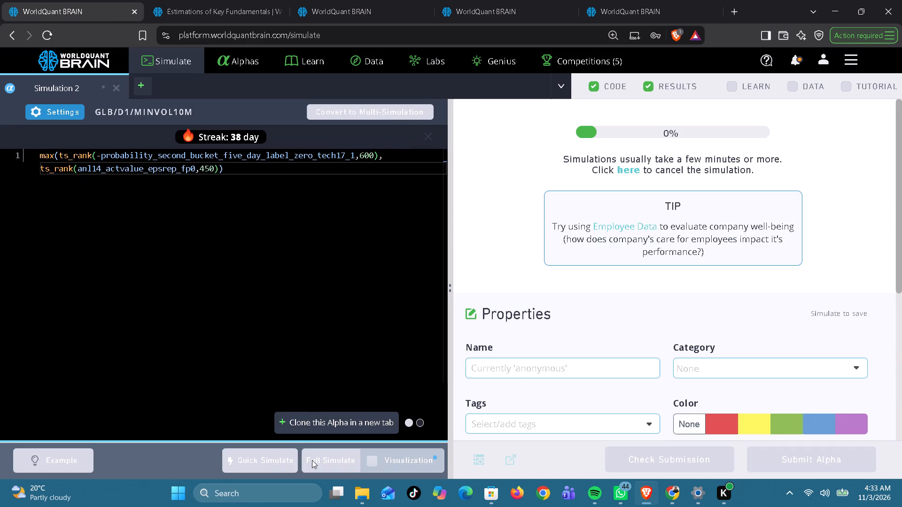
Review the chart and aggregate results of the second simulation page's finished eps_fp0 alpha, and run its Prod Correlation check.
{"action": "left_click", "coordinate": [339, 2]}
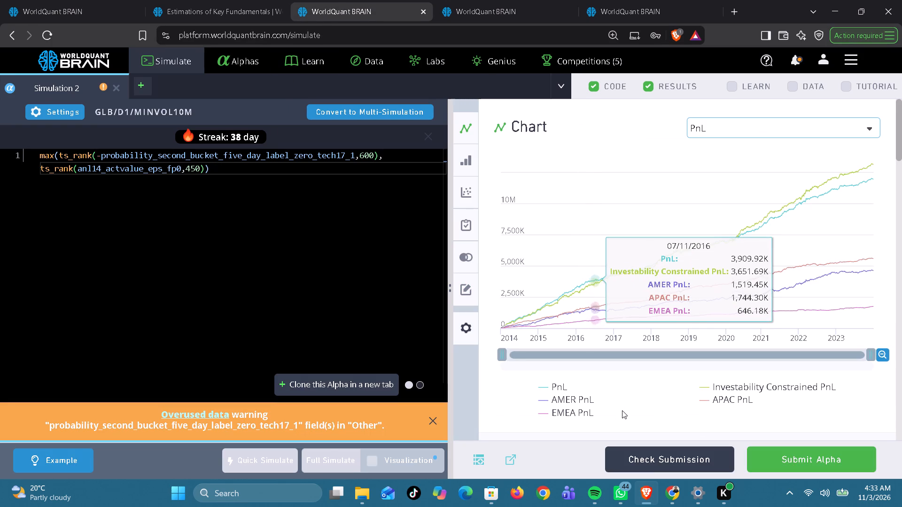
{"action": "scroll", "coordinate": [671, 384], "scroll_direction": "down", "scroll_amount": 5}
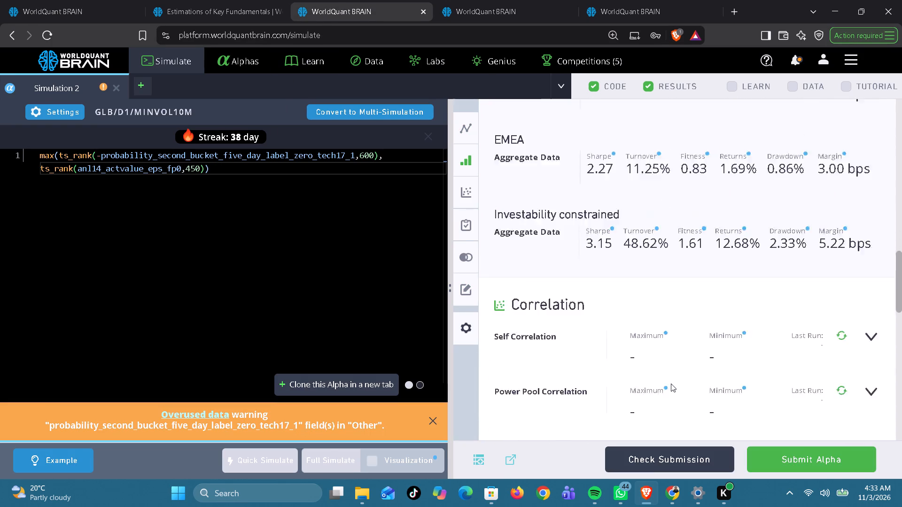
{"action": "scroll", "coordinate": [671, 384], "scroll_direction": "down", "scroll_amount": 1}
{"action": "scroll", "coordinate": [700, 292], "scroll_direction": "up", "scroll_amount": 2}
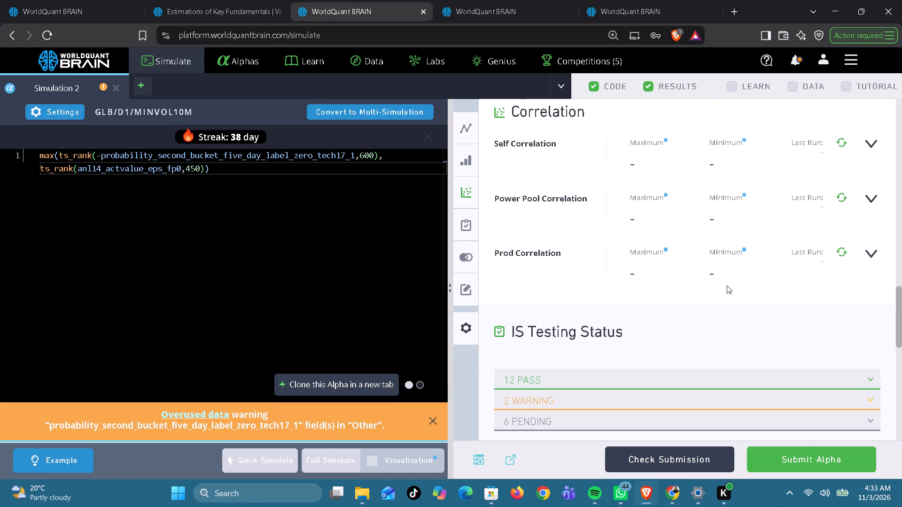
{"action": "left_click", "coordinate": [842, 248]}
Replace the eps_fp0 field on the second simulation page with the copied anl14_actvalue_epsrep_fp0 and run a full simulation.
{"action": "left_click", "coordinate": [140, 169]}
{"action": "double_click", "coordinate": [140, 169]}
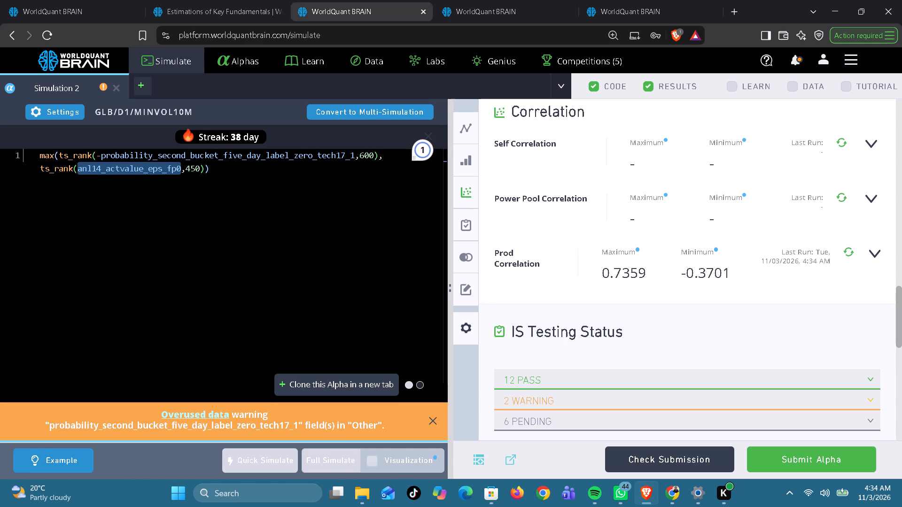
{"action": "key", "text": "ctrl+v"}
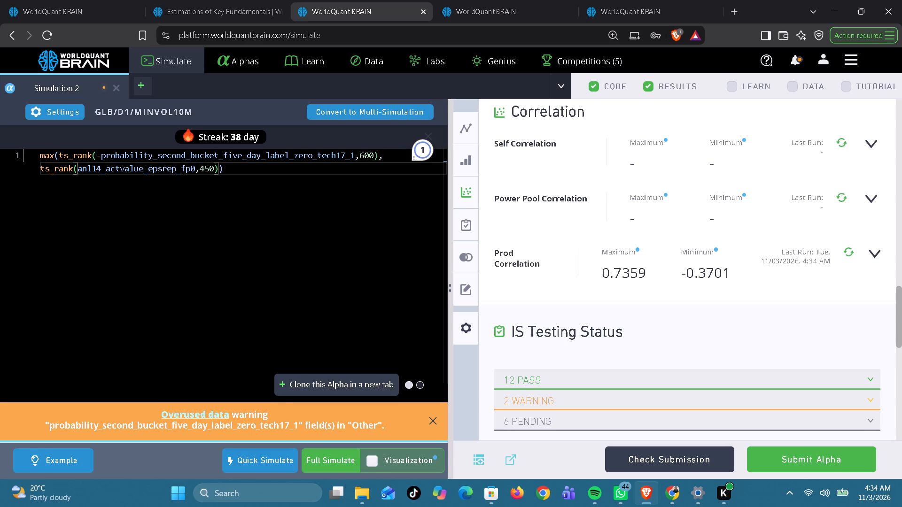
{"action": "left_click", "coordinate": [323, 459]}
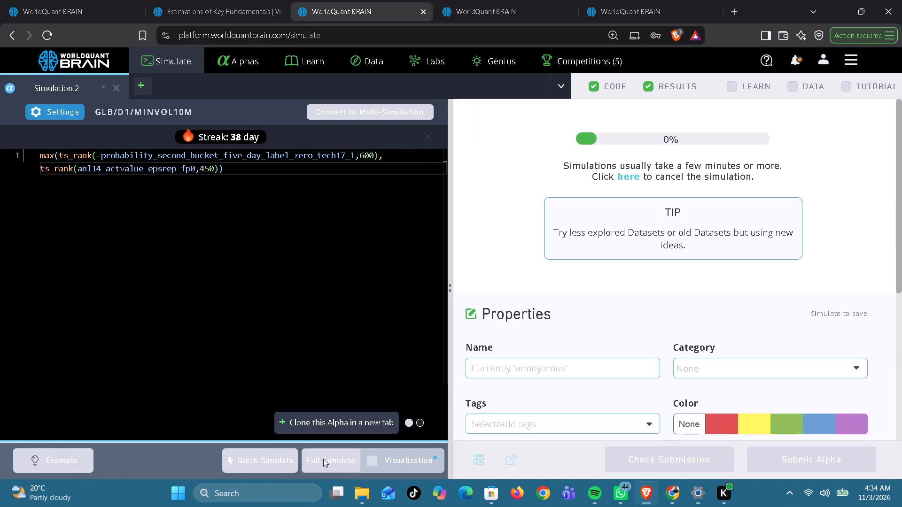
Review the chart and test results of the finished cfps_fp0 alpha on the fourth simulation page, and run its Prod Correlation check.
{"action": "left_click", "coordinate": [486, 0]}
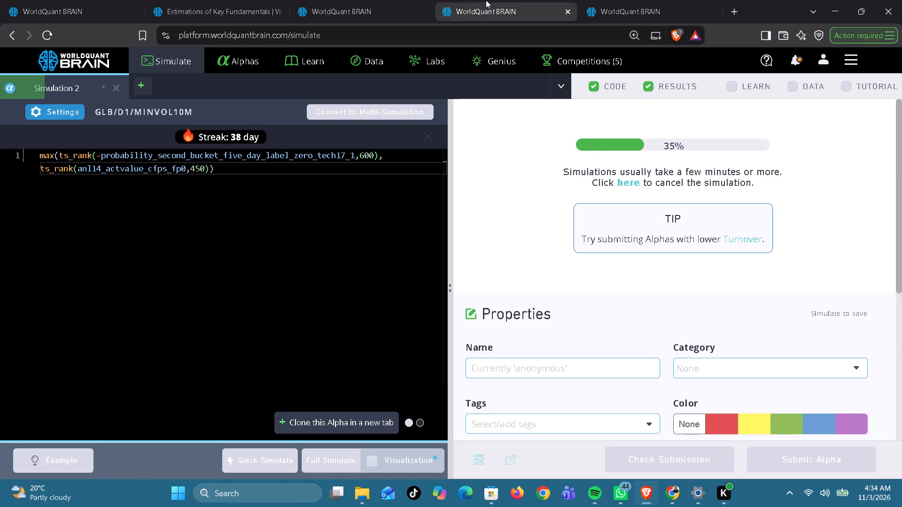
{"action": "left_click", "coordinate": [627, 7]}
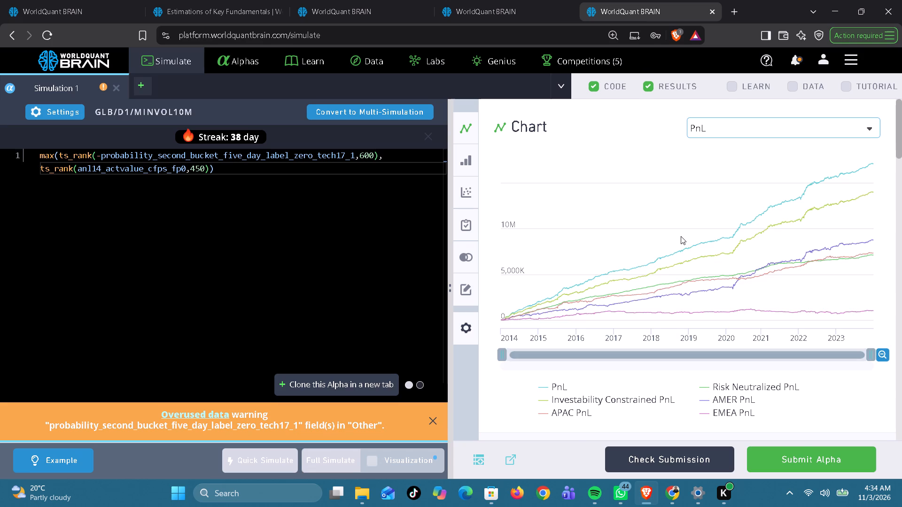
{"action": "scroll", "coordinate": [681, 236], "scroll_direction": "down", "scroll_amount": 5}
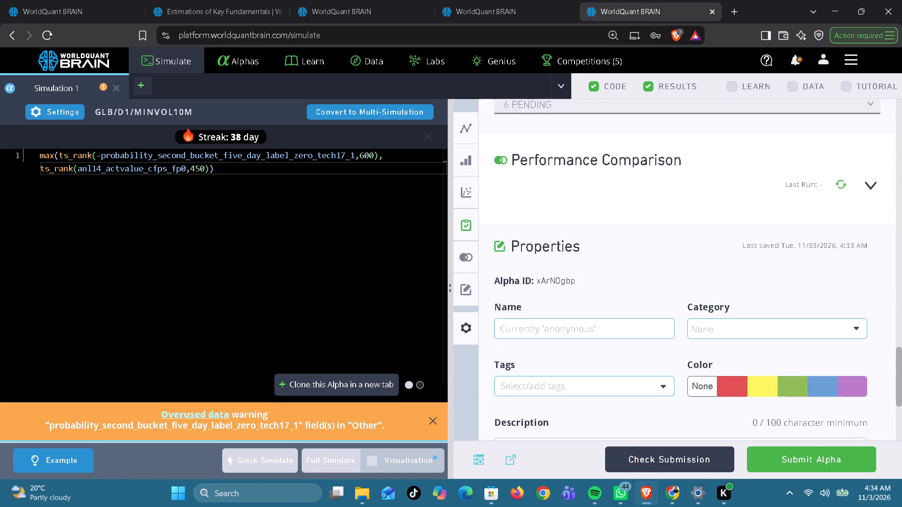
{"action": "scroll", "coordinate": [681, 236], "scroll_direction": "up", "scroll_amount": 2}
{"action": "scroll", "coordinate": [834, 217], "scroll_direction": "up", "scroll_amount": 1}
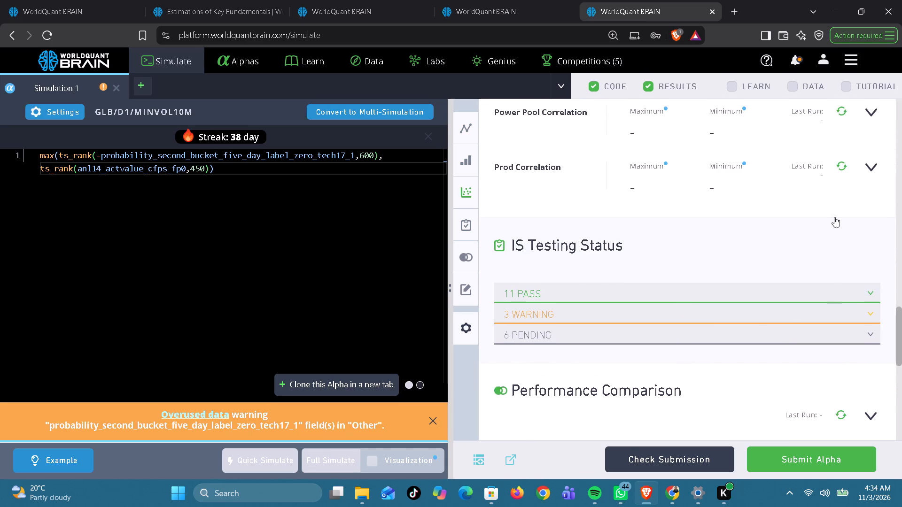
{"action": "left_click", "coordinate": [843, 193]}
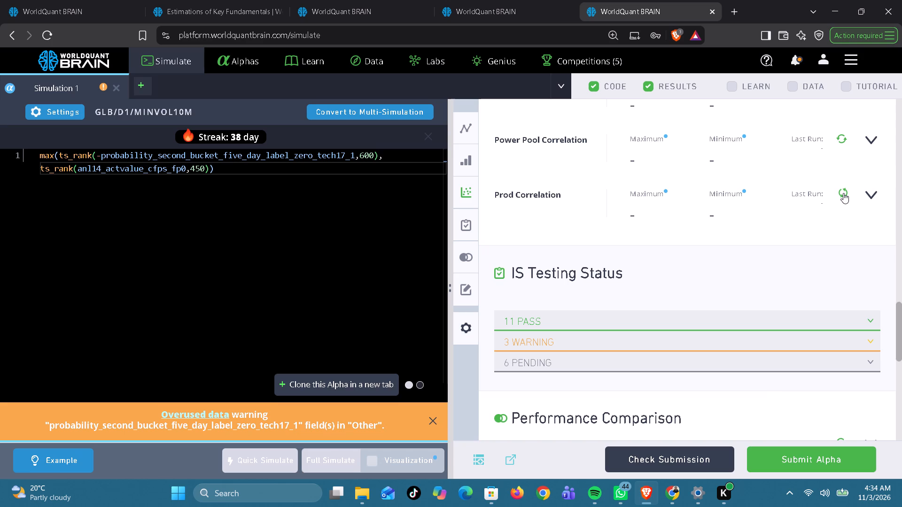
Replace the cfps_fp0 field on the fourth simulation page with anl14_actvalue_div_fp0 copied from the Key Fundamentals dataset and run a full simulation.
{"action": "left_click", "coordinate": [245, 13]}
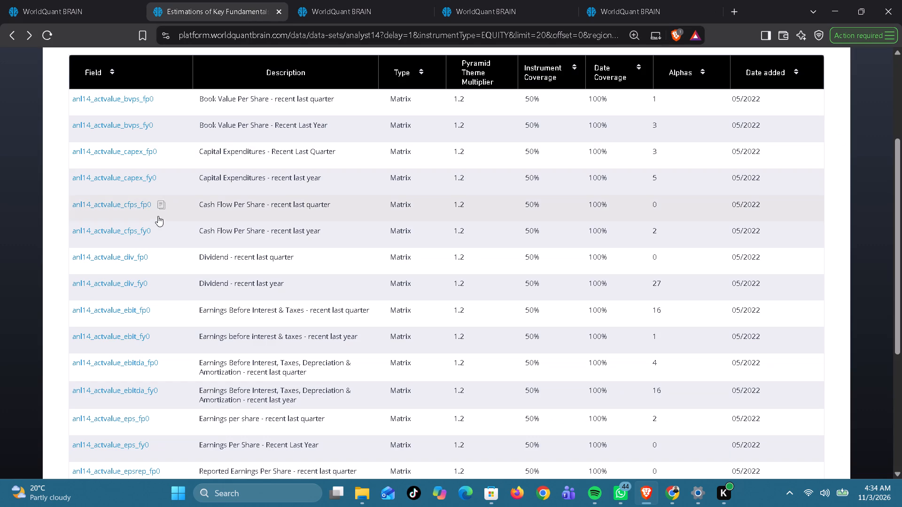
{"action": "left_click", "coordinate": [152, 257]}
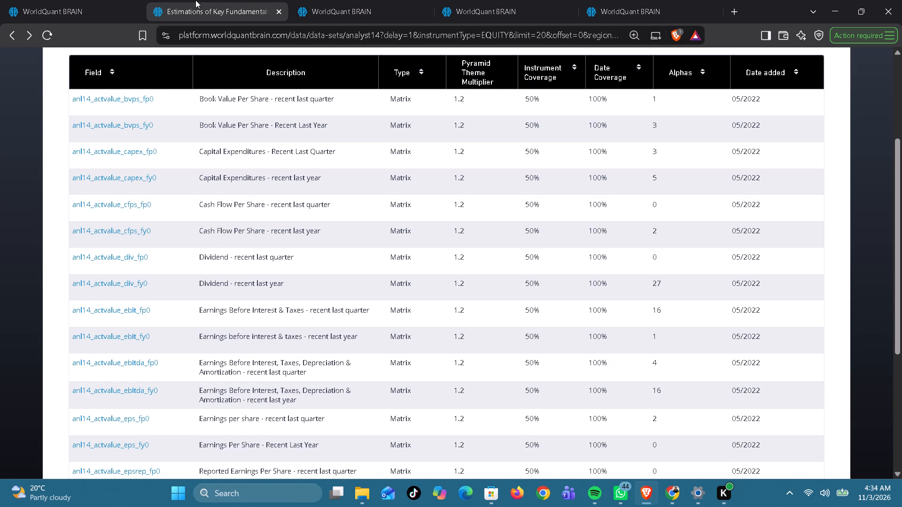
{"action": "left_click", "coordinate": [350, 9]}
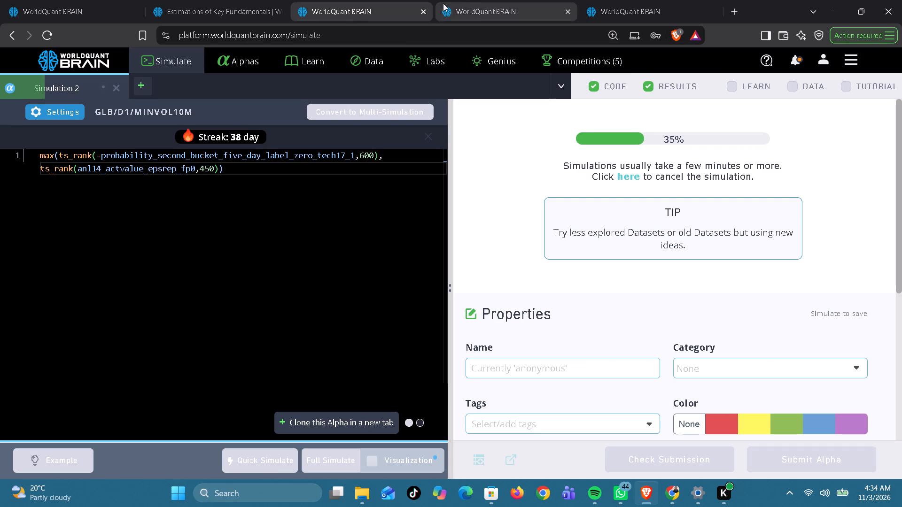
{"action": "left_click", "coordinate": [479, 8]}
{"action": "left_click", "coordinate": [645, 12]}
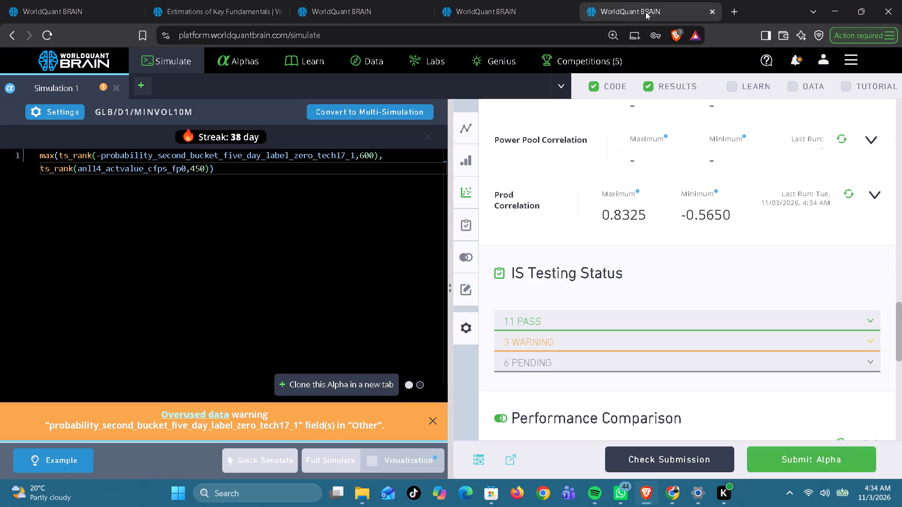
{"action": "double_click", "coordinate": [121, 170]}
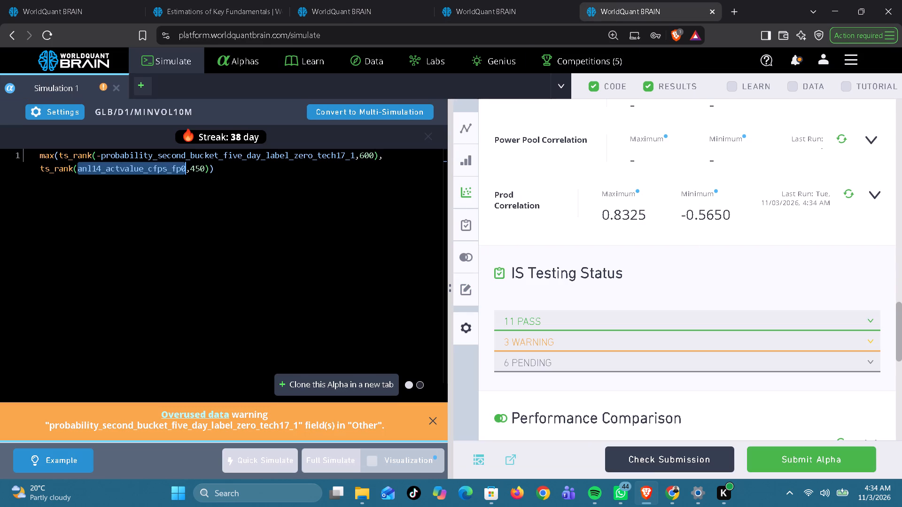
{"action": "key", "text": "ctrl+v"}
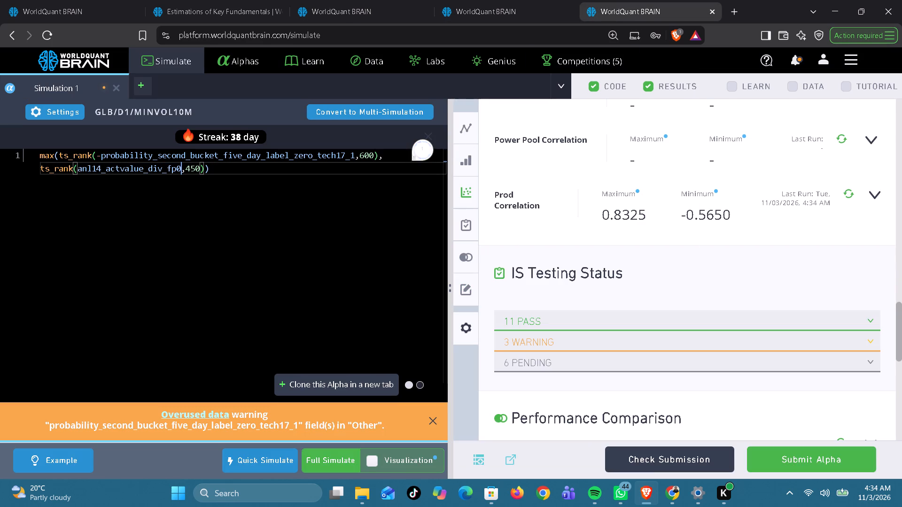
{"action": "left_click", "coordinate": [335, 459]}
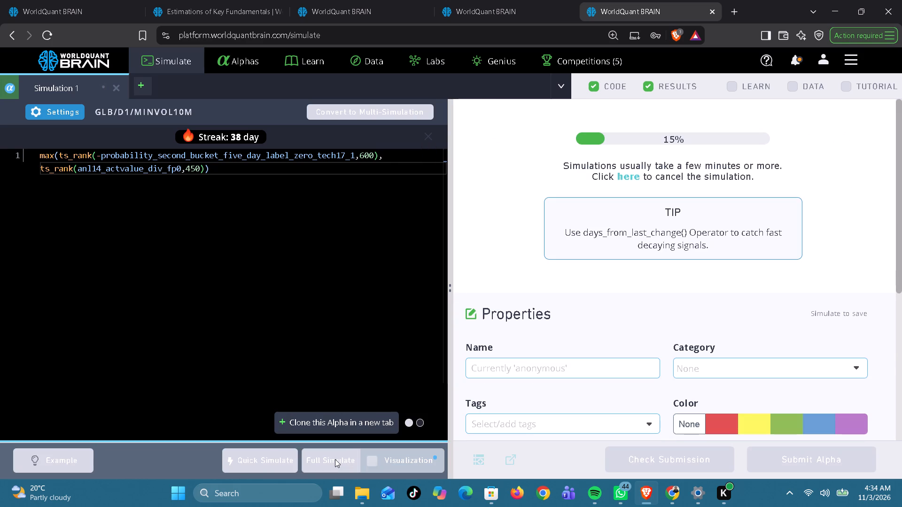
Check the progress of the running epsrep_fp0, cfps_fp0 and div_fp0 simulations across the four simulation pages.
{"action": "left_click", "coordinate": [347, 10]}
{"action": "left_click", "coordinate": [478, 12]}
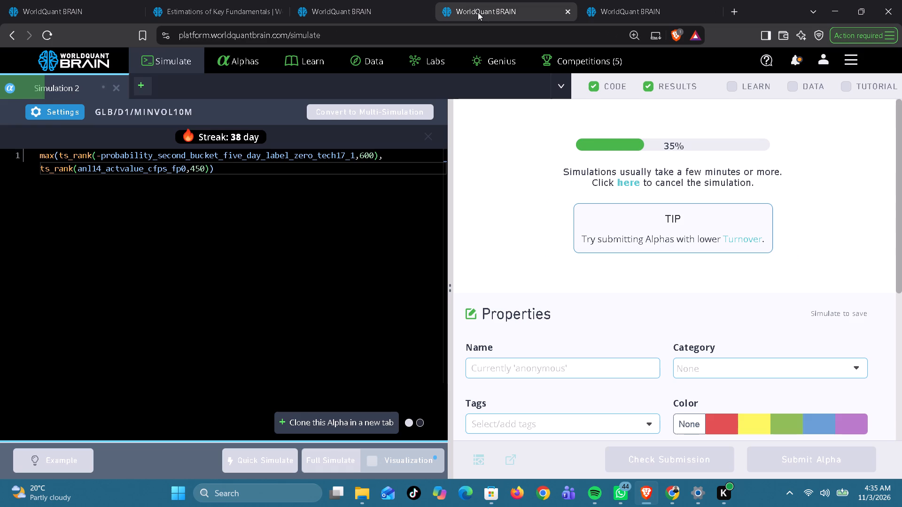
{"action": "left_click", "coordinate": [70, 1]}
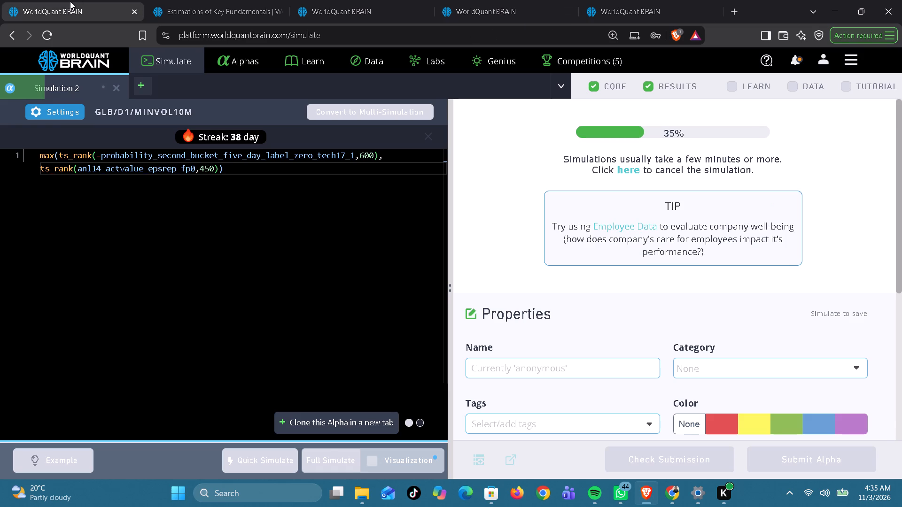
{"action": "left_click", "coordinate": [687, 1]}
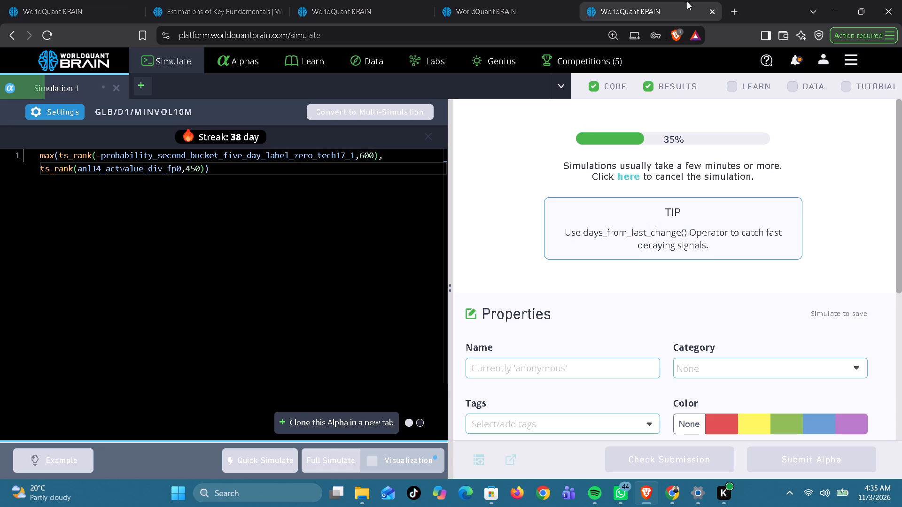
{"action": "left_click", "coordinate": [513, 21]}
{"action": "left_click", "coordinate": [370, 12]}
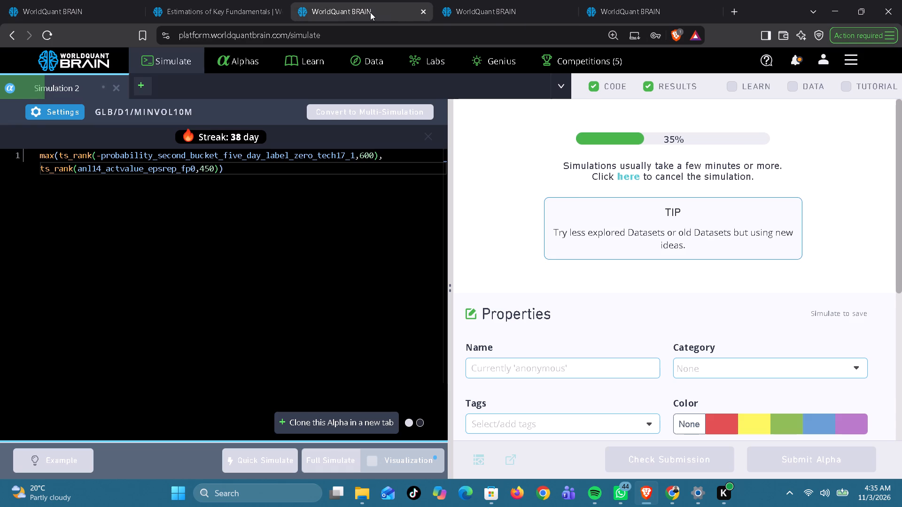
{"action": "left_click", "coordinate": [98, 6]}
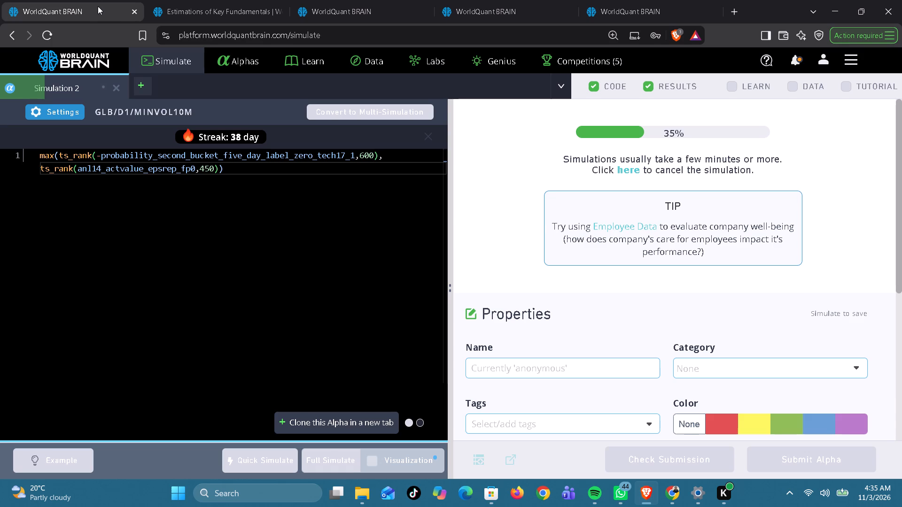
{"action": "left_click", "coordinate": [349, 7]}
{"action": "left_click", "coordinate": [480, 1]}
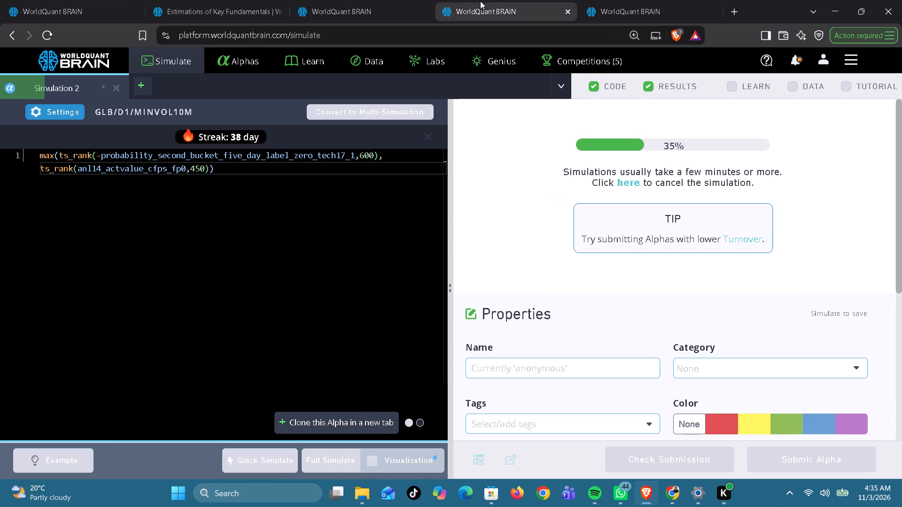
Check the progress of the running epsrep_fp0, cfps_fp0 and div_fp0 simulations again across the four simulation pages.
{"action": "left_click", "coordinate": [647, 15]}
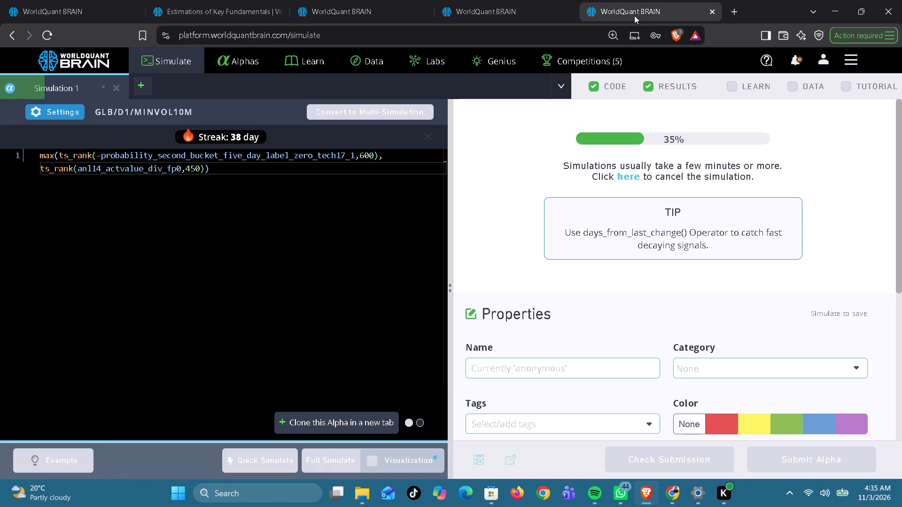
{"action": "left_click", "coordinate": [515, 19]}
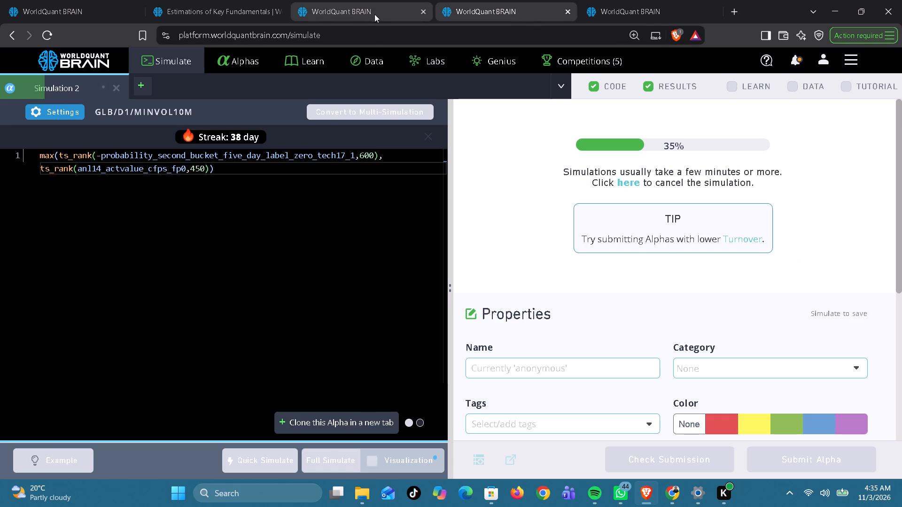
{"action": "left_click", "coordinate": [374, 14]}
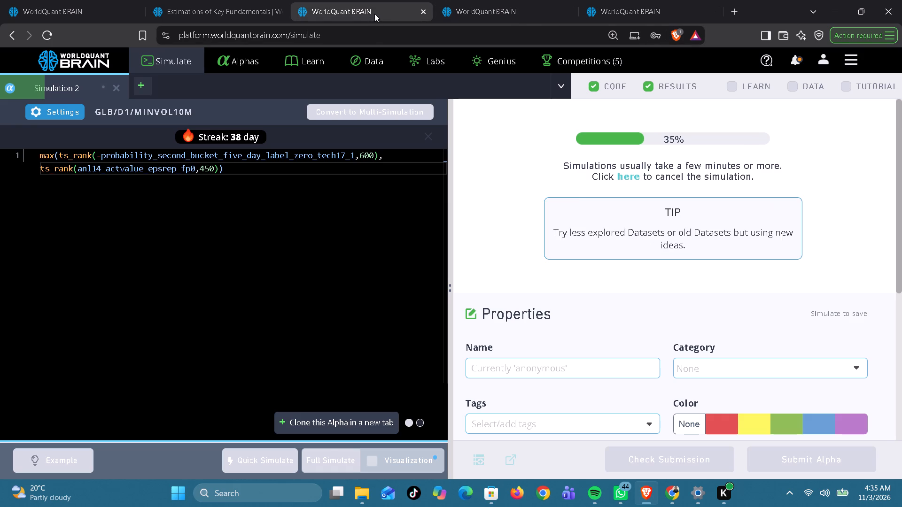
{"action": "left_click", "coordinate": [247, 10]}
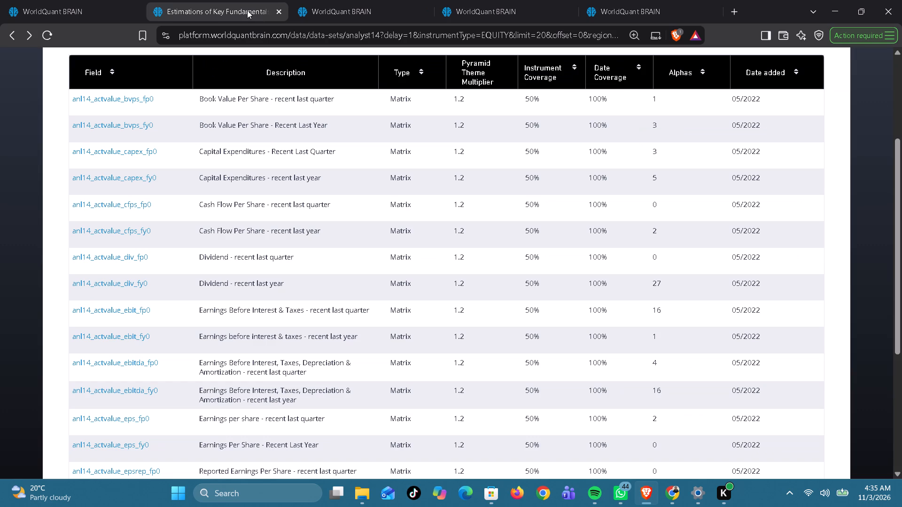
{"action": "left_click", "coordinate": [107, 8]}
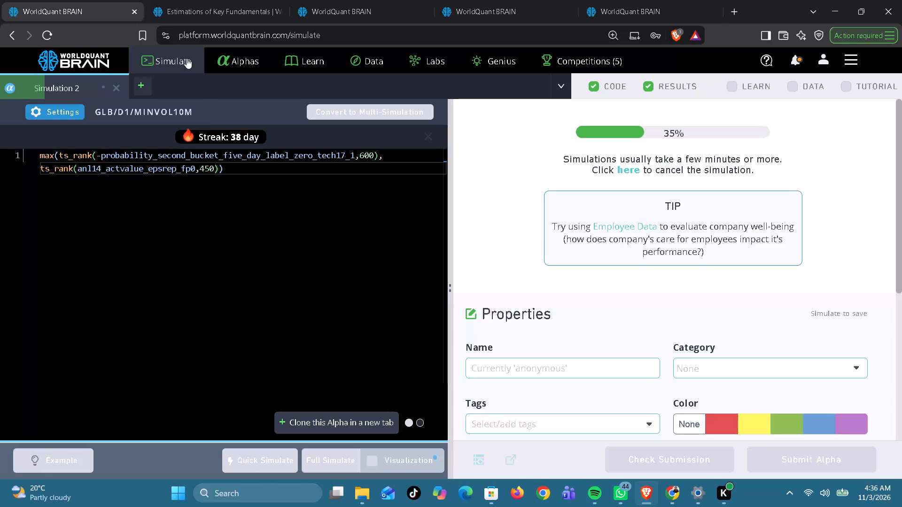
{"action": "left_click", "coordinate": [332, 13]}
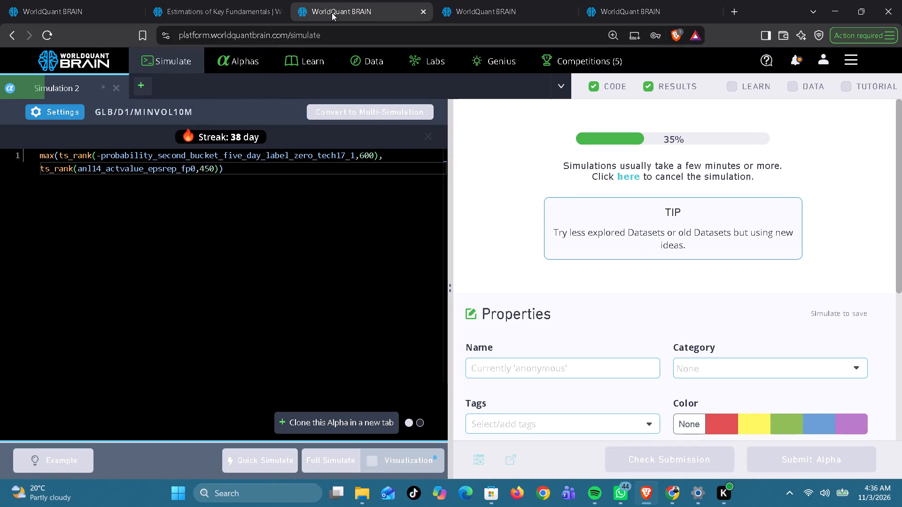
{"action": "left_click", "coordinate": [480, 15]}
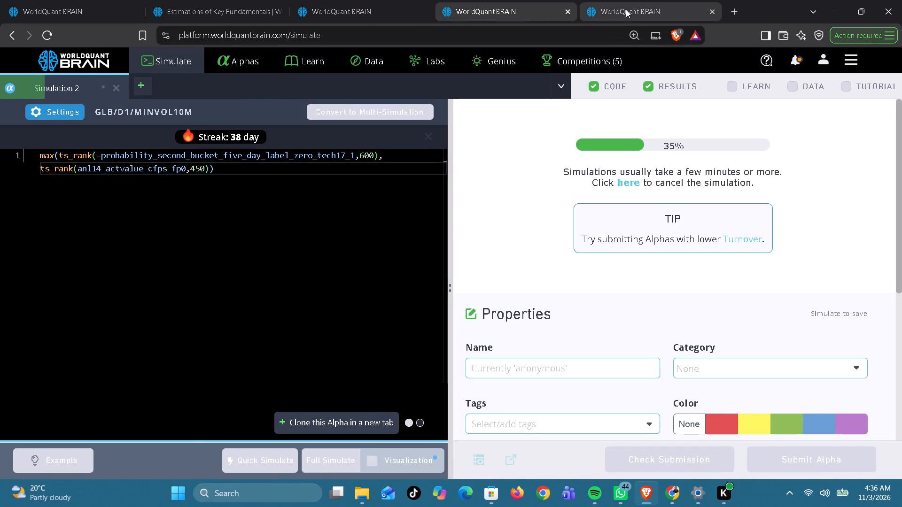
{"action": "left_click", "coordinate": [626, 9]}
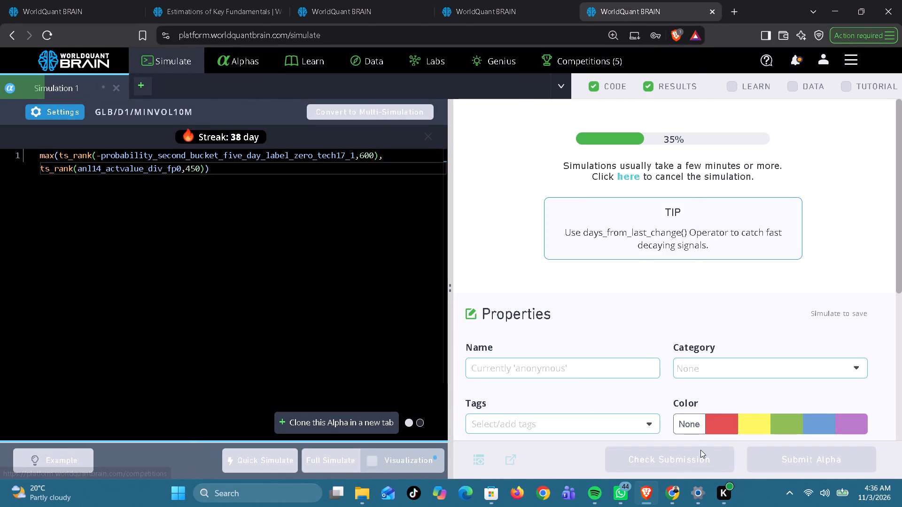
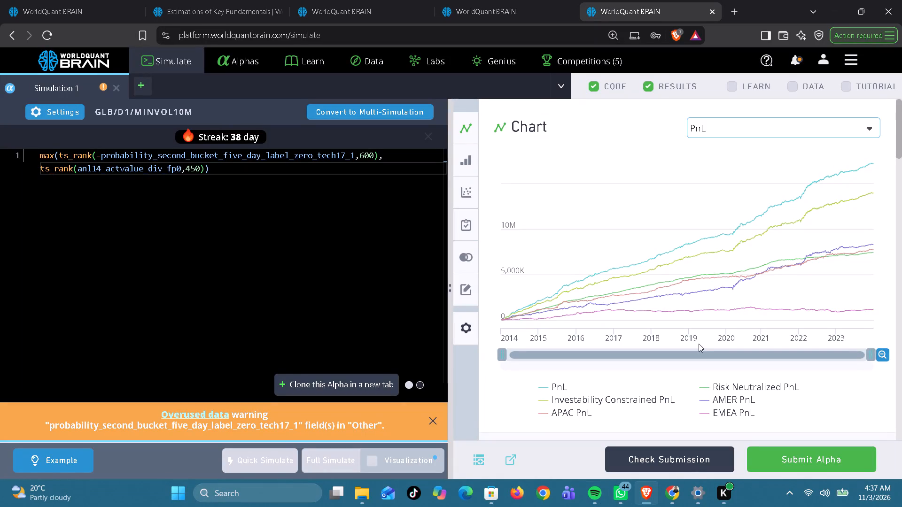
Review the results of the finished div_fp0 alpha on the fourth simulation page and run its Prod Correlation check.
{"action": "scroll", "coordinate": [699, 344], "scroll_direction": "down", "scroll_amount": 5}
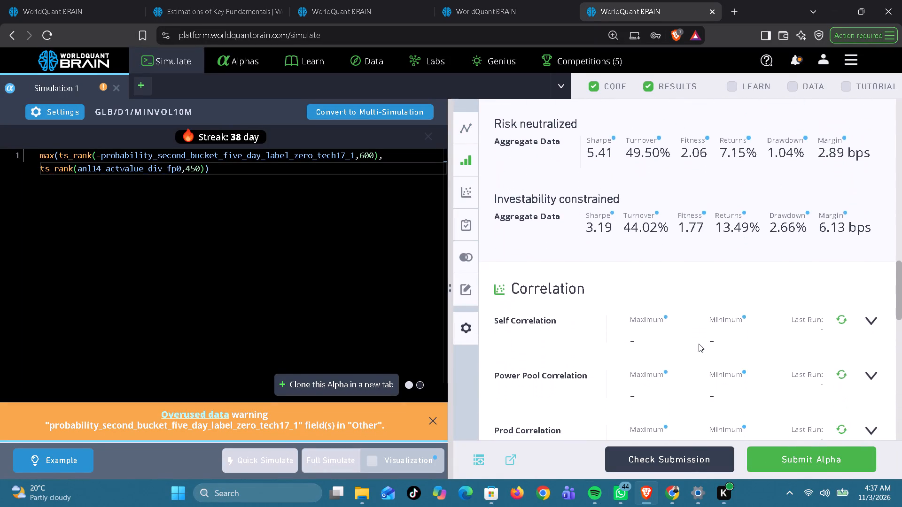
{"action": "scroll", "coordinate": [699, 344], "scroll_direction": "down", "scroll_amount": 1}
{"action": "scroll", "coordinate": [699, 344], "scroll_direction": "up", "scroll_amount": 2}
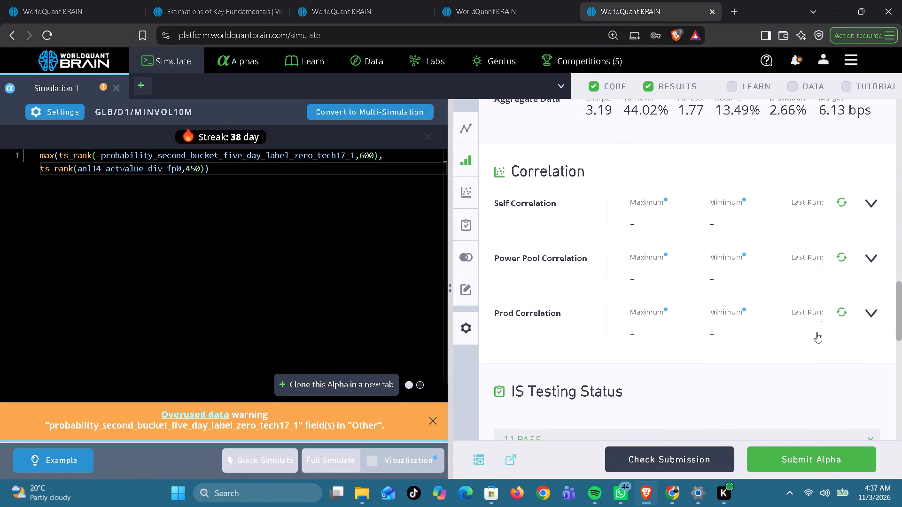
{"action": "left_click", "coordinate": [842, 308]}
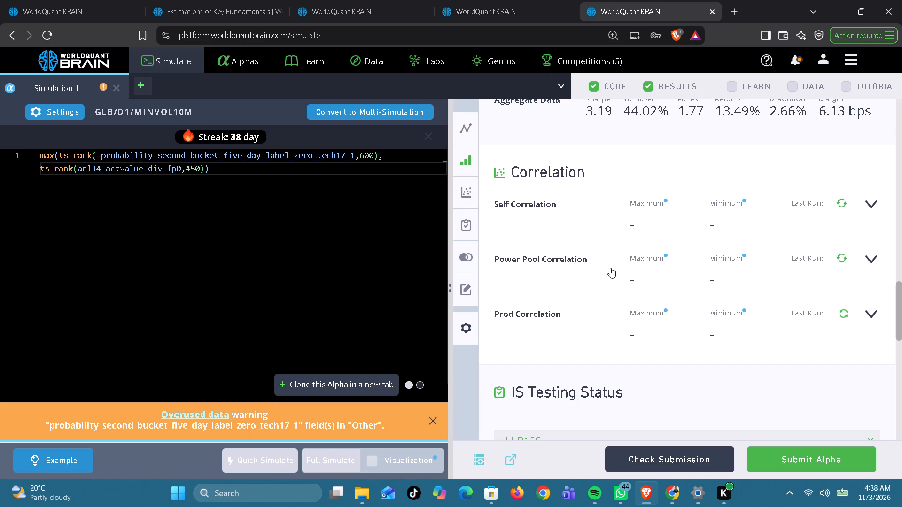
Replace the div_fp0 field on the fourth simulation page with anl14_actvalue_ebit_fp0 copied from the Key Fundamentals dataset and run a full simulation.
{"action": "left_click", "coordinate": [195, 10]}
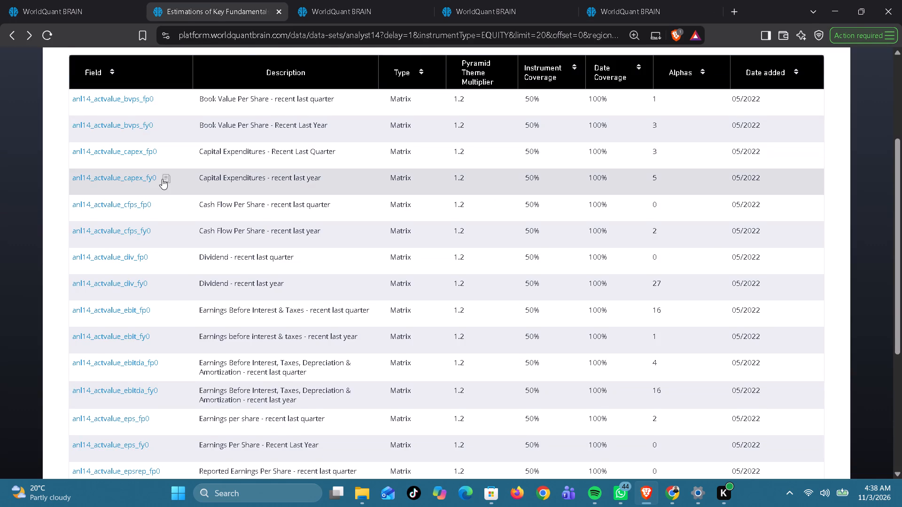
{"action": "scroll", "coordinate": [162, 179], "scroll_direction": "up", "scroll_amount": 1}
{"action": "scroll", "coordinate": [162, 179], "scroll_direction": "down", "scroll_amount": 1}
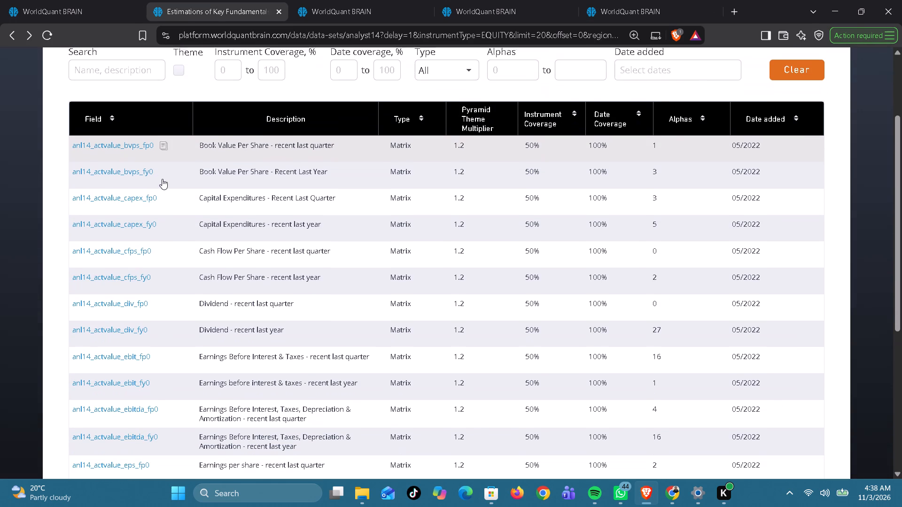
{"action": "scroll", "coordinate": [162, 179], "scroll_direction": "down", "scroll_amount": 1}
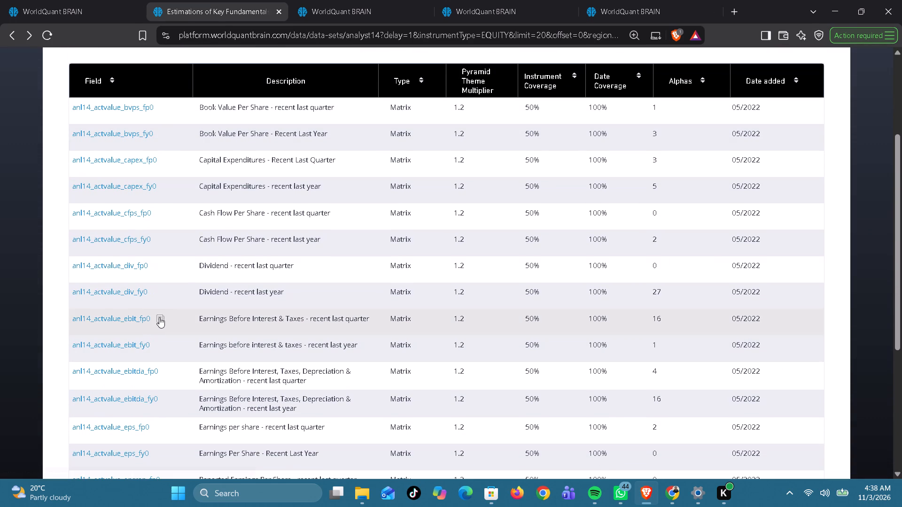
{"action": "left_click", "coordinate": [159, 317]}
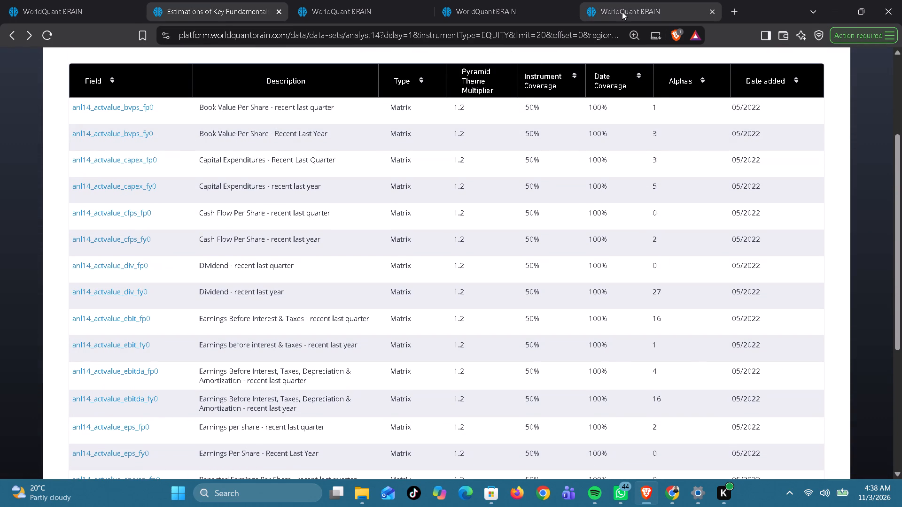
{"action": "left_click", "coordinate": [622, 12]}
{"action": "double_click", "coordinate": [136, 170]}
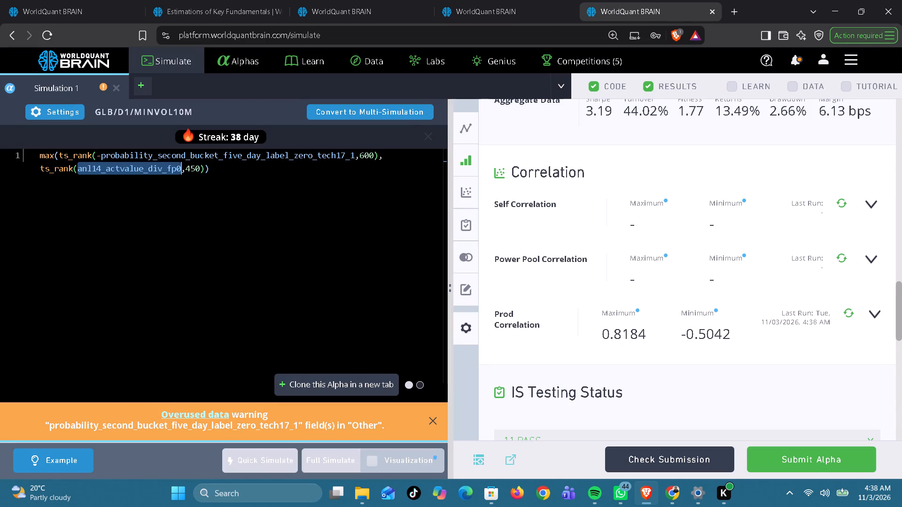
{"action": "key", "text": "ctrl+v"}
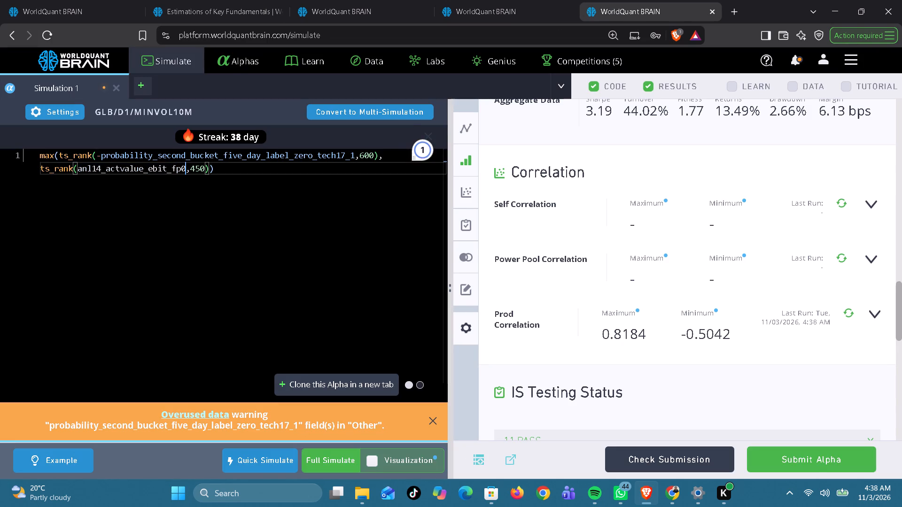
{"action": "left_click", "coordinate": [325, 448]}
{"action": "left_click", "coordinate": [332, 461]}
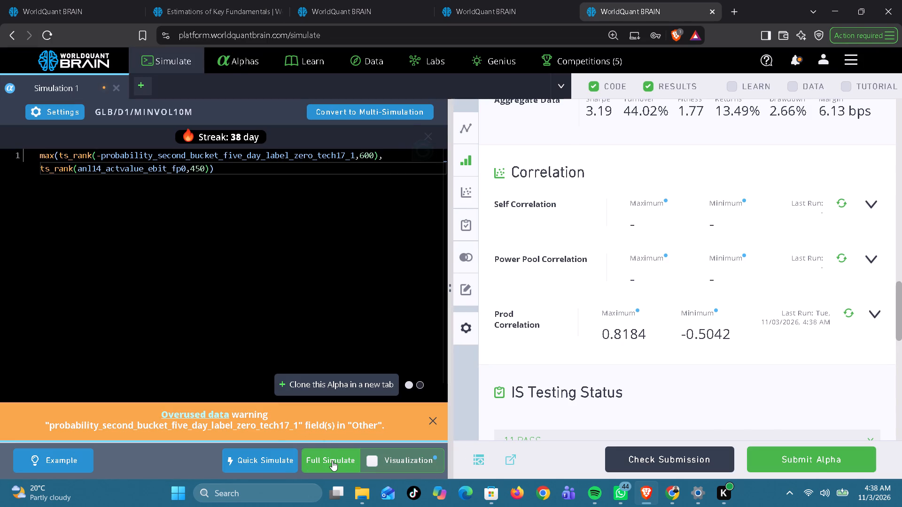
Review the regional and investability-constrained results of the epsrep_fp0 alpha on the second simulation page and run its Prod Correlation check.
{"action": "left_click", "coordinate": [364, 17]}
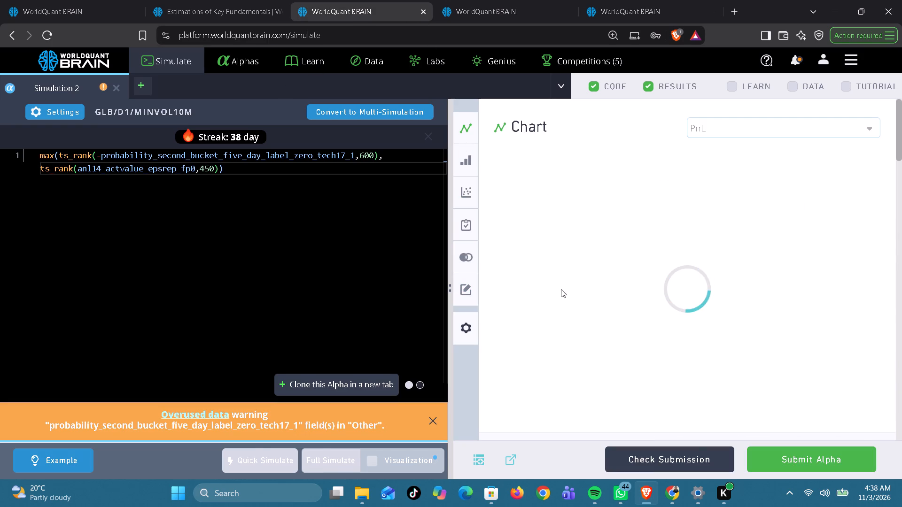
{"action": "scroll", "coordinate": [572, 305], "scroll_direction": "down", "scroll_amount": 4}
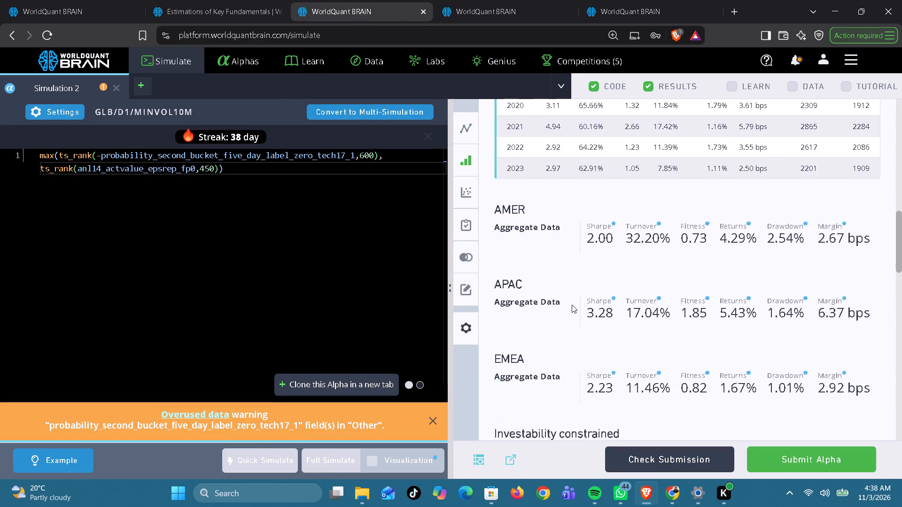
{"action": "scroll", "coordinate": [572, 305], "scroll_direction": "down", "scroll_amount": 1}
{"action": "scroll", "coordinate": [572, 305], "scroll_direction": "up", "scroll_amount": 3}
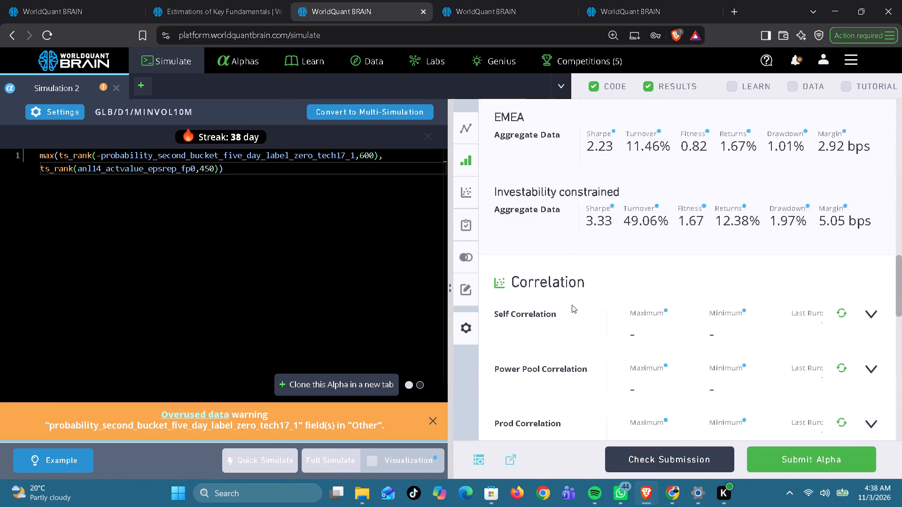
{"action": "scroll", "coordinate": [572, 305], "scroll_direction": "down", "scroll_amount": 1}
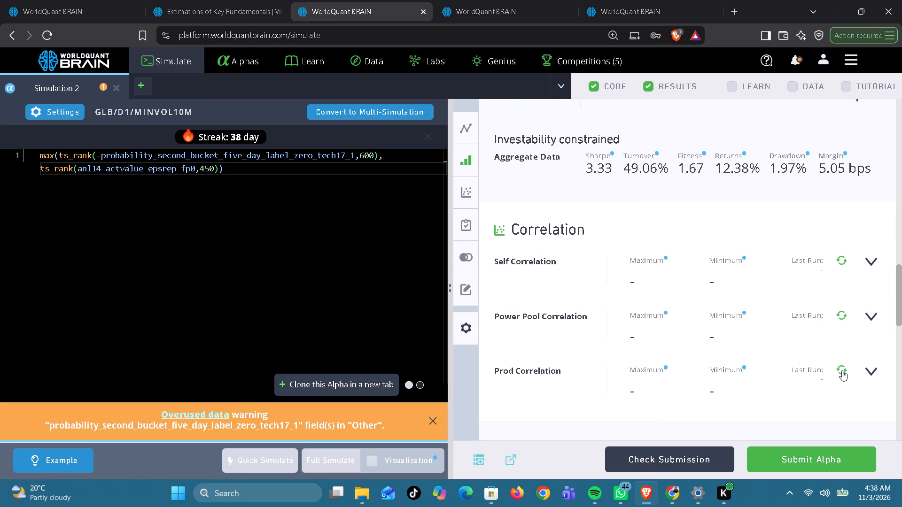
{"action": "left_click", "coordinate": [842, 370]}
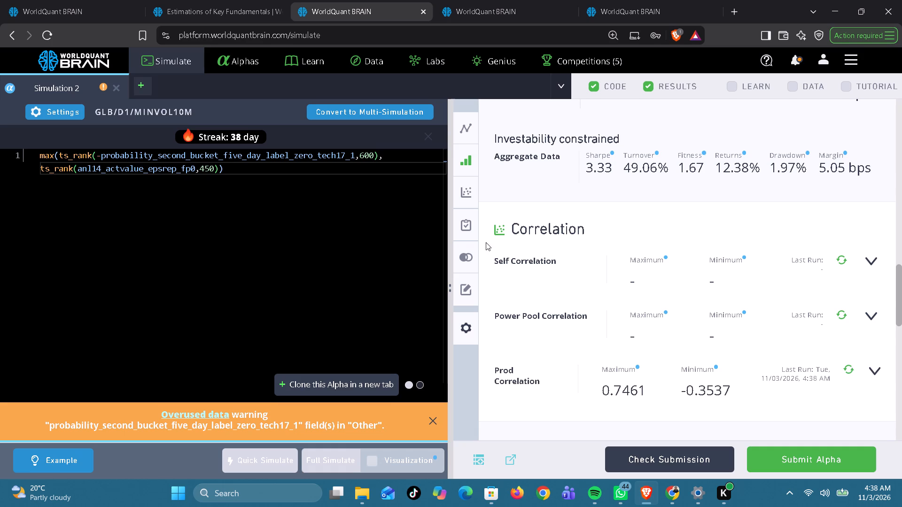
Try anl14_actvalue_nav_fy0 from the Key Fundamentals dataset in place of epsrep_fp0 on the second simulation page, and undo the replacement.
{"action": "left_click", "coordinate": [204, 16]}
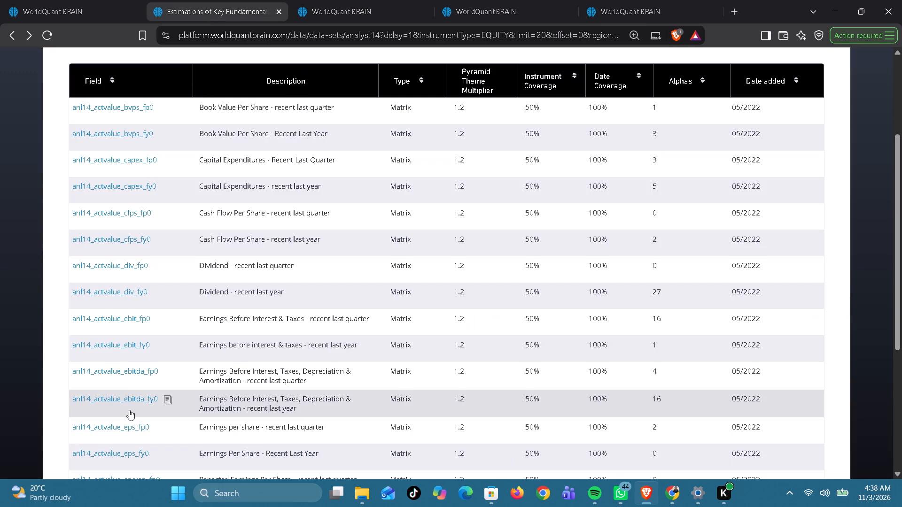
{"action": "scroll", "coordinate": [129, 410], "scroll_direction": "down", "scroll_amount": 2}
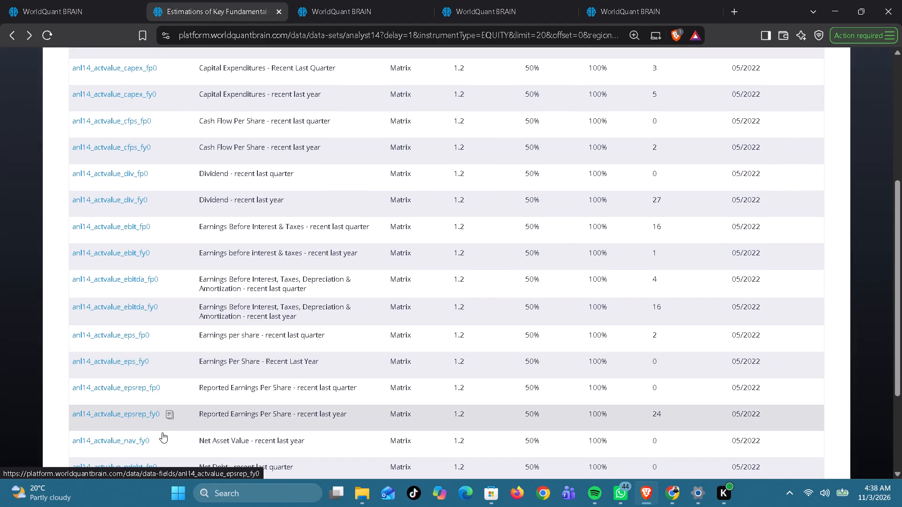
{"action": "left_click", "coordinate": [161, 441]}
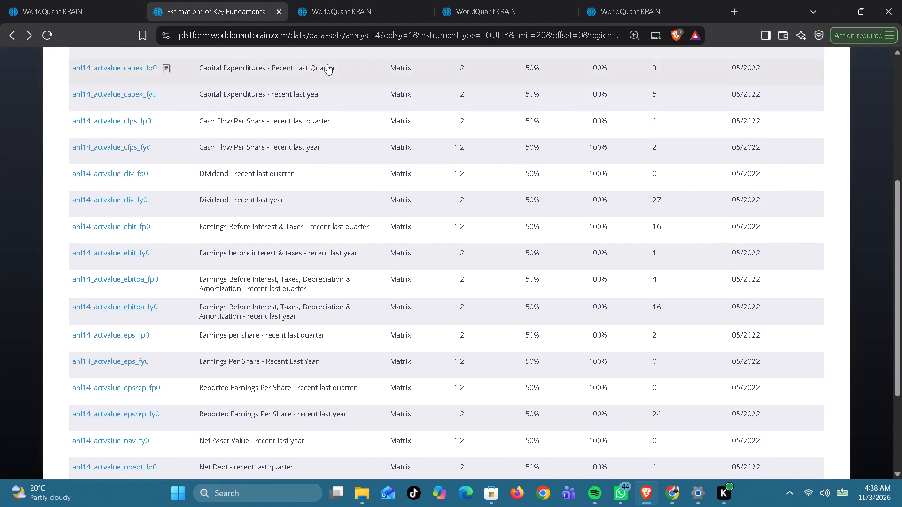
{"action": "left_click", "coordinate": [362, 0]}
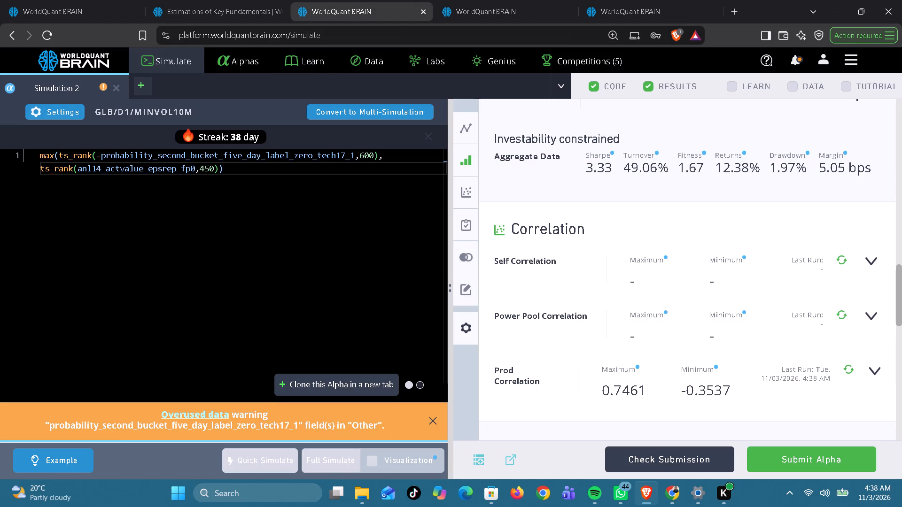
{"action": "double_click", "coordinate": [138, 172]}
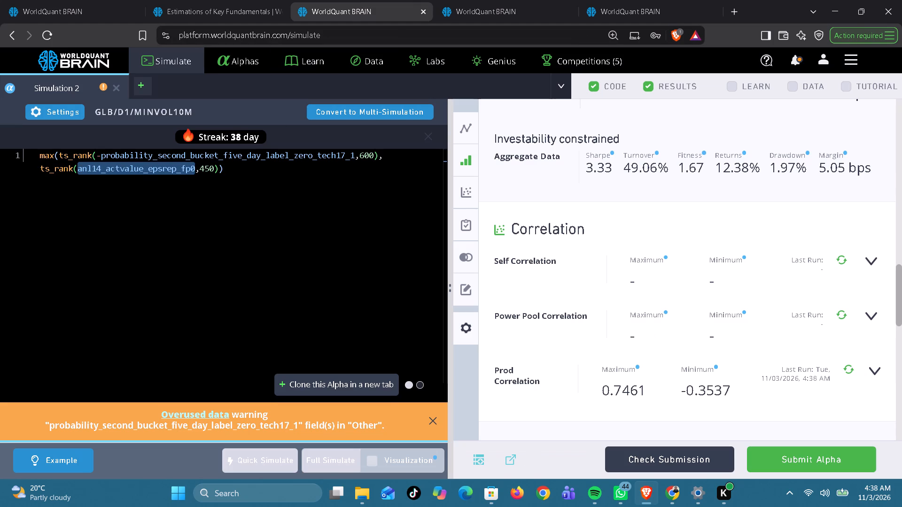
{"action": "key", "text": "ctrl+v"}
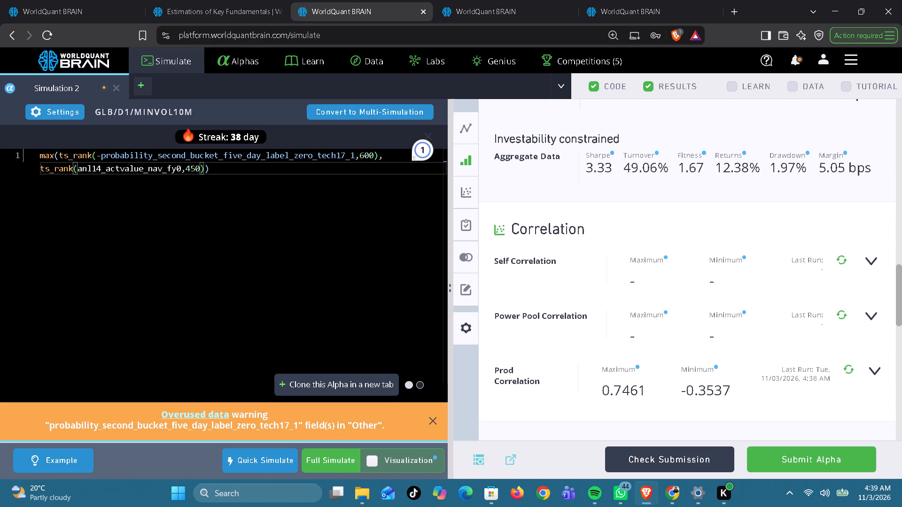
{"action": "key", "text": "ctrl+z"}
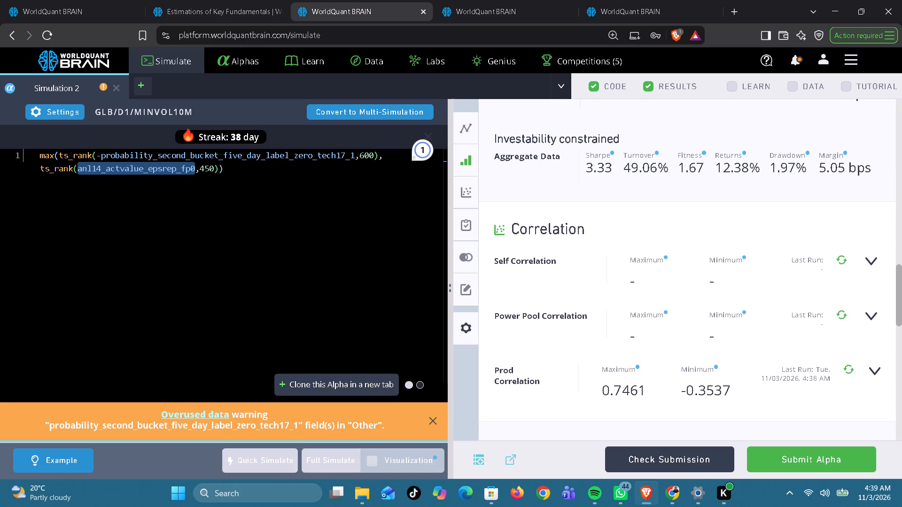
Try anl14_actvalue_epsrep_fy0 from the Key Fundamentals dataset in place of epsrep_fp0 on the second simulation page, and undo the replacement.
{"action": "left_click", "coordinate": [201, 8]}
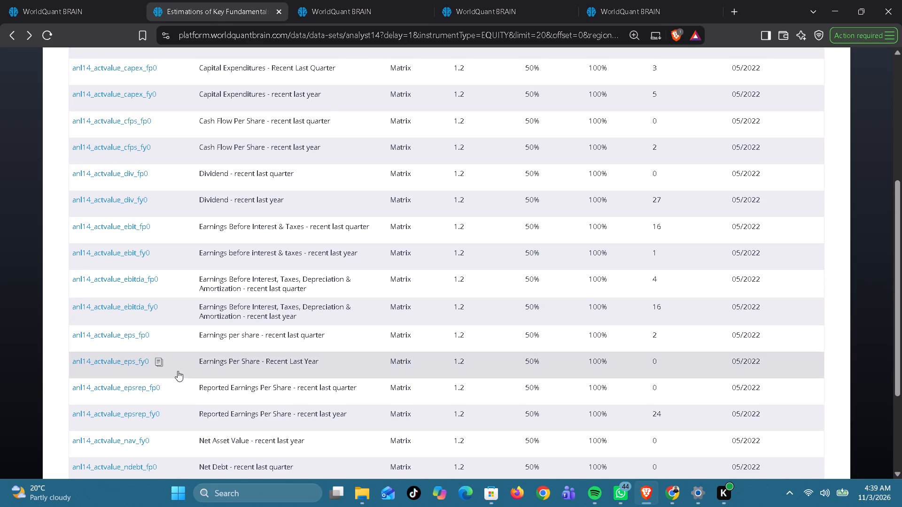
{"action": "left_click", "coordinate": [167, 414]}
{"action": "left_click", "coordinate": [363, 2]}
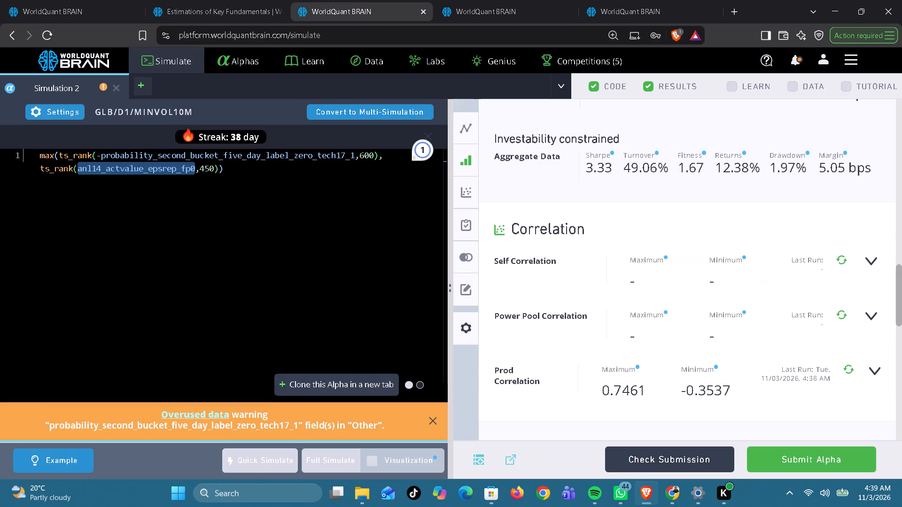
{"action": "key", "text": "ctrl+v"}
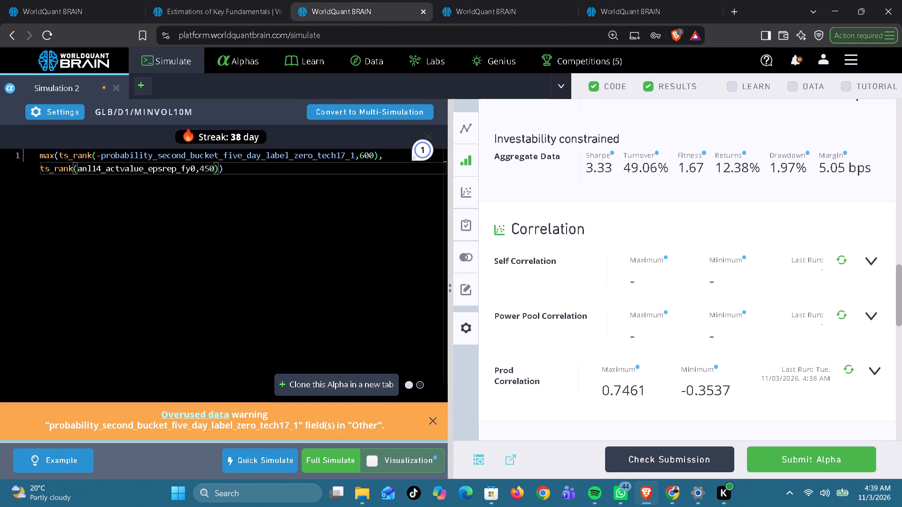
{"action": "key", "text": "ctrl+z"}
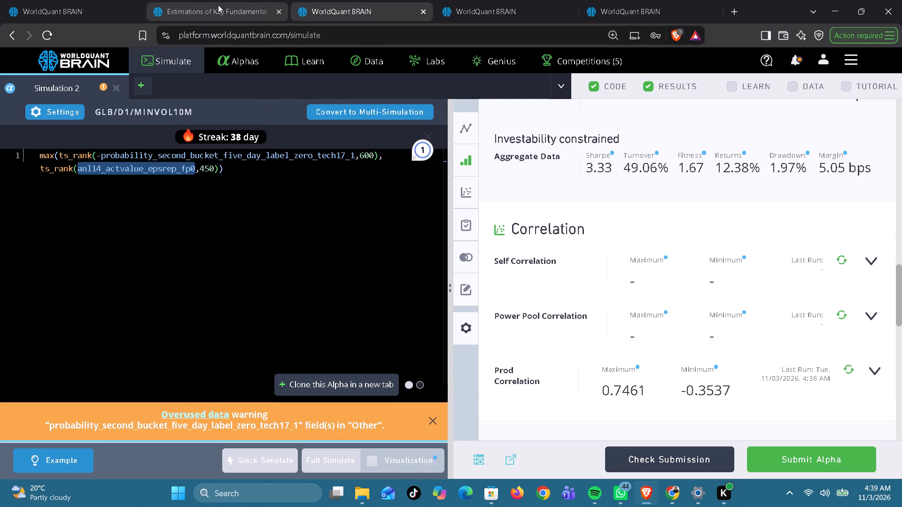
Replace the epsrep_fp0 field on the second simulation page with anl14_actvalue_ndebt_fp0 copied from the Key Fundamentals dataset and run a full simulation.
{"action": "left_click", "coordinate": [218, 5]}
{"action": "scroll", "coordinate": [170, 394], "scroll_direction": "down", "scroll_amount": 1}
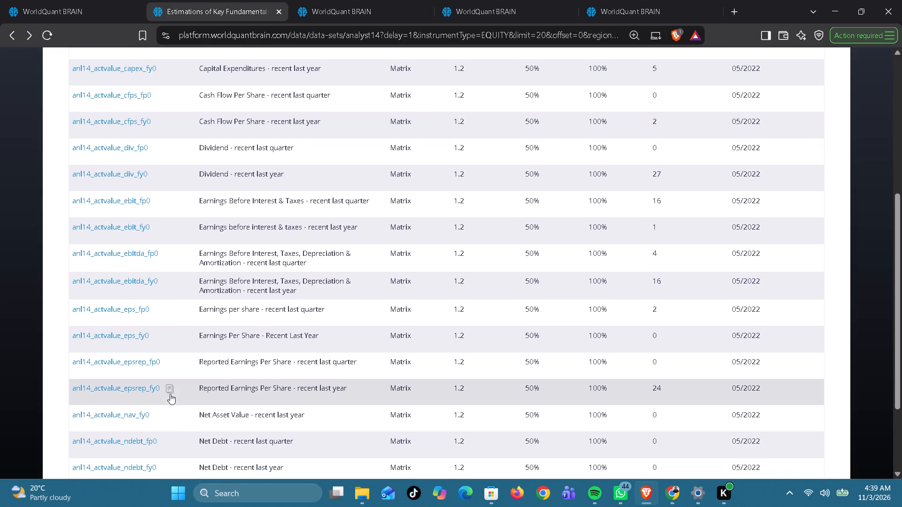
{"action": "left_click", "coordinate": [169, 441]}
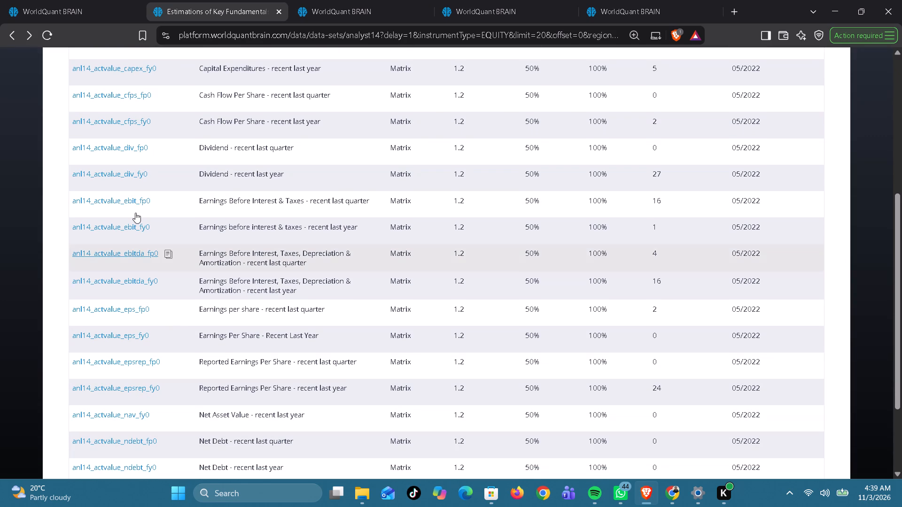
{"action": "left_click", "coordinate": [347, 8]}
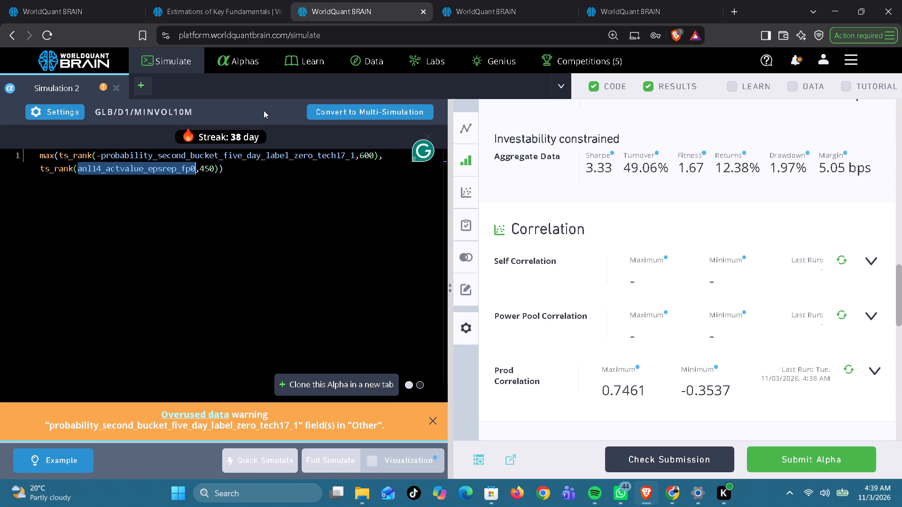
{"action": "key", "text": "ctrl+v"}
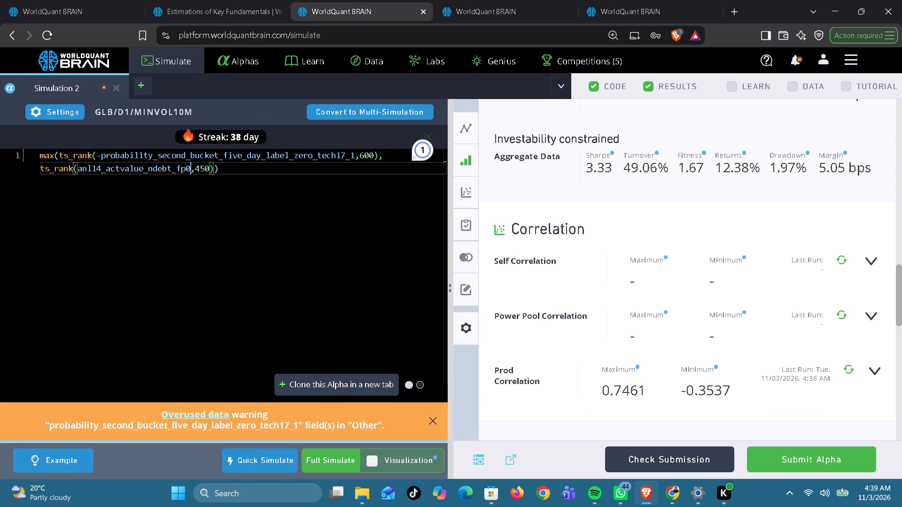
{"action": "left_click", "coordinate": [327, 453]}
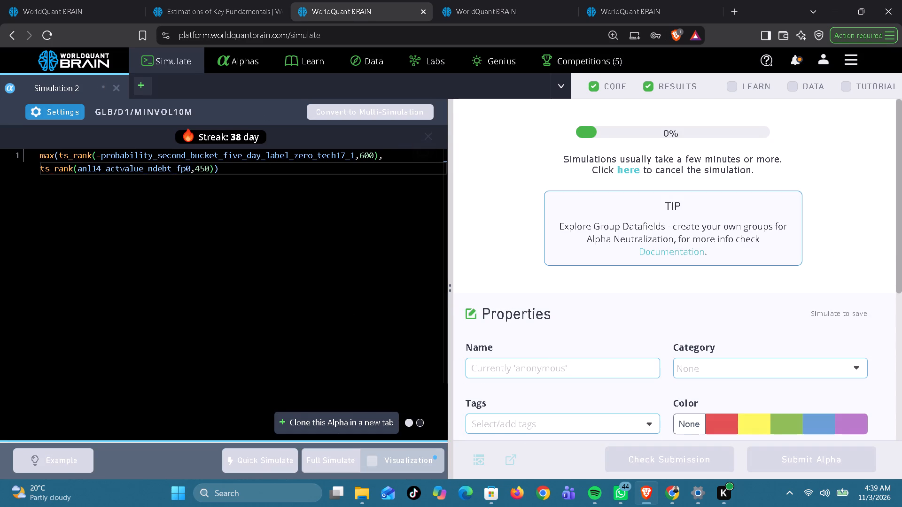
Run the Prod Correlation check for the anl14_actvalue_cfps_fp0 alpha on the third simulation page.
{"action": "left_click", "coordinate": [492, 11]}
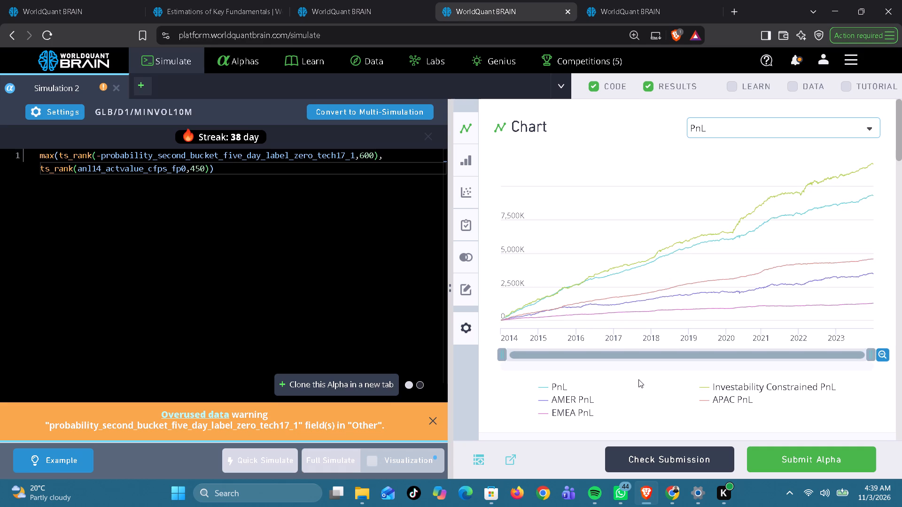
{"action": "scroll", "coordinate": [638, 379], "scroll_direction": "down", "scroll_amount": 4}
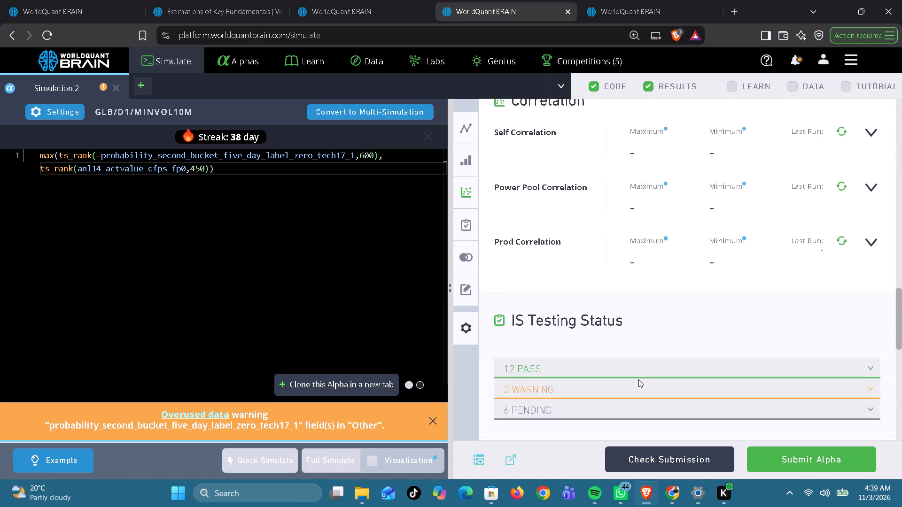
{"action": "scroll", "coordinate": [638, 379], "scroll_direction": "up", "scroll_amount": 1}
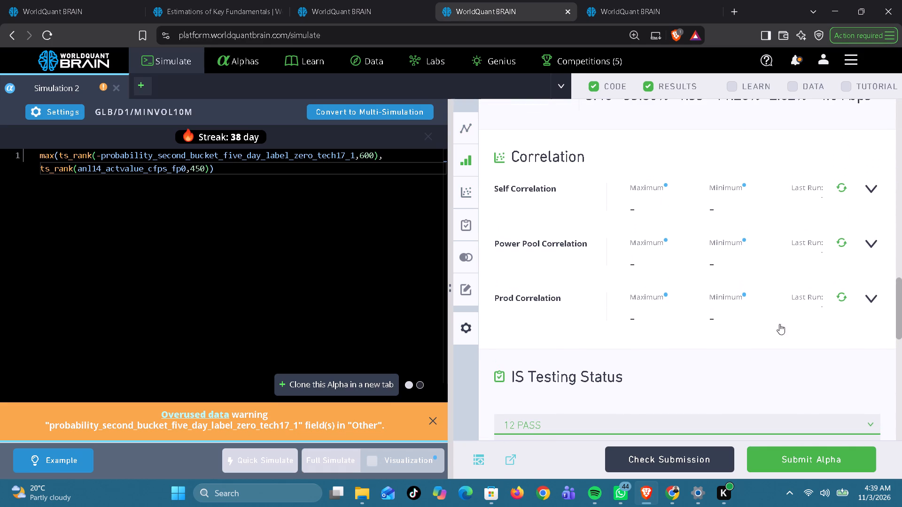
{"action": "left_click", "coordinate": [842, 292]}
Replace the cfps_fp0 field on the third simulation page with anl14_actvalue_div_fp0 copied from the Key Fundamentals dataset and run a full simulation.
{"action": "left_click", "coordinate": [195, 1]}
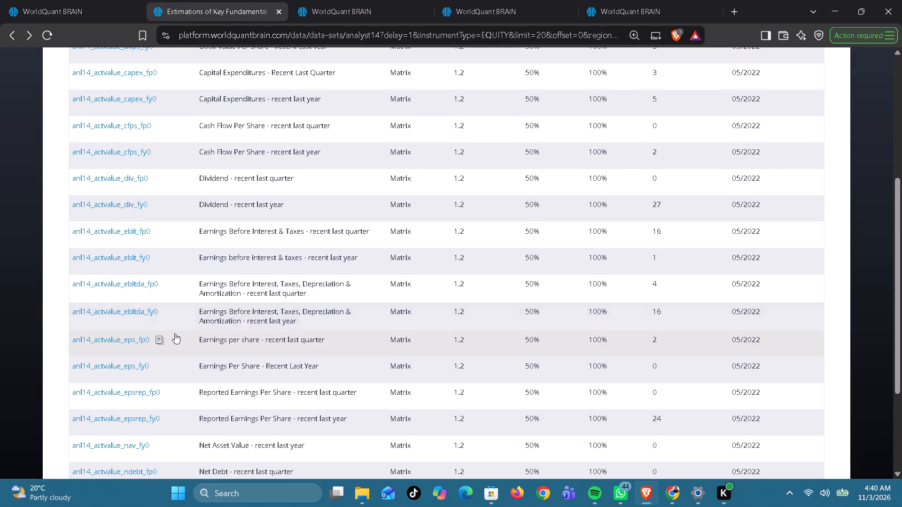
{"action": "left_click", "coordinate": [158, 181]}
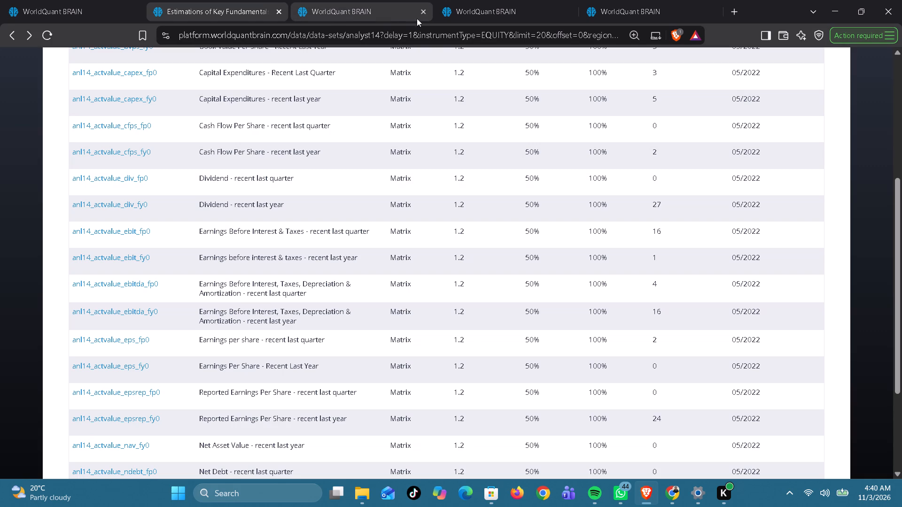
{"action": "left_click", "coordinate": [473, 8]}
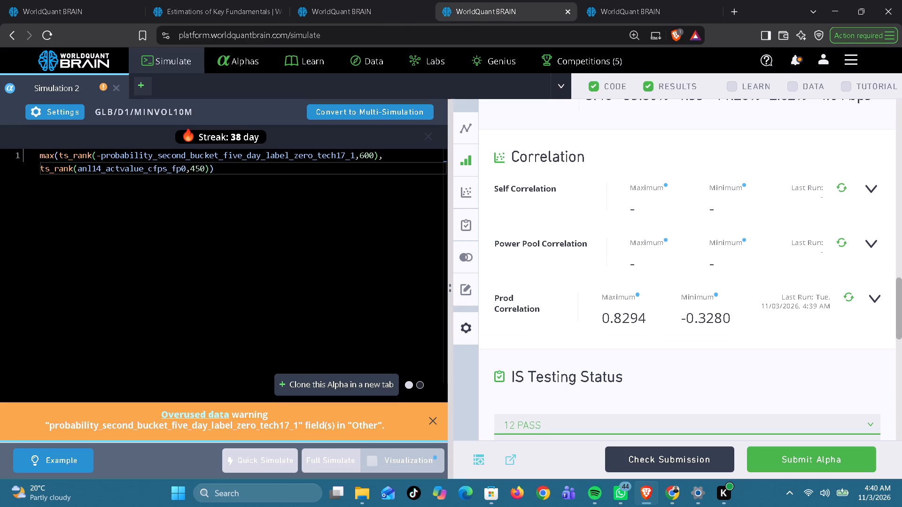
{"action": "double_click", "coordinate": [123, 166]}
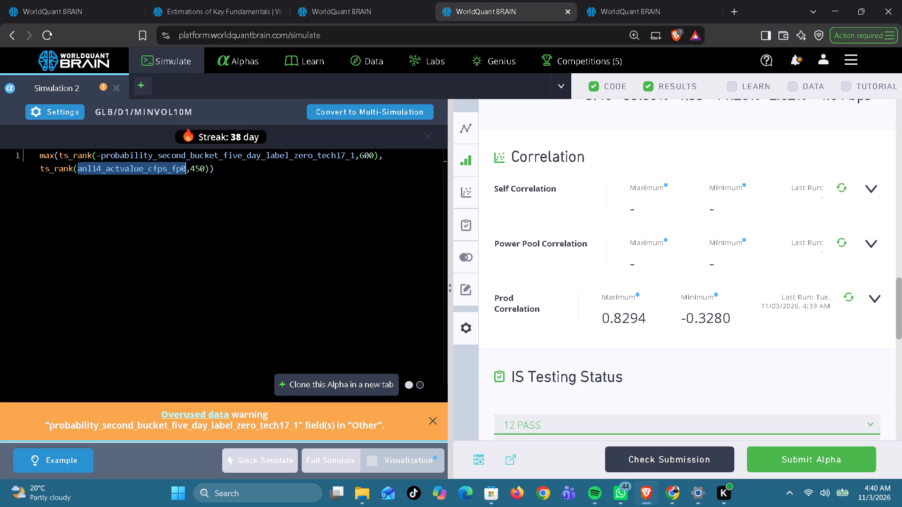
{"action": "key", "text": "ctrl+v"}
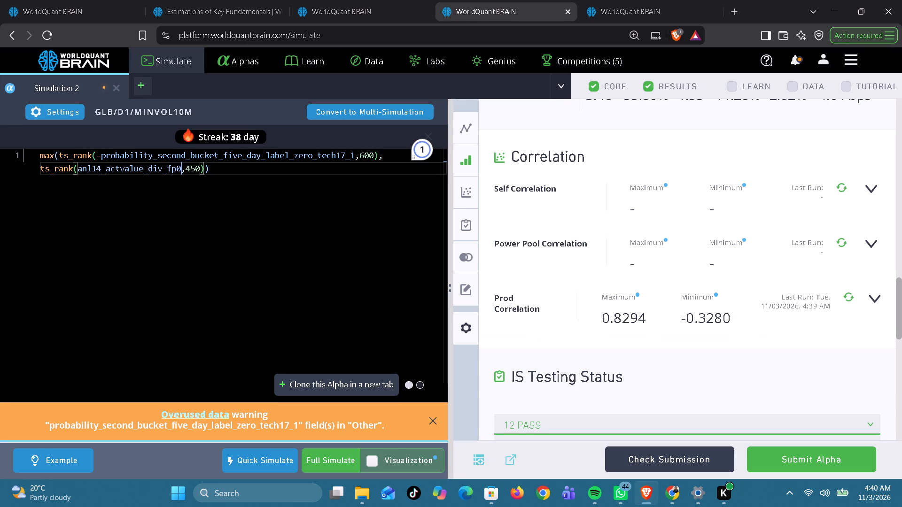
{"action": "left_click", "coordinate": [328, 465]}
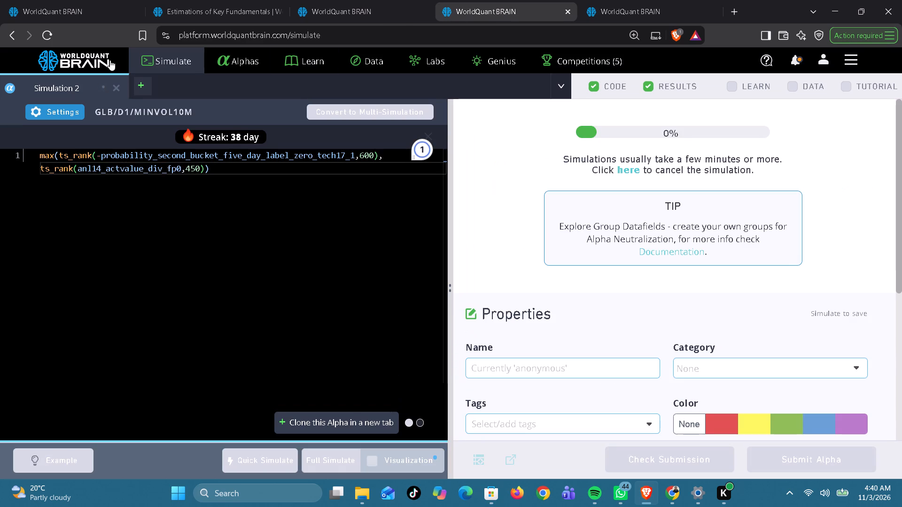
Run the Prod Correlation check for the anl14_actvalue_epsrep_fp0 alpha on the first simulation page.
{"action": "left_click", "coordinate": [93, 13]}
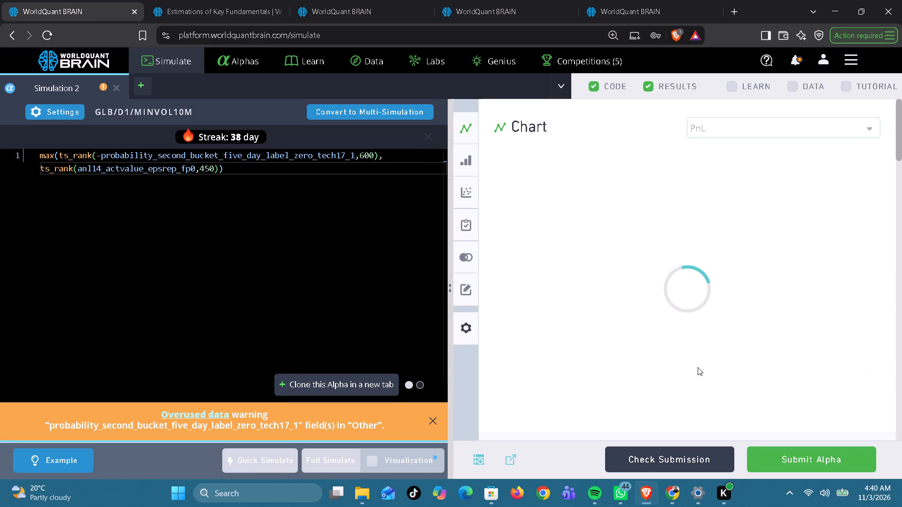
{"action": "scroll", "coordinate": [698, 367], "scroll_direction": "down", "scroll_amount": 6}
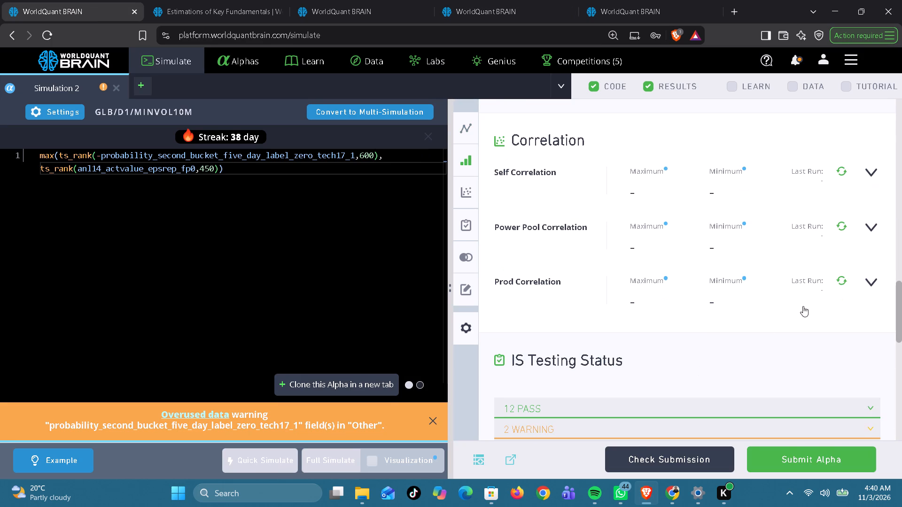
{"action": "left_click", "coordinate": [838, 276]}
{"action": "left_click", "coordinate": [843, 280]}
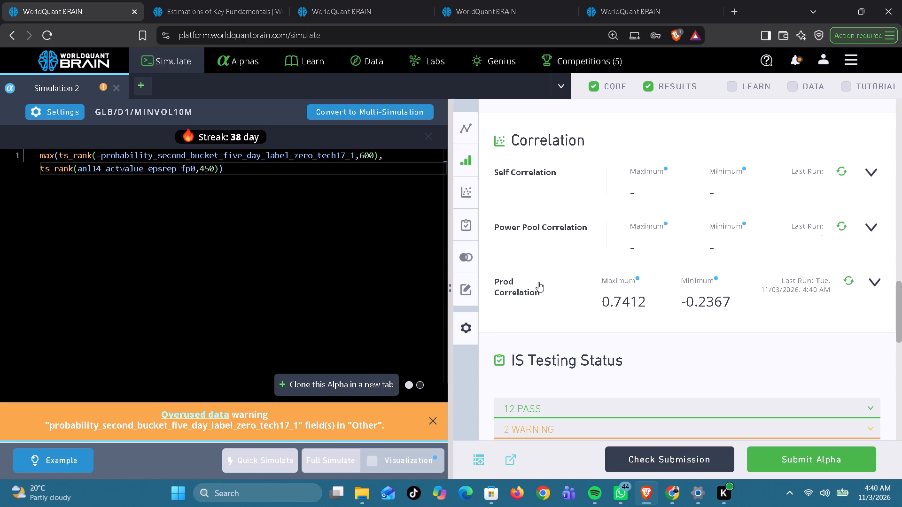
Replace the epsrep_fp0 field on the first simulation page with anl14_actvalue_ndebt_fp0 copied from the Key Fundamentals dataset and run a full simulation.
{"action": "left_click", "coordinate": [218, 14]}
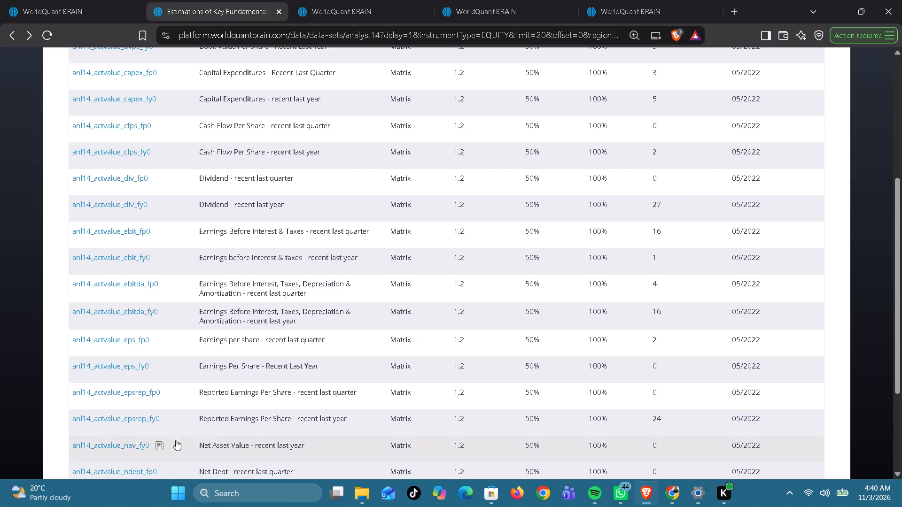
{"action": "left_click", "coordinate": [162, 469]}
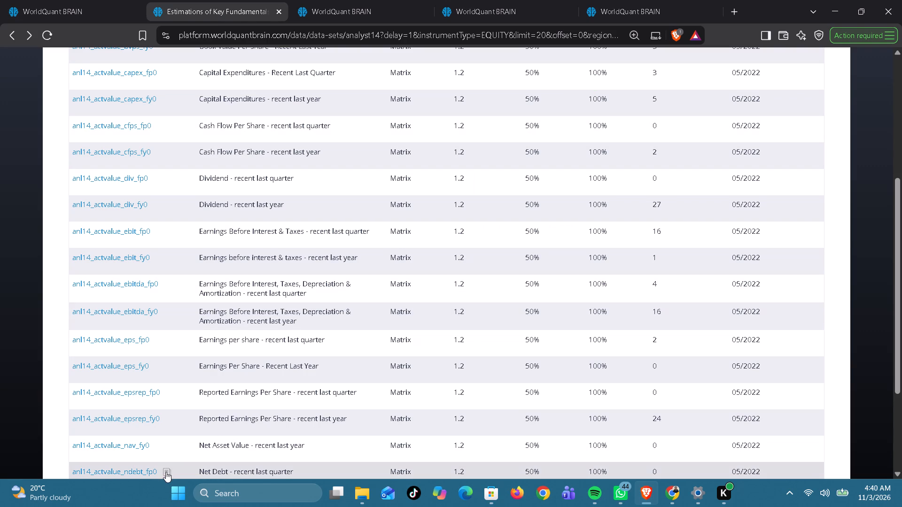
{"action": "left_click", "coordinate": [167, 474]}
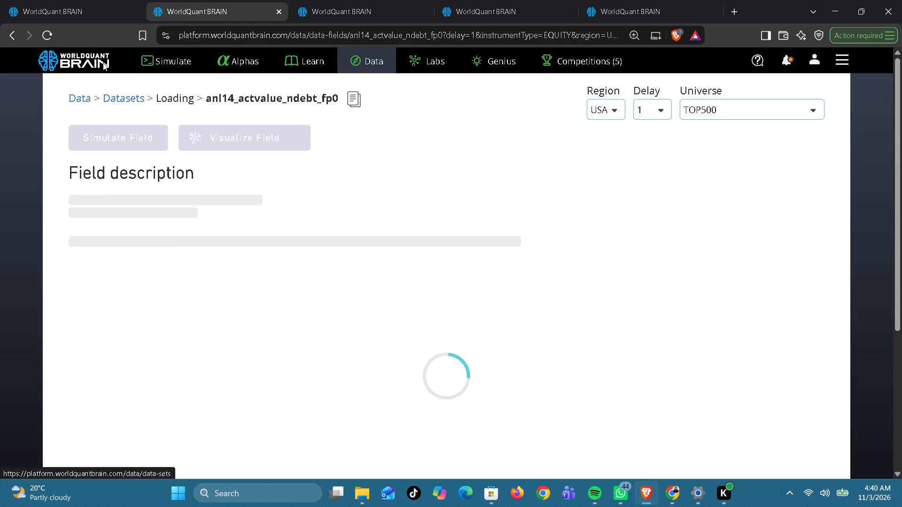
{"action": "left_click", "coordinate": [89, 7]}
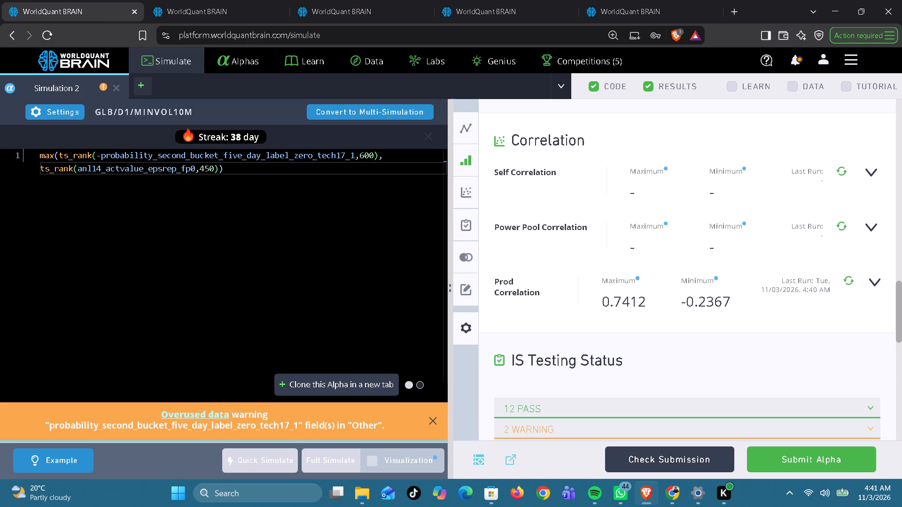
{"action": "double_click", "coordinate": [145, 170]}
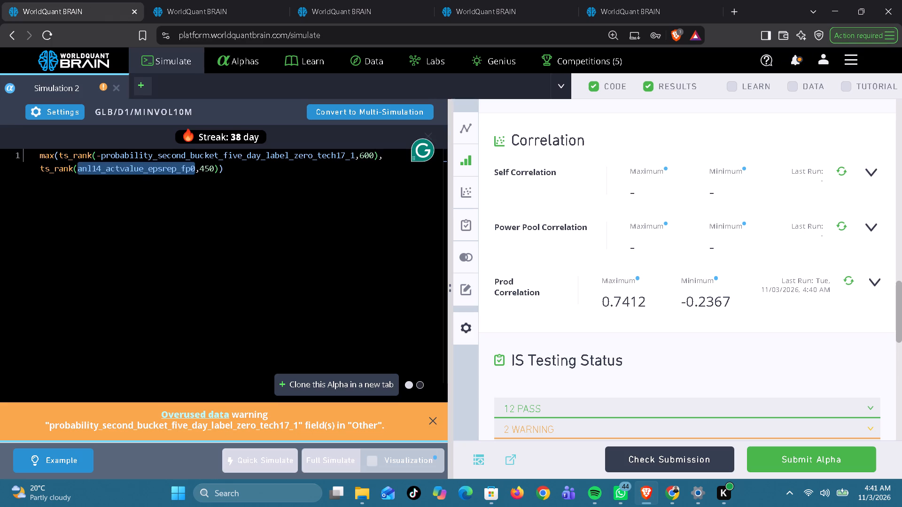
{"action": "key", "text": "ctrl+v"}
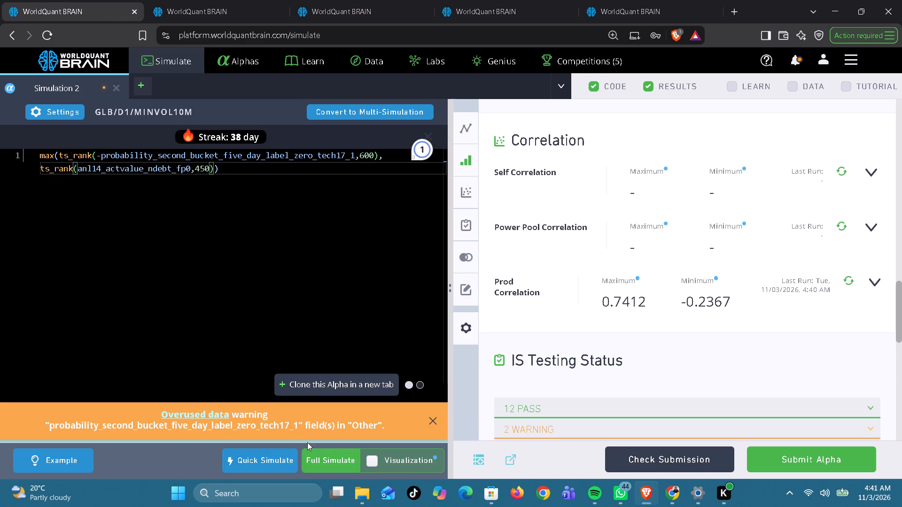
{"action": "left_click", "coordinate": [314, 460]}
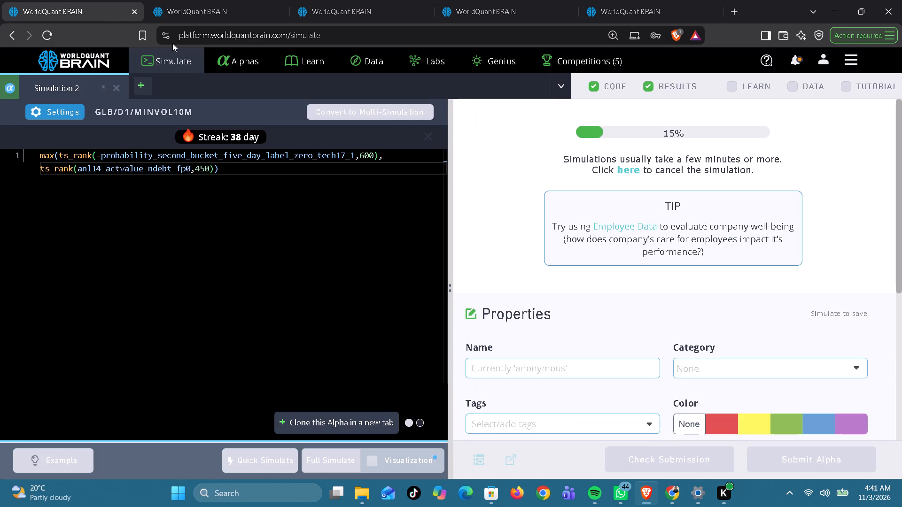
Return from the anl14_actvalue_ndebt_fp0 field page to the Estimations of Key Fundamentals field list.
{"action": "left_click", "coordinate": [186, 8]}
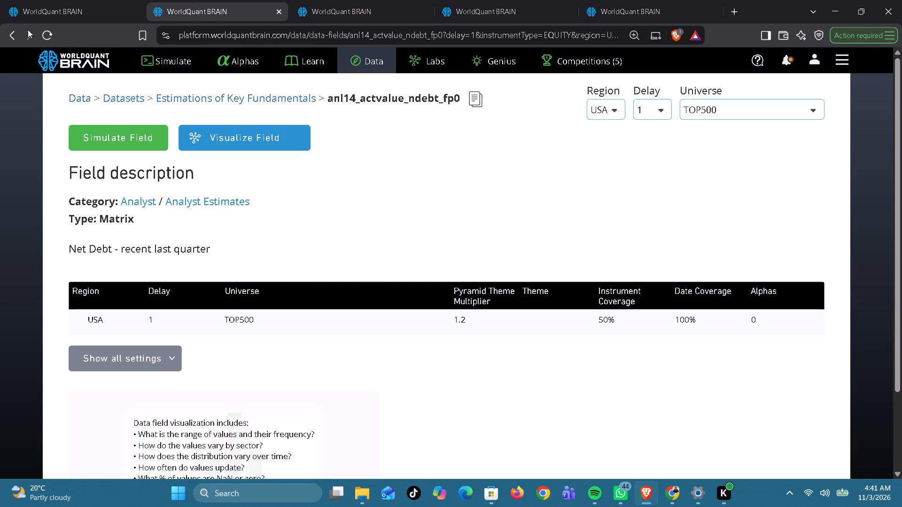
{"action": "left_click", "coordinate": [8, 34]}
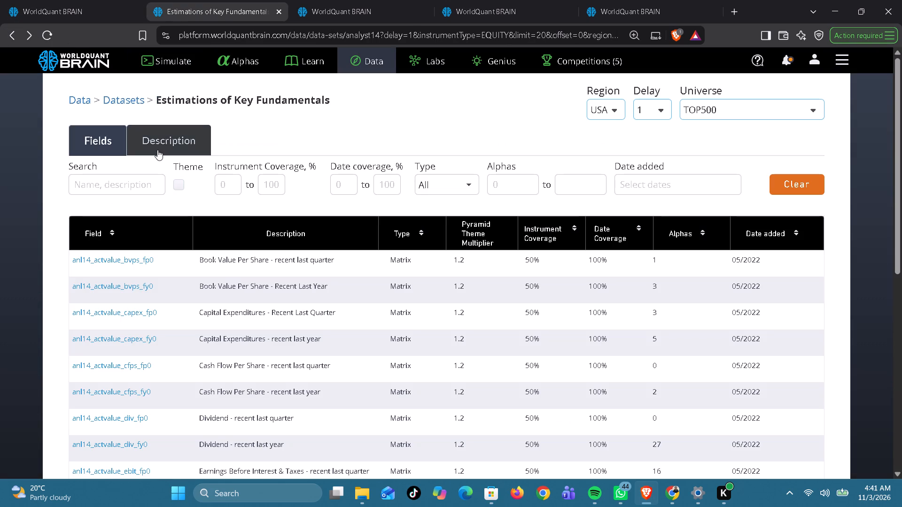
Review the yearly and regional results of the anl14_actvalue_ebit_fp0 alpha on the fourth simulation page and run its Prod Correlation check.
{"action": "left_click", "coordinate": [375, 17]}
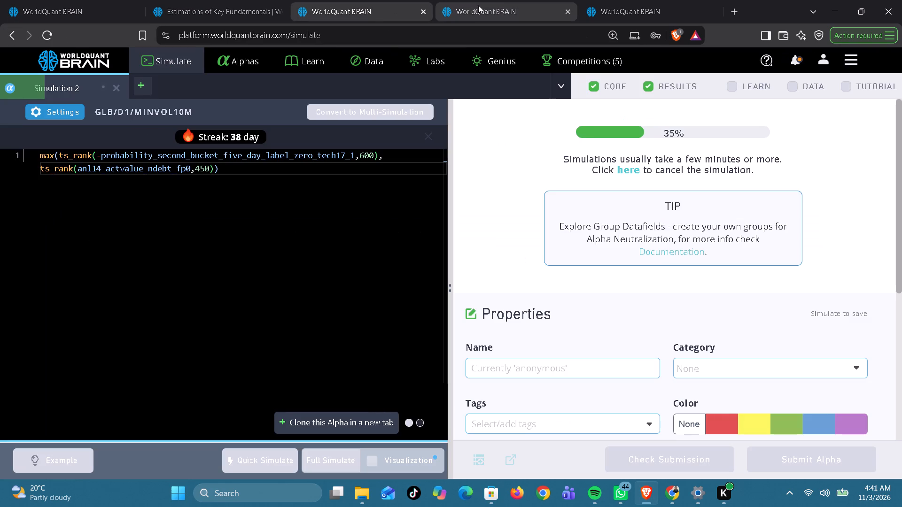
{"action": "left_click", "coordinate": [498, 2]}
{"action": "left_click", "coordinate": [614, 8]}
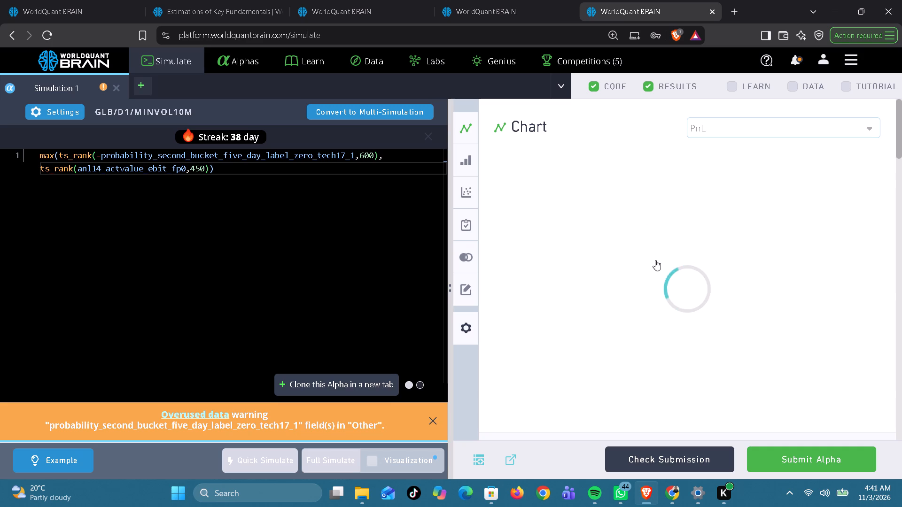
{"action": "scroll", "coordinate": [661, 276], "scroll_direction": "down", "scroll_amount": 4}
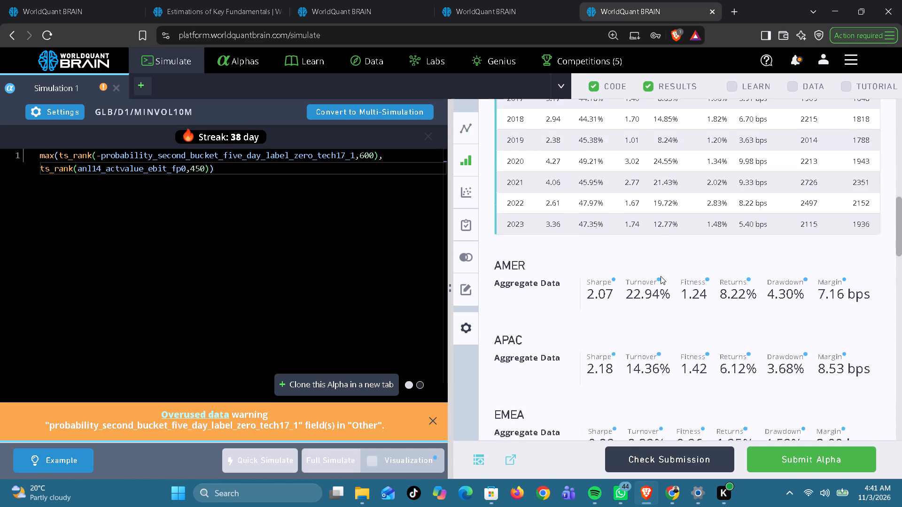
{"action": "scroll", "coordinate": [661, 276], "scroll_direction": "down", "scroll_amount": 1}
{"action": "scroll", "coordinate": [661, 276], "scroll_direction": "up", "scroll_amount": 2}
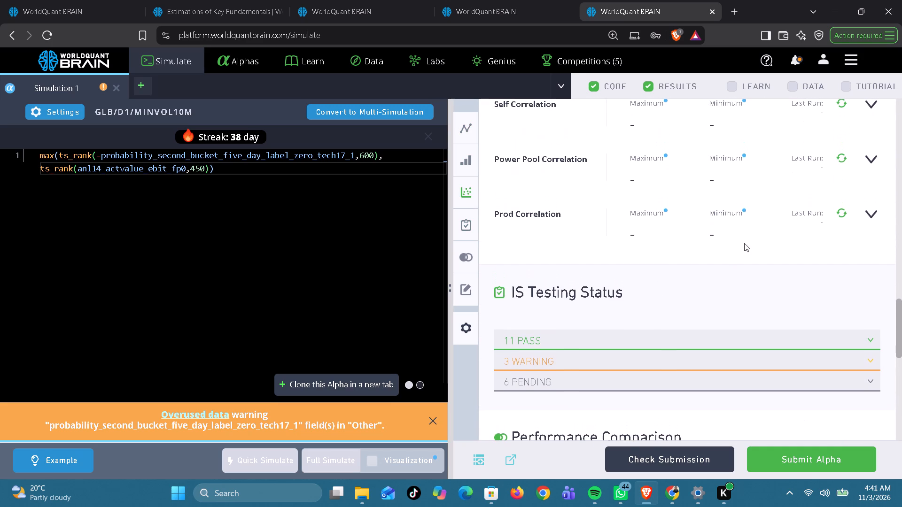
{"action": "left_click", "coordinate": [842, 212]}
Replace the ebit_fp0 field on the fourth simulation page with anl14_actvalue_ebitda_fp0 copied from the Key Fundamentals dataset and run a full simulation.
{"action": "left_click", "coordinate": [201, 12]}
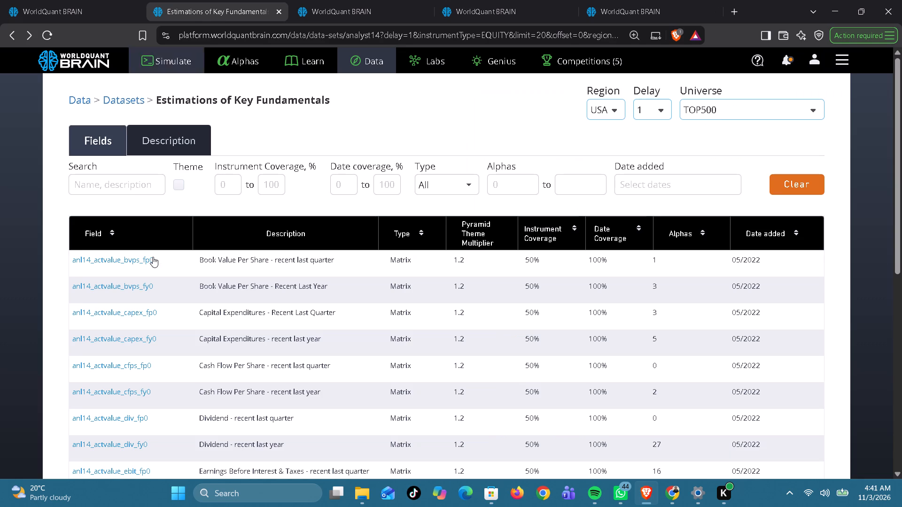
{"action": "scroll", "coordinate": [128, 341], "scroll_direction": "down", "scroll_amount": 2}
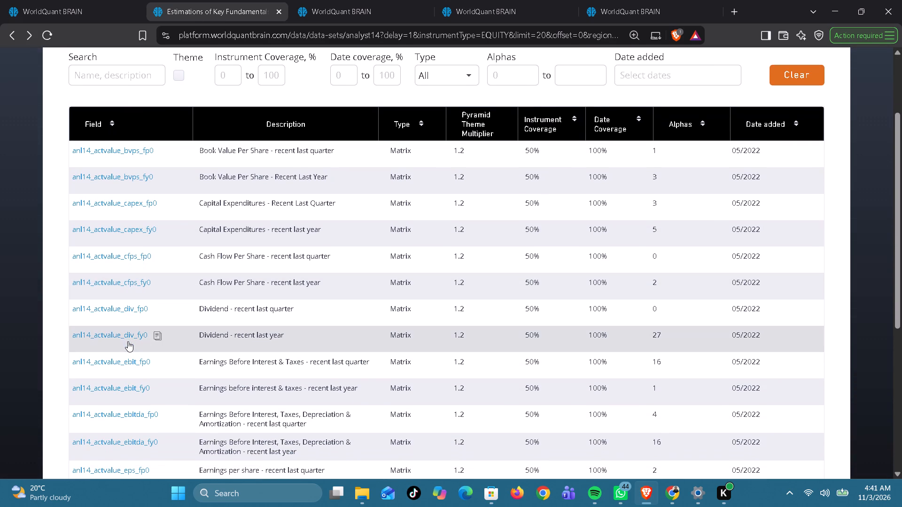
{"action": "left_click", "coordinate": [170, 412]}
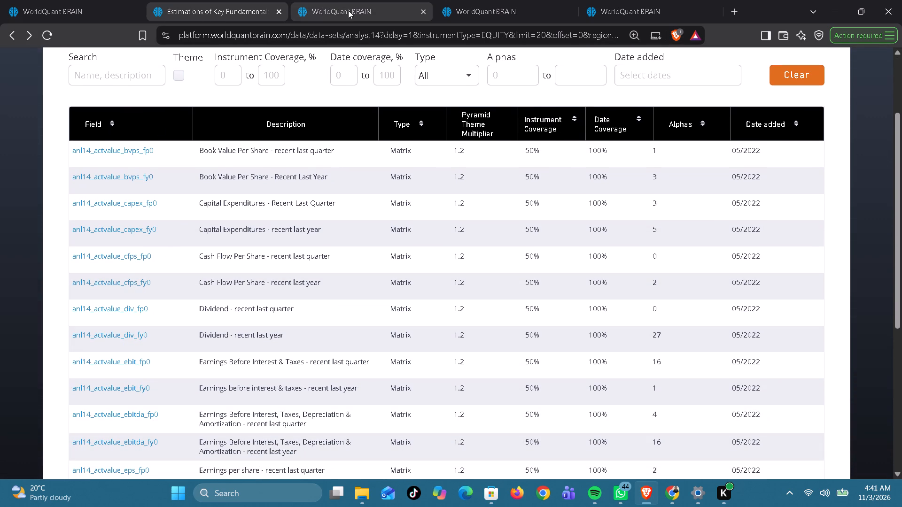
{"action": "left_click", "coordinate": [616, 4]}
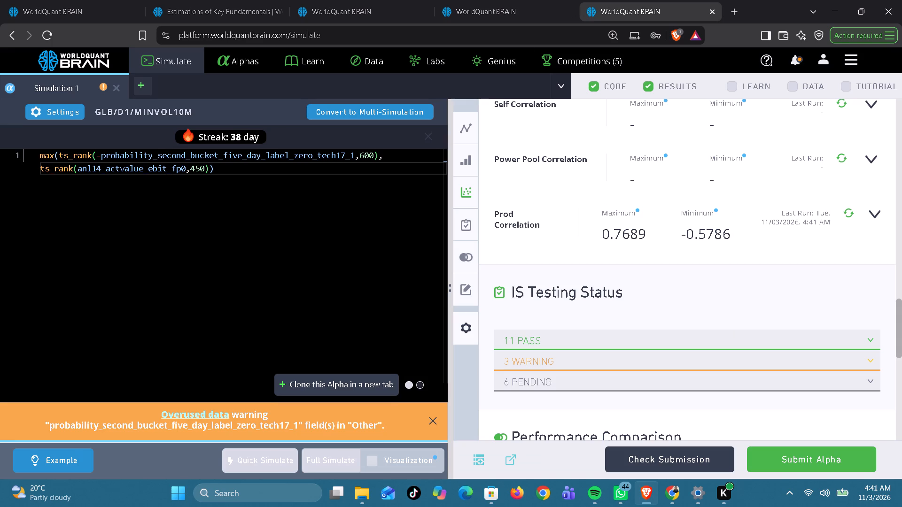
{"action": "double_click", "coordinate": [132, 169]}
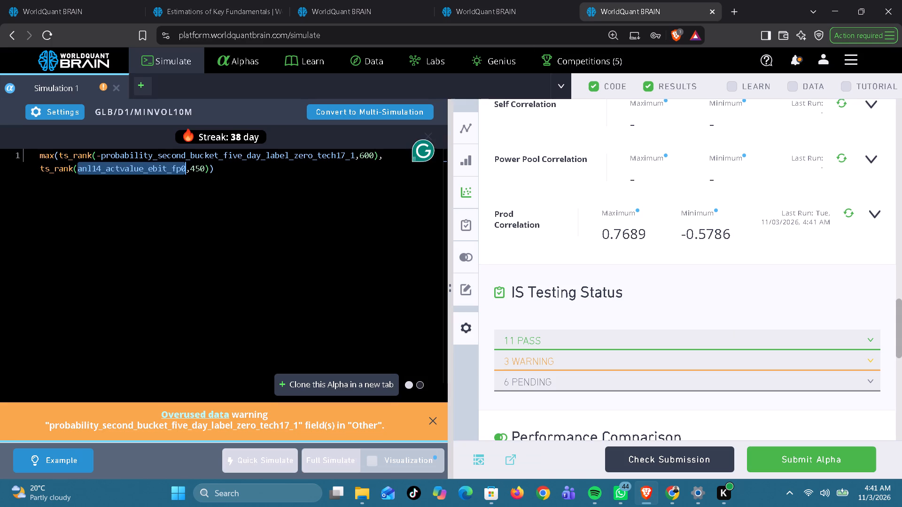
{"action": "key", "text": "ctrl+v"}
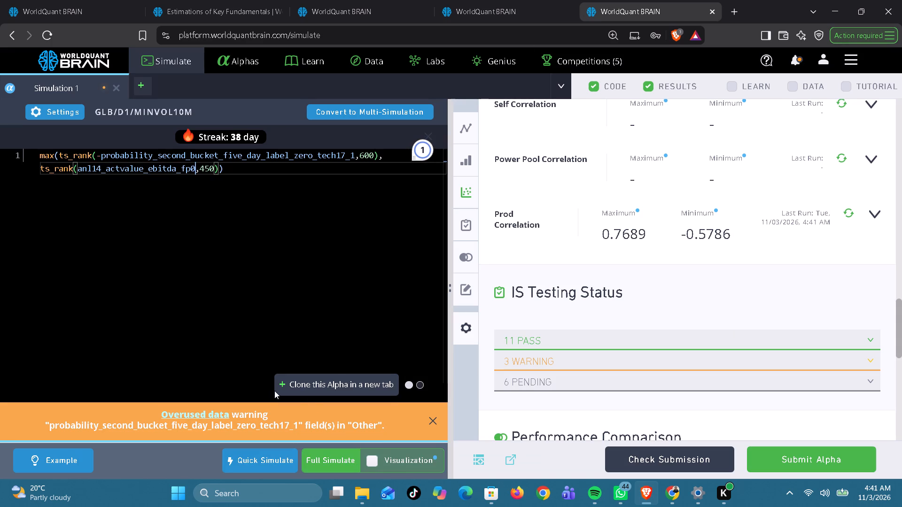
{"action": "left_click", "coordinate": [347, 464]}
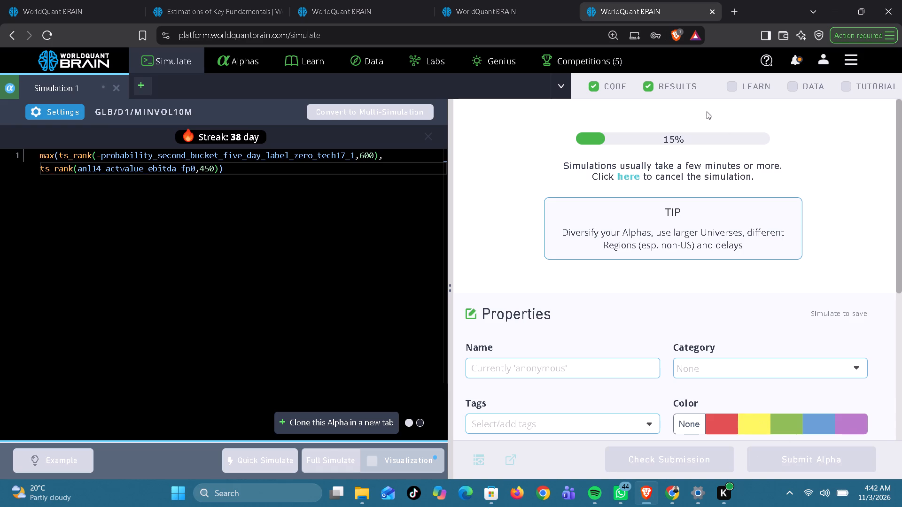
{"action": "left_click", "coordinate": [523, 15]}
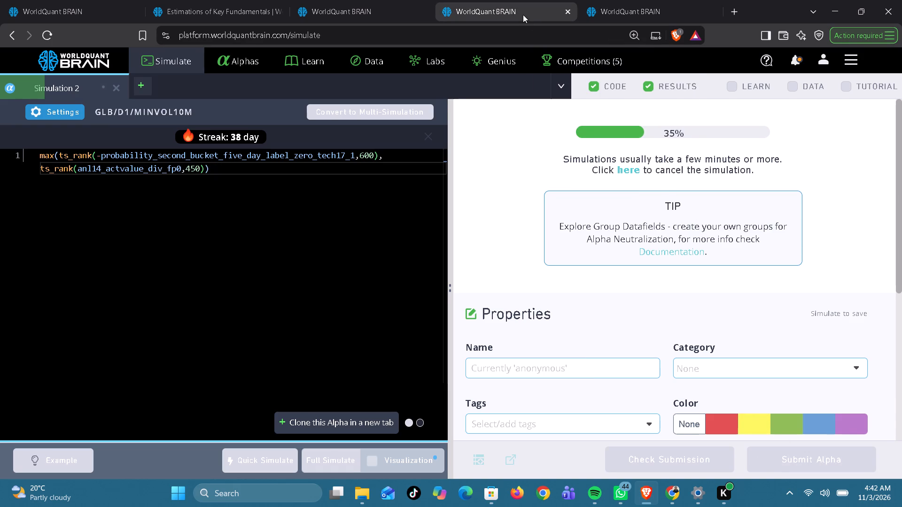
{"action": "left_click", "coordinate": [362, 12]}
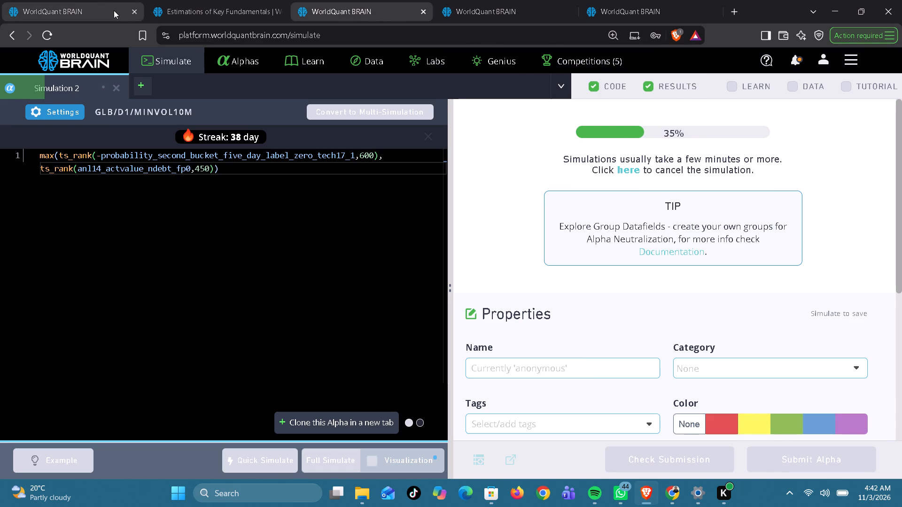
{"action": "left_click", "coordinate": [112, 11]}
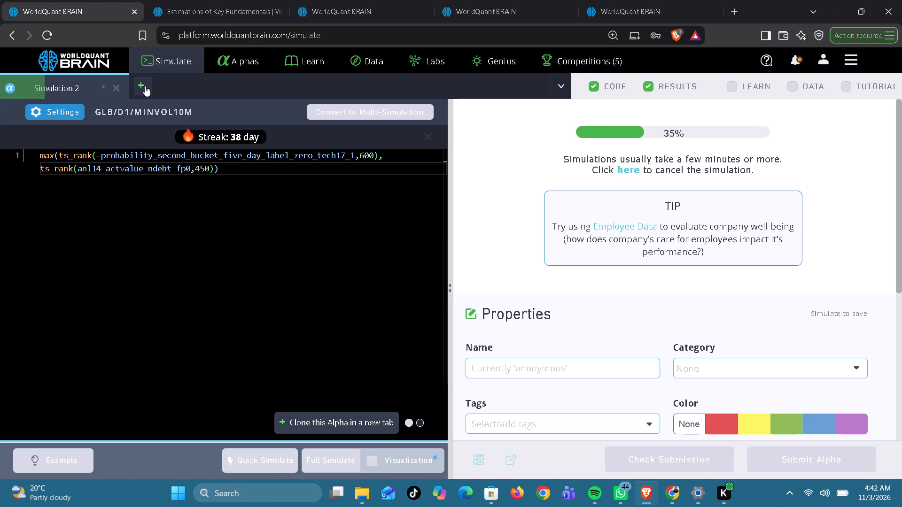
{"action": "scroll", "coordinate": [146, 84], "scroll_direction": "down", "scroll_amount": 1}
Review the results of the anl14_actvalue_ndebt_fp0 alpha on the second simulation page and run its Prod Correlation check.
{"action": "left_click", "coordinate": [334, 15]}
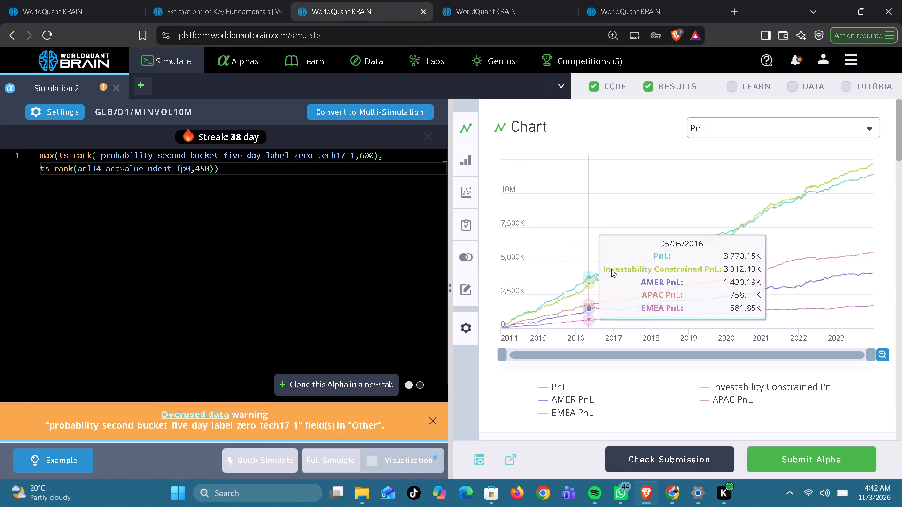
{"action": "scroll", "coordinate": [611, 269], "scroll_direction": "down", "scroll_amount": 4}
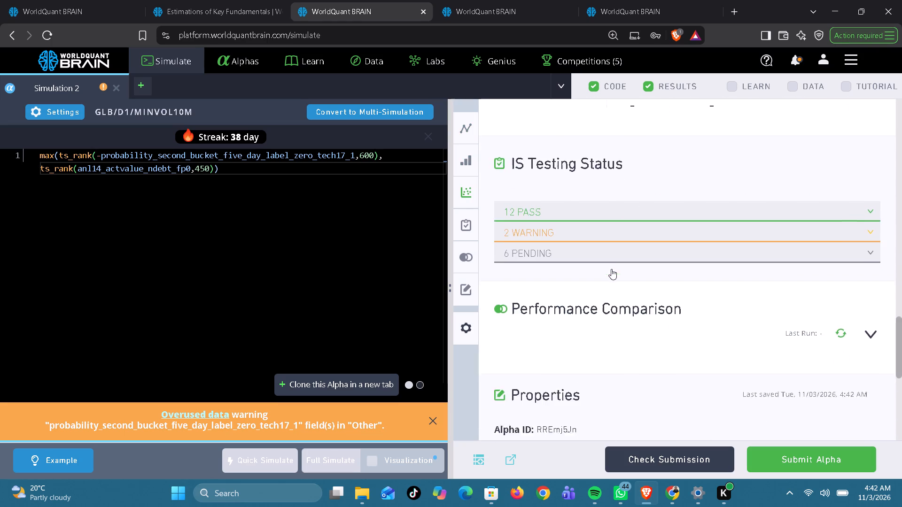
{"action": "scroll", "coordinate": [611, 269], "scroll_direction": "up", "scroll_amount": 3}
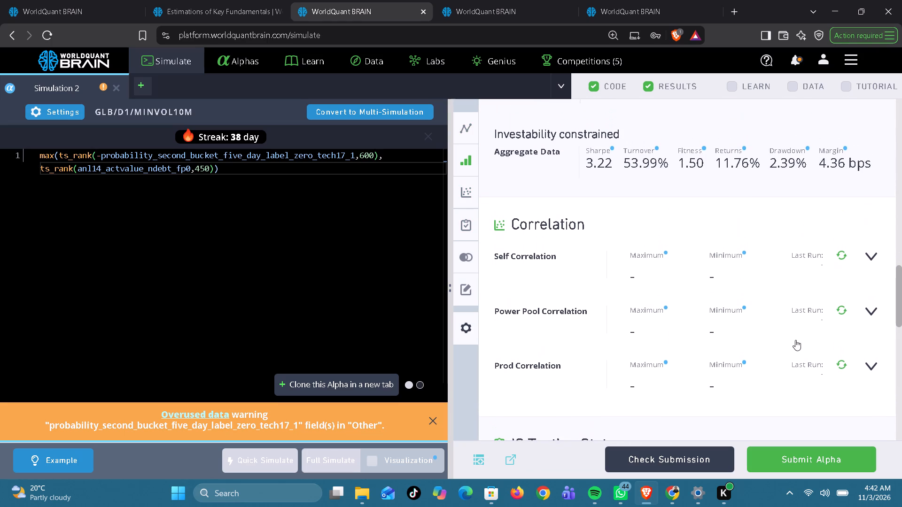
{"action": "left_click", "coordinate": [843, 361]}
Replace the ndebt_fp0 field on the second simulation page with anl14_actvalue_ntp_fp0 copied from the Key Fundamentals dataset and run a full simulation.
{"action": "left_click", "coordinate": [207, 8]}
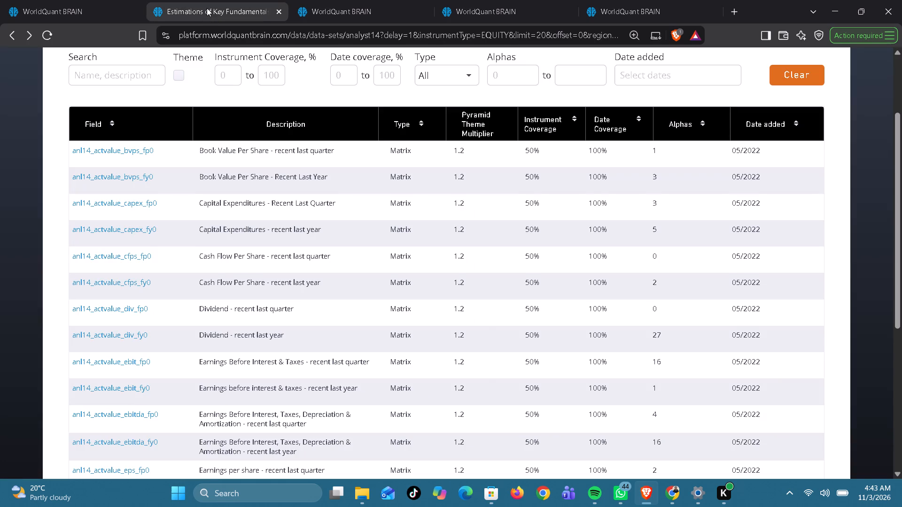
{"action": "scroll", "coordinate": [196, 301], "scroll_direction": "down", "scroll_amount": 2}
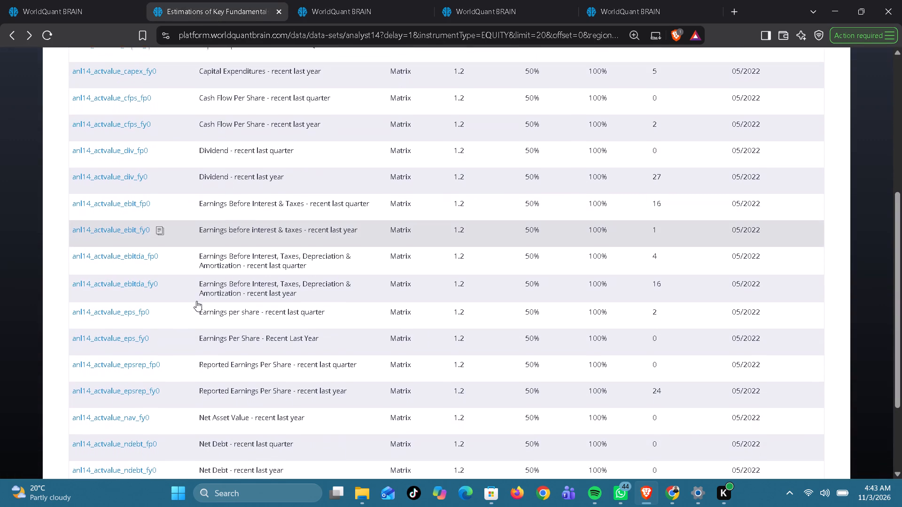
{"action": "scroll", "coordinate": [196, 301], "scroll_direction": "down", "scroll_amount": 1}
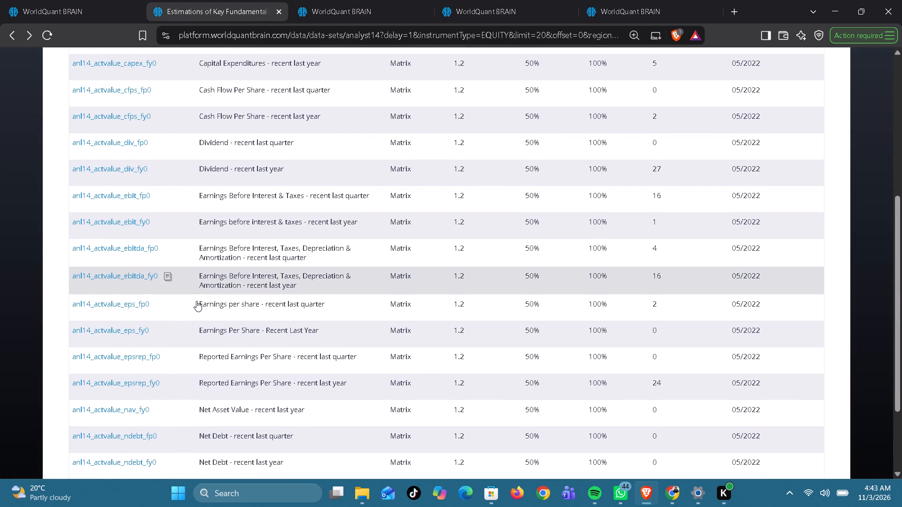
{"action": "scroll", "coordinate": [196, 301], "scroll_direction": "down", "scroll_amount": 2}
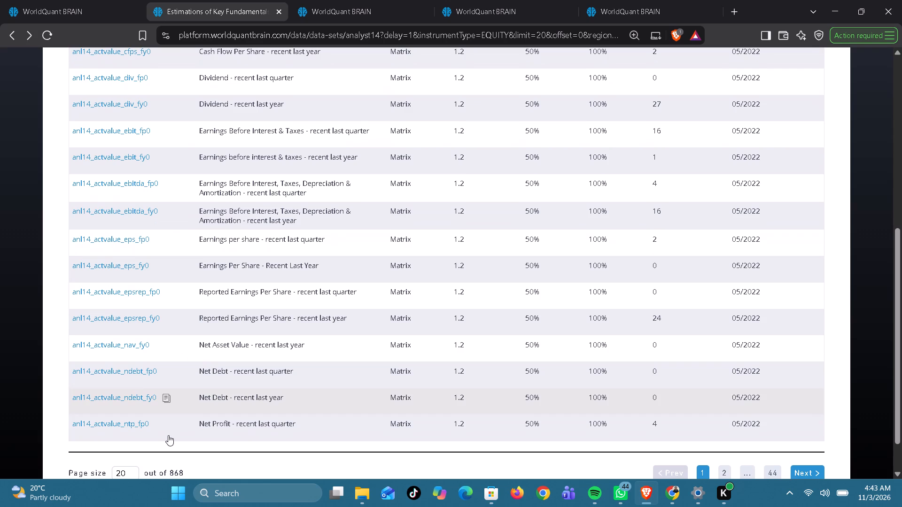
{"action": "left_click", "coordinate": [162, 426]}
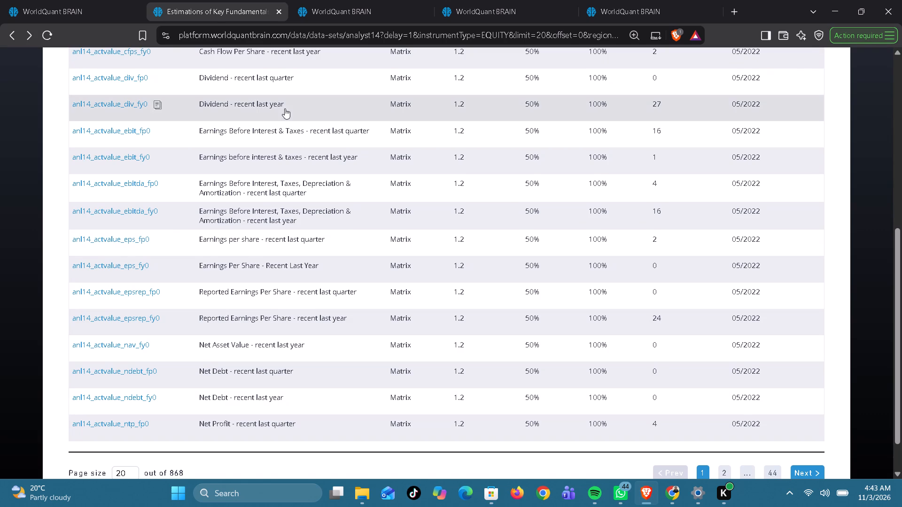
{"action": "left_click", "coordinate": [366, 9]}
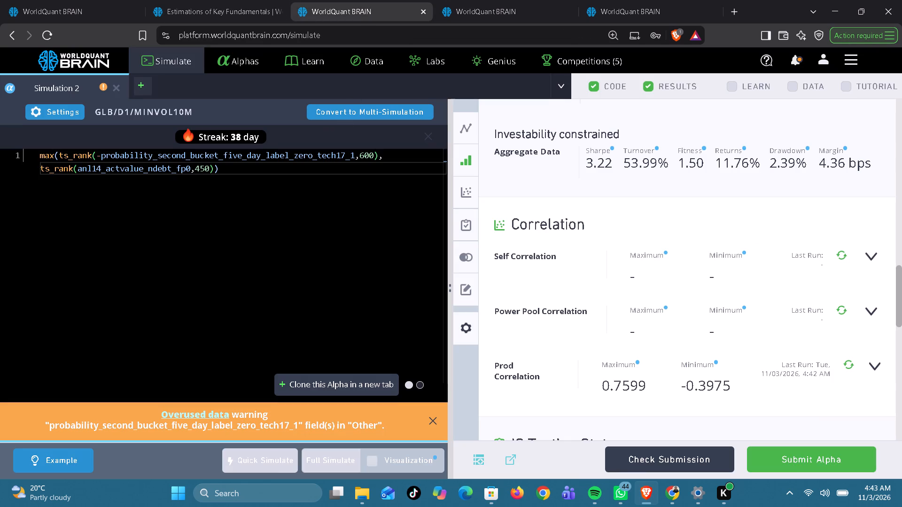
{"action": "double_click", "coordinate": [117, 168]}
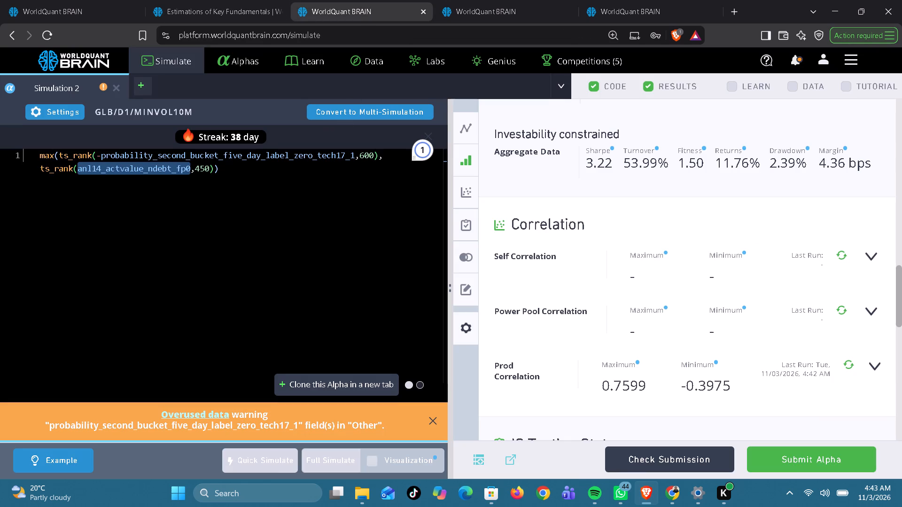
{"action": "key", "text": "ctrl+v"}
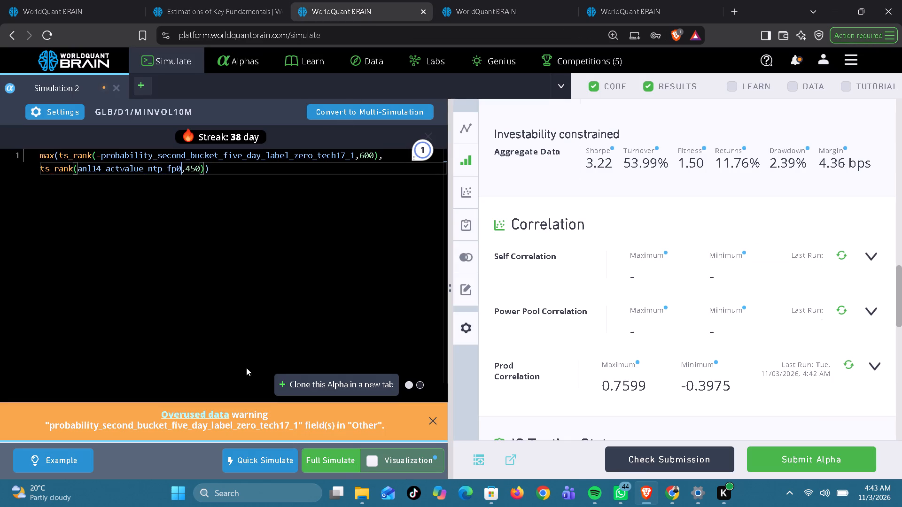
{"action": "left_click", "coordinate": [342, 462]}
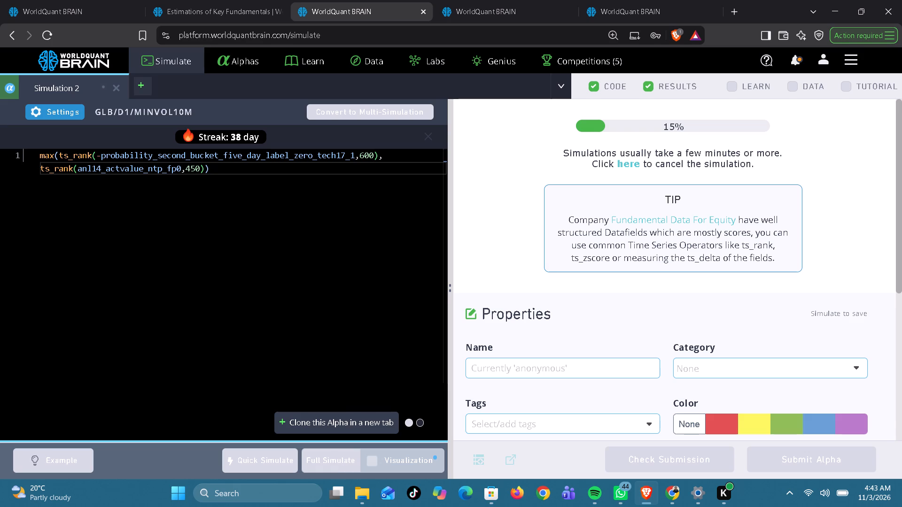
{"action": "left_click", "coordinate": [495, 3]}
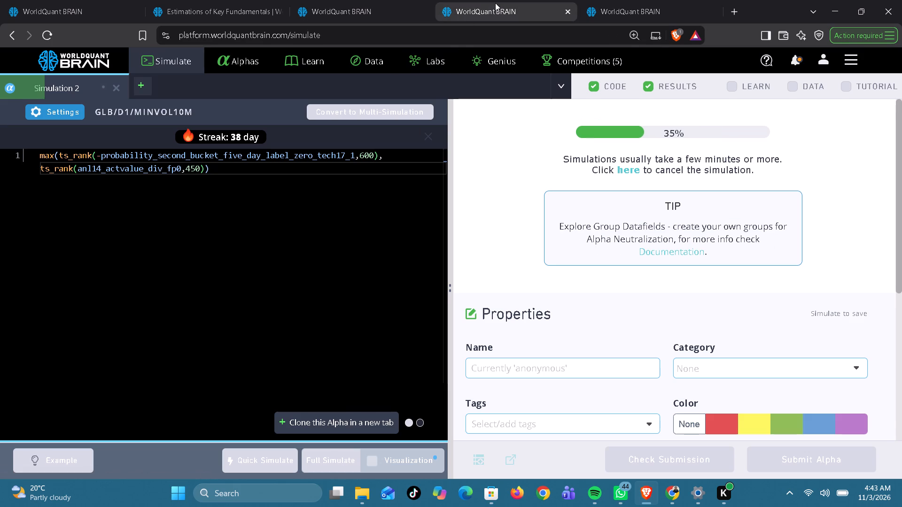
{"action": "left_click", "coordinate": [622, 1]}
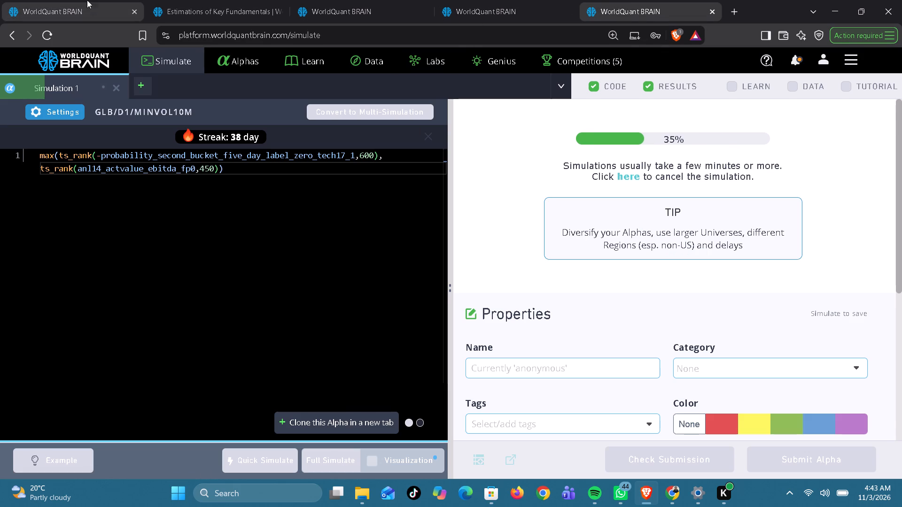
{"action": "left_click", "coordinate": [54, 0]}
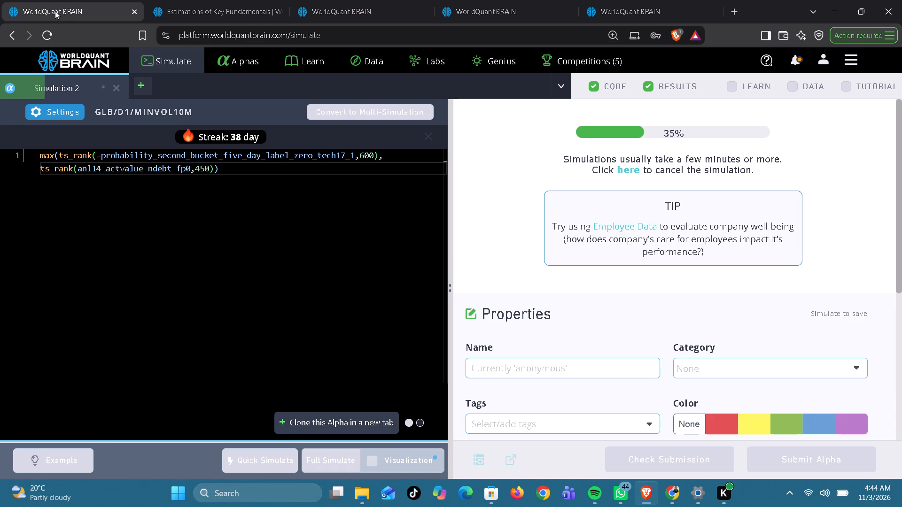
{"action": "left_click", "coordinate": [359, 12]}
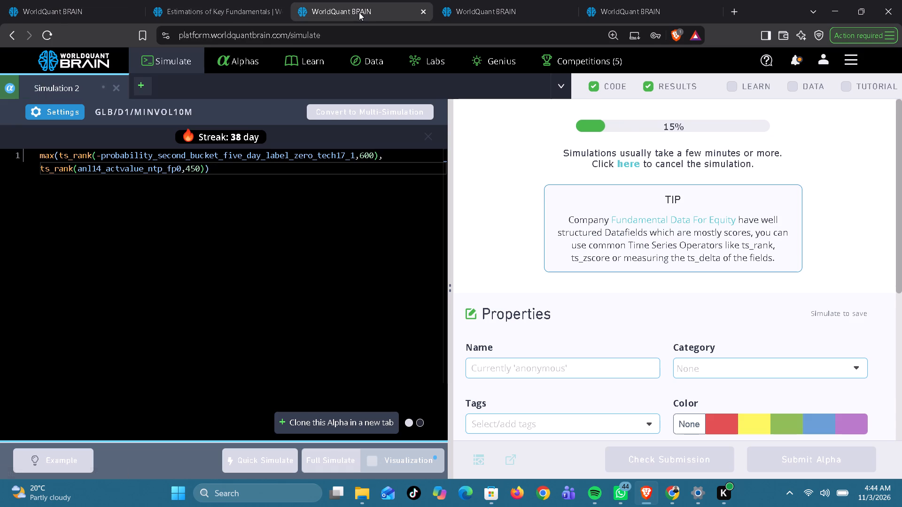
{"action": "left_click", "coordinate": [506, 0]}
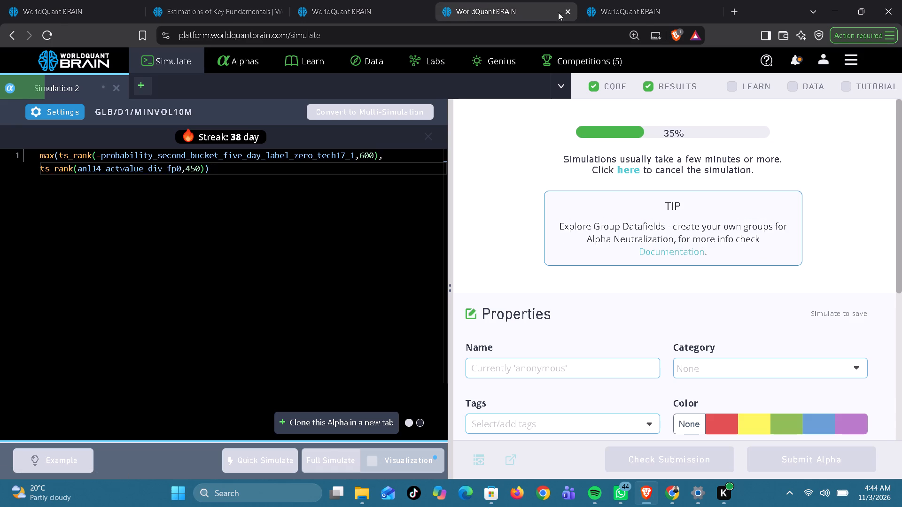
Review the yearly and regional results of the anl14_actvalue_ebitda_fp0 alpha on the fourth simulation page and run its Prod and Power Pool Correlation checks.
{"action": "left_click", "coordinate": [602, 11]}
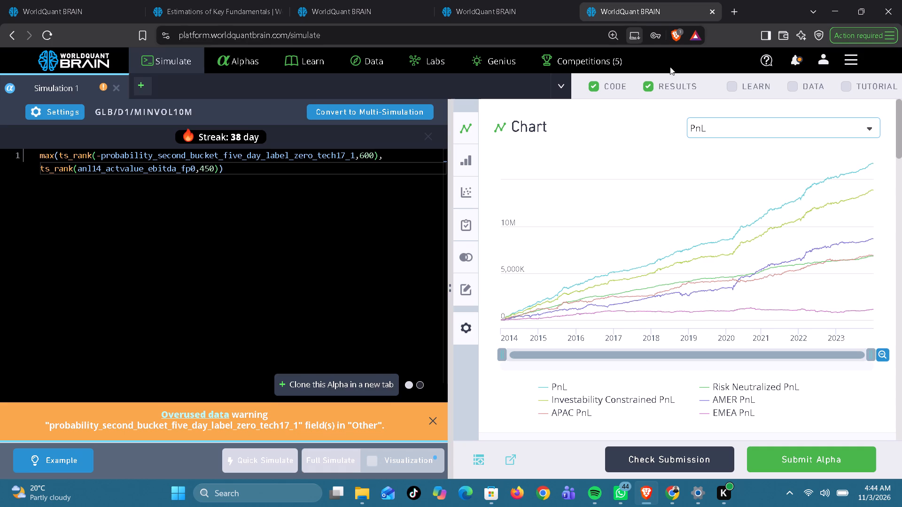
{"action": "scroll", "coordinate": [630, 246], "scroll_direction": "down", "scroll_amount": 2}
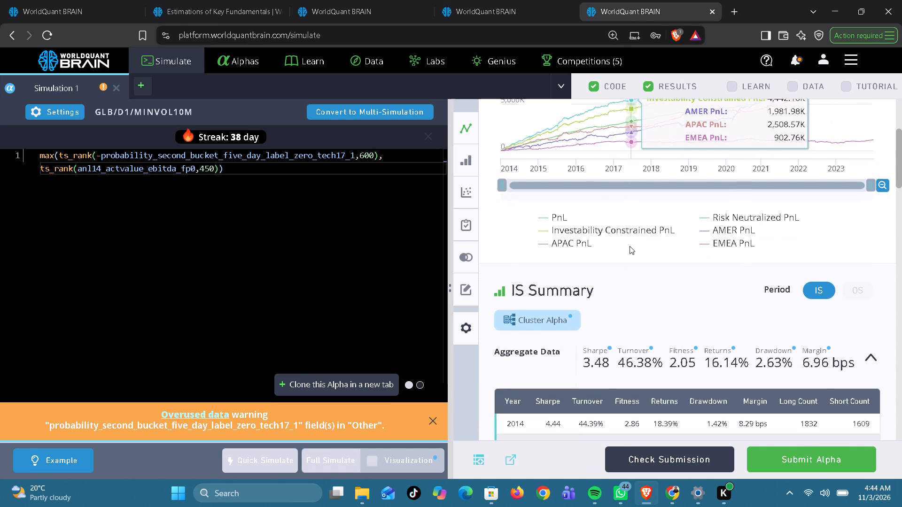
{"action": "scroll", "coordinate": [630, 246], "scroll_direction": "down", "scroll_amount": 3}
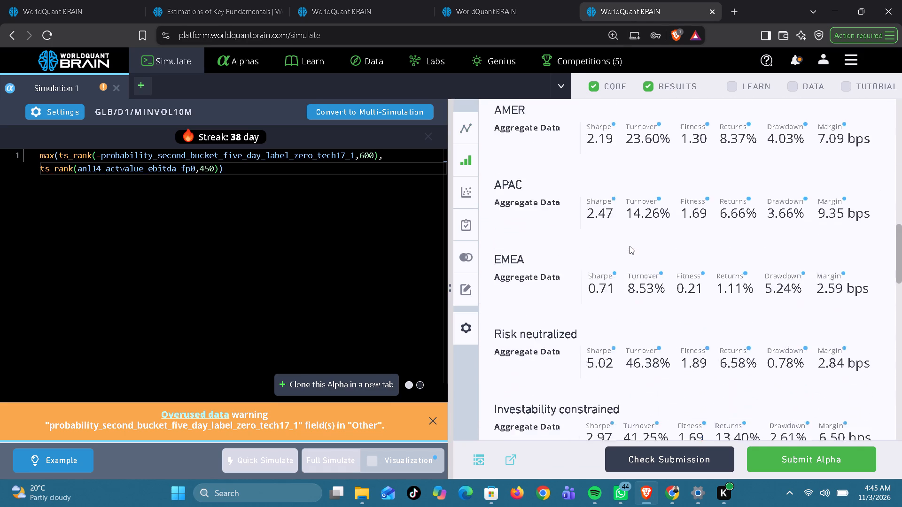
{"action": "scroll", "coordinate": [630, 246], "scroll_direction": "down", "scroll_amount": 2}
{"action": "scroll", "coordinate": [630, 246], "scroll_direction": "up", "scroll_amount": 1}
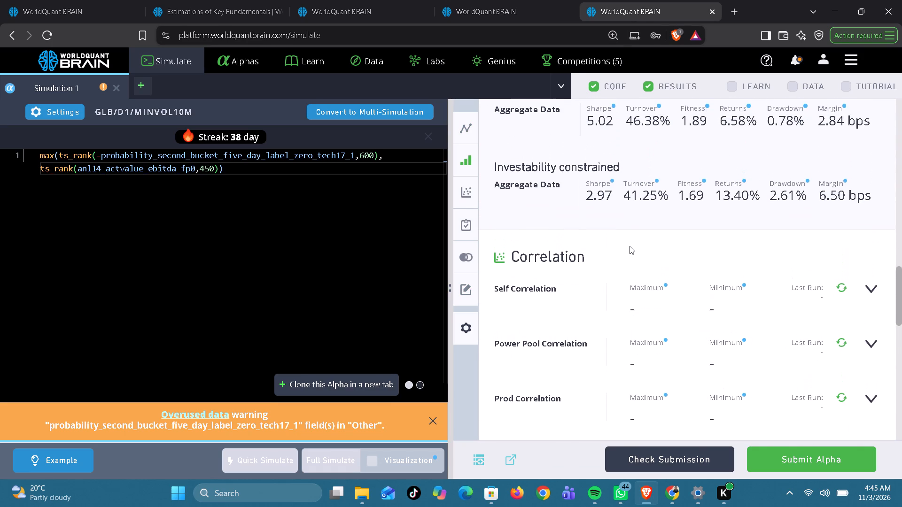
{"action": "left_click", "coordinate": [840, 399]}
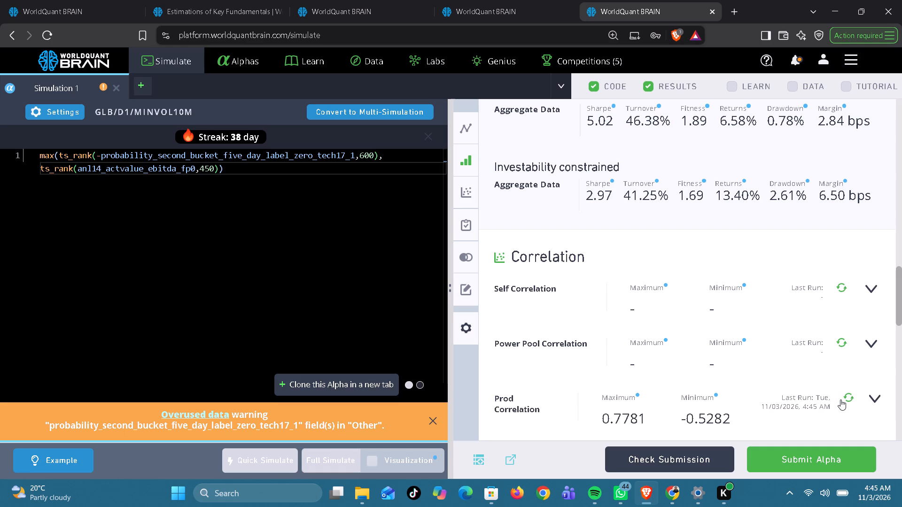
{"action": "left_click", "coordinate": [838, 343]}
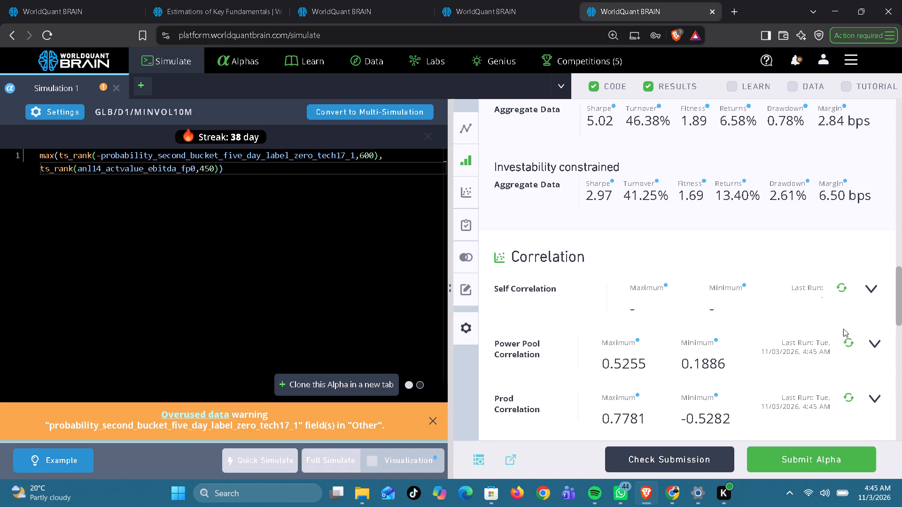
{"action": "scroll", "coordinate": [630, 341], "scroll_direction": "down", "scroll_amount": 2}
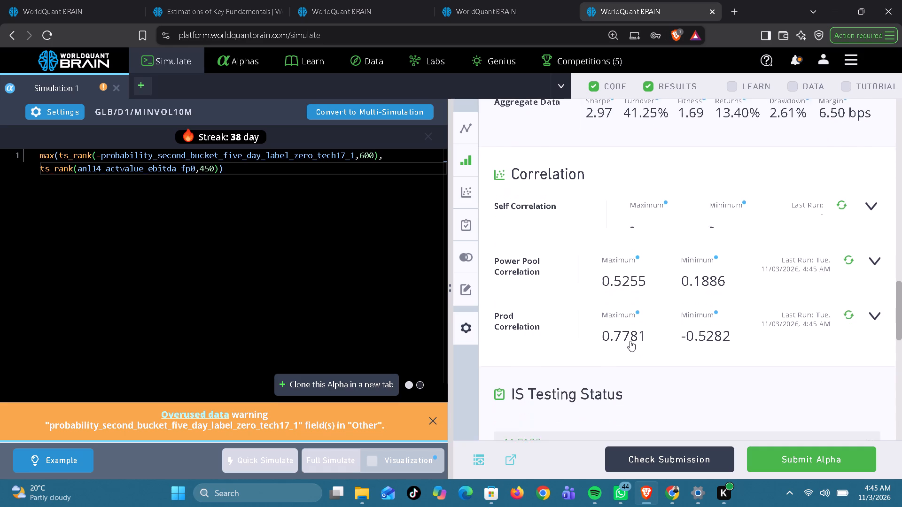
{"action": "scroll", "coordinate": [630, 341], "scroll_direction": "down", "scroll_amount": 1}
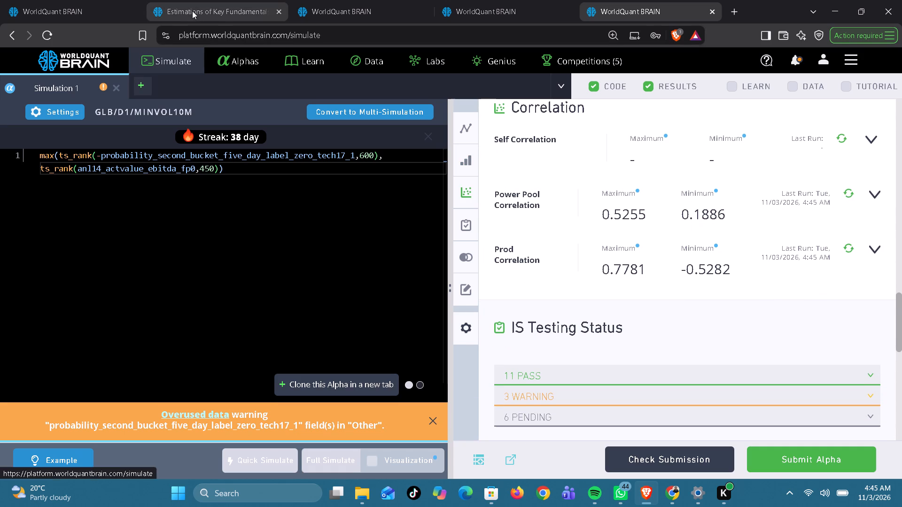
Replace the ebitda_fp0 field on the fourth simulation page with anl14_actvalue_eps_fp0 copied from the Key Fundamentals dataset.
{"action": "left_click", "coordinate": [196, 11]}
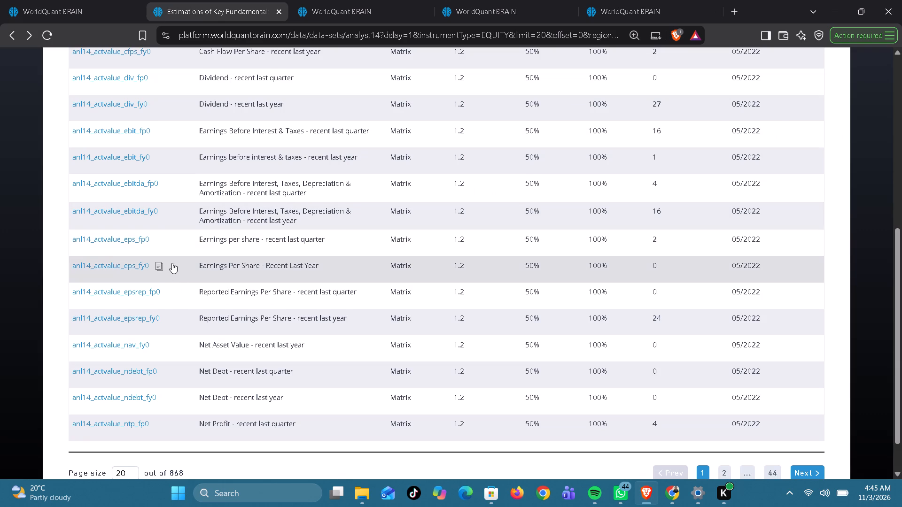
{"action": "left_click", "coordinate": [158, 239]}
{"action": "left_click", "coordinate": [396, 10]}
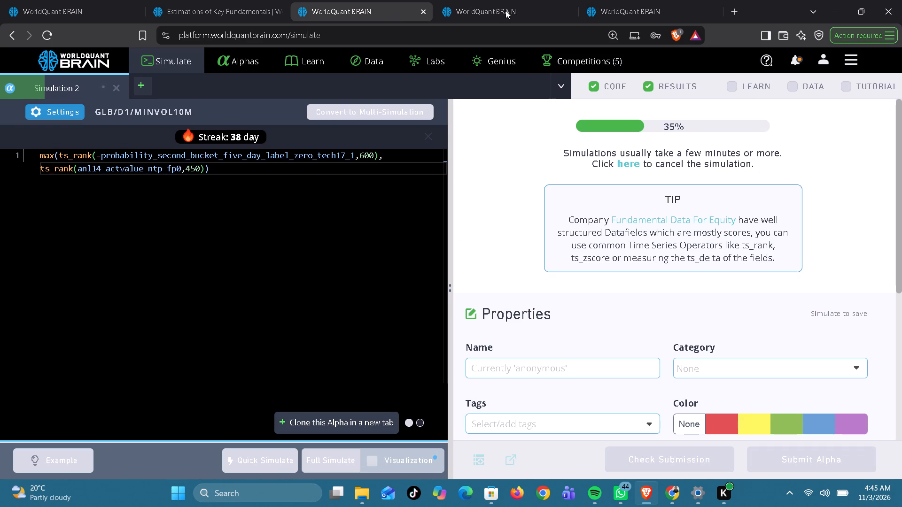
{"action": "left_click", "coordinate": [505, 10]}
{"action": "left_click", "coordinate": [606, 15]}
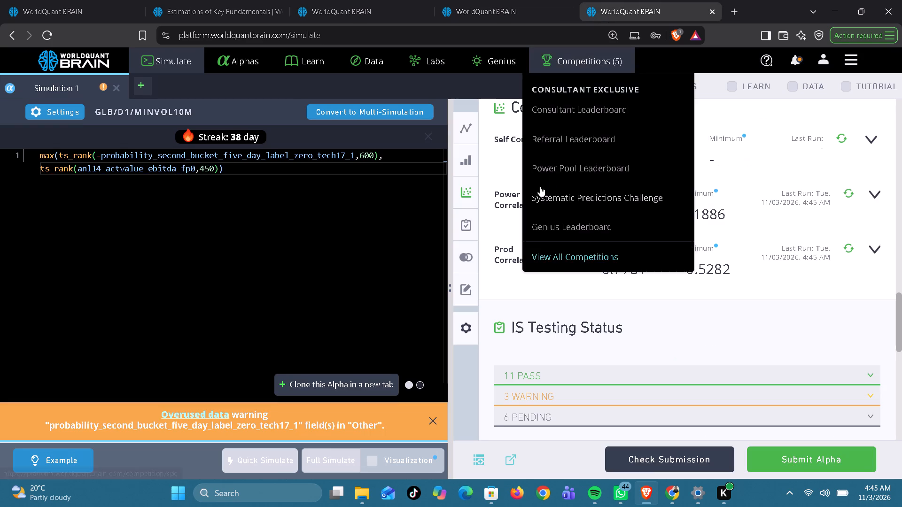
{"action": "double_click", "coordinate": [153, 169]}
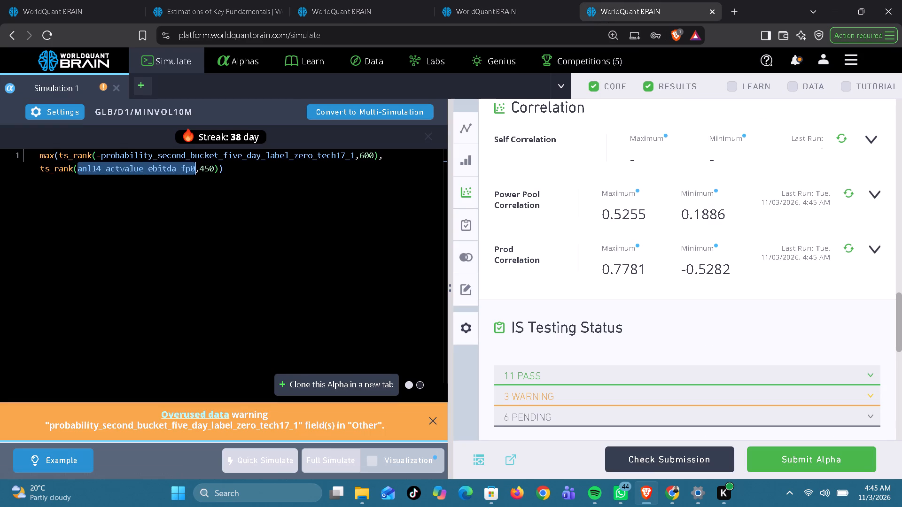
Paste anl14_actvalue_eps_fp0 over the selected ebitda_fp0 field in the alpha expression and run a full simulation.
{"action": "key", "text": "ctrl+v"}
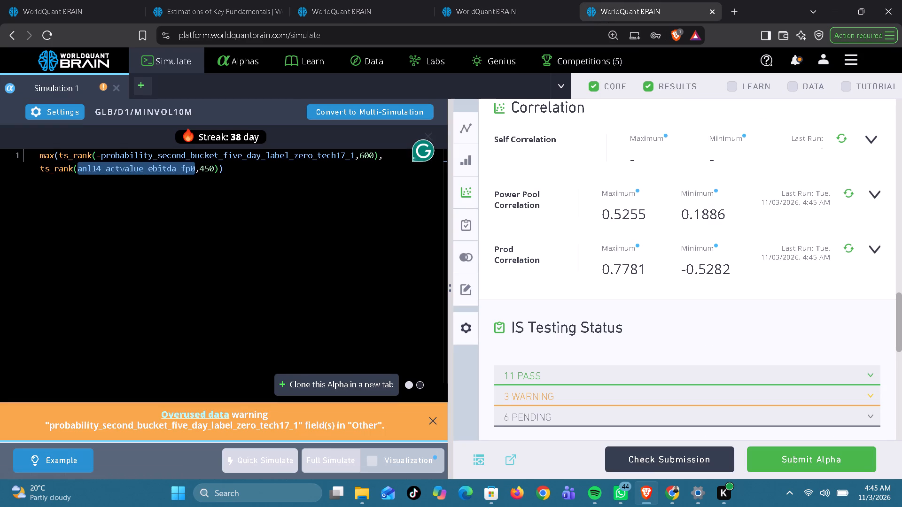
{"action": "left_click", "coordinate": [332, 465]}
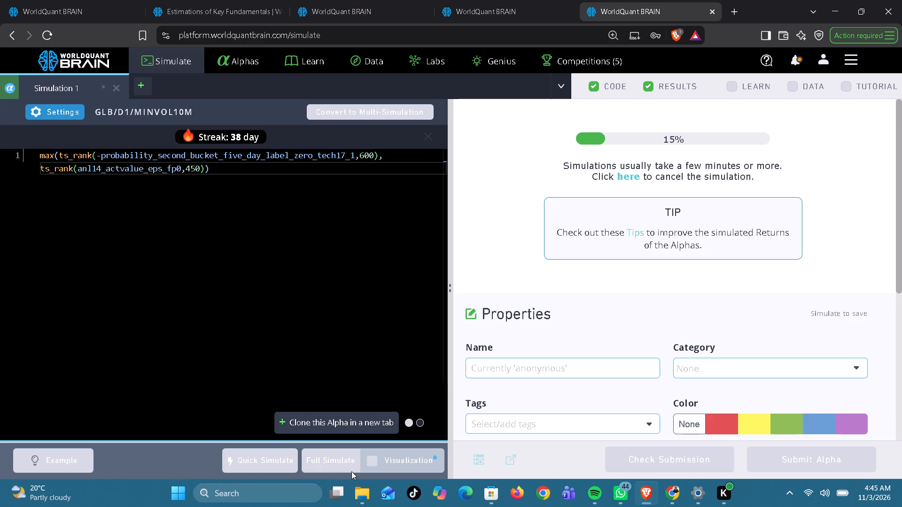
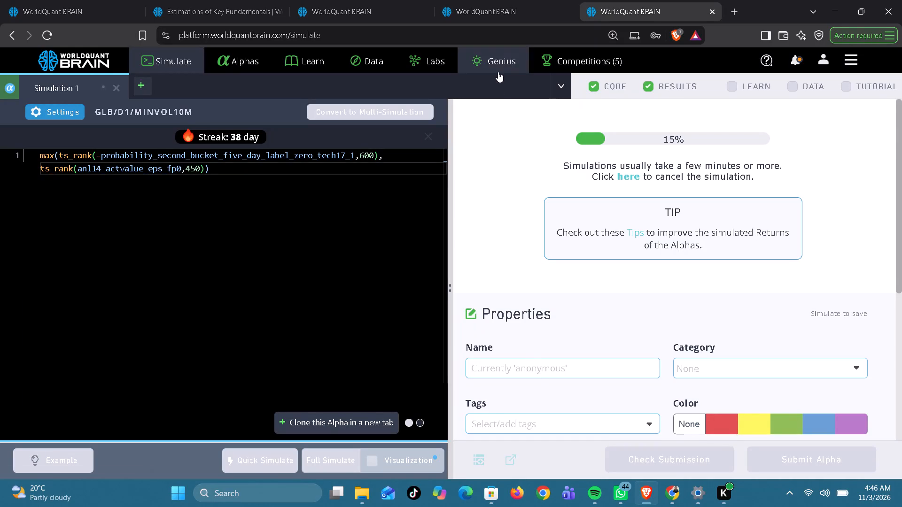
Check the progress of the anl14_actvalue_div_fp0 simulation on the third simulation page.
{"action": "left_click", "coordinate": [496, 6]}
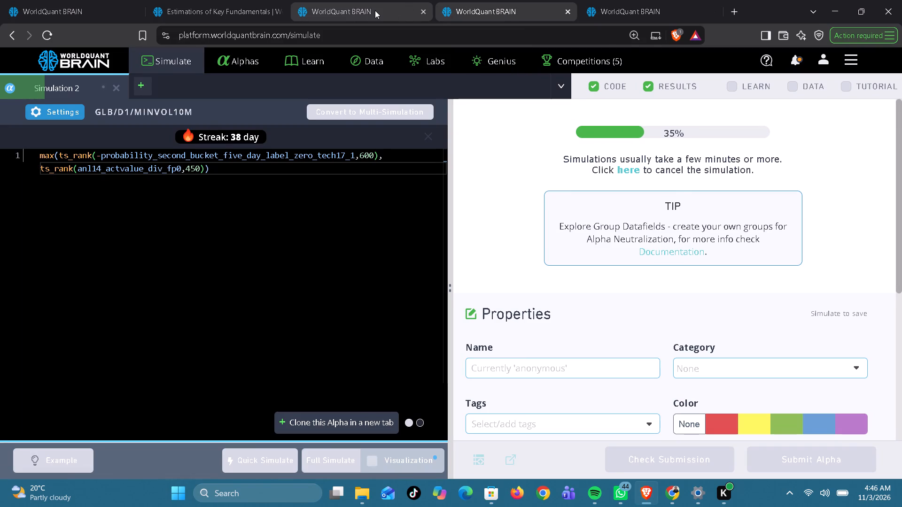
Run the Prod Correlation check on the simulated alpha that uses anl14_actvalue_ntp_fp0.
{"action": "left_click", "coordinate": [375, 10]}
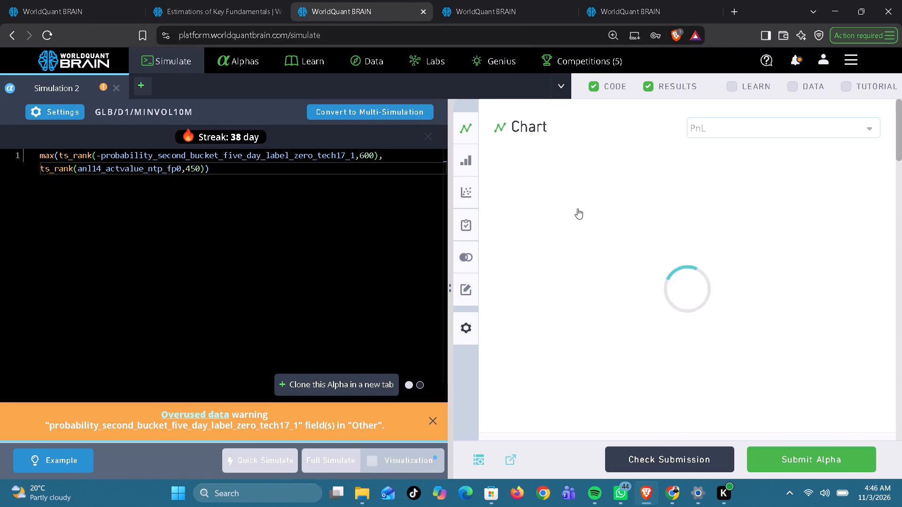
{"action": "scroll", "coordinate": [634, 254], "scroll_direction": "down", "scroll_amount": 1}
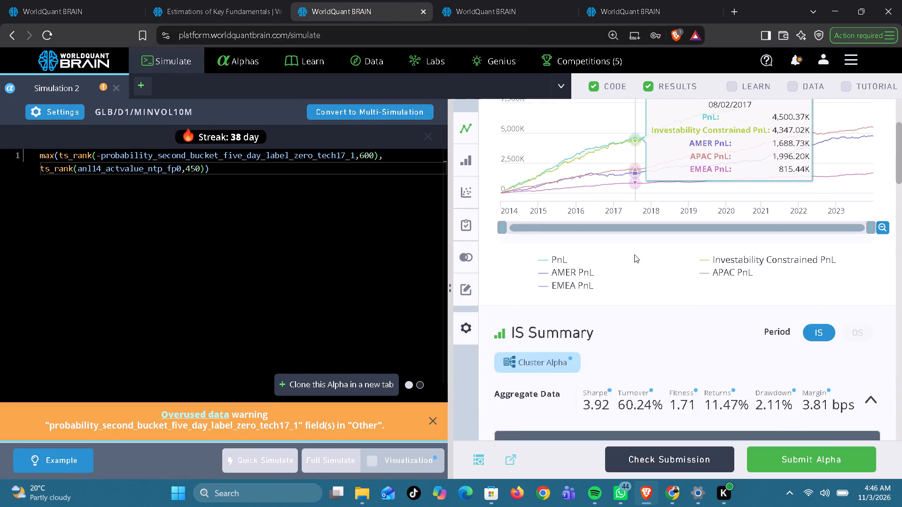
{"action": "scroll", "coordinate": [634, 254], "scroll_direction": "down", "scroll_amount": 4}
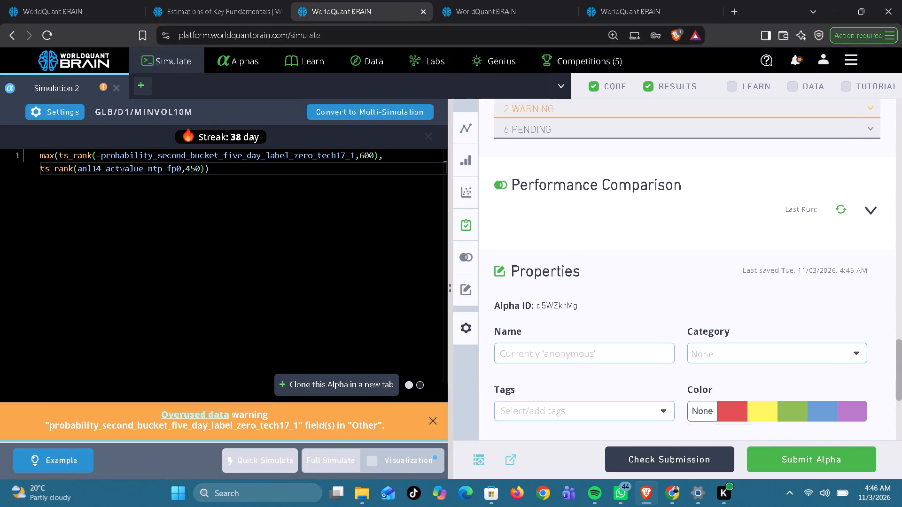
{"action": "scroll", "coordinate": [634, 254], "scroll_direction": "down", "scroll_amount": 2}
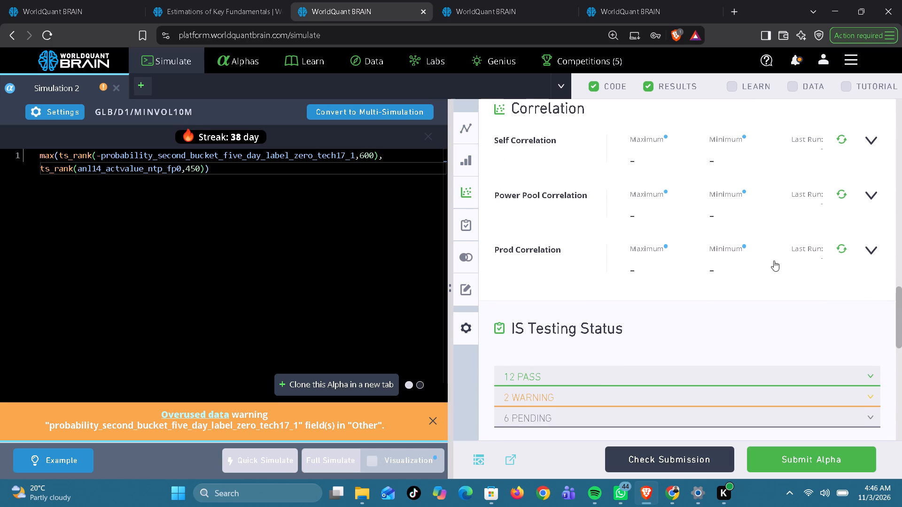
{"action": "left_click", "coordinate": [837, 248]}
{"action": "left_click", "coordinate": [840, 247]}
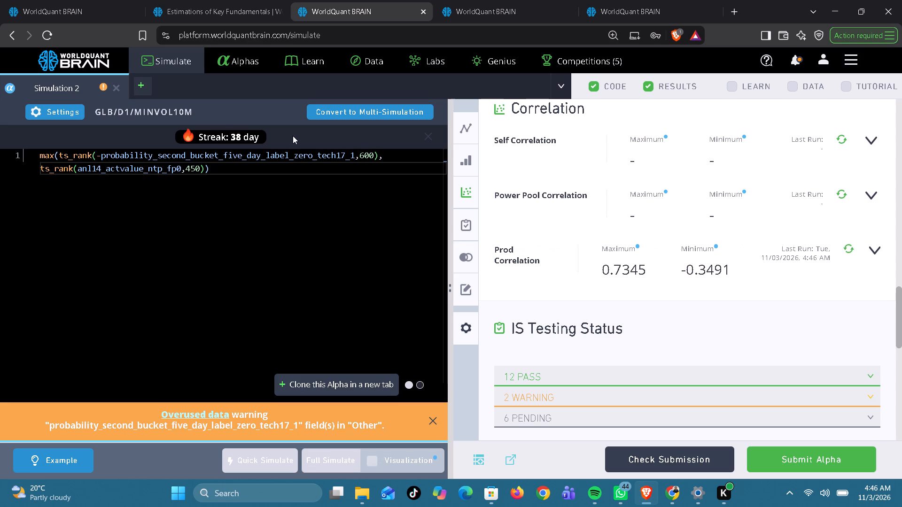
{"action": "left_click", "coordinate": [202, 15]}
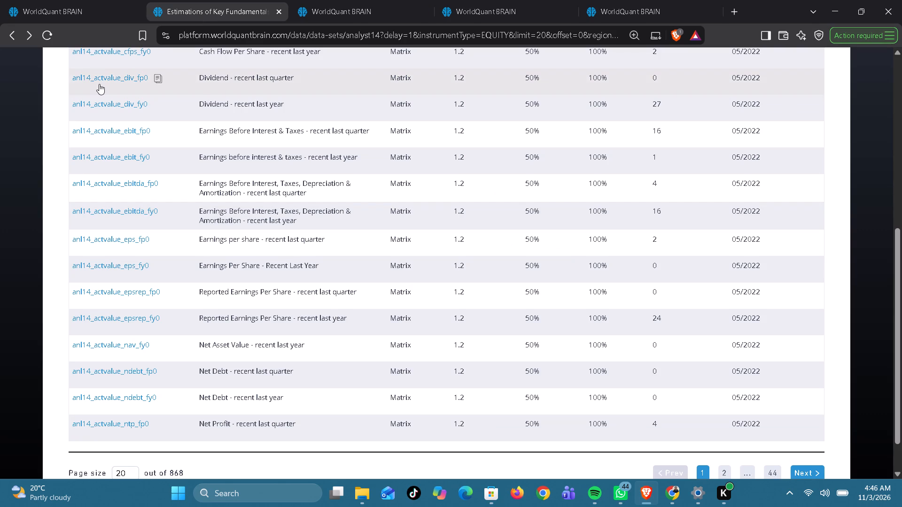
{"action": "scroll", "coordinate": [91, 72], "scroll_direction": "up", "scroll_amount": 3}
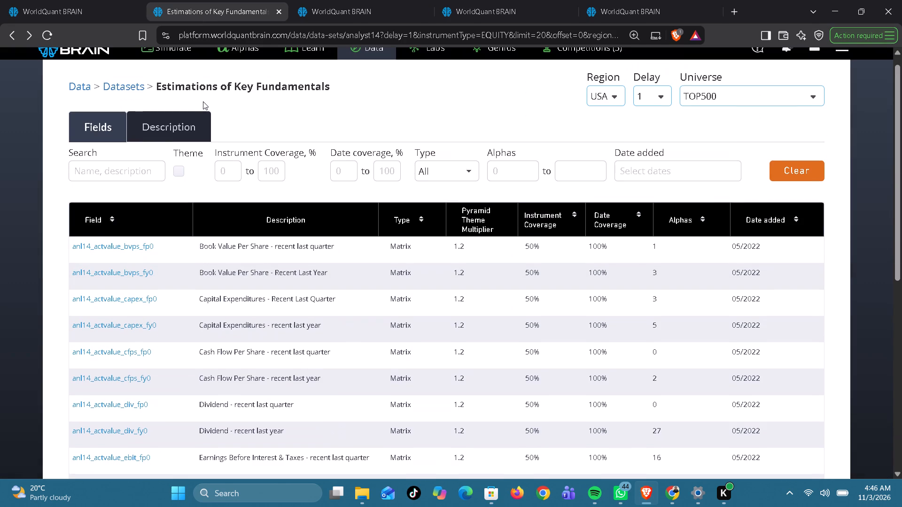
Set the universe of the anl14_actvalue_ntp_fp0 simulation to MINVOL1M and run the full simulation.
{"action": "left_click", "coordinate": [342, 6]}
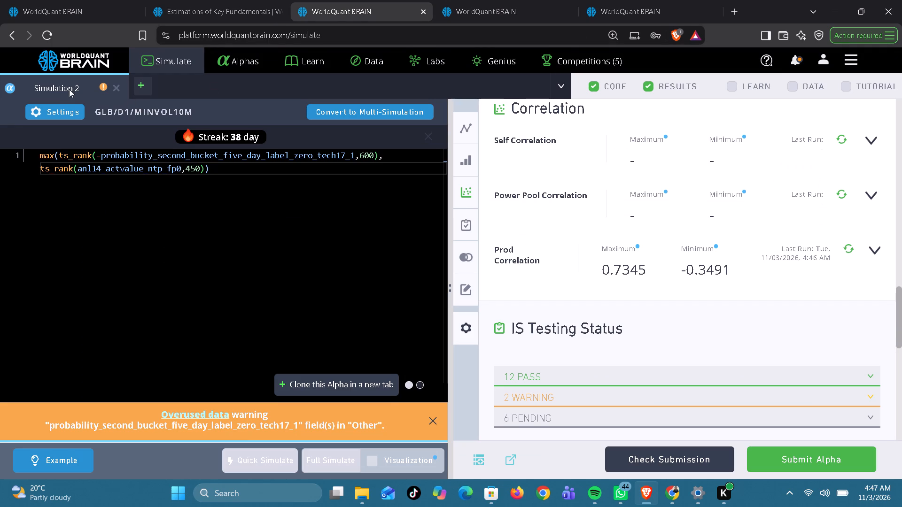
{"action": "left_click", "coordinate": [56, 109]}
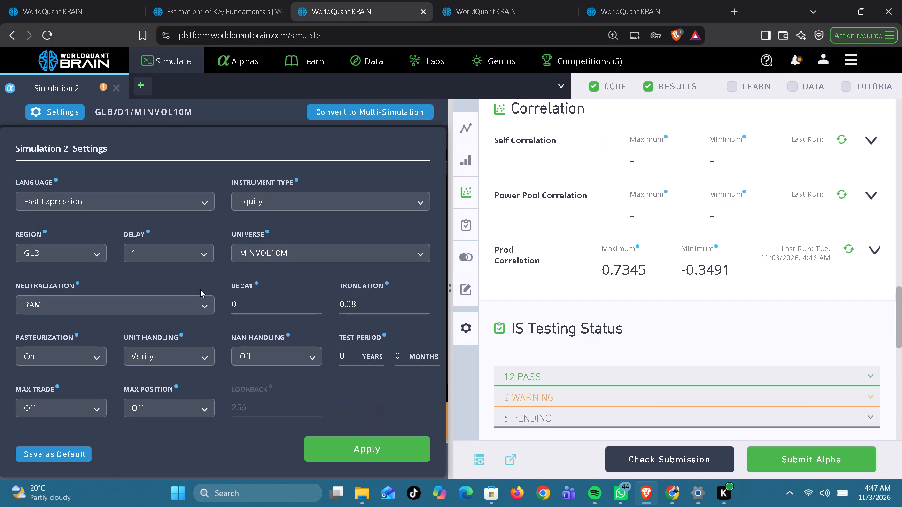
{"action": "left_click", "coordinate": [397, 256]}
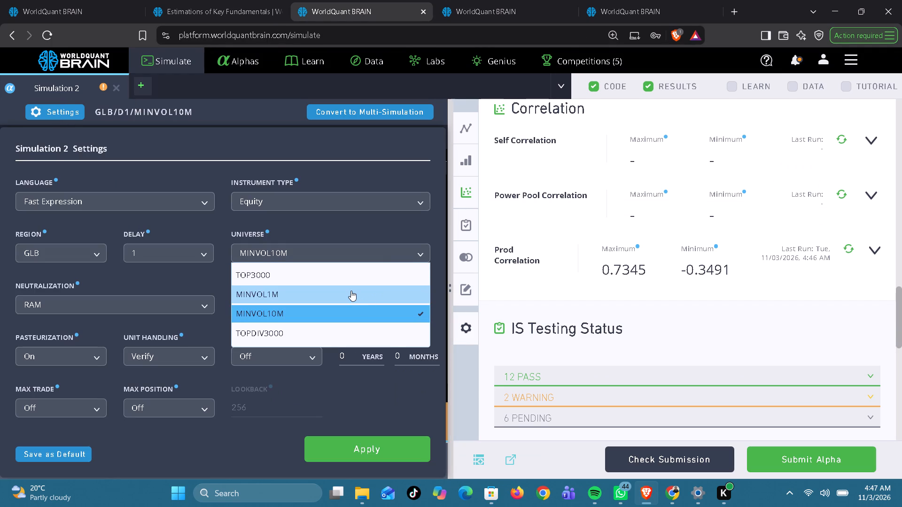
{"action": "left_click", "coordinate": [351, 291]}
{"action": "left_click", "coordinate": [351, 291]}
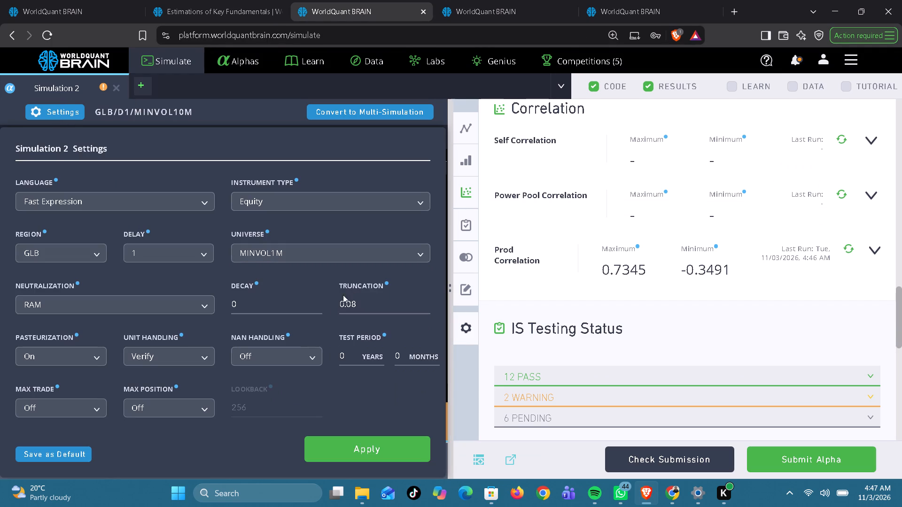
{"action": "left_click", "coordinate": [360, 447]}
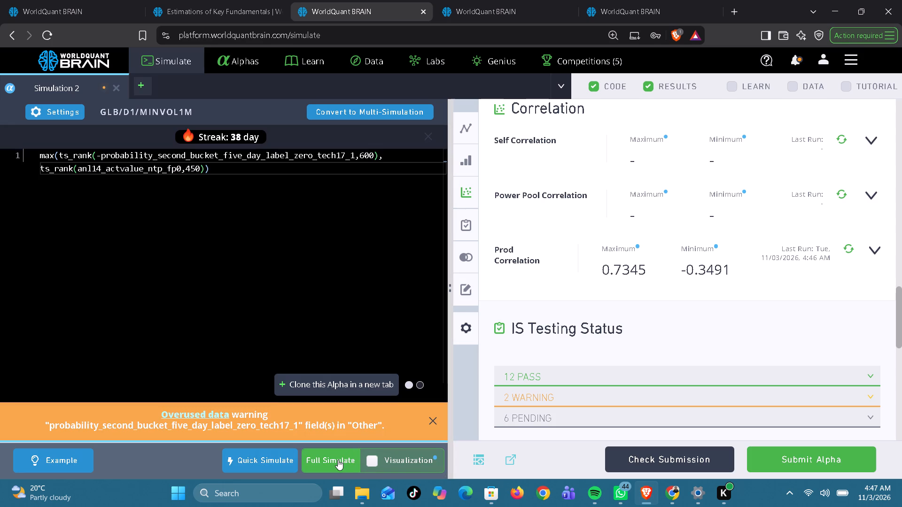
{"action": "left_click", "coordinate": [431, 418]}
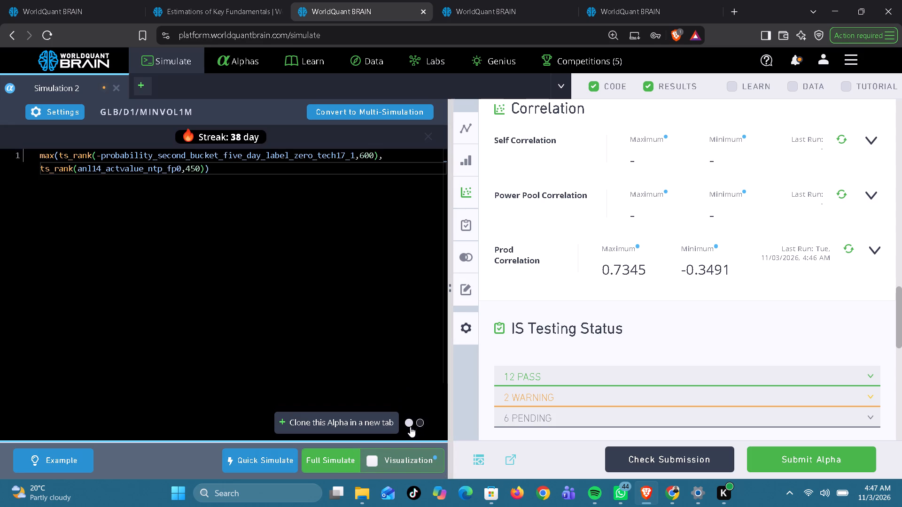
{"action": "left_click", "coordinate": [338, 454]}
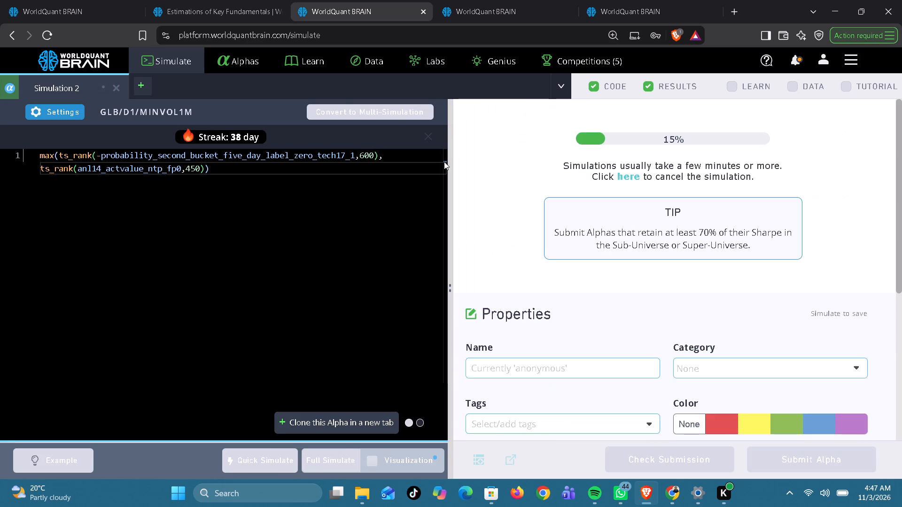
Run the Prod Correlation check on the simulated alpha that uses anl14_actvalue_div_fp0.
{"action": "left_click", "coordinate": [481, 12]}
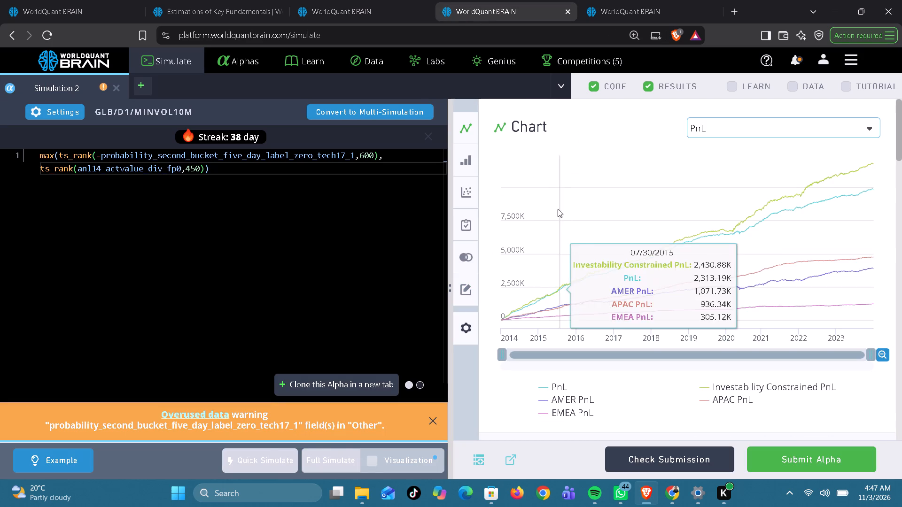
{"action": "scroll", "coordinate": [591, 249], "scroll_direction": "down", "scroll_amount": 6}
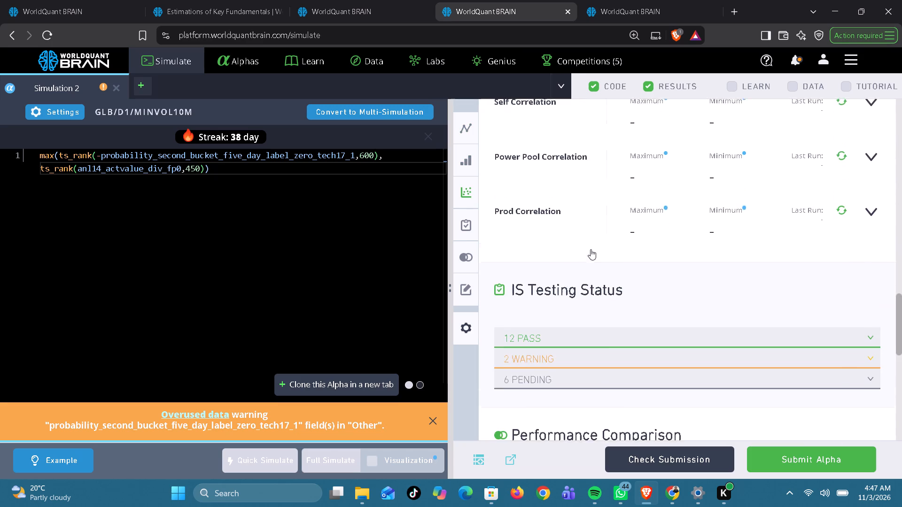
{"action": "scroll", "coordinate": [591, 249], "scroll_direction": "up", "scroll_amount": 2}
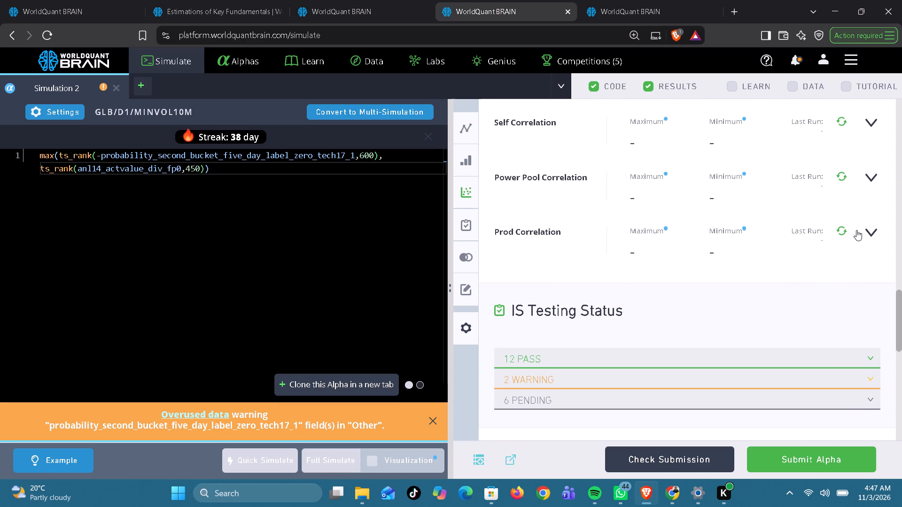
{"action": "left_click", "coordinate": [843, 229]}
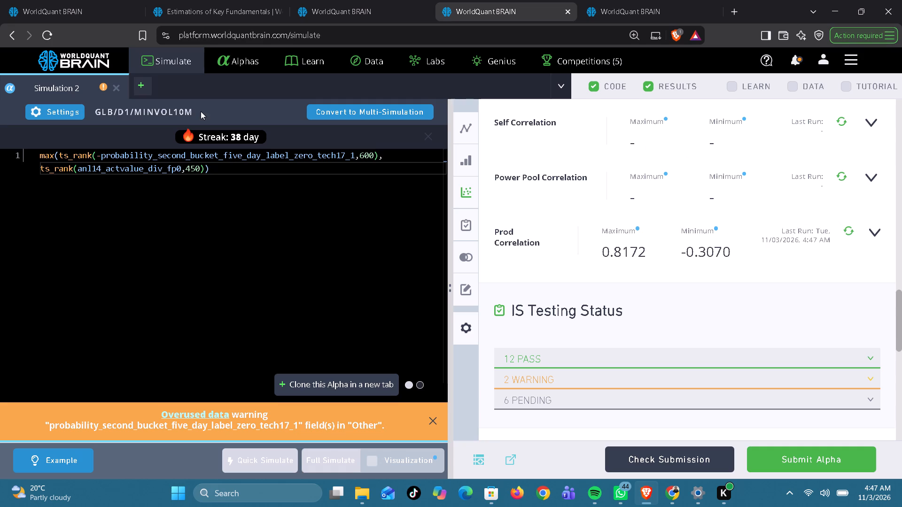
Replace anl14_actvalue_div_fp0 in the alpha expression with anl14_actvalue_ebit_fp0, copied from the Estimations of Key Fundamentals dataset.
{"action": "left_click", "coordinate": [210, 13]}
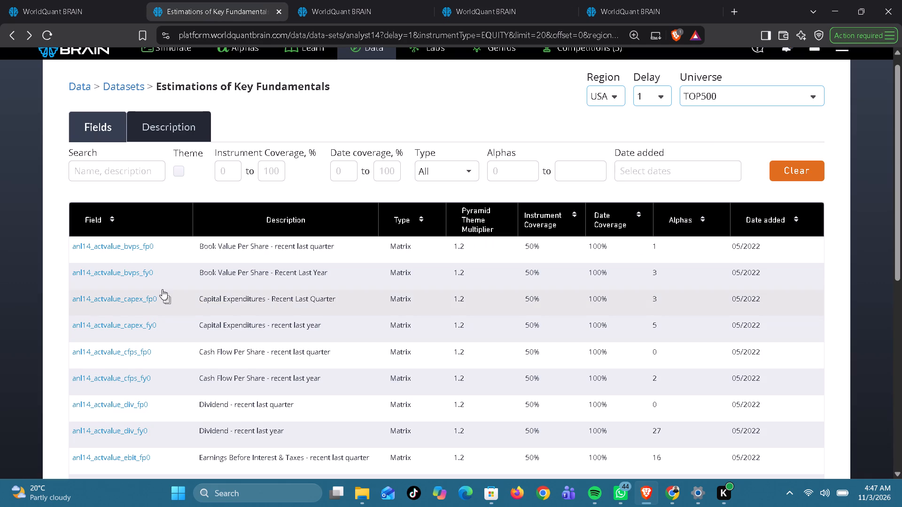
{"action": "scroll", "coordinate": [147, 330], "scroll_direction": "down", "scroll_amount": 1}
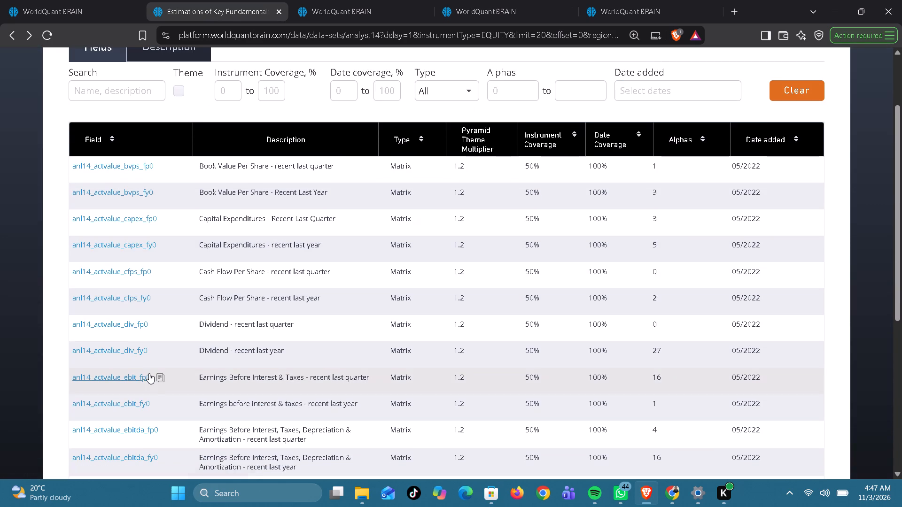
{"action": "left_click", "coordinate": [164, 379]}
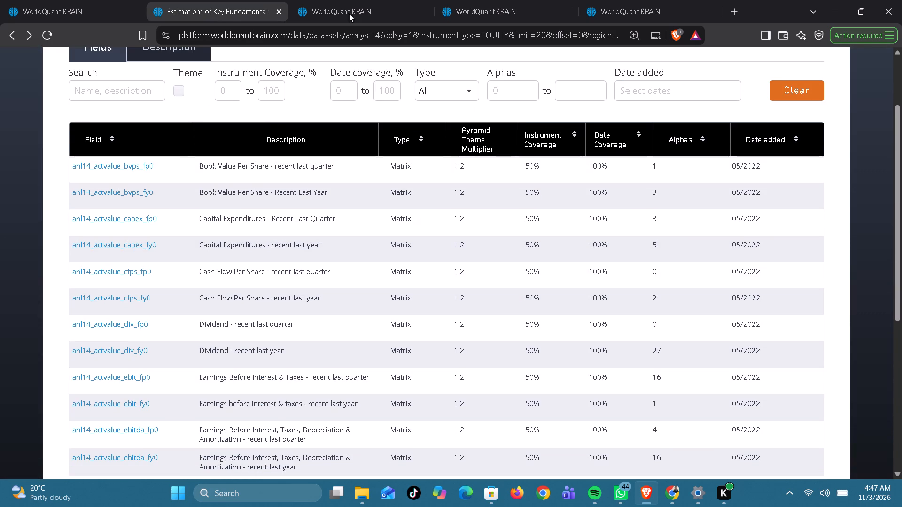
{"action": "left_click", "coordinate": [532, 0]}
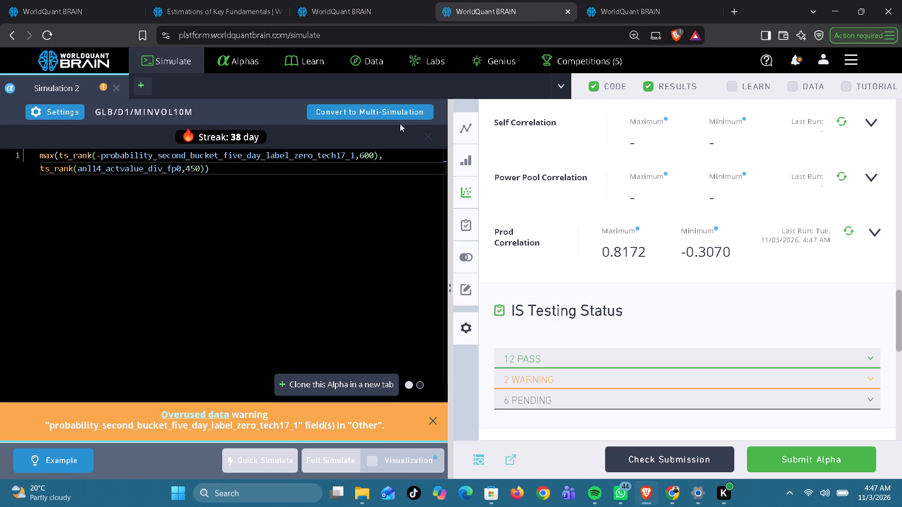
{"action": "double_click", "coordinate": [122, 165]}
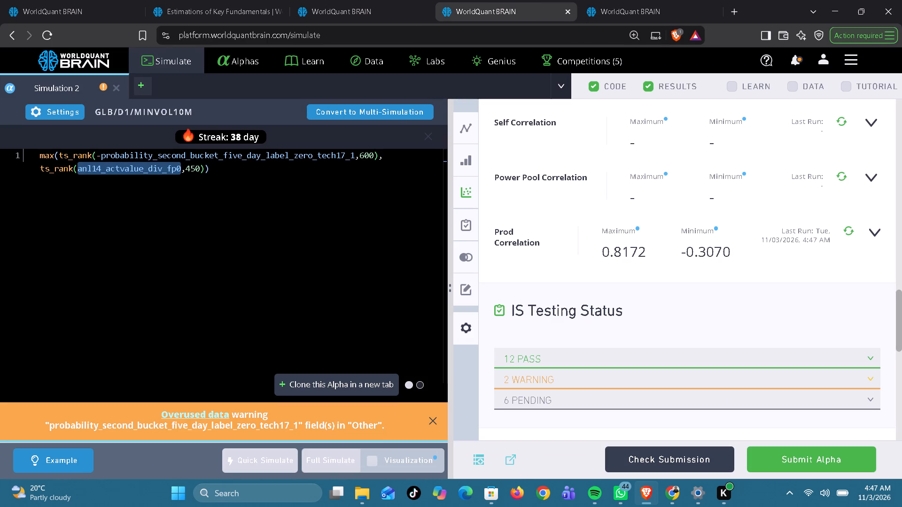
{"action": "key", "text": "ctrl+v"}
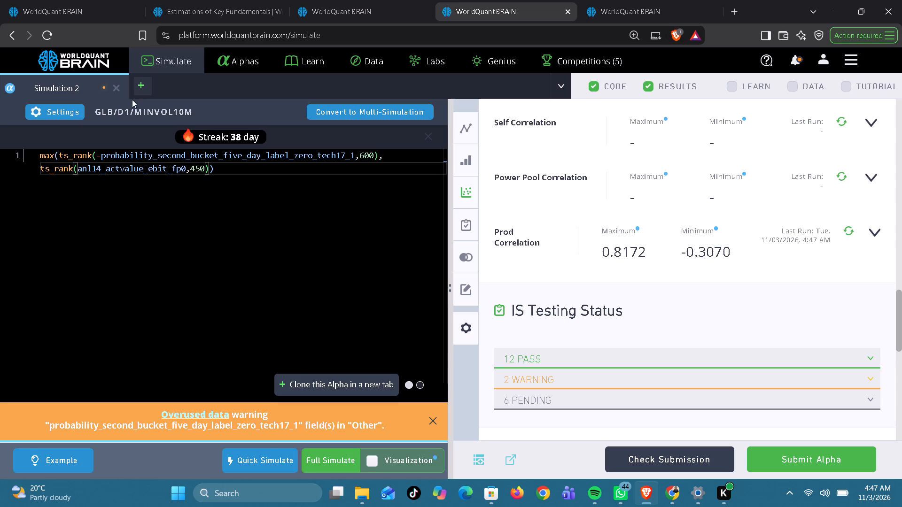
Set the universe of the anl14_actvalue_ebit_fp0 simulation to MINVOL1M and run the full simulation.
{"action": "left_click", "coordinate": [62, 112]}
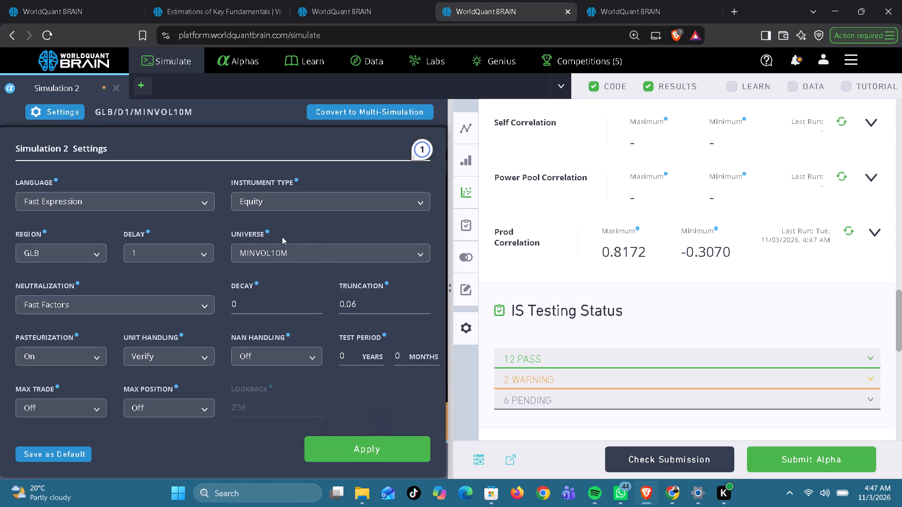
{"action": "left_click", "coordinate": [320, 252]}
{"action": "left_click", "coordinate": [319, 285]}
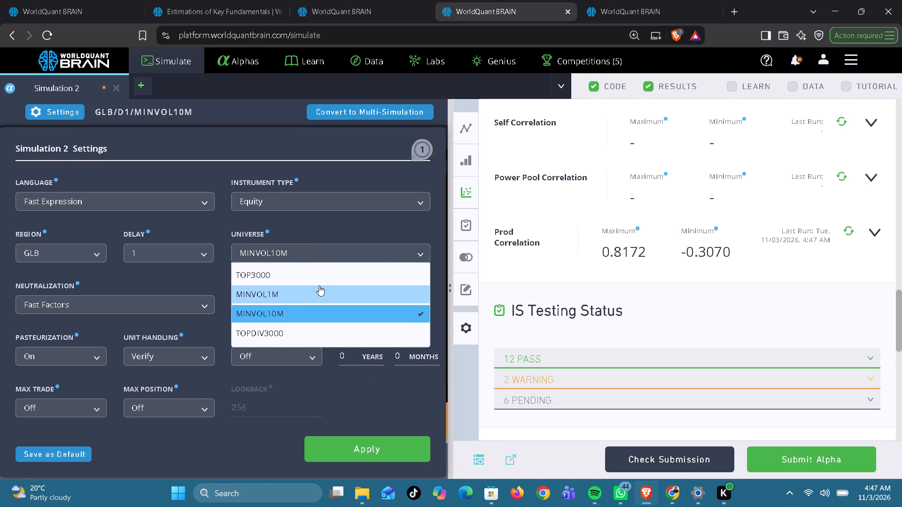
{"action": "left_click", "coordinate": [365, 445]}
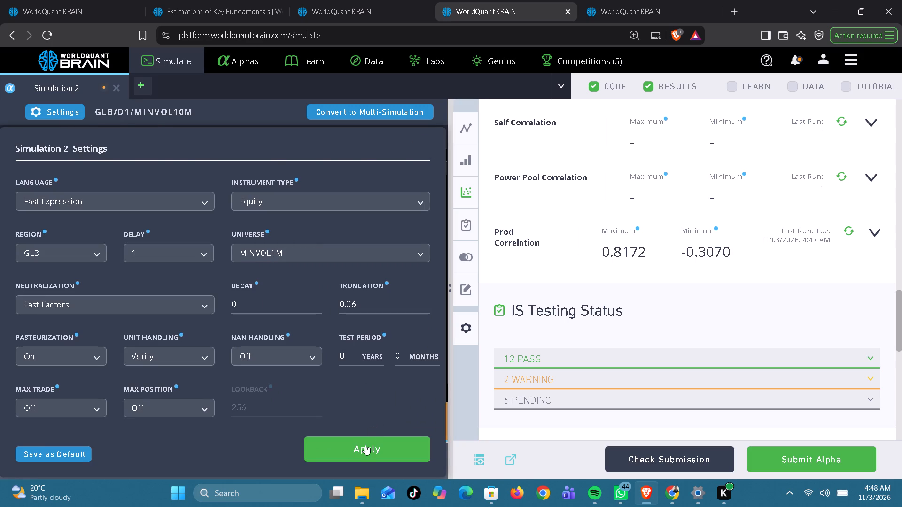
{"action": "left_click", "coordinate": [339, 459]}
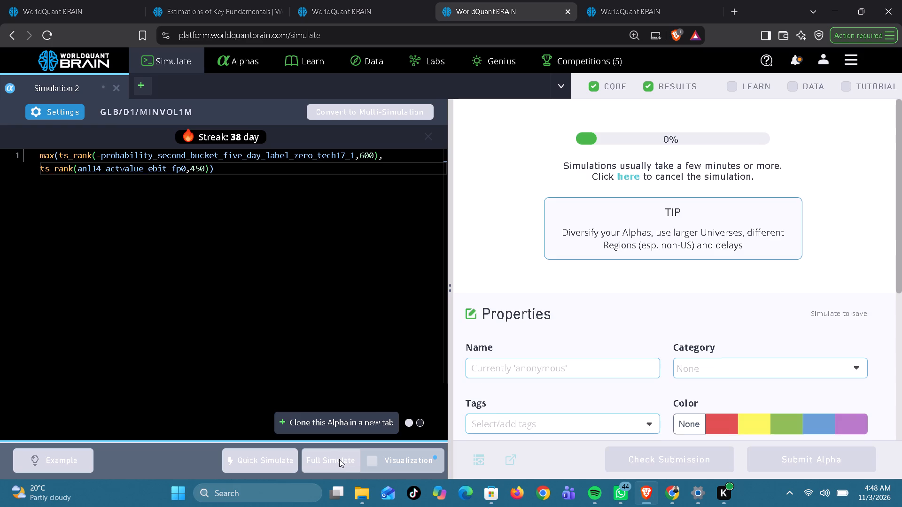
Replace anl14_actvalue_ndebt_fp0 in the MINVOL10M alpha with anl14_actvalue_ntp_fp0, copied from the Estimations of Key Fundamentals dataset, and run the full simulation.
{"action": "left_click", "coordinate": [641, 23]}
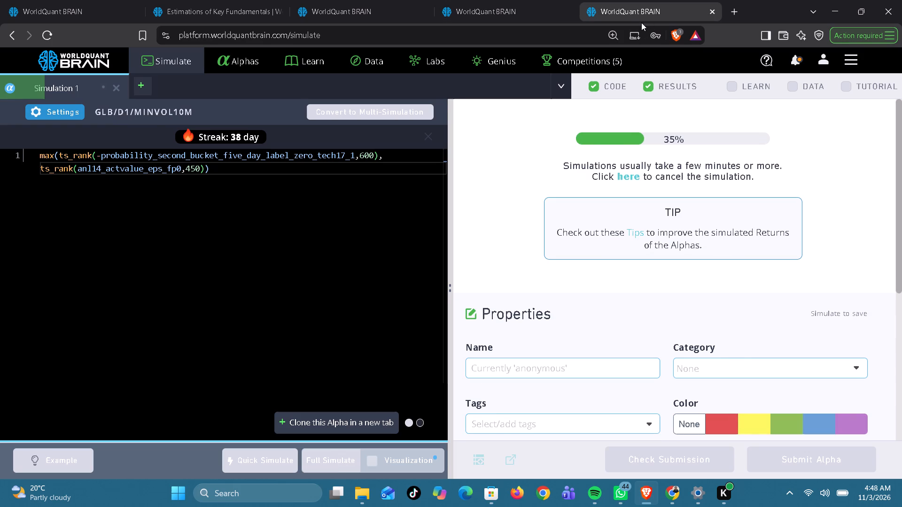
{"action": "left_click", "coordinate": [92, 10]}
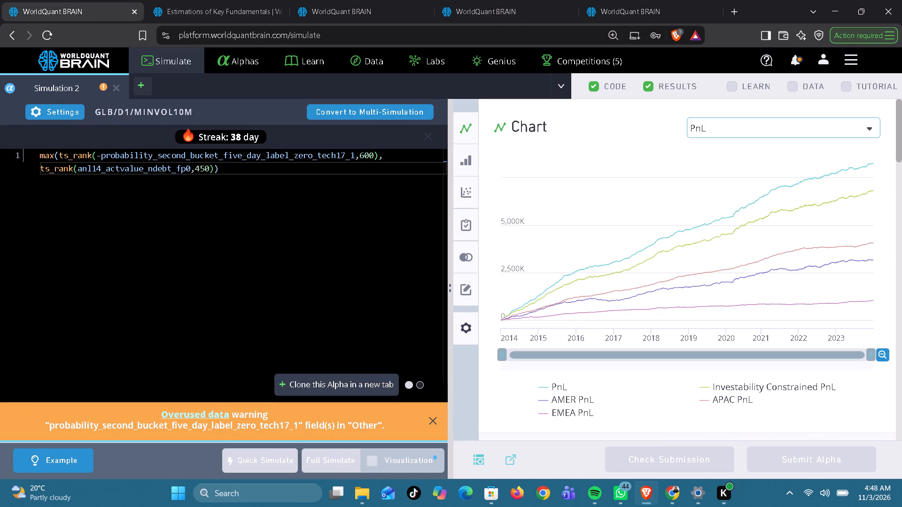
{"action": "left_click", "coordinate": [207, 6]}
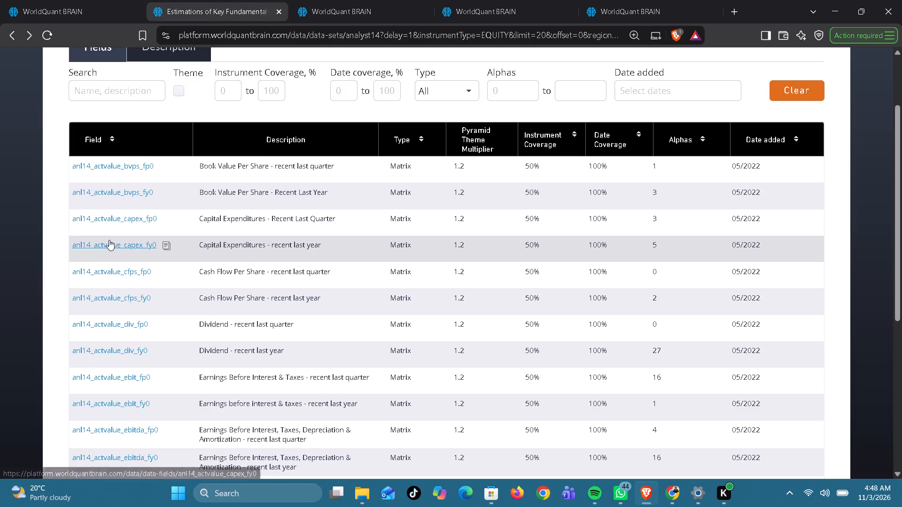
{"action": "scroll", "coordinate": [58, 418], "scroll_direction": "down", "scroll_amount": 5}
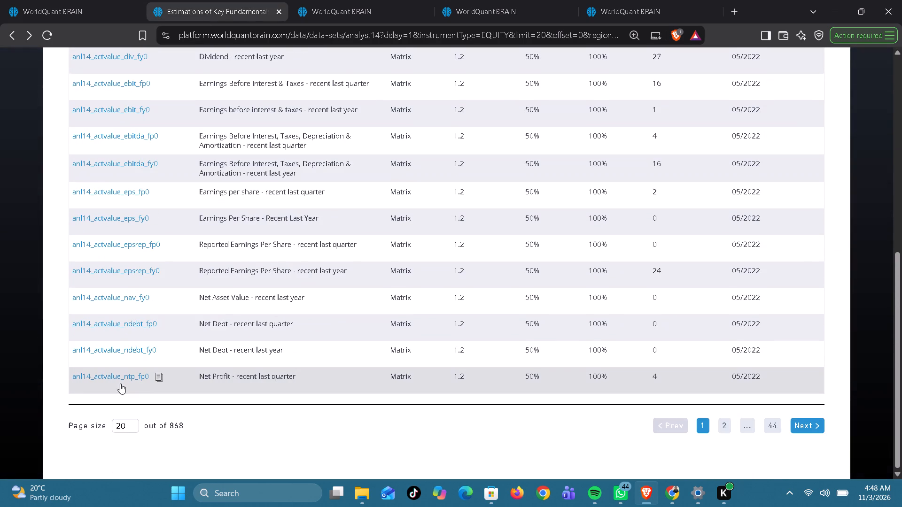
{"action": "left_click", "coordinate": [158, 376]}
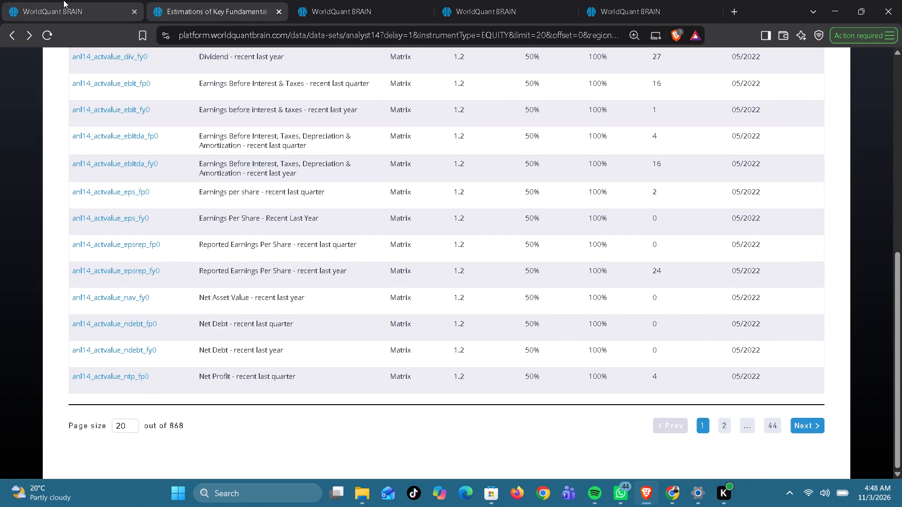
{"action": "left_click", "coordinate": [69, 9]}
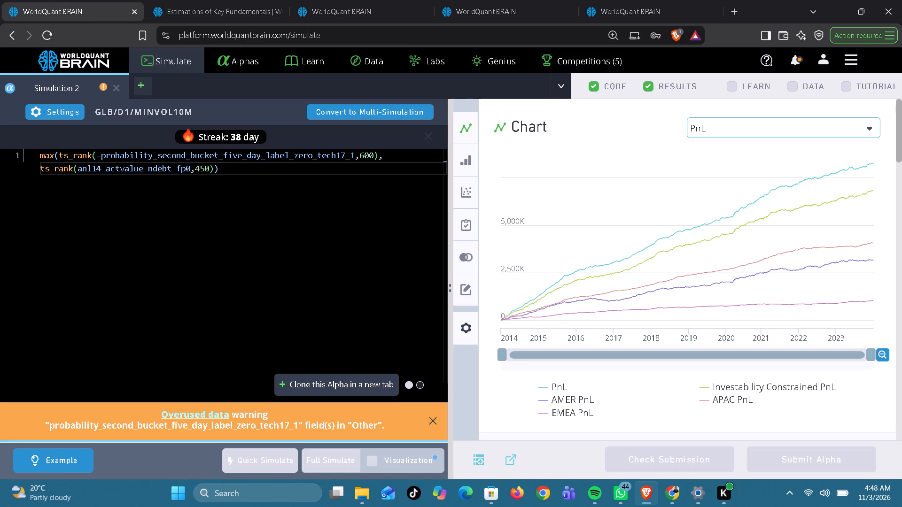
{"action": "double_click", "coordinate": [124, 168]}
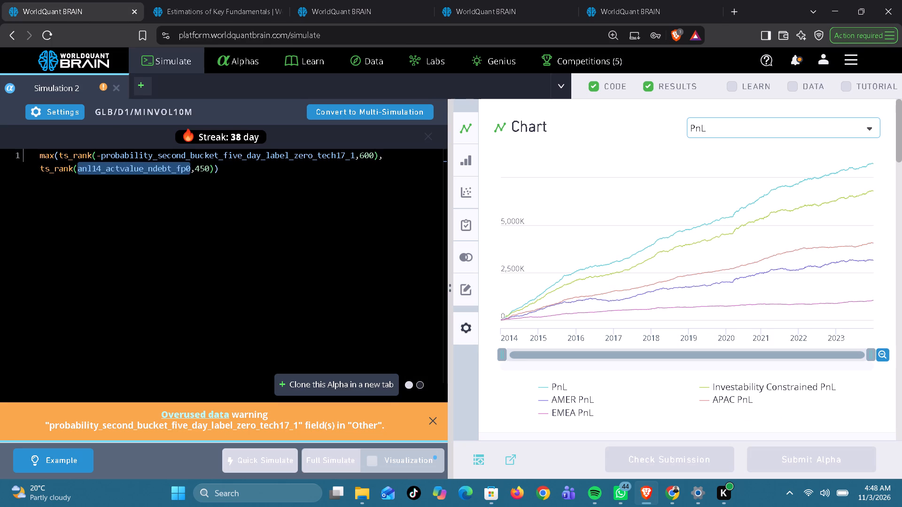
{"action": "key", "text": "ctrl+v"}
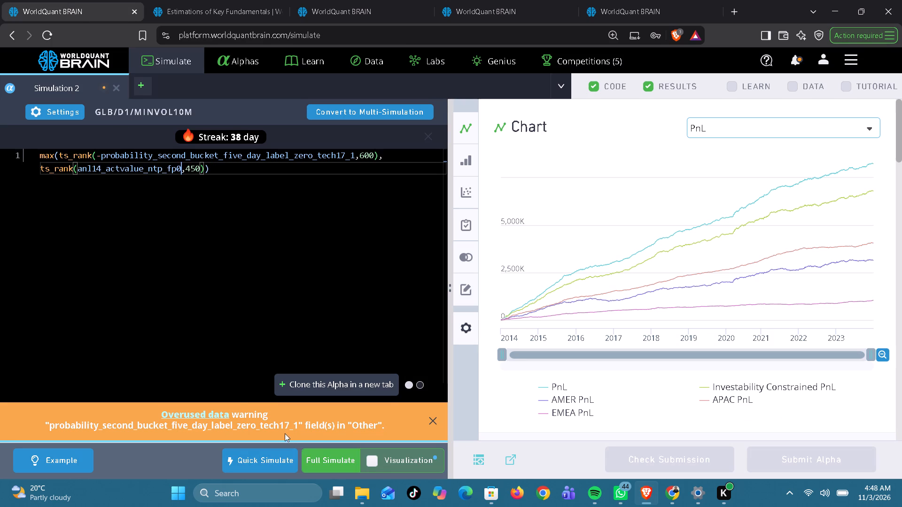
{"action": "left_click", "coordinate": [317, 451]}
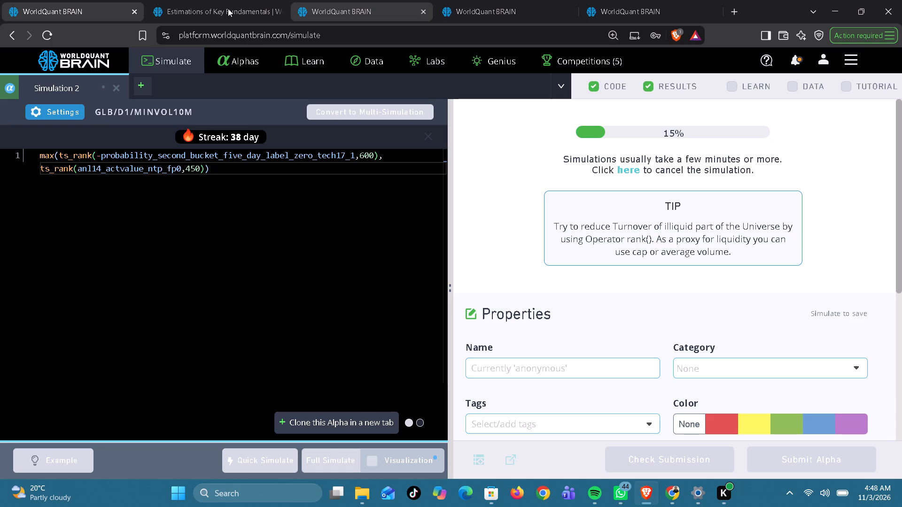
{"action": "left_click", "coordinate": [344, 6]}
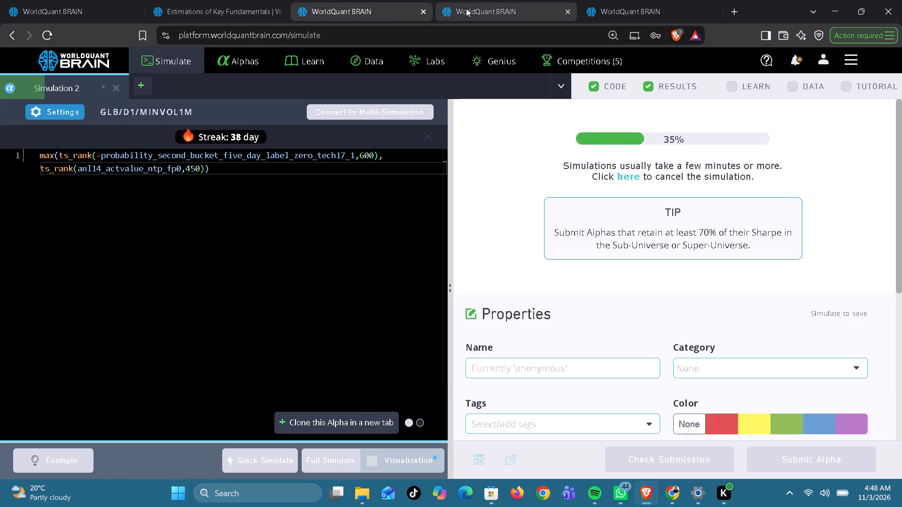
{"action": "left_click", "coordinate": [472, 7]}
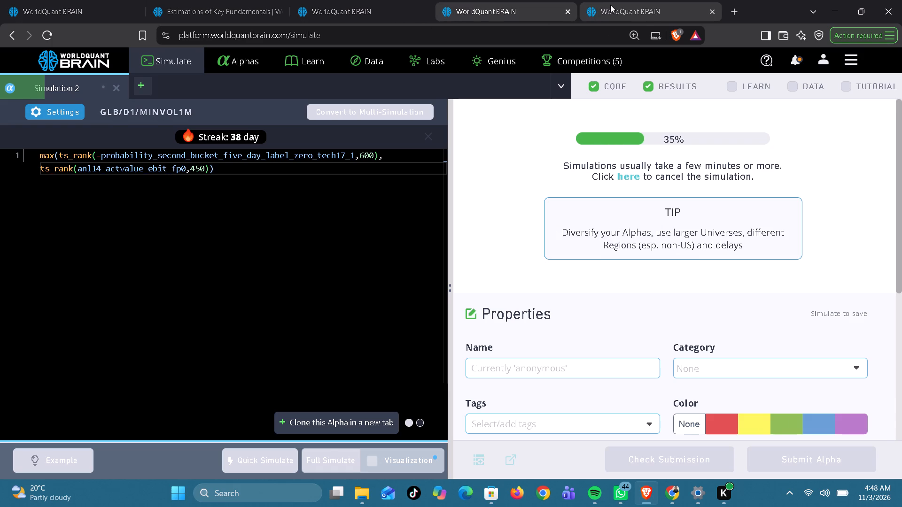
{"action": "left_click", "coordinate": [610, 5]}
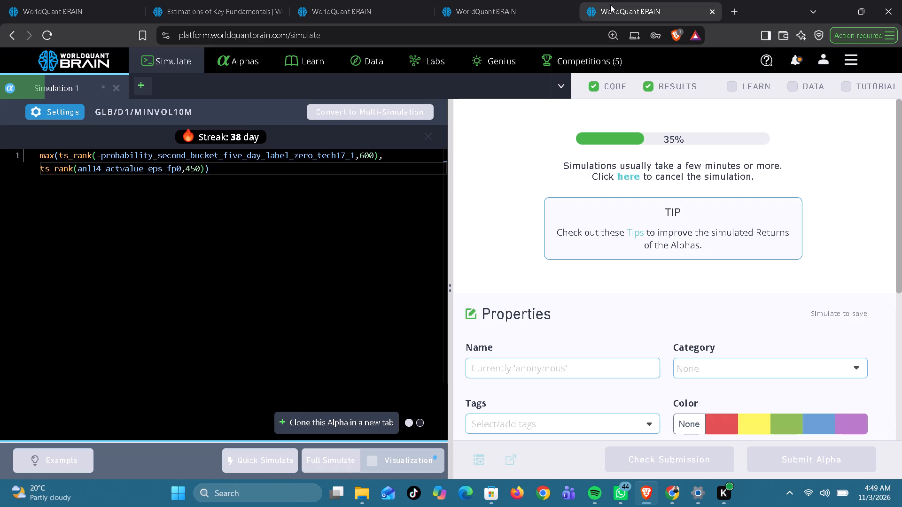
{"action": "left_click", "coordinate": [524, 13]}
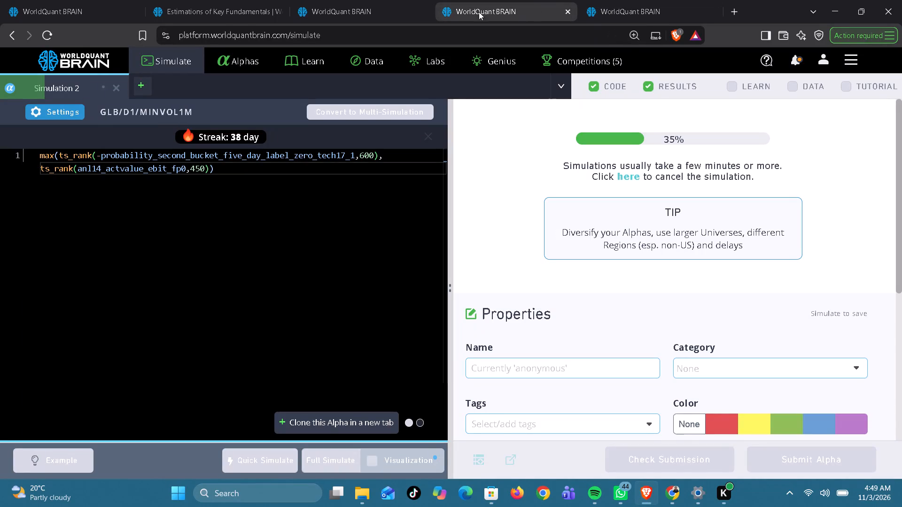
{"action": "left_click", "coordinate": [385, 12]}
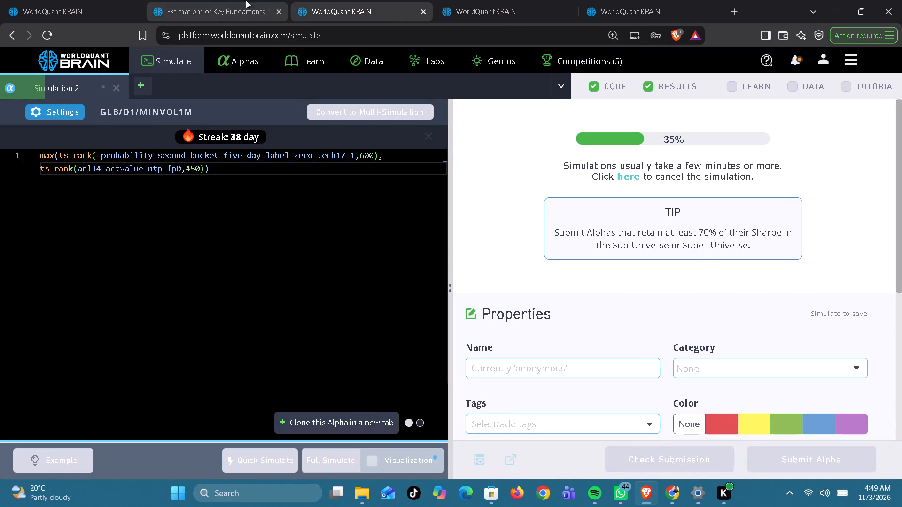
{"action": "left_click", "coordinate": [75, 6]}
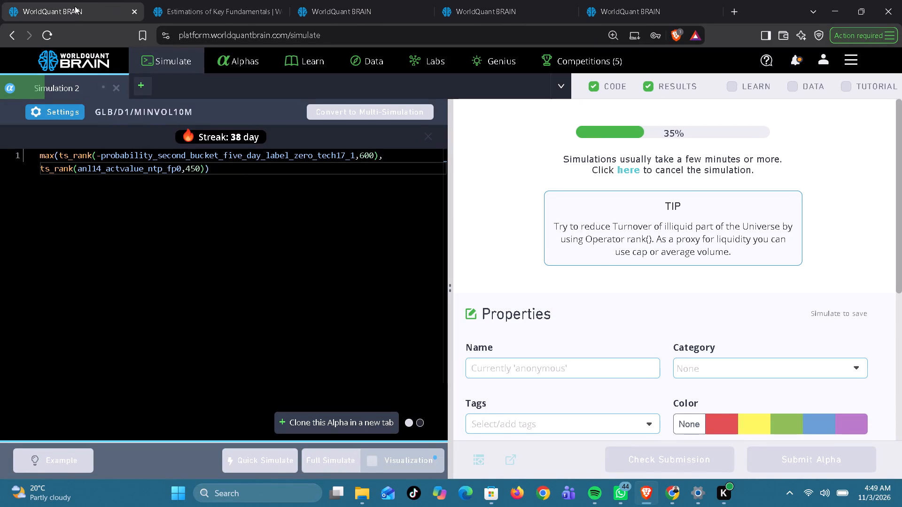
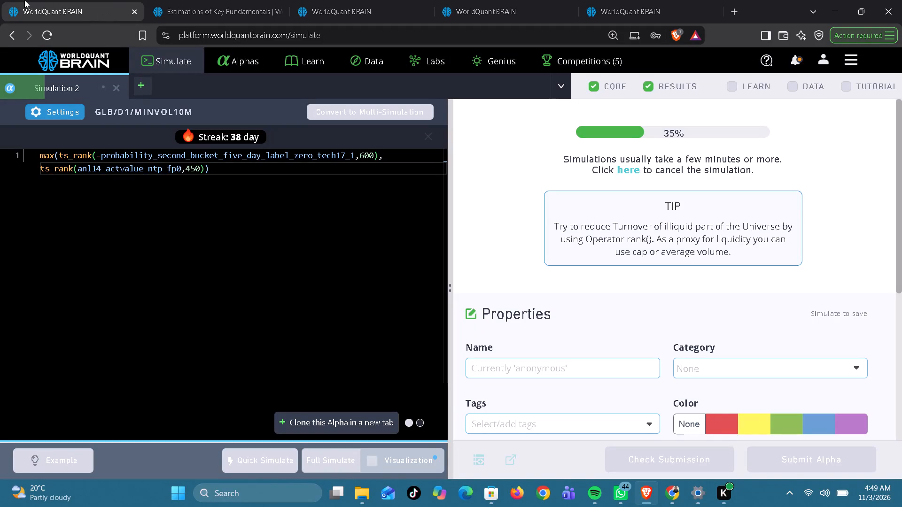
Run the Prod Correlation check on the simulated MINVOL1M alpha that uses anl14_actvalue_ntp_fp0.
{"action": "left_click", "coordinate": [343, 8]}
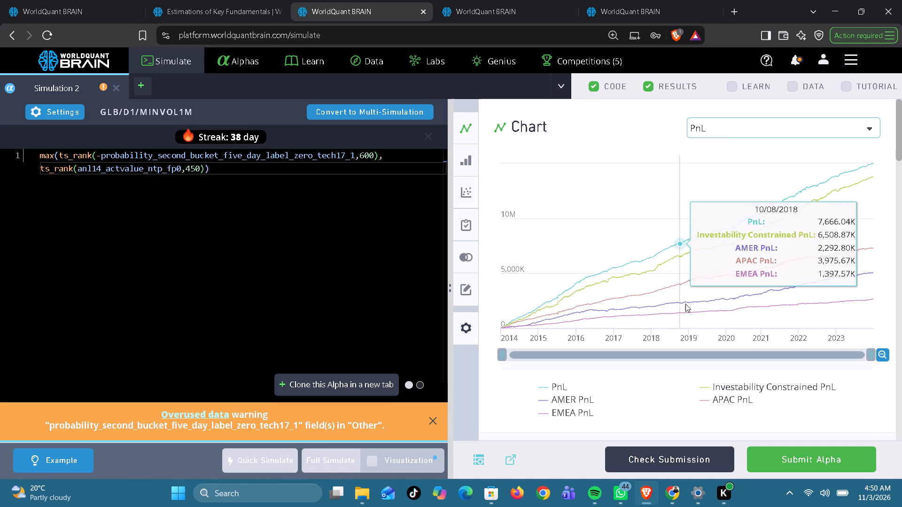
{"action": "scroll", "coordinate": [688, 308], "scroll_direction": "down", "scroll_amount": 6}
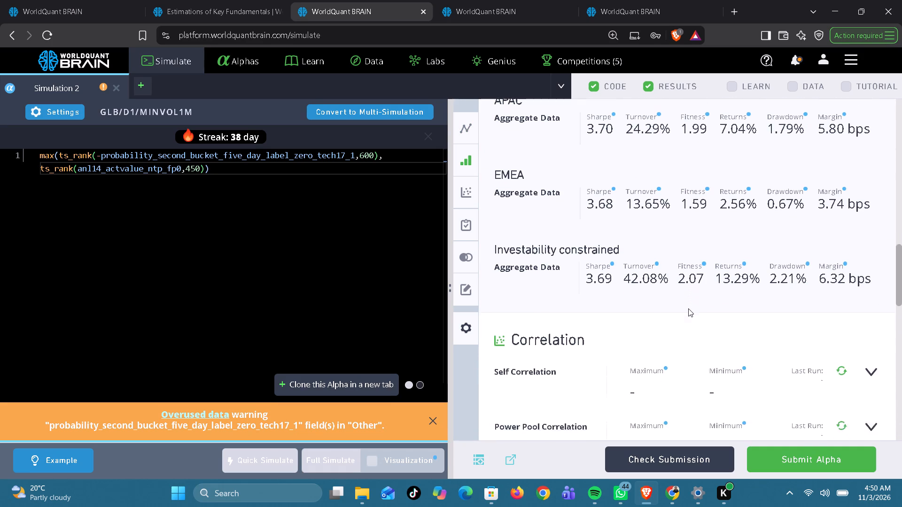
{"action": "scroll", "coordinate": [688, 308], "scroll_direction": "down", "scroll_amount": 3}
{"action": "scroll", "coordinate": [688, 308], "scroll_direction": "up", "scroll_amount": 2}
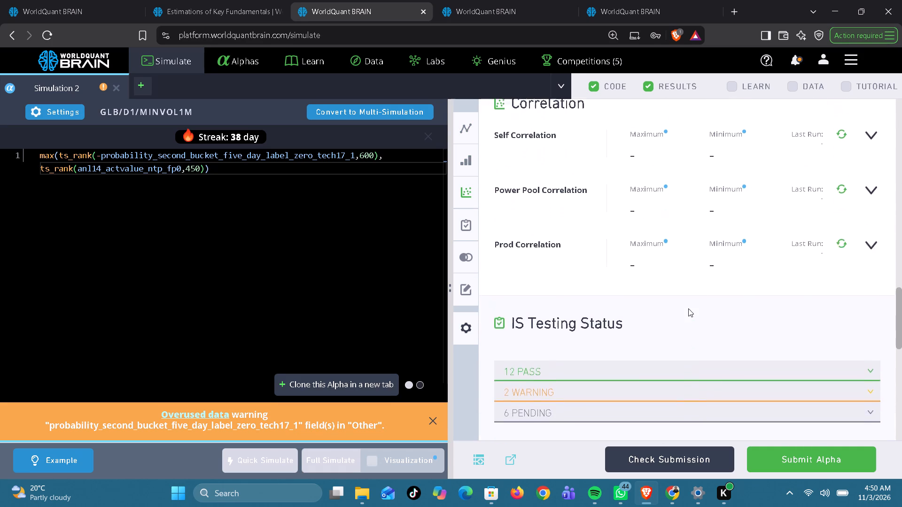
{"action": "scroll", "coordinate": [688, 308], "scroll_direction": "up", "scroll_amount": 1}
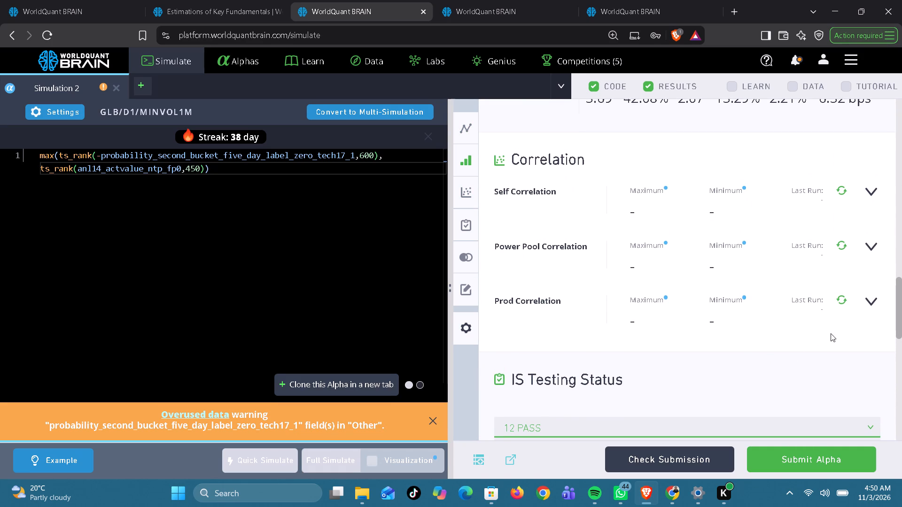
{"action": "left_click", "coordinate": [840, 299]}
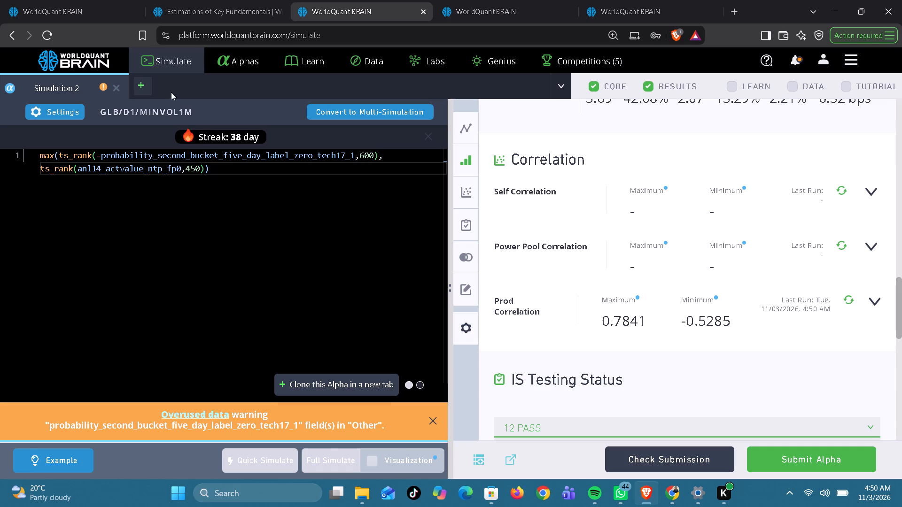
Replace anl14_actvalue_ntp_fp0 in the MINVOL1M alpha with anl14_actvalue_ndebt_fp0, copied from the Estimations of Key Fundamentals dataset, and run the full simulation.
{"action": "left_click", "coordinate": [206, 13]}
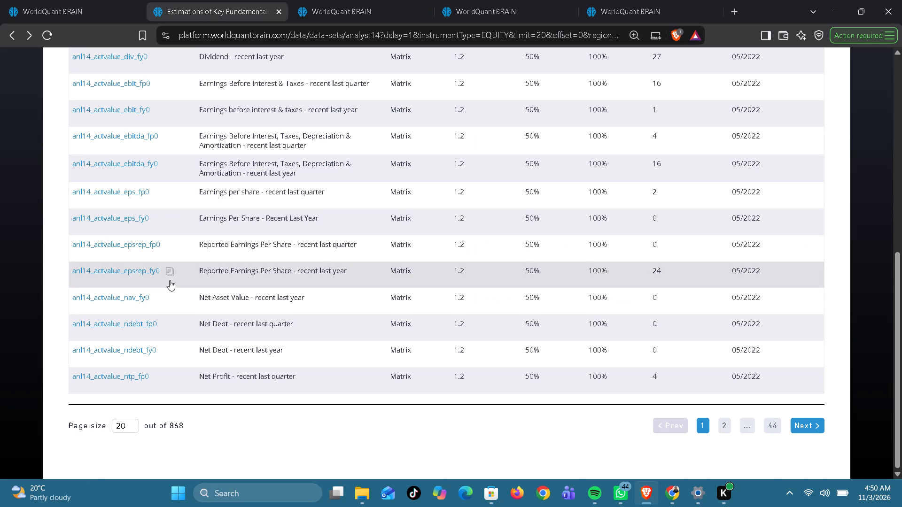
{"action": "left_click", "coordinate": [170, 323]}
{"action": "left_click", "coordinate": [319, 10]}
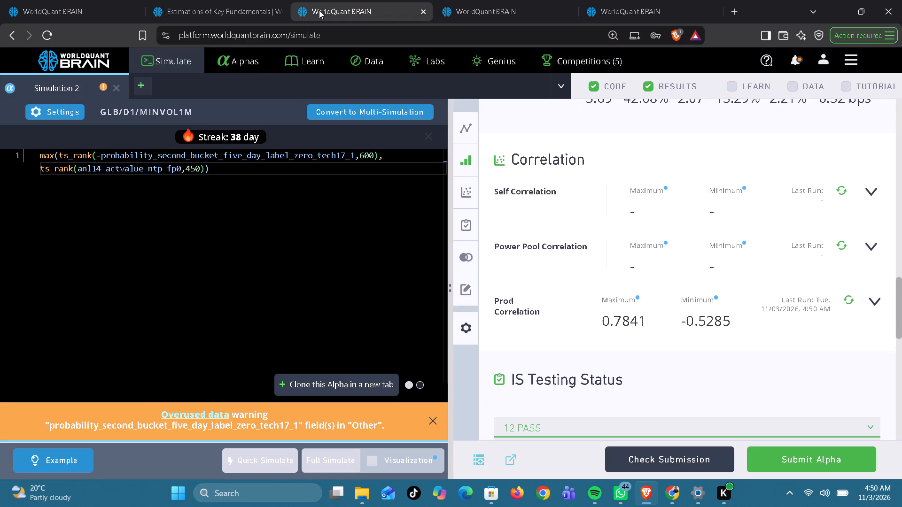
{"action": "double_click", "coordinate": [132, 172]}
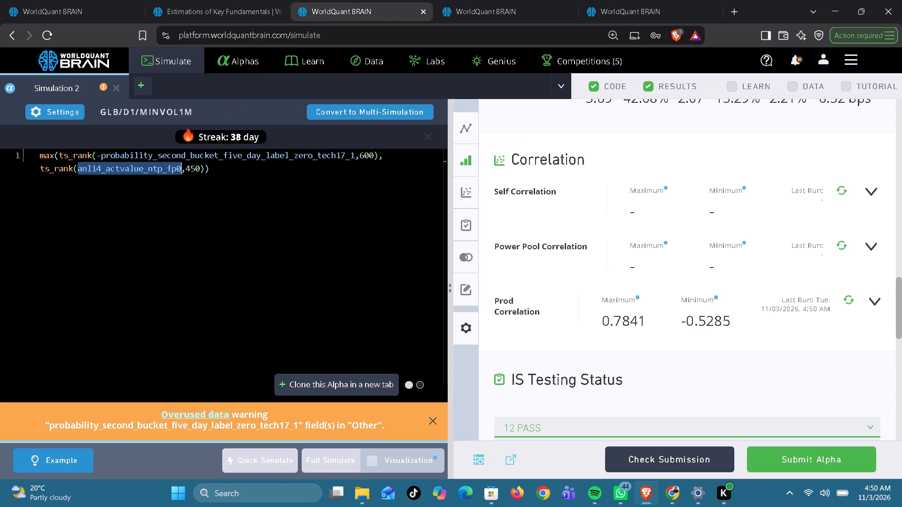
{"action": "key", "text": "ctrl+v"}
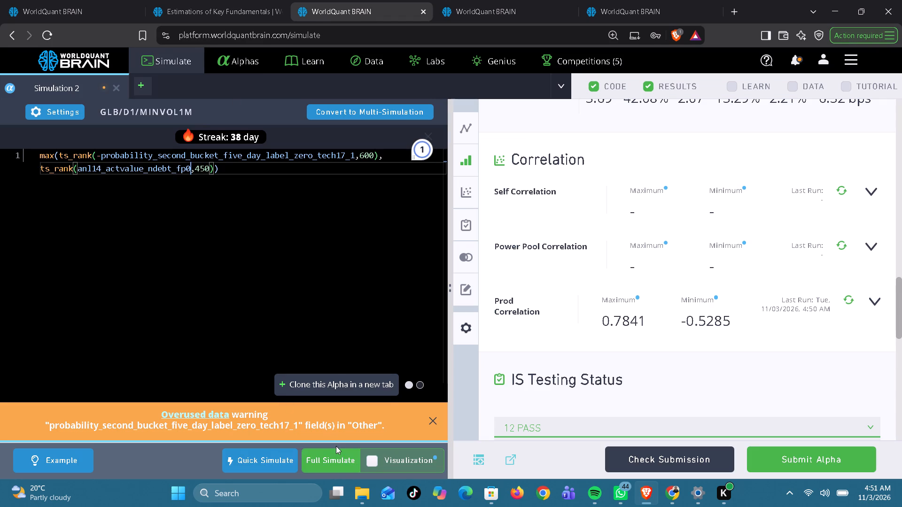
{"action": "left_click", "coordinate": [336, 453]}
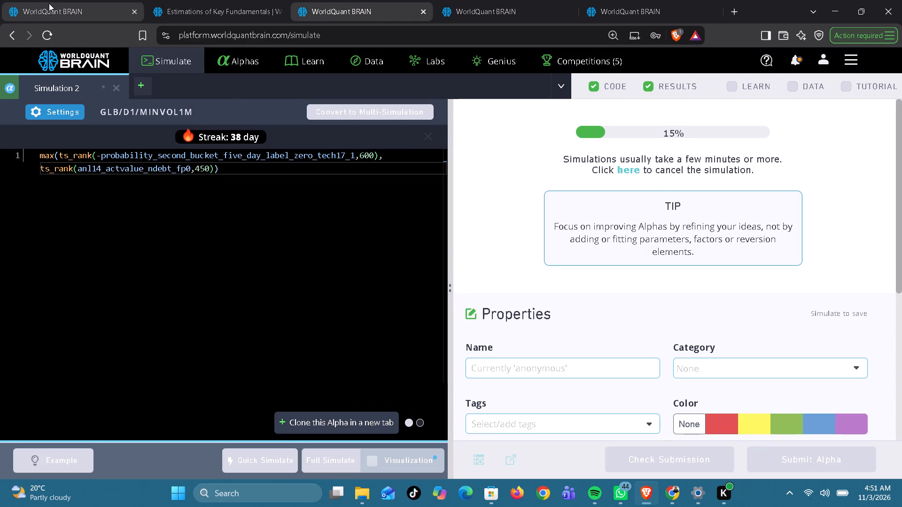
Run the Prod Correlation check on the simulated MINVOL10M alpha that uses anl14_actvalue_eps_fp0.
{"action": "left_click", "coordinate": [66, 4]}
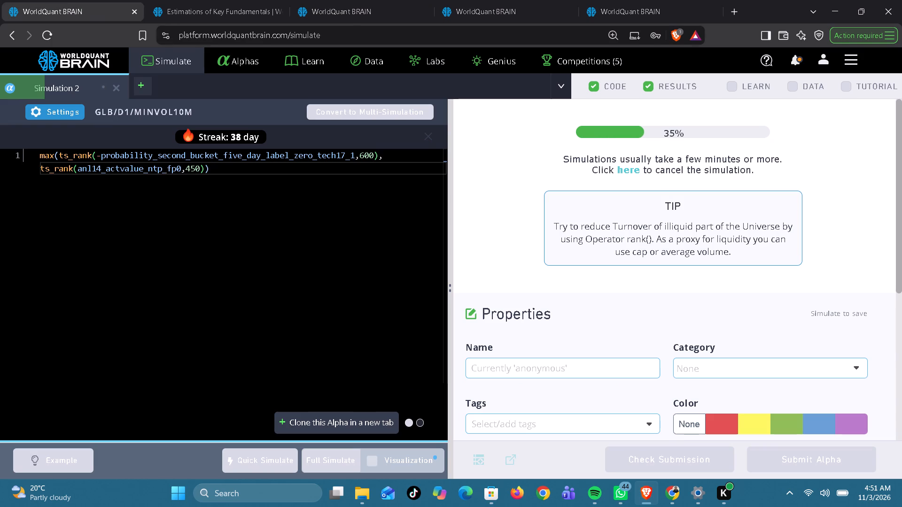
{"action": "left_click", "coordinate": [347, 18]}
{"action": "left_click", "coordinate": [511, 0]}
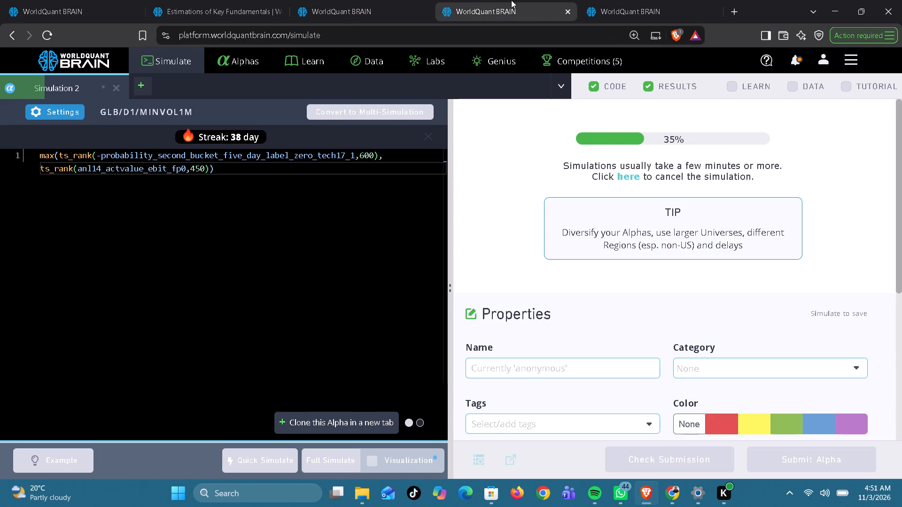
{"action": "left_click", "coordinate": [620, 12]}
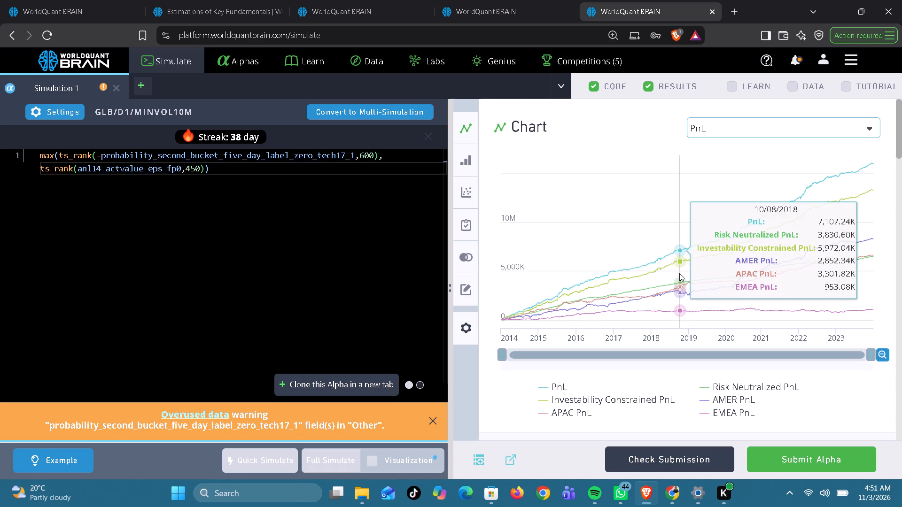
{"action": "scroll", "coordinate": [679, 273], "scroll_direction": "down", "scroll_amount": 5}
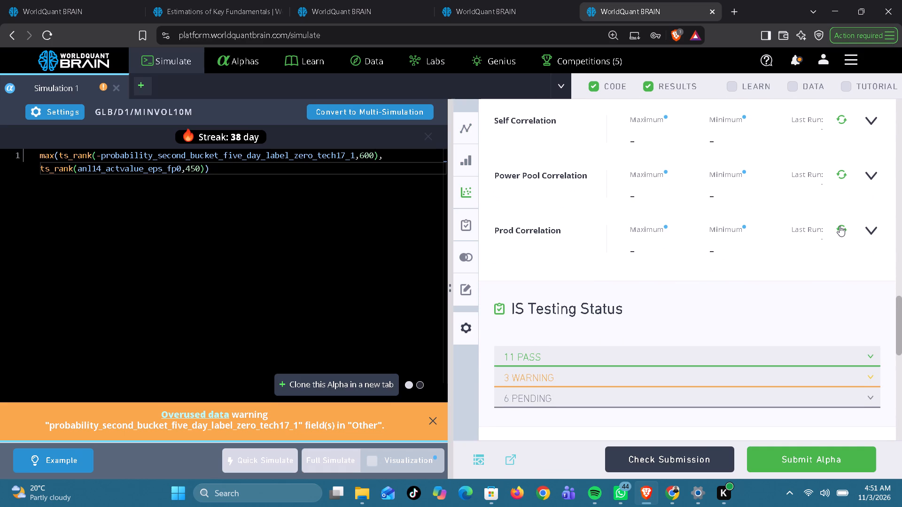
{"action": "left_click", "coordinate": [840, 226]}
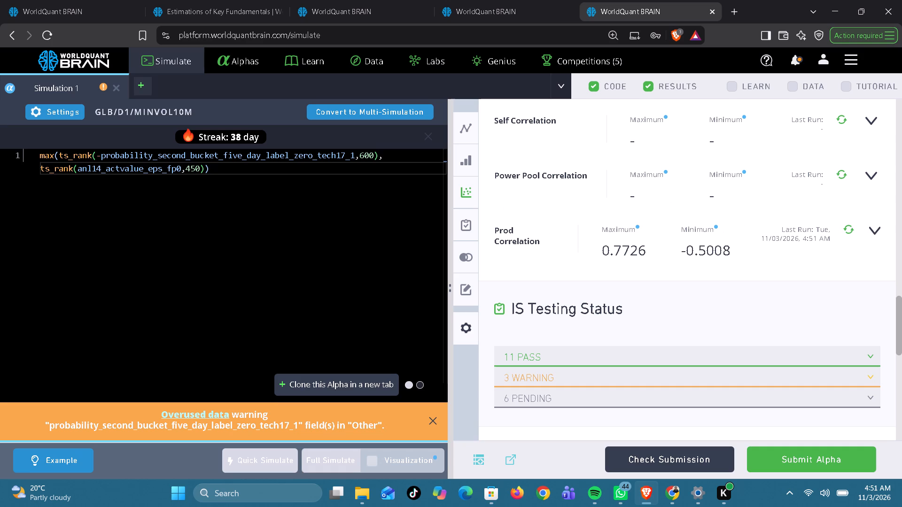
Replace anl14_actvalue_eps_fp0 in the MINVOL10M alpha with anl14_actvalue_epsrep_fp0, copied from the Estimations of Key Fundamentals dataset, and run the full simulation.
{"action": "left_click", "coordinate": [210, 10]}
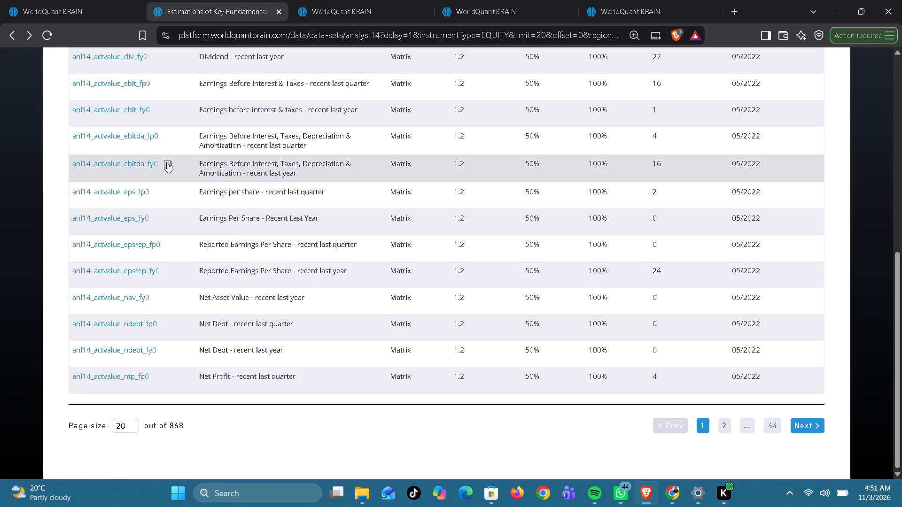
{"action": "scroll", "coordinate": [167, 162], "scroll_direction": "up", "scroll_amount": 4}
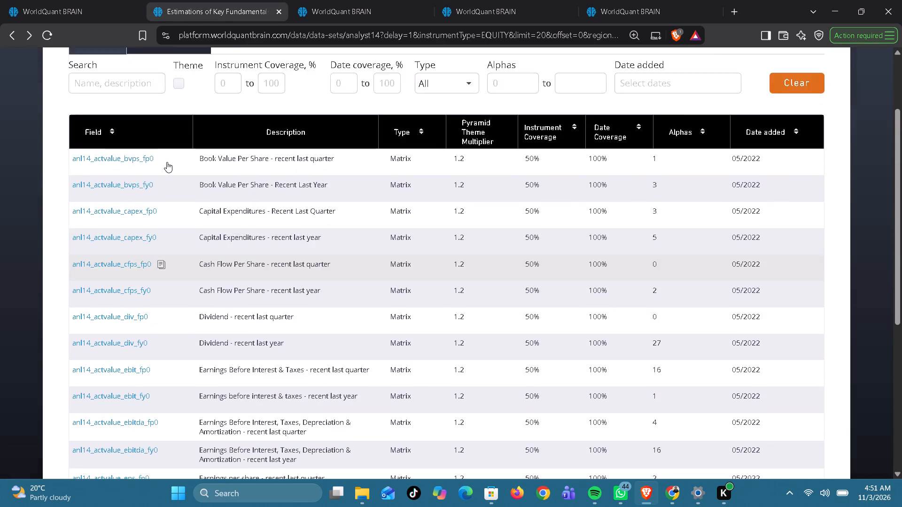
{"action": "scroll", "coordinate": [167, 162], "scroll_direction": "down", "scroll_amount": 2}
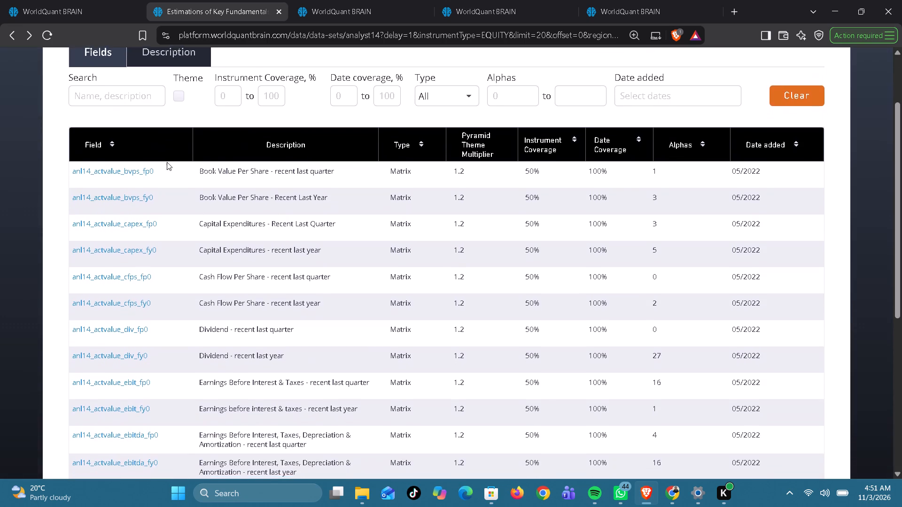
{"action": "scroll", "coordinate": [167, 162], "scroll_direction": "down", "scroll_amount": 3}
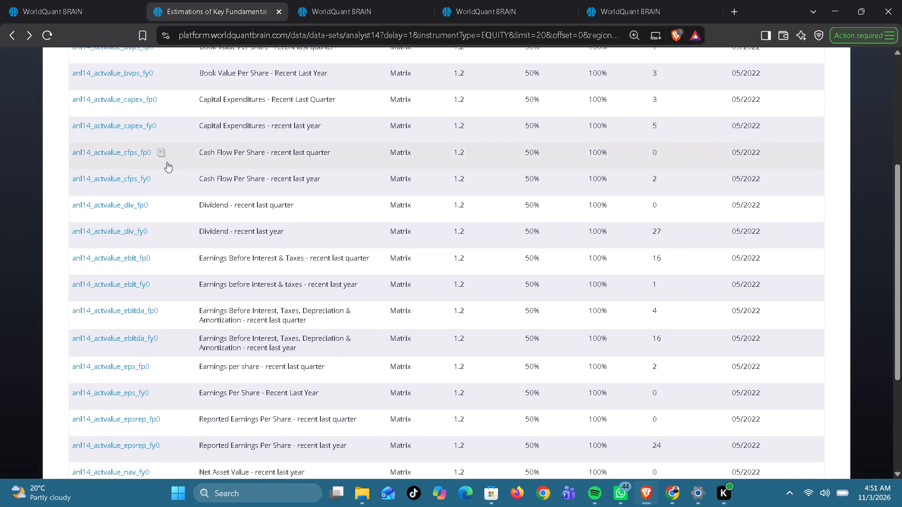
{"action": "scroll", "coordinate": [167, 162], "scroll_direction": "down", "scroll_amount": 1}
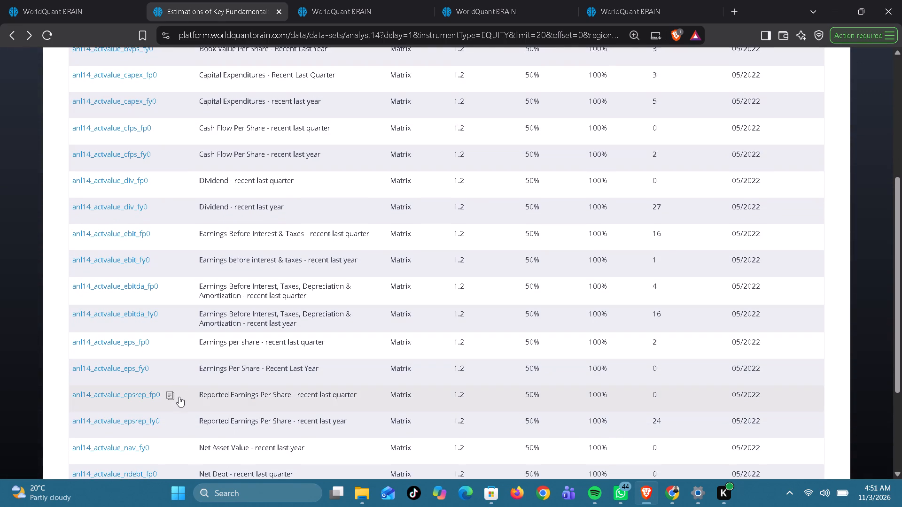
{"action": "left_click", "coordinate": [175, 395]}
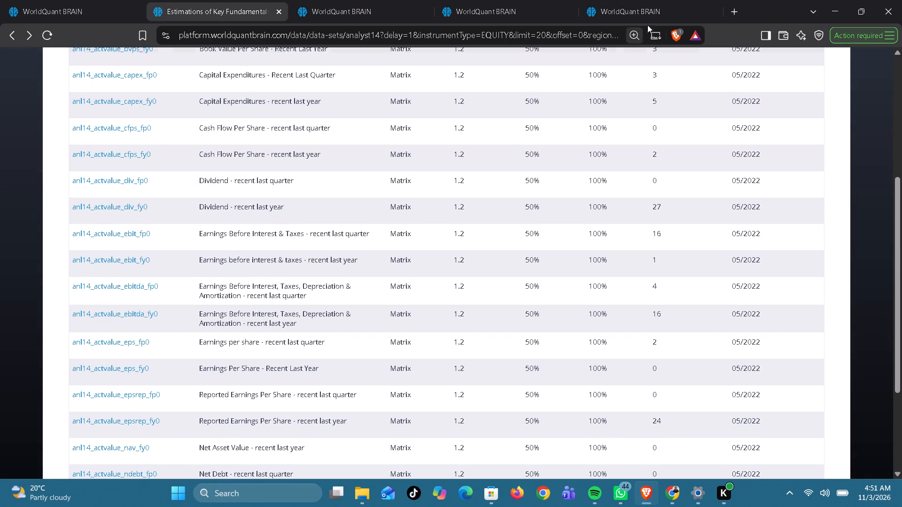
{"action": "left_click", "coordinate": [645, 5]}
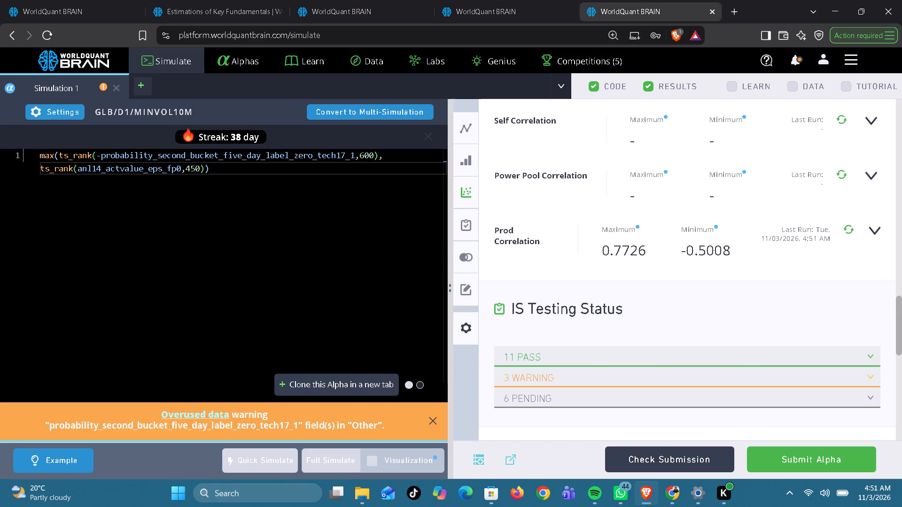
{"action": "double_click", "coordinate": [128, 166]}
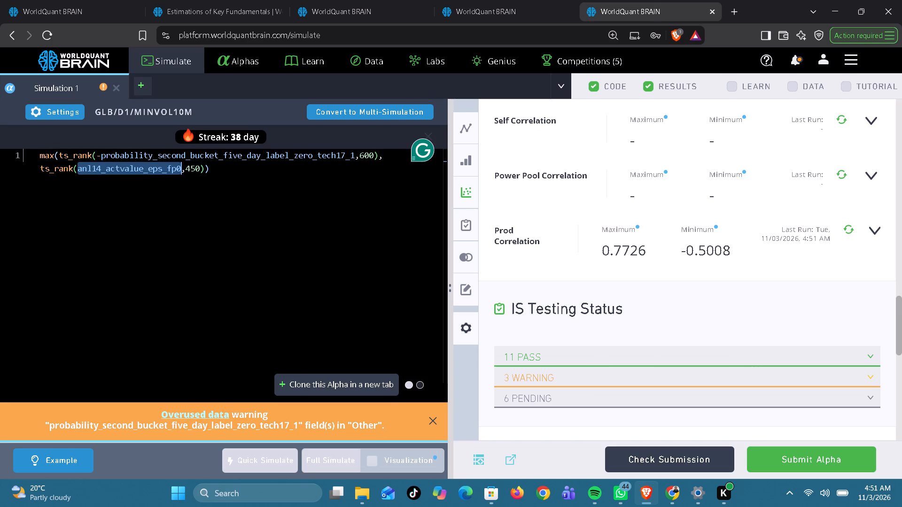
{"action": "key", "text": "ctrl+v"}
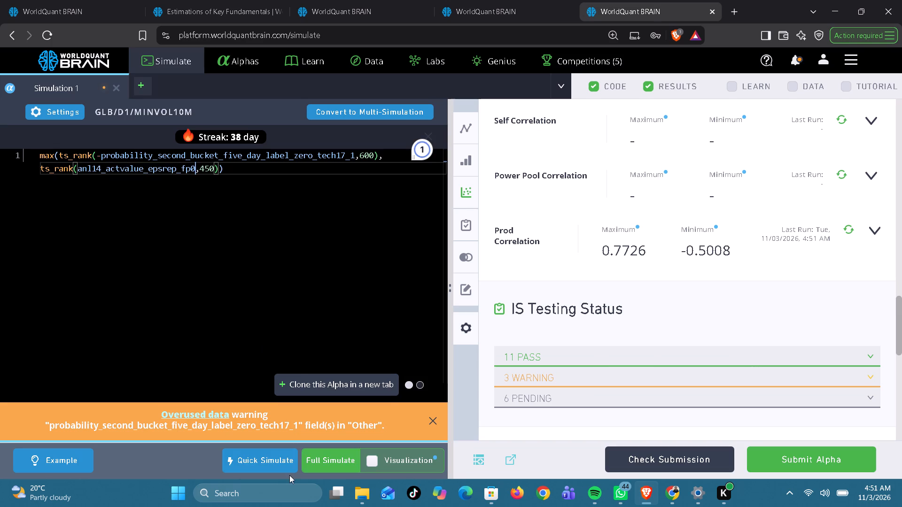
{"action": "double_click", "coordinate": [320, 452]}
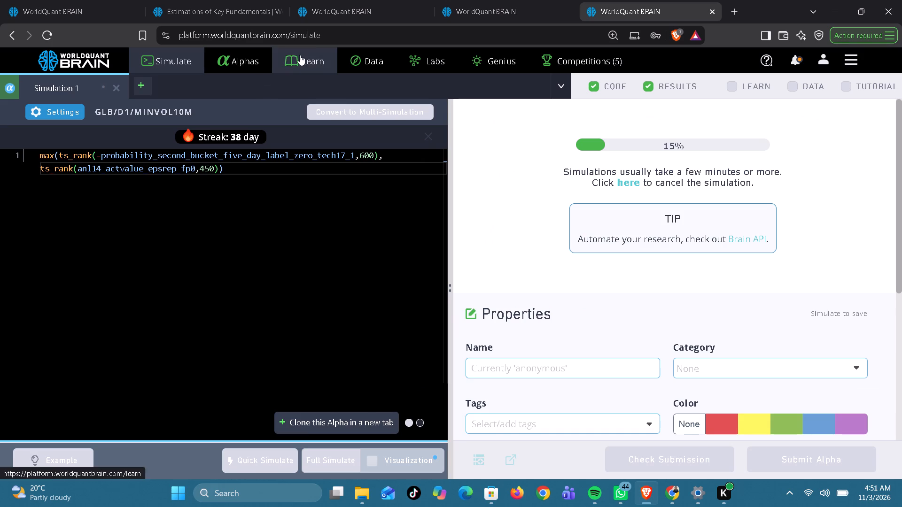
Check the progress of the running ntp_fp0, ndebt_fp0, ebit_fp0 and epsrep_fp0 alpha simulations.
{"action": "left_click", "coordinate": [349, 11]}
{"action": "left_click", "coordinate": [482, 2]}
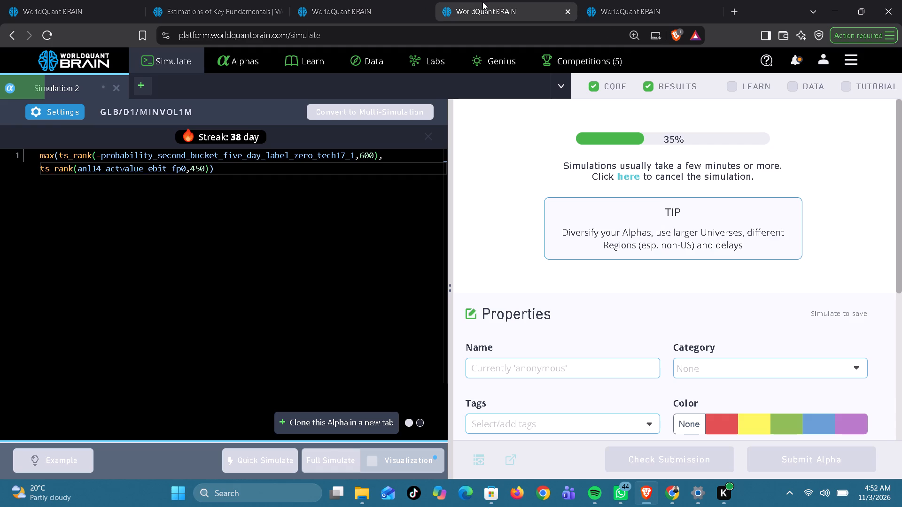
{"action": "left_click", "coordinate": [87, 3]}
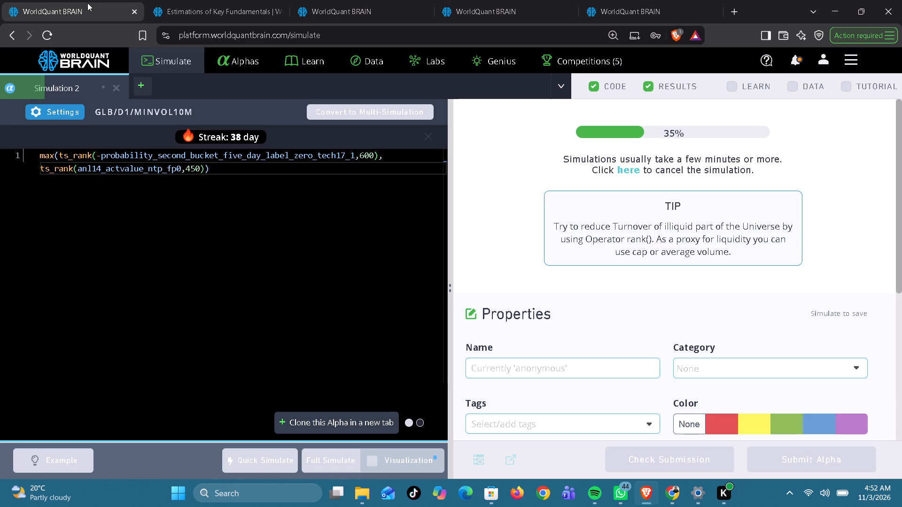
{"action": "left_click", "coordinate": [387, 10]}
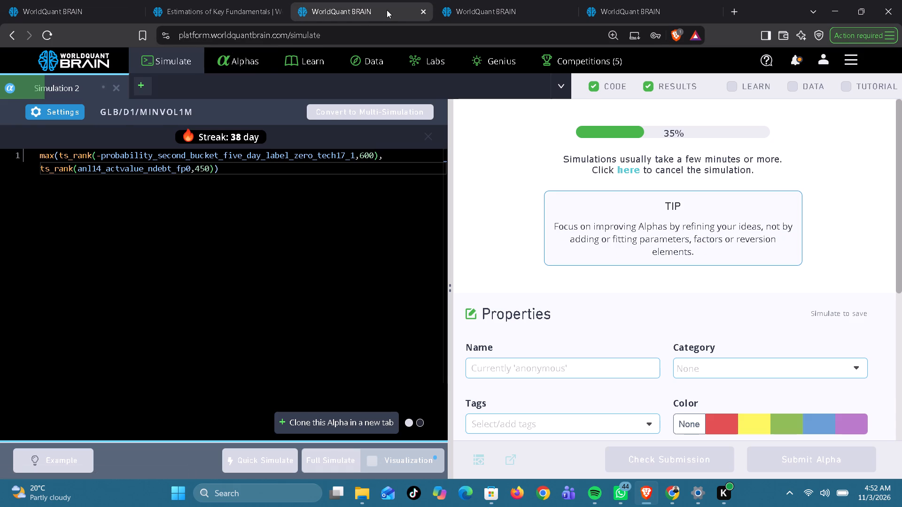
{"action": "left_click", "coordinate": [491, 3]}
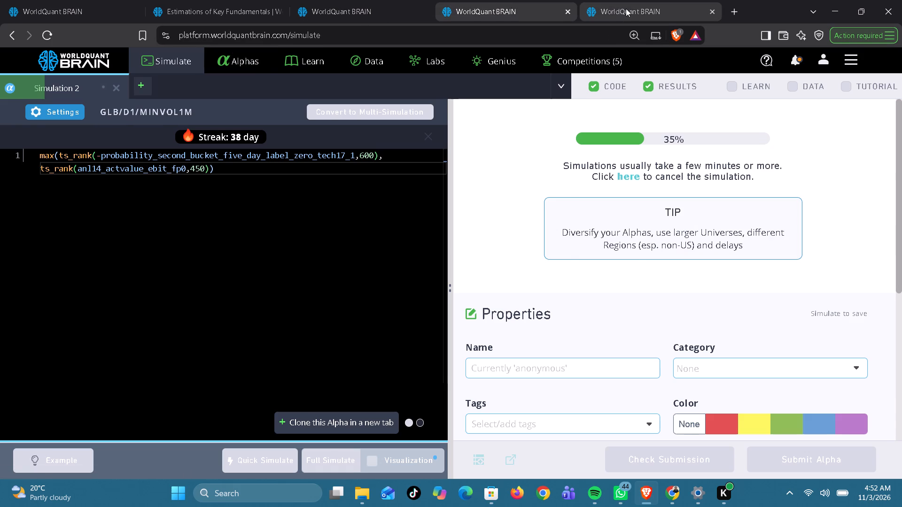
{"action": "left_click", "coordinate": [630, 8]}
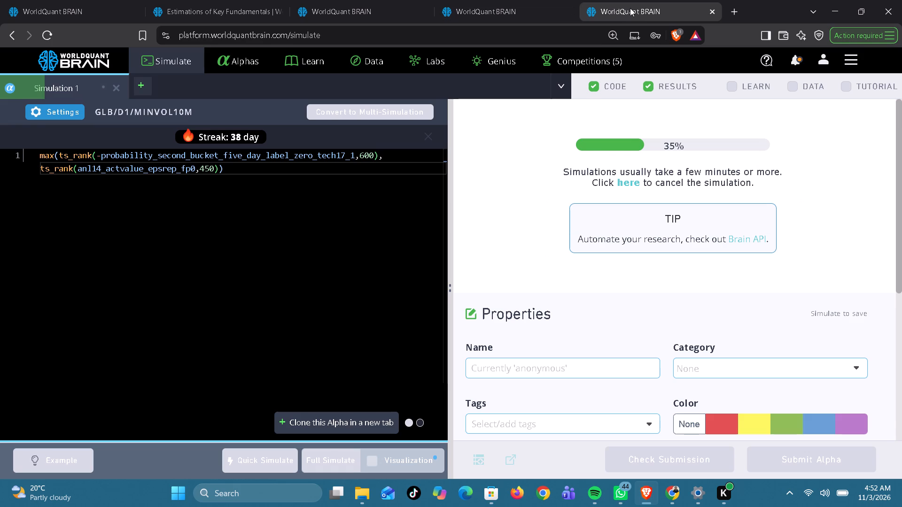
{"action": "left_click", "coordinate": [536, 13]}
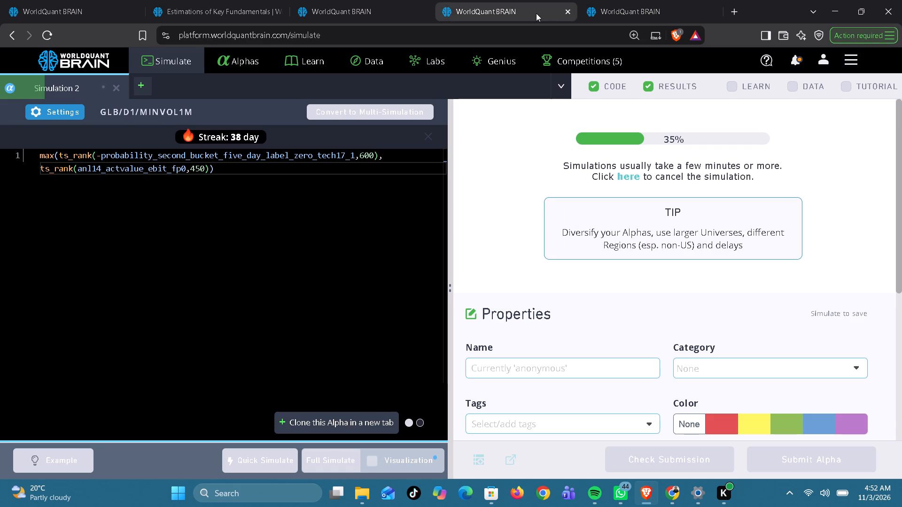
{"action": "left_click", "coordinate": [387, 15]}
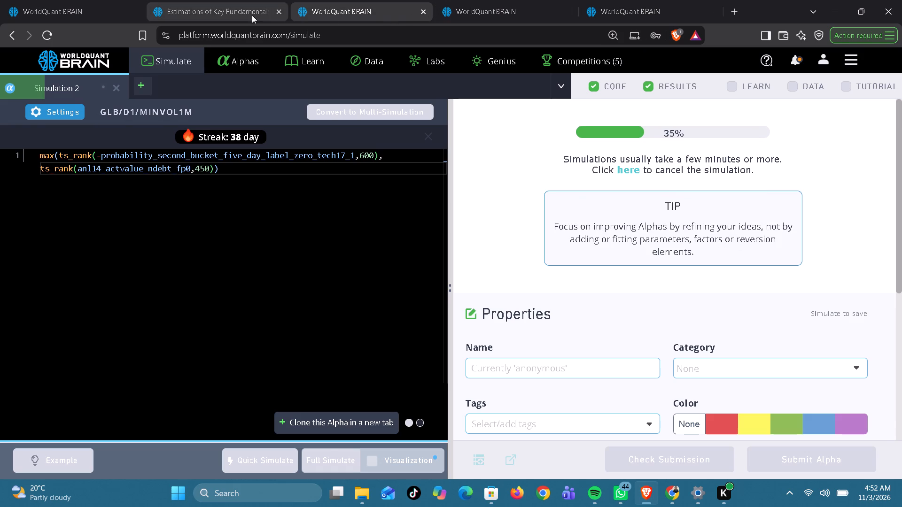
{"action": "left_click", "coordinate": [100, 9]}
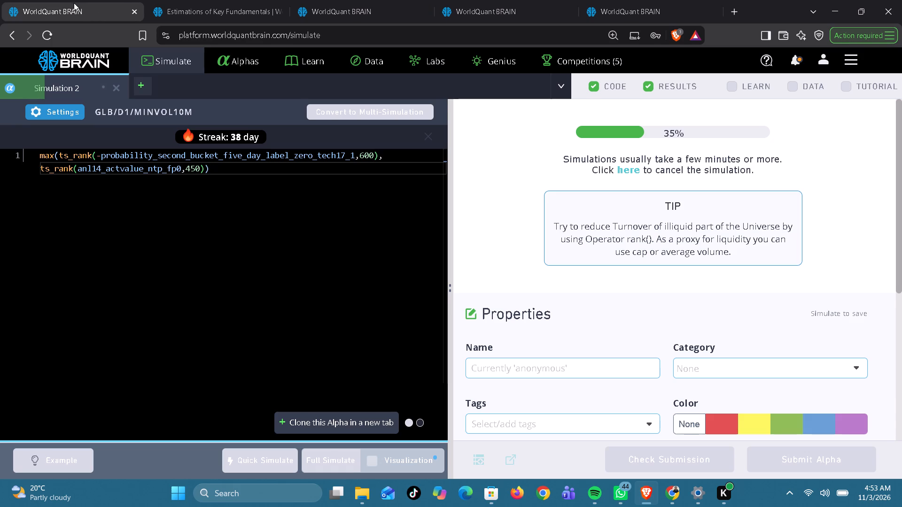
{"action": "left_click", "coordinate": [339, 20]}
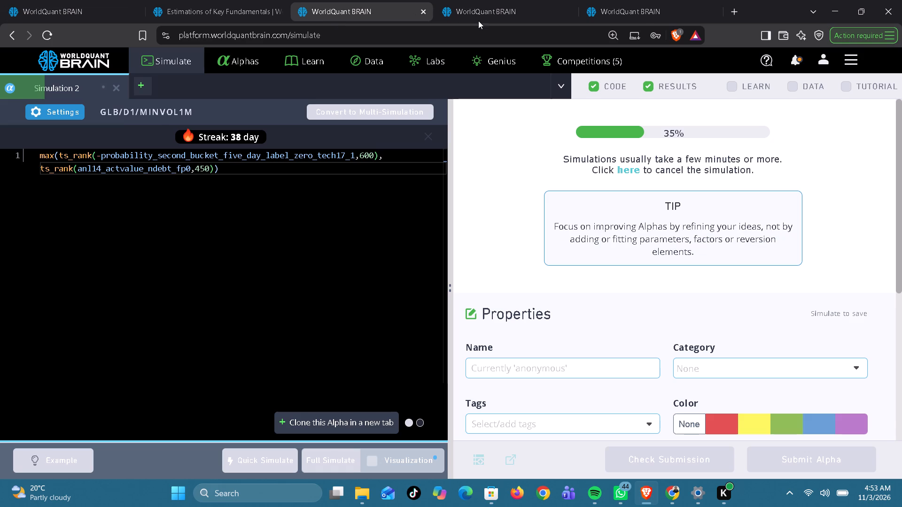
Check the progress of the running ebit_fp0, epsrep_fp0, ndebt_fp0 and ntp_fp0 alpha simulations.
{"action": "left_click", "coordinate": [478, 21]}
{"action": "left_click", "coordinate": [631, 15]}
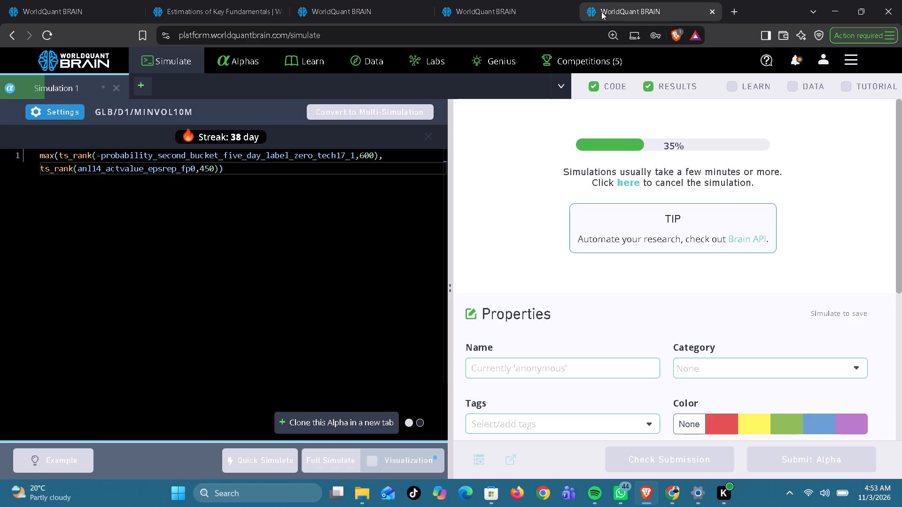
{"action": "left_click", "coordinate": [529, 8]}
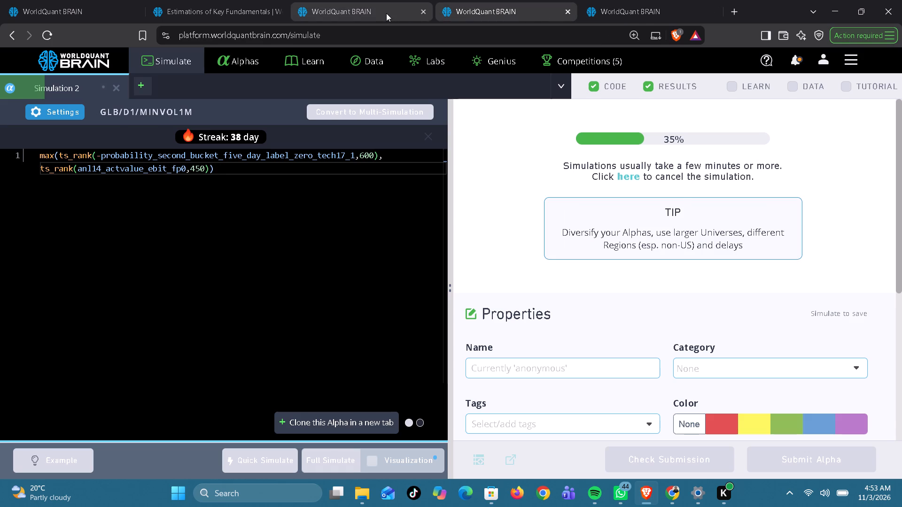
{"action": "left_click", "coordinate": [386, 13]}
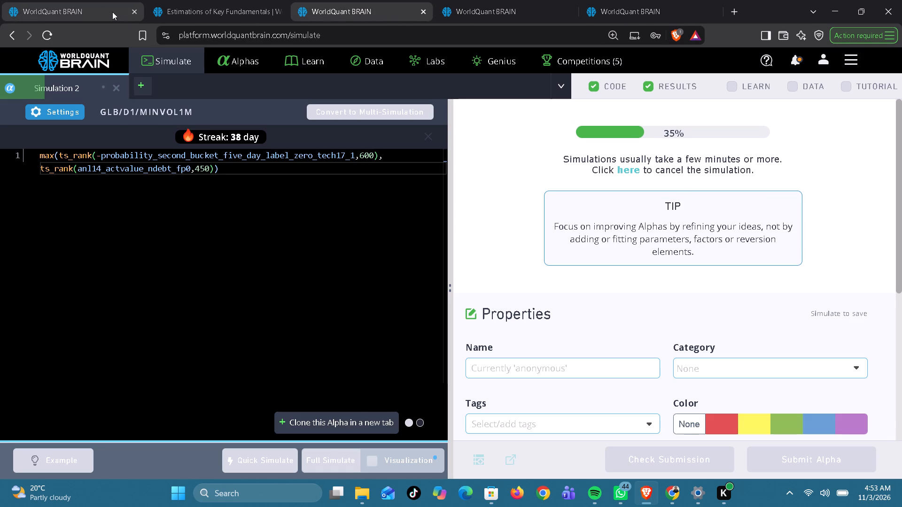
{"action": "left_click", "coordinate": [112, 12]}
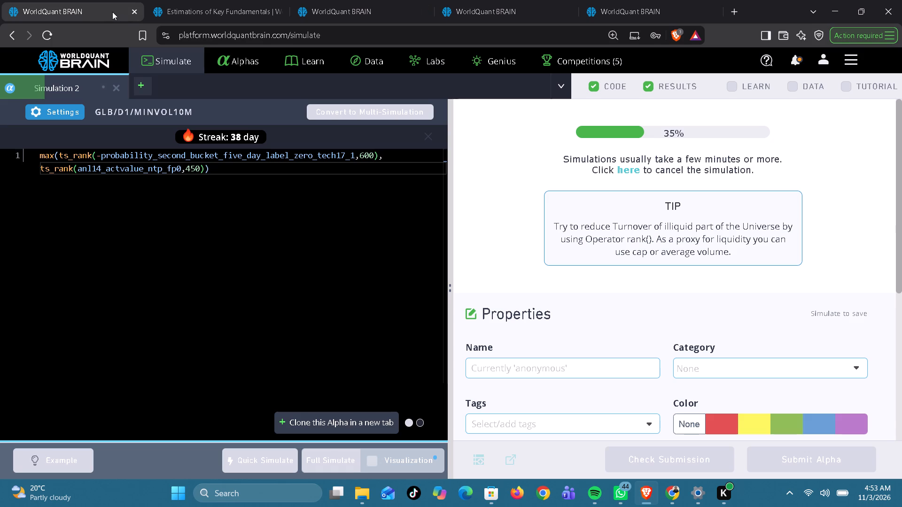
{"action": "left_click", "coordinate": [376, 11]}
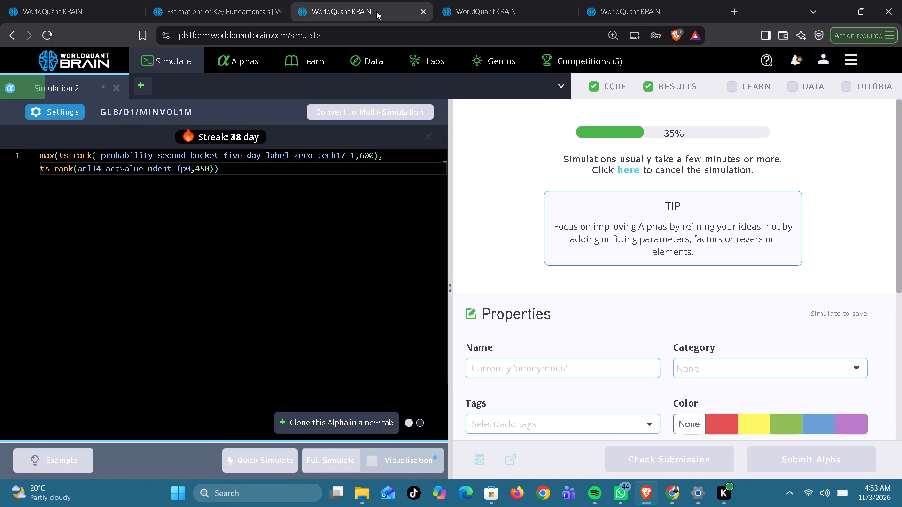
{"action": "left_click", "coordinate": [487, 16]}
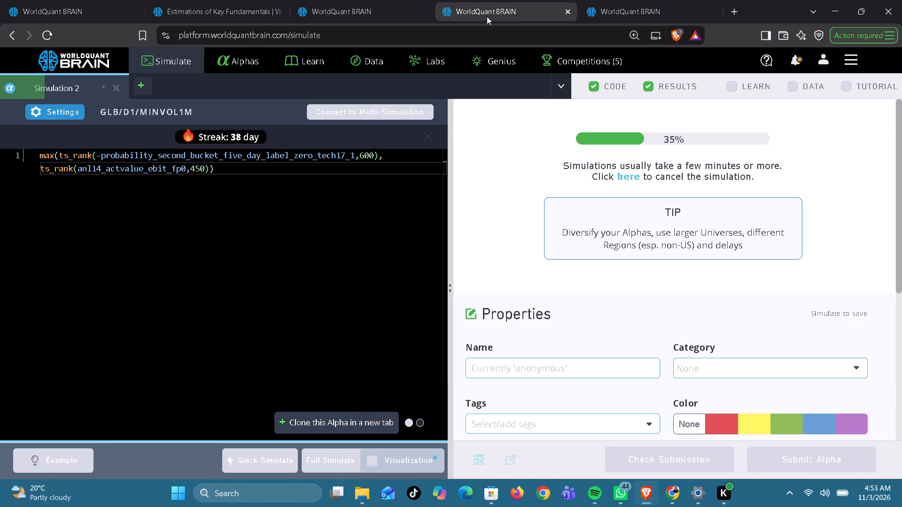
{"action": "left_click", "coordinate": [373, 6]}
Review the simulated MINVOL10M alpha that uses anl14_actvalue_epsrep_fp0 and run its Prod Correlation check.
{"action": "left_click", "coordinate": [619, 4]}
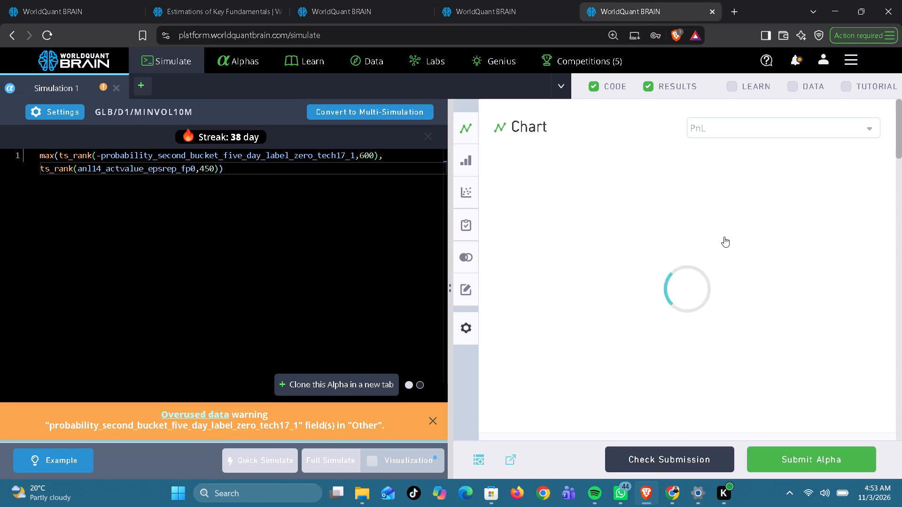
{"action": "scroll", "coordinate": [766, 371], "scroll_direction": "down", "scroll_amount": 2}
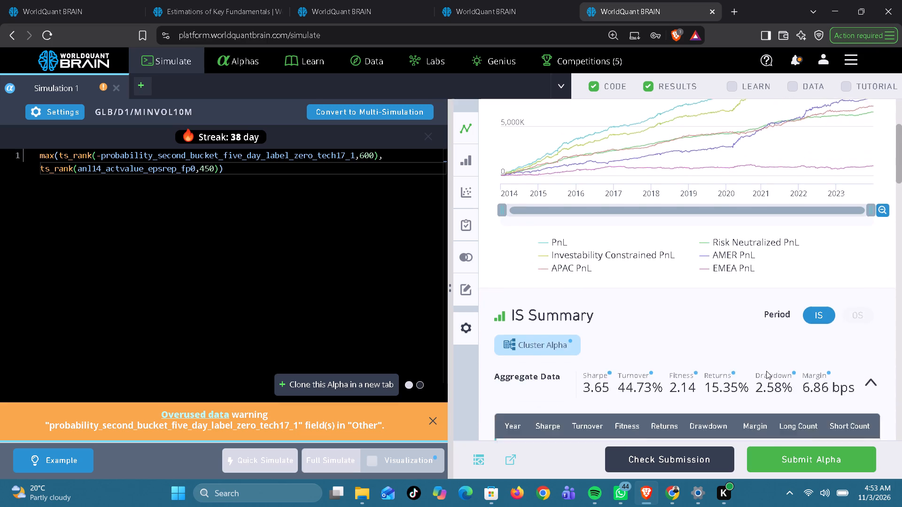
{"action": "scroll", "coordinate": [766, 371], "scroll_direction": "down", "scroll_amount": 4}
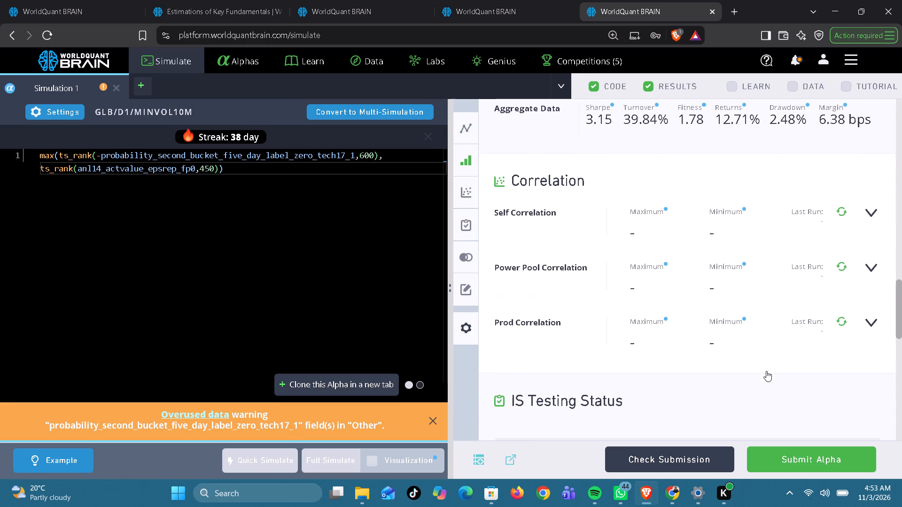
{"action": "scroll", "coordinate": [766, 371], "scroll_direction": "down", "scroll_amount": 2}
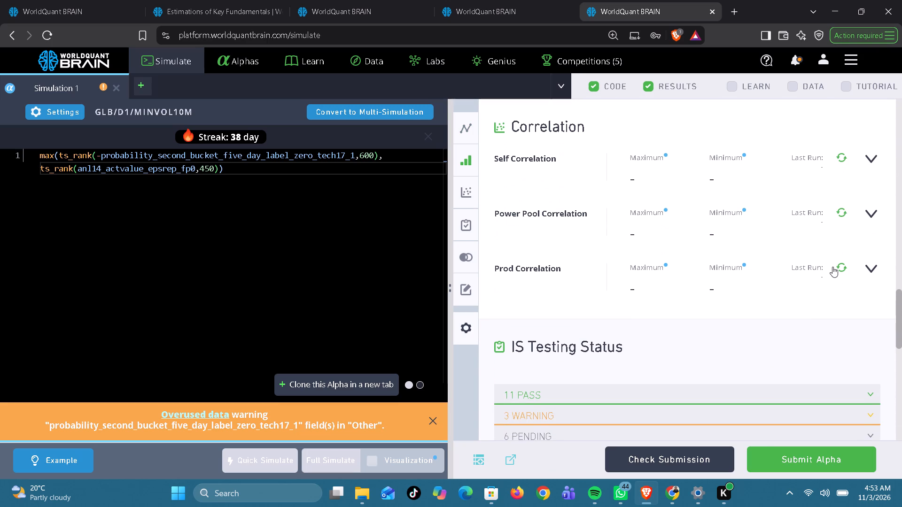
{"action": "left_click", "coordinate": [840, 267]}
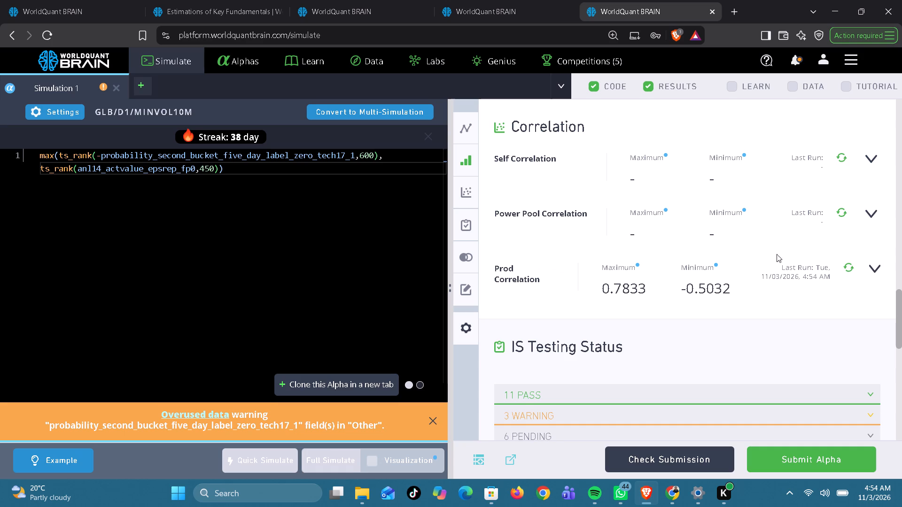
Replace anl14_actvalue_epsrep_fp0 in the MINVOL10M alpha with anl14_actvalue_ndebt_fp0, copied from the Estimations of Key Fundamentals dataset, and run the full simulation.
{"action": "left_click", "coordinate": [227, 1]}
{"action": "scroll", "coordinate": [169, 290], "scroll_direction": "down", "scroll_amount": 1}
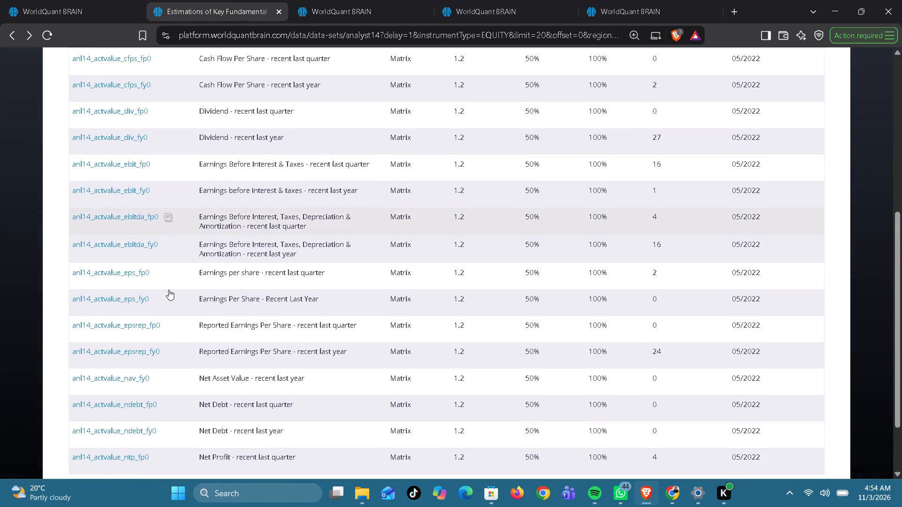
{"action": "left_click", "coordinate": [171, 390]}
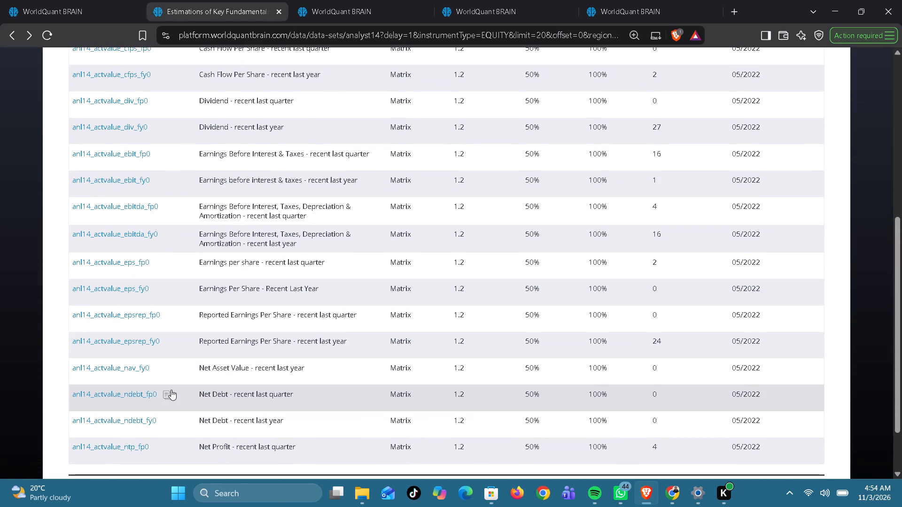
{"action": "left_click", "coordinate": [613, 8]}
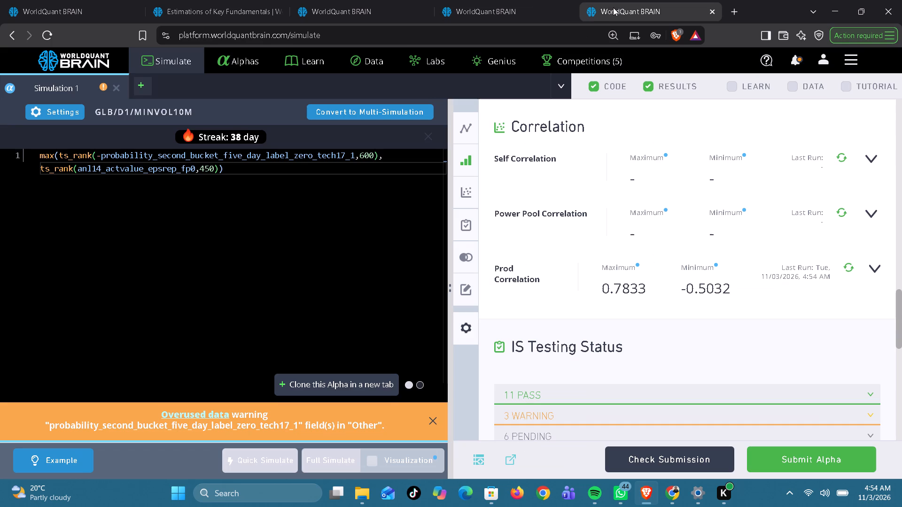
{"action": "double_click", "coordinate": [121, 168]}
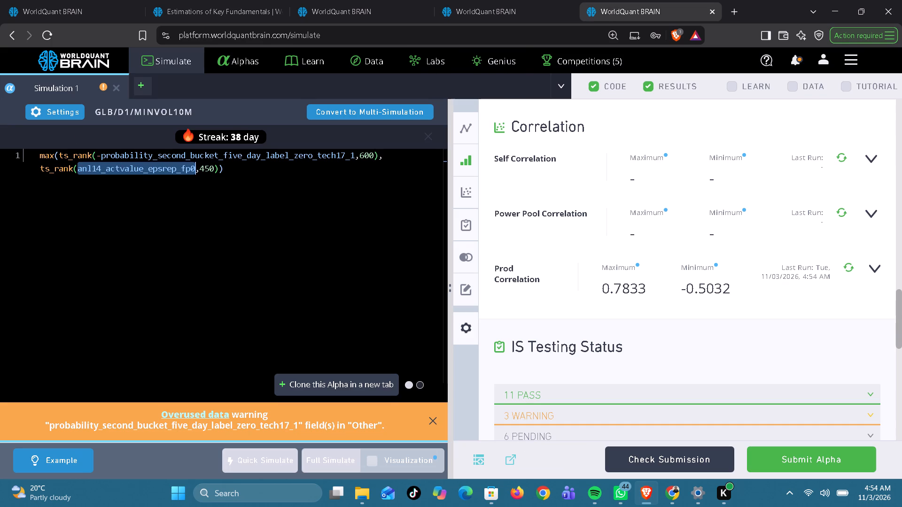
{"action": "key", "text": "ctrl+v"}
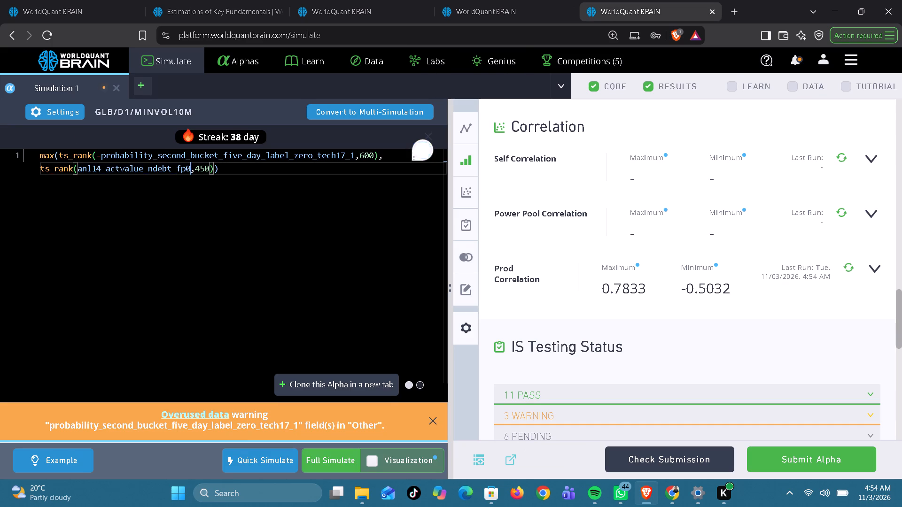
{"action": "left_click", "coordinate": [319, 454]}
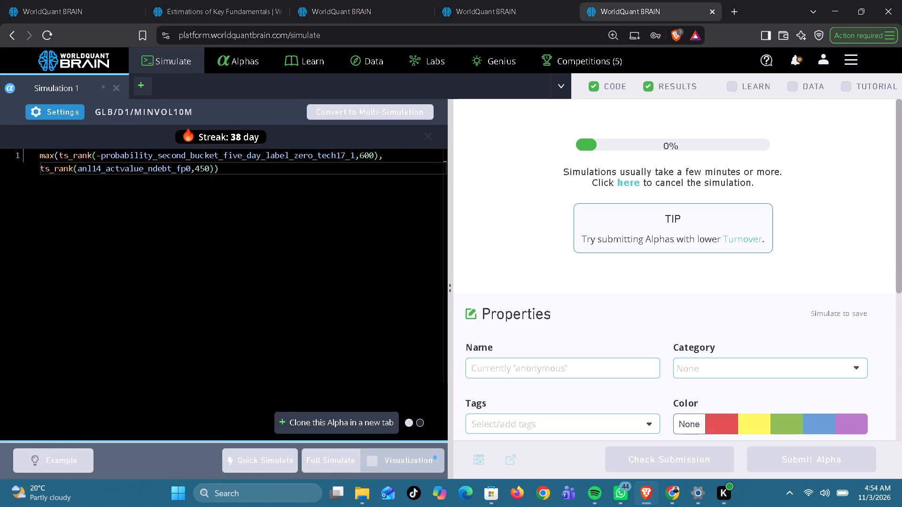
Check the progress of the running MINVOL1M ebit_fp0 and ndebt_fp0 simulations and the MINVOL10M ntp_fp0 and ndebt_fp0 simulations.
{"action": "left_click", "coordinate": [498, 22]}
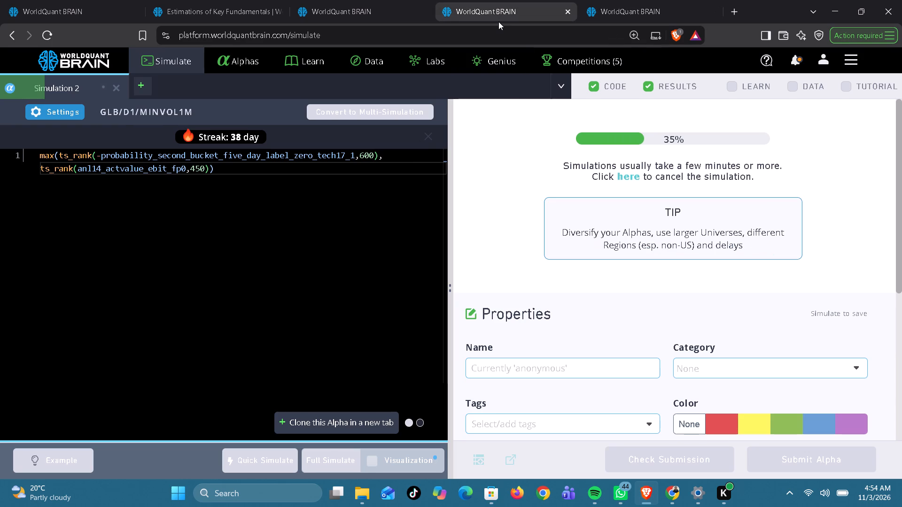
{"action": "left_click", "coordinate": [382, 8]}
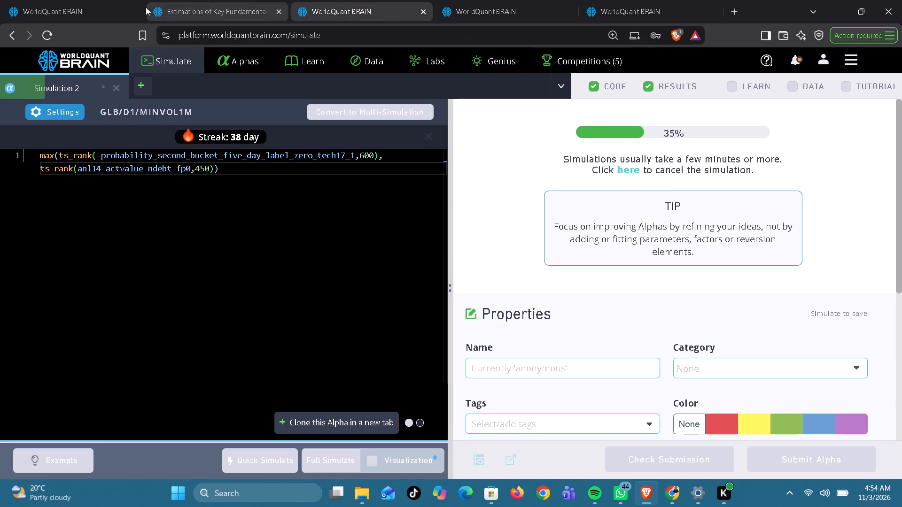
{"action": "left_click", "coordinate": [115, 9]}
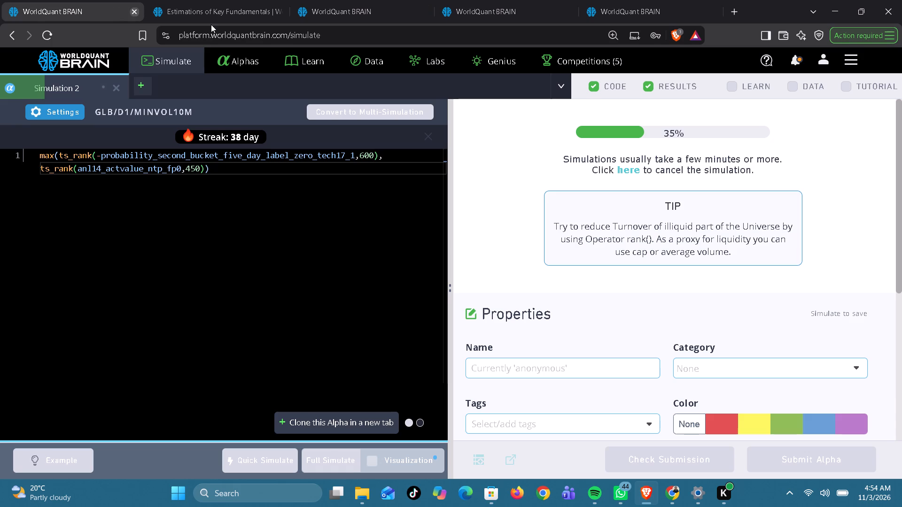
{"action": "left_click", "coordinate": [341, 16]}
{"action": "left_click", "coordinate": [482, 6]}
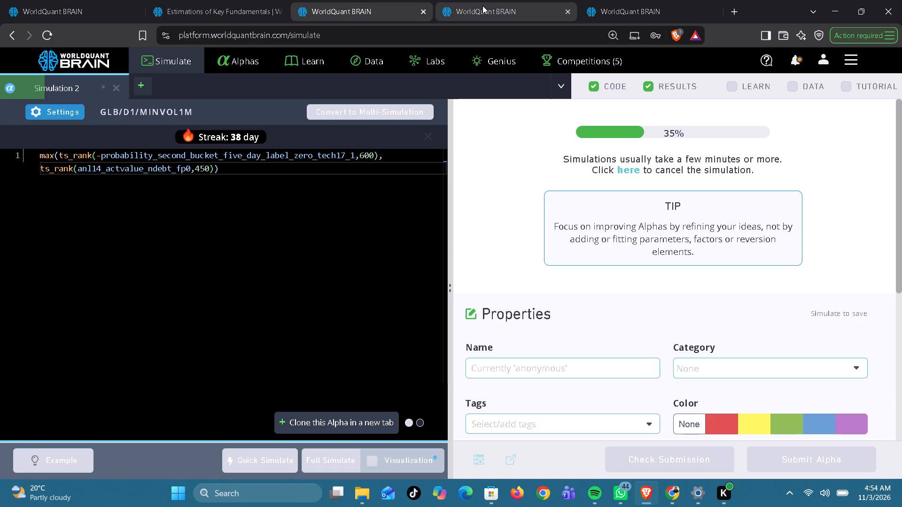
{"action": "left_click", "coordinate": [607, 9]}
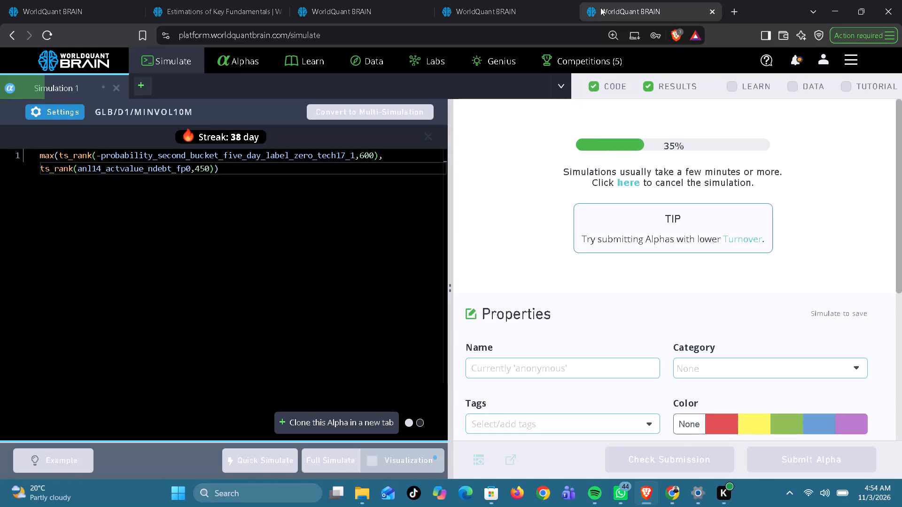
{"action": "left_click", "coordinate": [519, 3]}
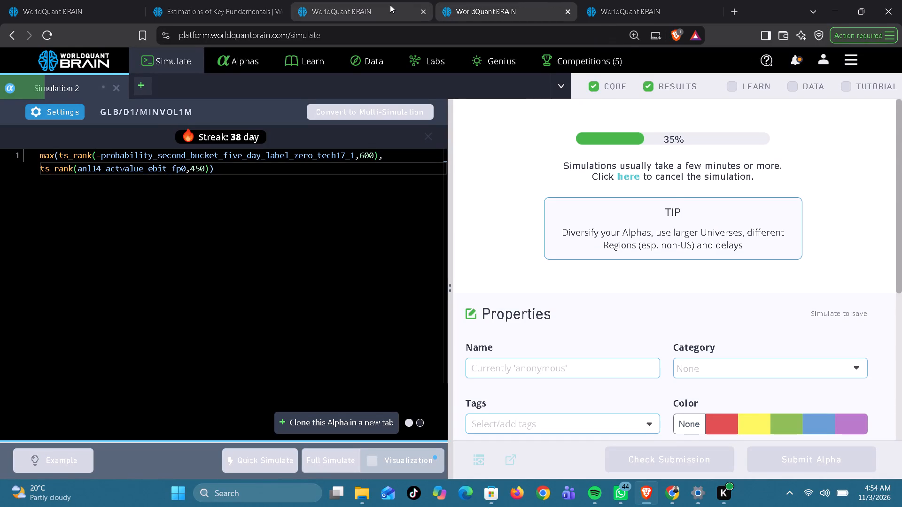
{"action": "left_click", "coordinate": [390, 5]}
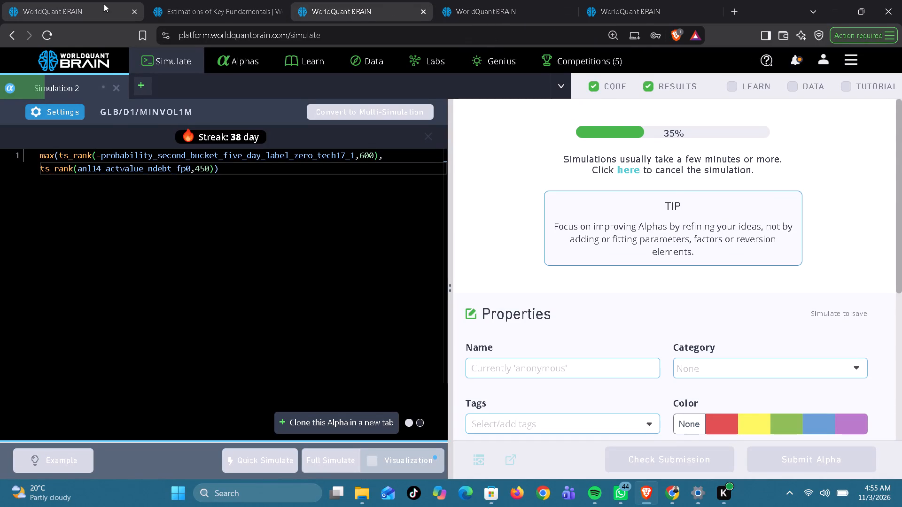
{"action": "left_click", "coordinate": [88, 7]}
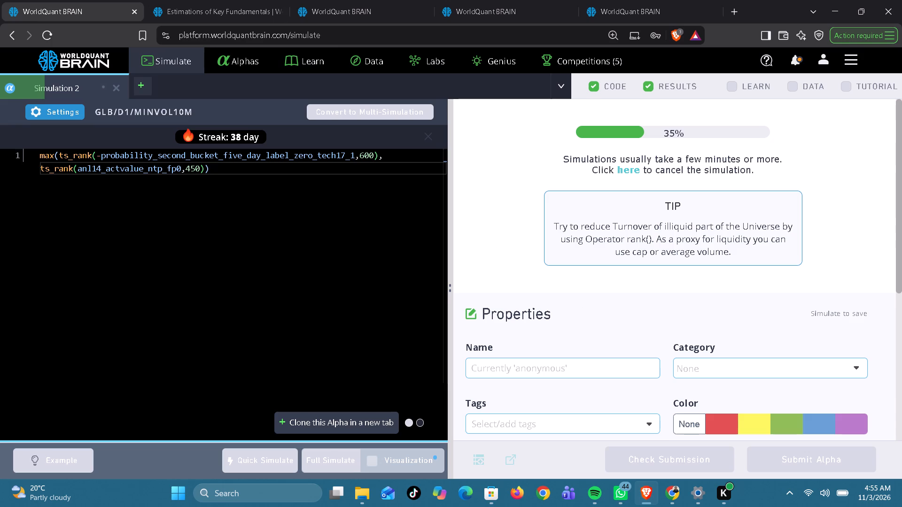
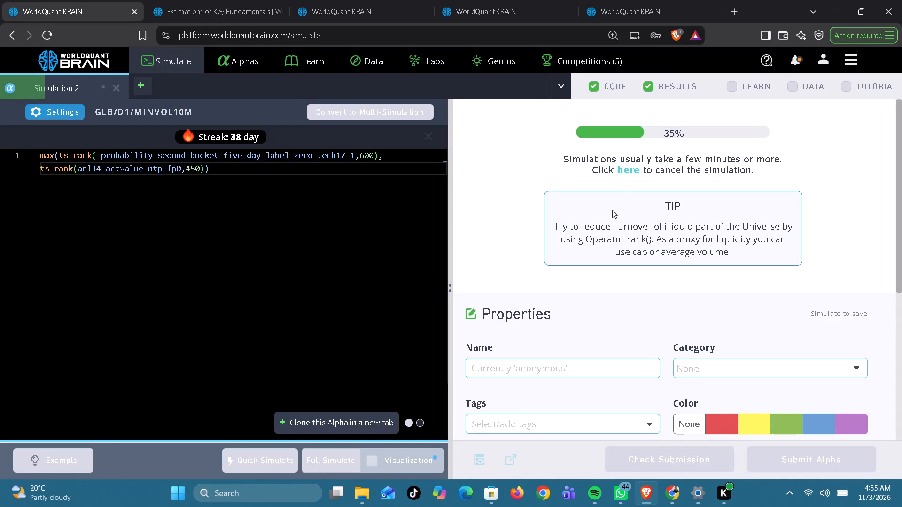
Review the simulated MINVOL1M alpha that uses anl14_actvalue_ndebt_fp0 and run its Prod Correlation check.
{"action": "left_click", "coordinate": [482, 17]}
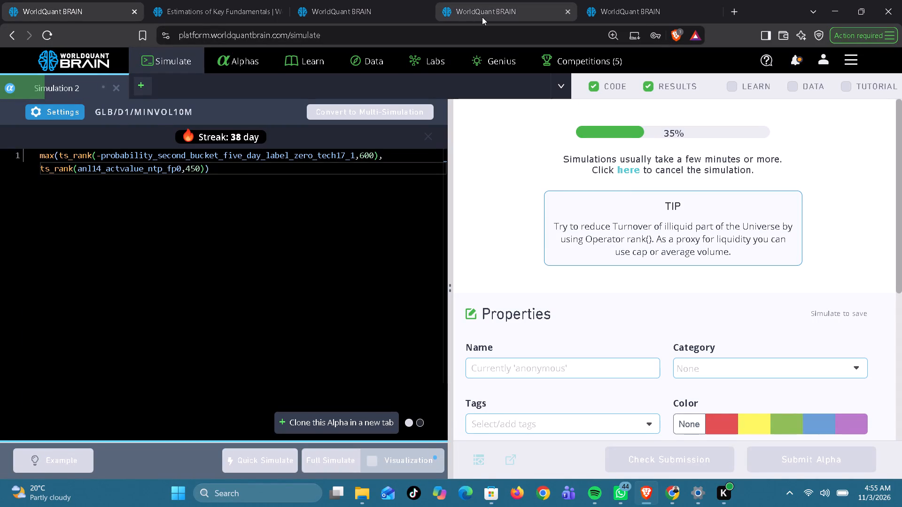
{"action": "left_click", "coordinate": [388, 9]}
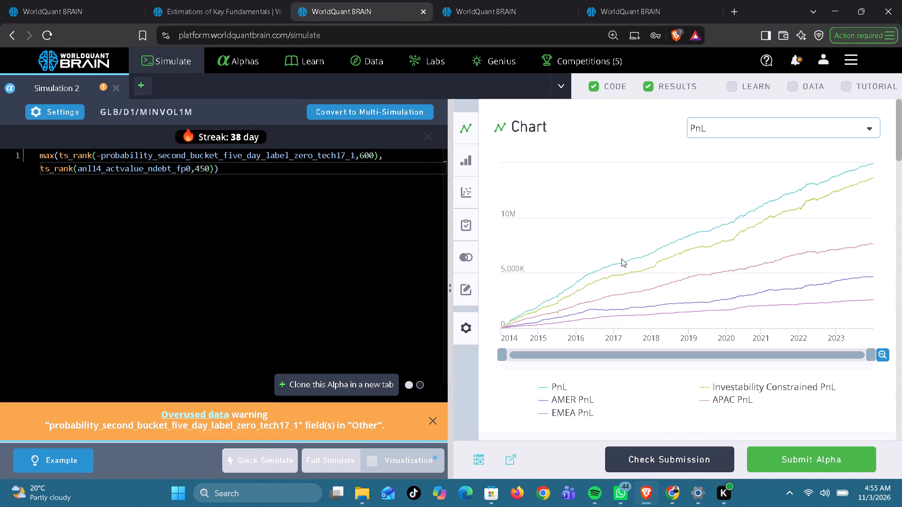
{"action": "scroll", "coordinate": [645, 296], "scroll_direction": "down", "scroll_amount": 4}
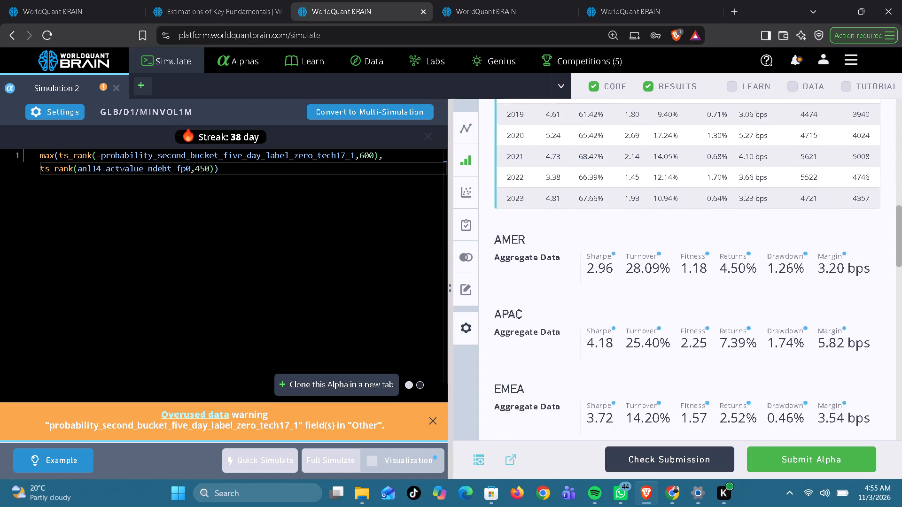
{"action": "scroll", "coordinate": [645, 296], "scroll_direction": "down", "scroll_amount": 1}
{"action": "scroll", "coordinate": [645, 296], "scroll_direction": "up", "scroll_amount": 2}
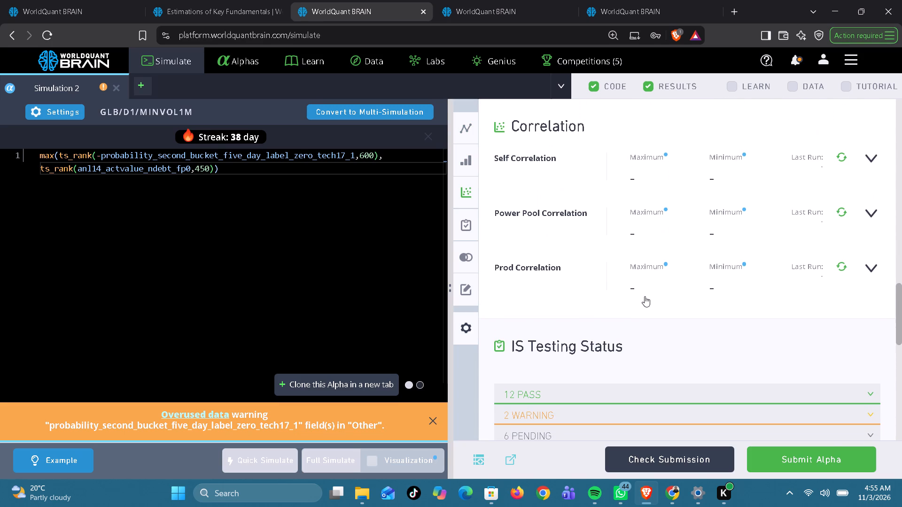
{"action": "left_click", "coordinate": [840, 269]}
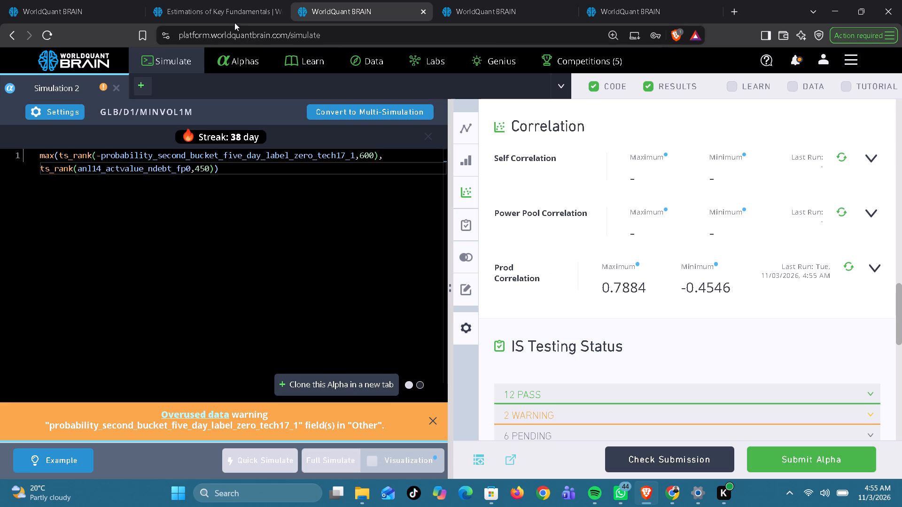
Replace anl14_actvalue_ndebt_fp0 in the MINVOL1M alpha with anl14_actvalue_epsrep_fp0, copied from the Estimations of Key Fundamentals dataset, and run the full simulation.
{"action": "left_click", "coordinate": [211, 1]}
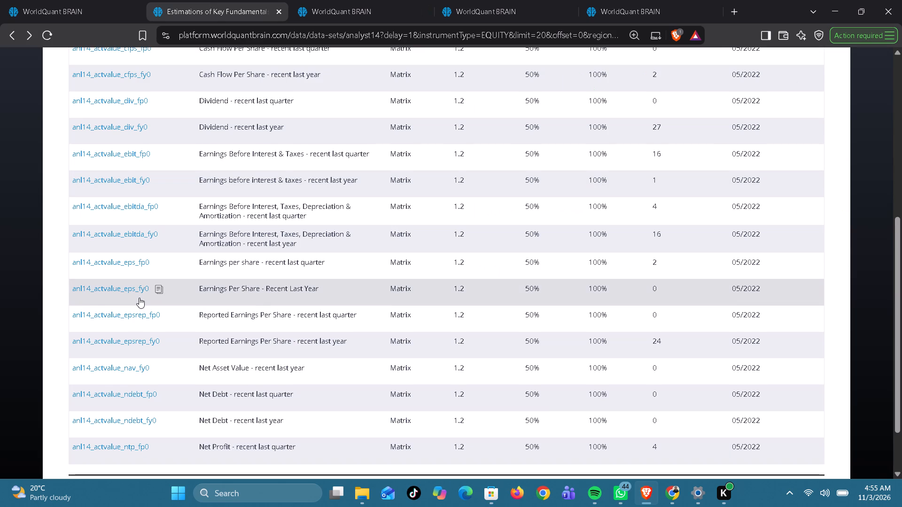
{"action": "scroll", "coordinate": [139, 298], "scroll_direction": "down", "scroll_amount": 1}
{"action": "scroll", "coordinate": [139, 298], "scroll_direction": "up", "scroll_amount": 1}
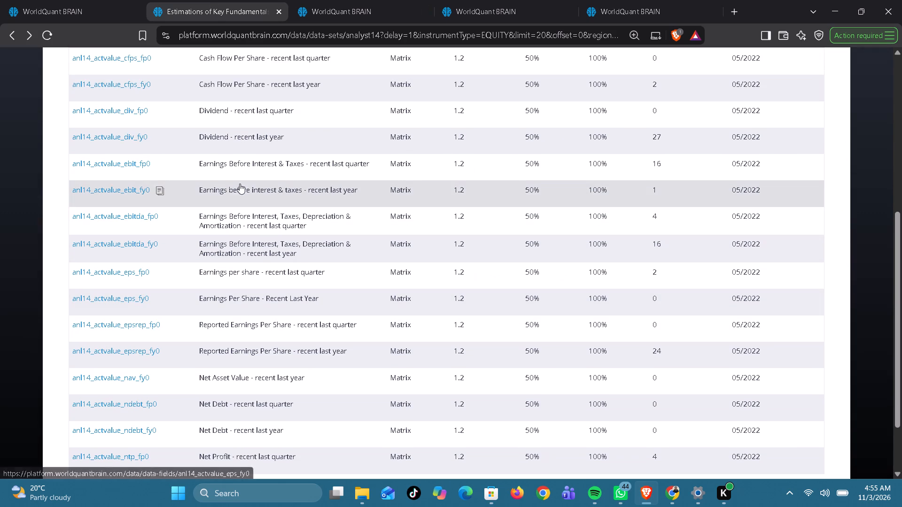
{"action": "left_click", "coordinate": [389, 23]}
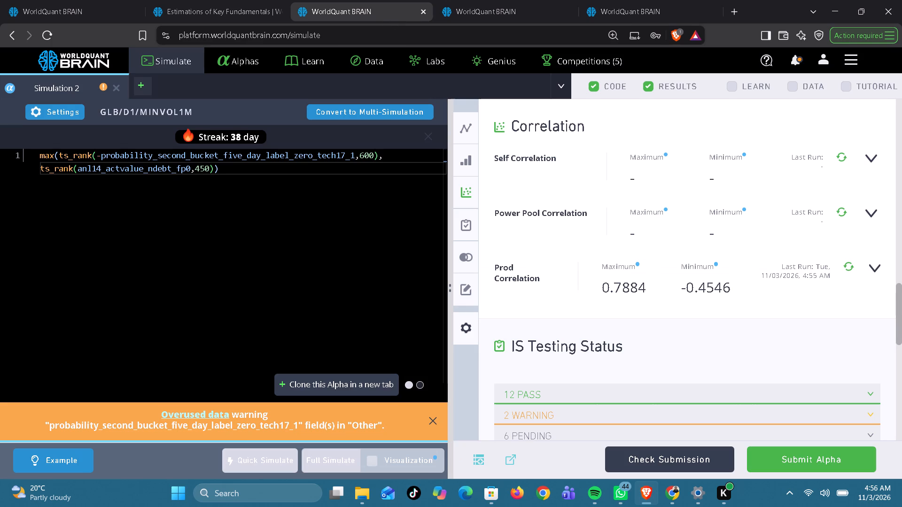
{"action": "left_click", "coordinate": [217, 0]}
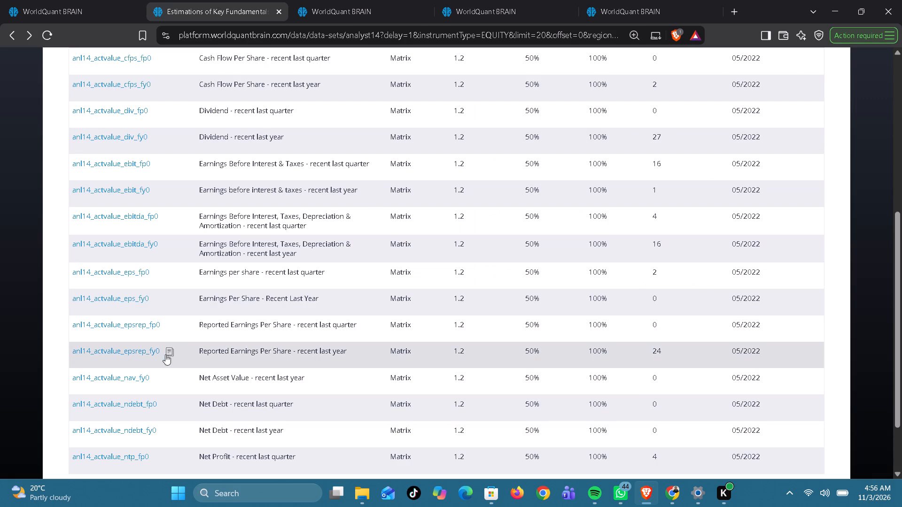
{"action": "left_click", "coordinate": [168, 324]}
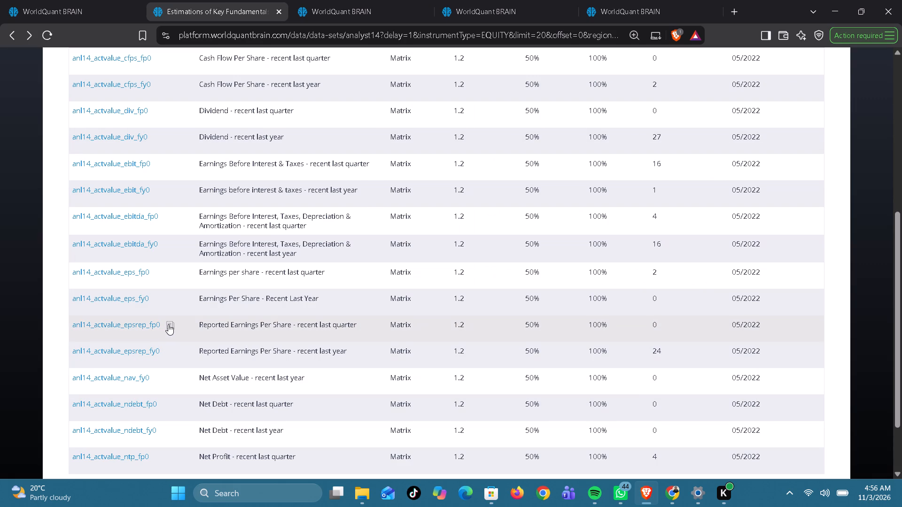
{"action": "left_click", "coordinate": [359, 16]}
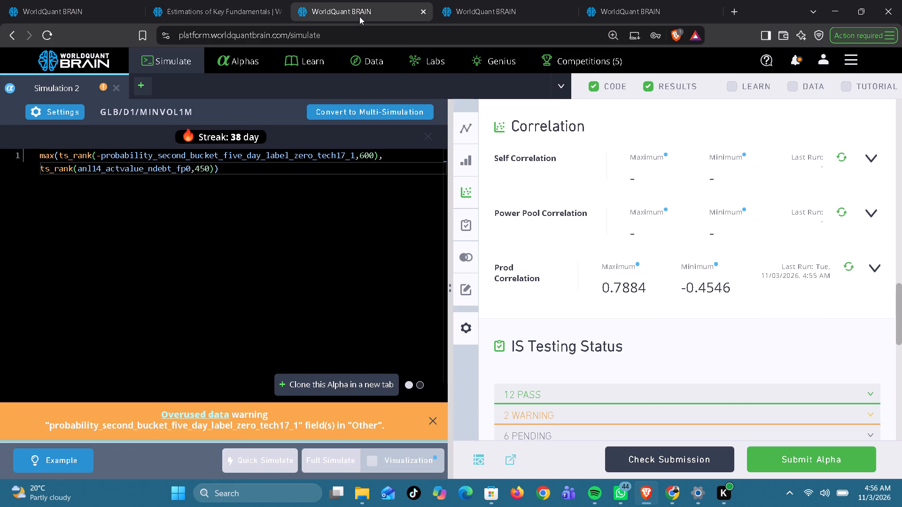
{"action": "double_click", "coordinate": [145, 169]}
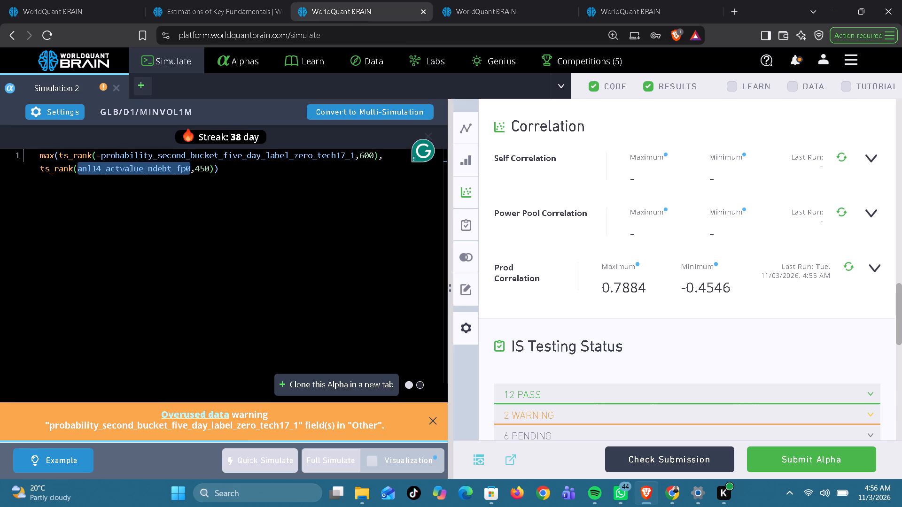
{"action": "key", "text": "ctrl+v"}
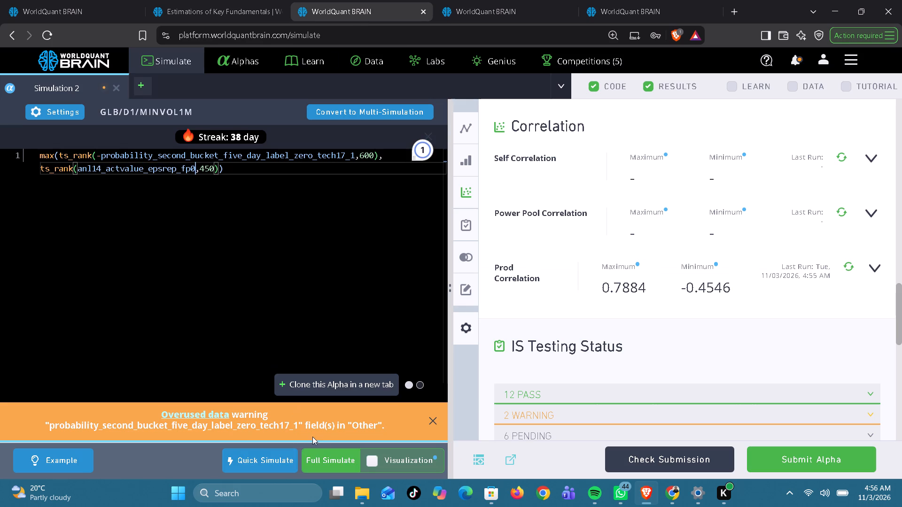
{"action": "left_click", "coordinate": [326, 448]}
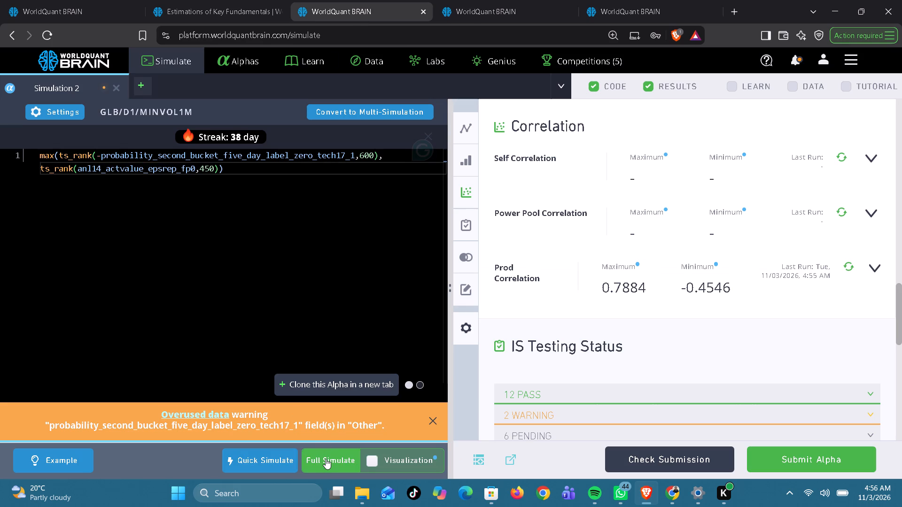
{"action": "left_click", "coordinate": [326, 459]}
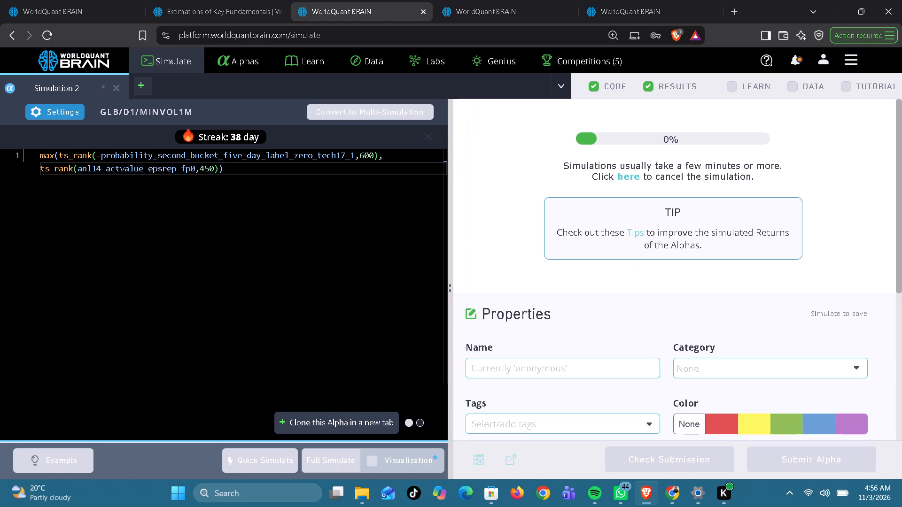
Review the simulated MINVOL1M alpha that uses anl14_actvalue_ebit_fp0 and run its Prod Correlation check.
{"action": "left_click", "coordinate": [500, 8]}
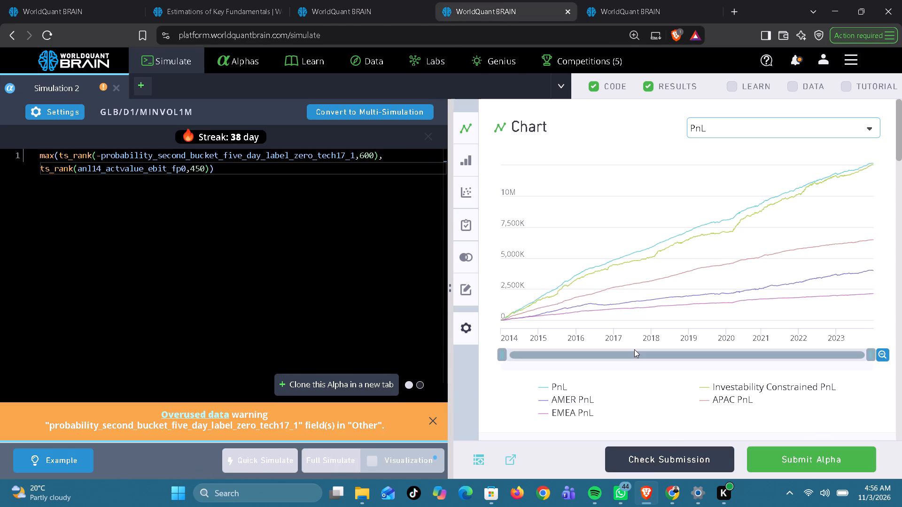
{"action": "scroll", "coordinate": [642, 349], "scroll_direction": "down", "scroll_amount": 3}
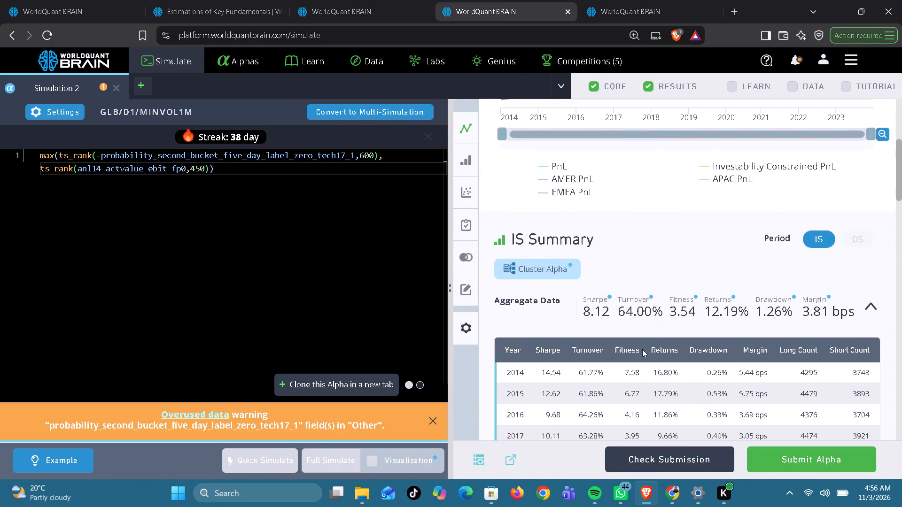
{"action": "scroll", "coordinate": [642, 349], "scroll_direction": "down", "scroll_amount": 3}
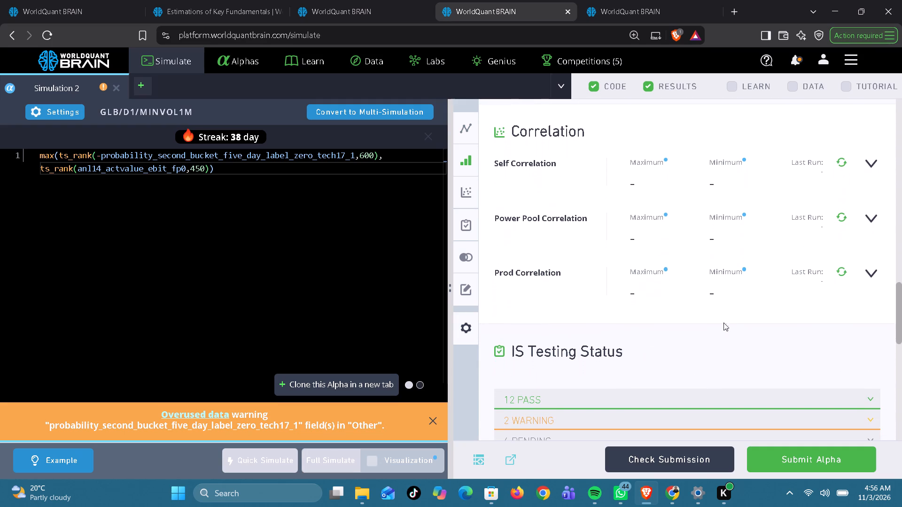
{"action": "left_click", "coordinate": [840, 271]}
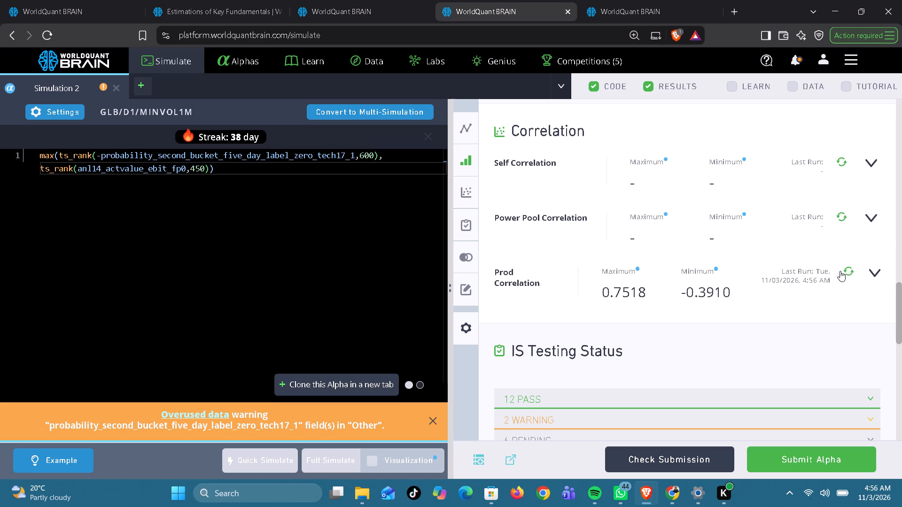
Replace anl14_actvalue_ebit_fp0 in the MINVOL1M alpha with anl14_actvalue_ebitda_fp0, copied from the Estimations of Key Fundamentals dataset, and run the full simulation.
{"action": "left_click", "coordinate": [198, 10]}
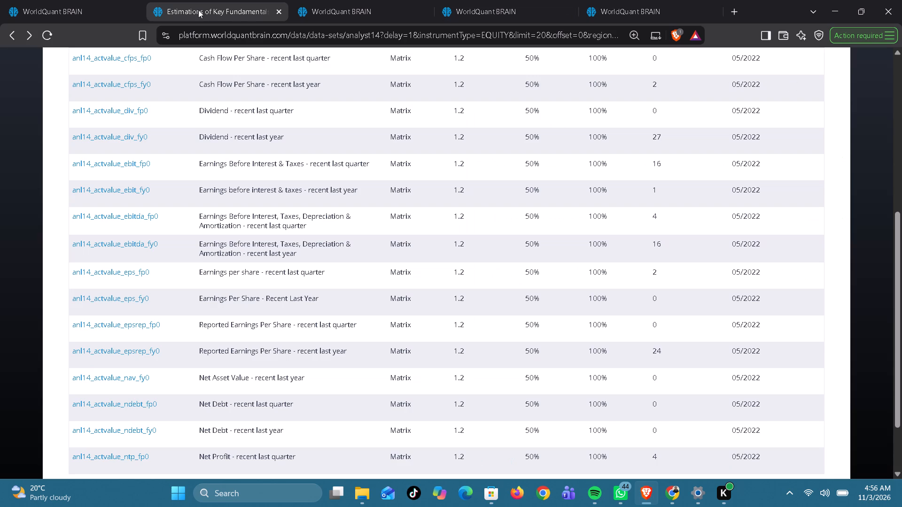
{"action": "scroll", "coordinate": [210, 267], "scroll_direction": "down", "scroll_amount": 2}
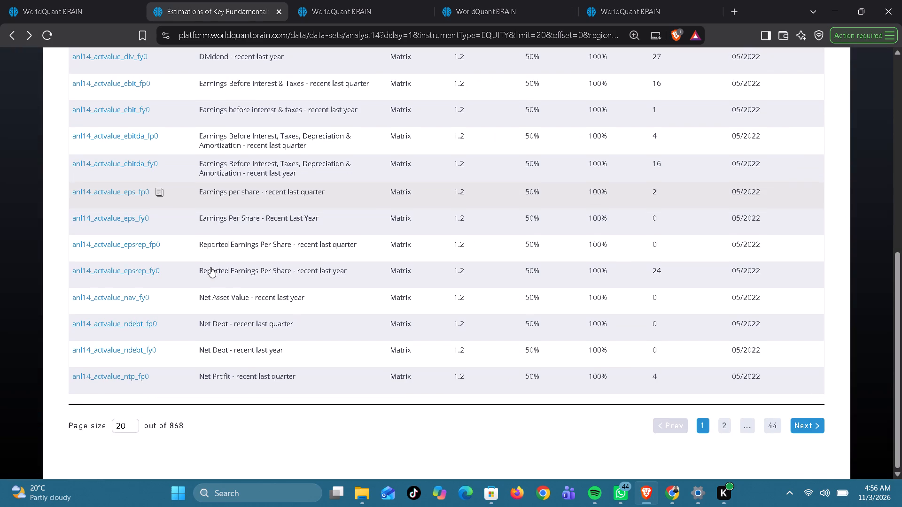
{"action": "scroll", "coordinate": [210, 267], "scroll_direction": "up", "scroll_amount": 2}
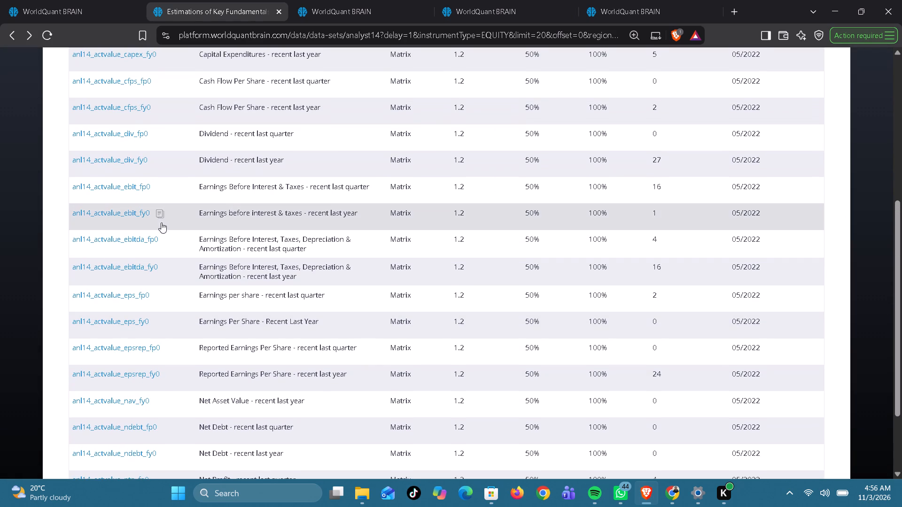
{"action": "left_click", "coordinate": [163, 235]}
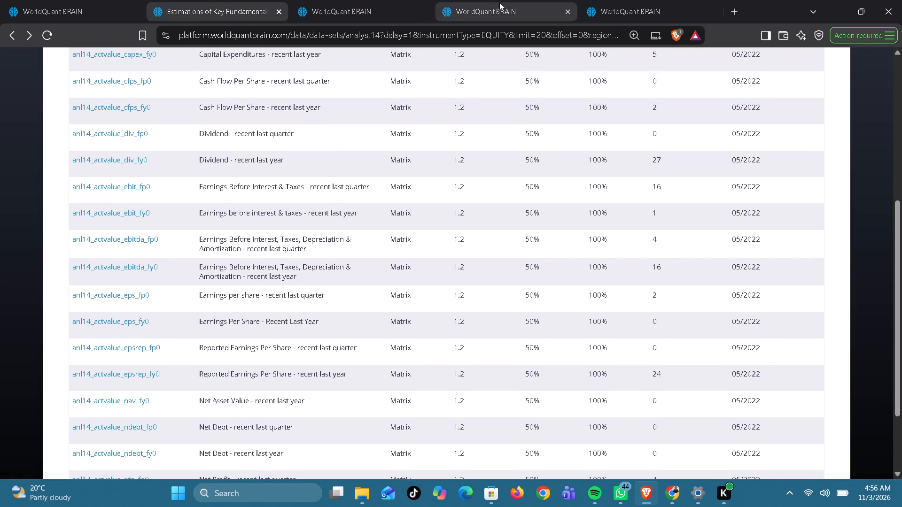
{"action": "left_click", "coordinate": [501, 2]}
{"action": "double_click", "coordinate": [132, 172]}
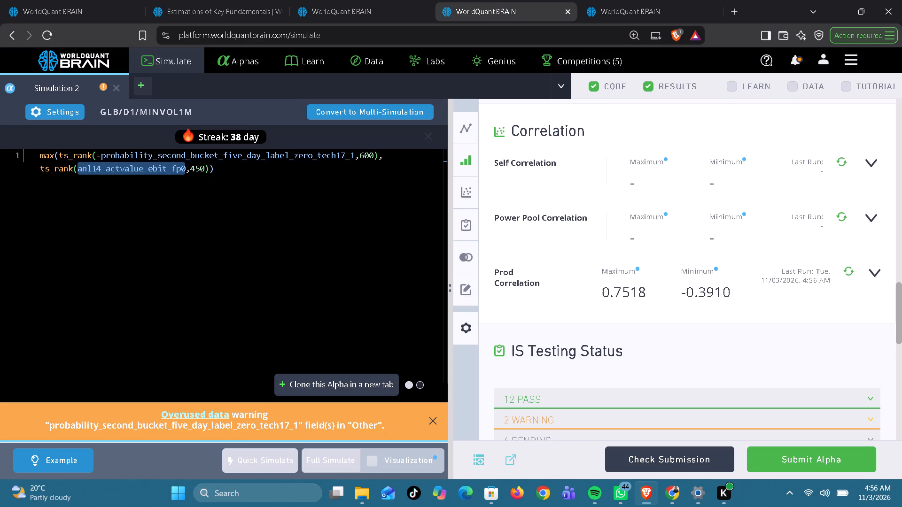
{"action": "key", "text": "ctrl+v"}
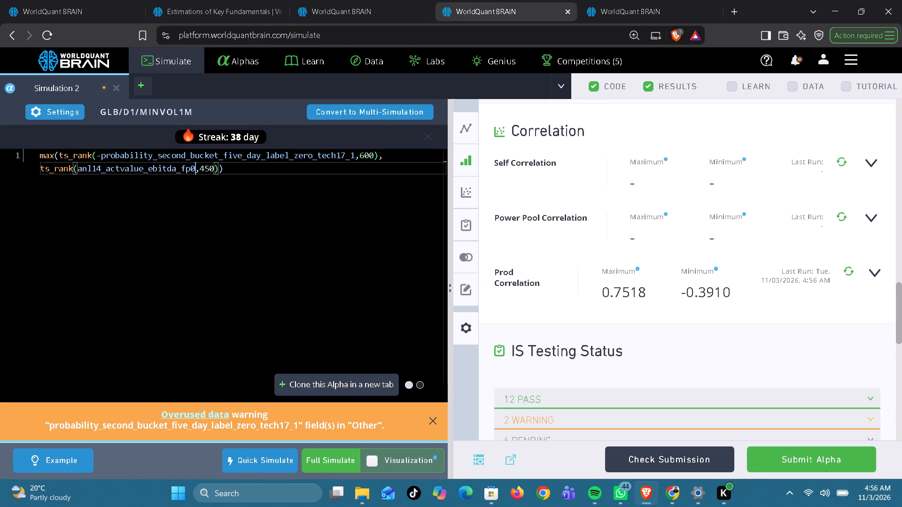
{"action": "left_click", "coordinate": [324, 462]}
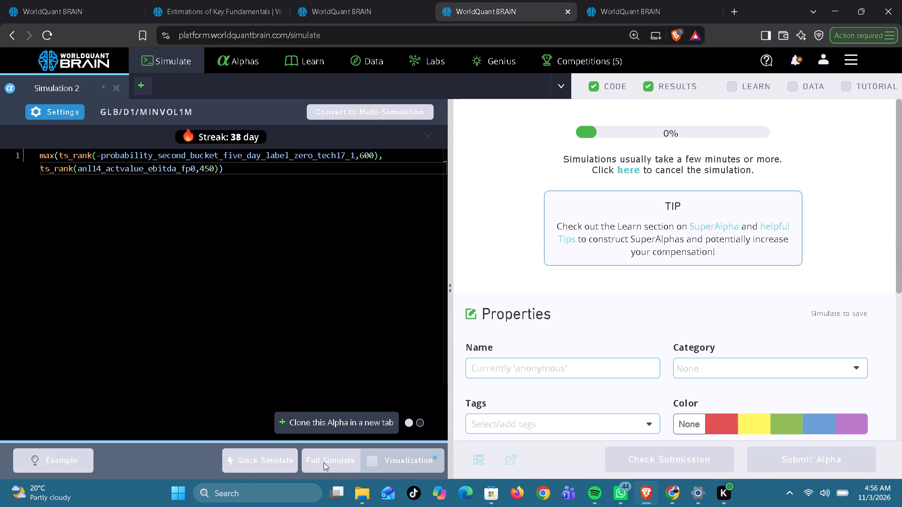
Review the simulated MINVOL10M alpha that uses anl14_actvalue_ntp_fp0 and run its Prod Correlation check.
{"action": "left_click", "coordinate": [664, 5]}
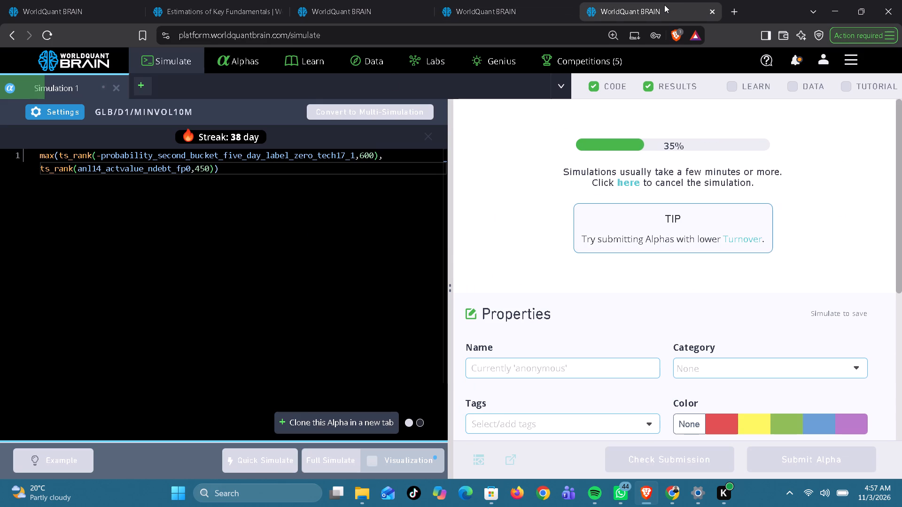
{"action": "left_click", "coordinate": [383, 13]}
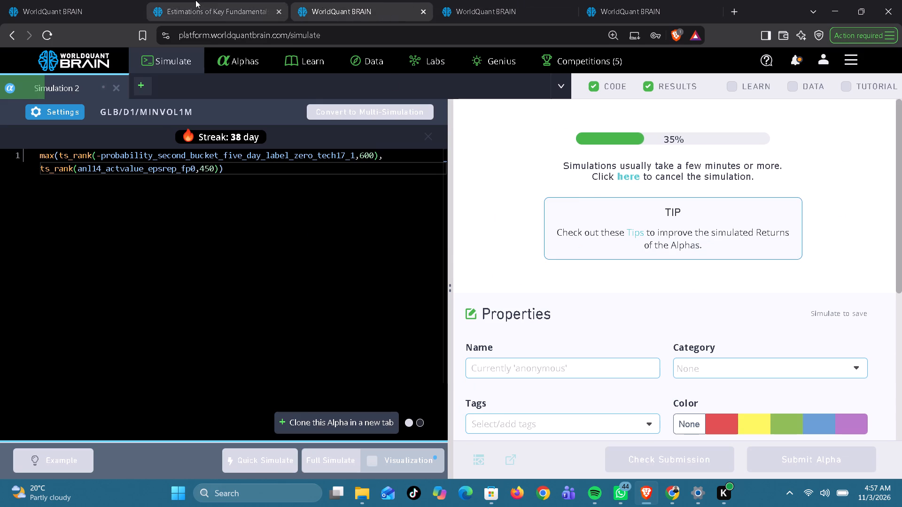
{"action": "left_click", "coordinate": [90, 11]}
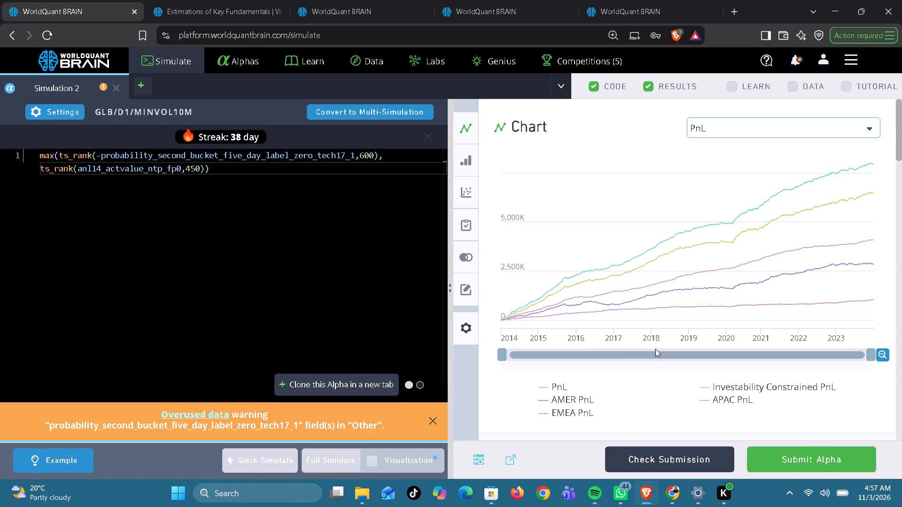
{"action": "scroll", "coordinate": [655, 349], "scroll_direction": "down", "scroll_amount": 4}
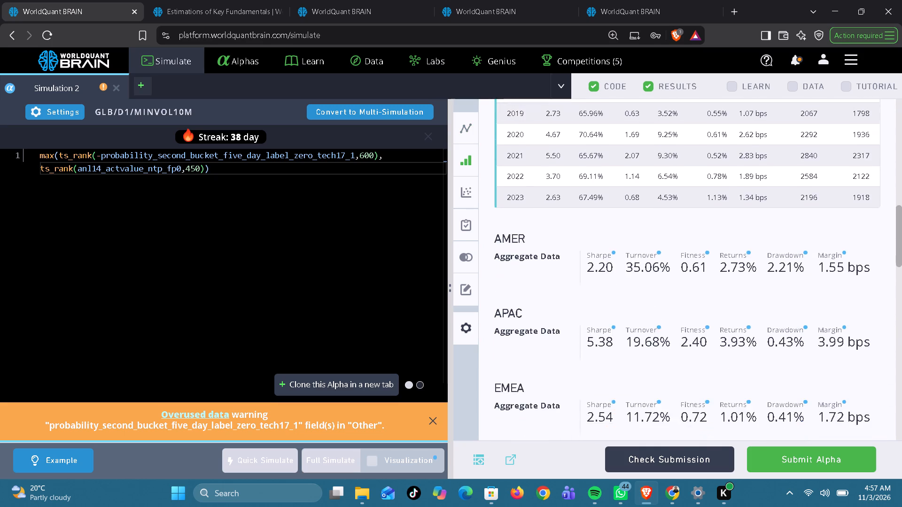
{"action": "scroll", "coordinate": [655, 349], "scroll_direction": "down", "scroll_amount": 3}
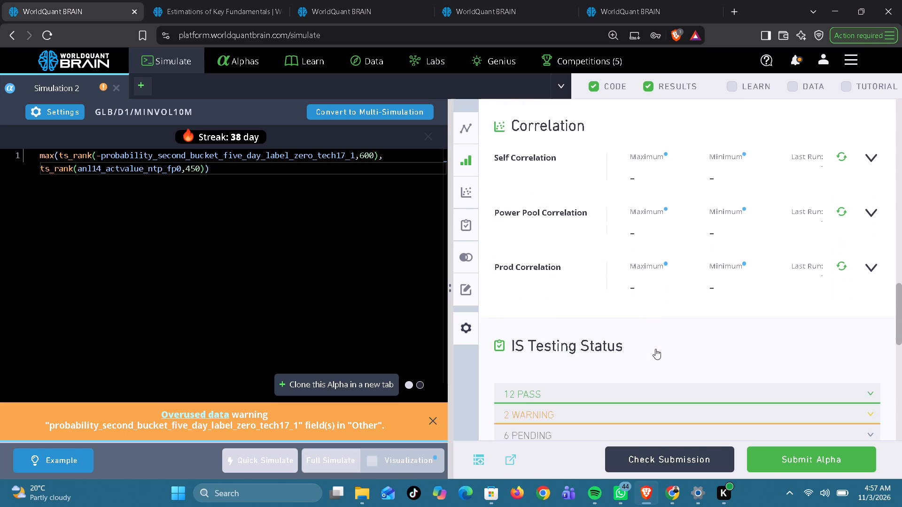
{"action": "left_click", "coordinate": [841, 230]}
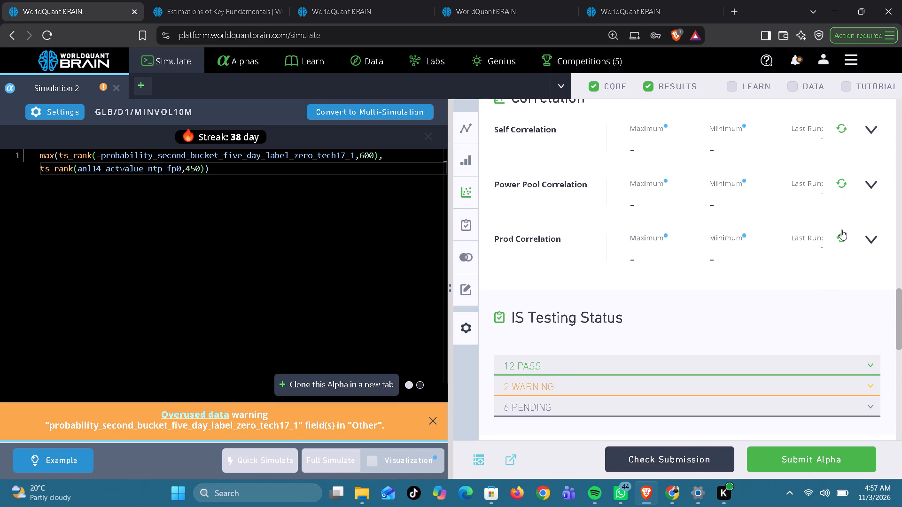
{"action": "left_click", "coordinate": [840, 239]}
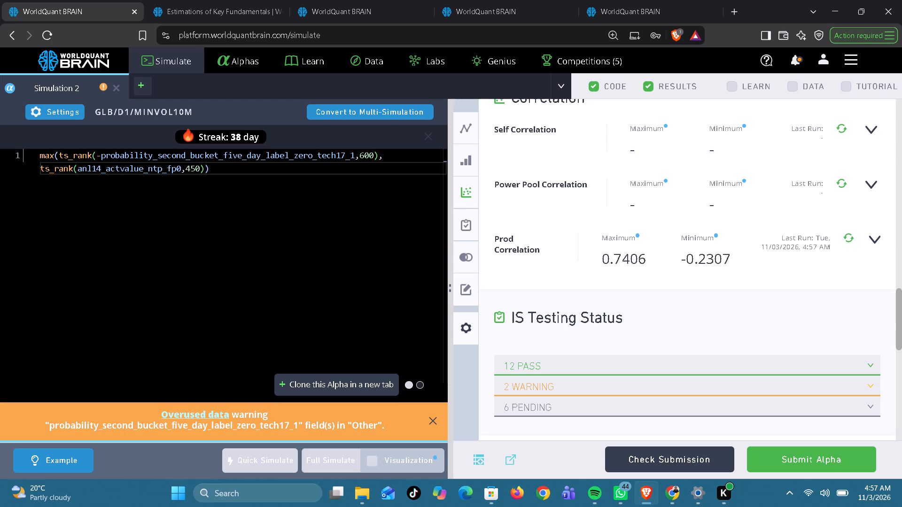
Switch the anl14_actvalue_ntp_fp0 alpha's universe from MINVOL10M to MINVOL1M and run the full simulation.
{"action": "left_click", "coordinate": [62, 115]}
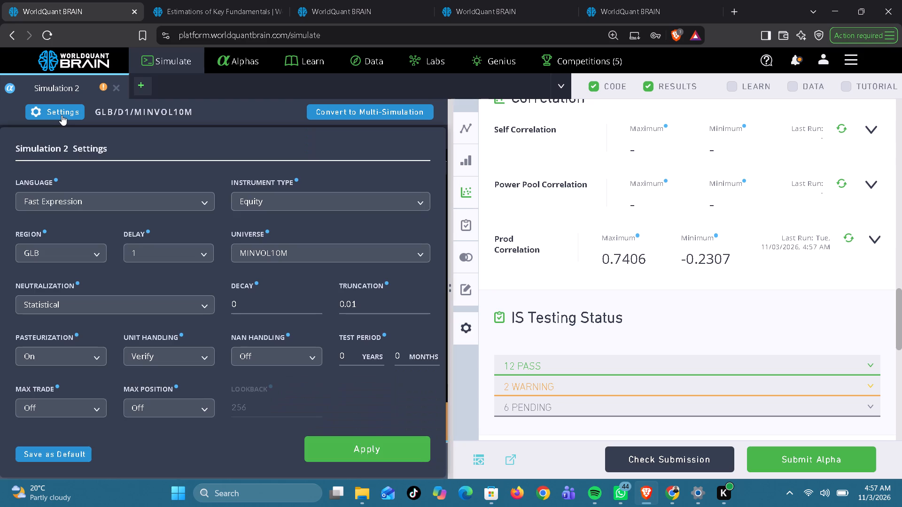
{"action": "left_click", "coordinate": [427, 253]}
{"action": "left_click", "coordinate": [370, 284]}
{"action": "left_click", "coordinate": [362, 295]}
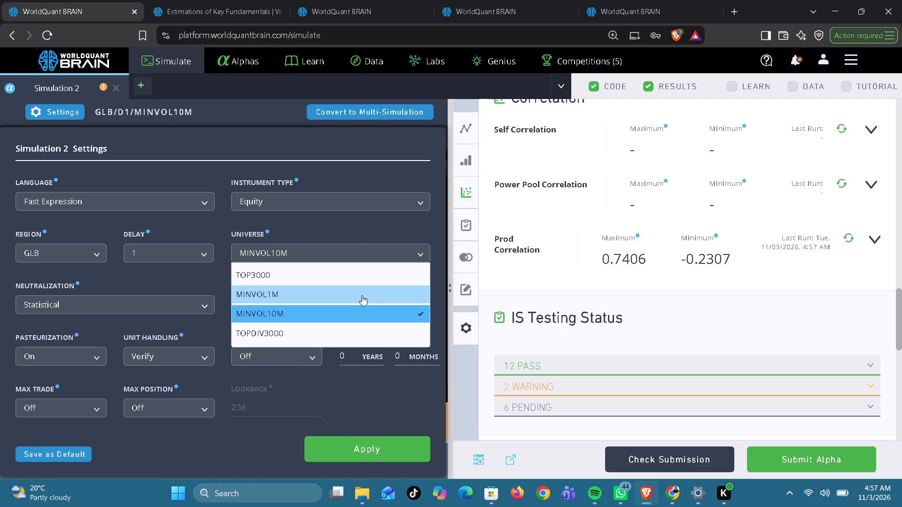
{"action": "left_click", "coordinate": [382, 449]}
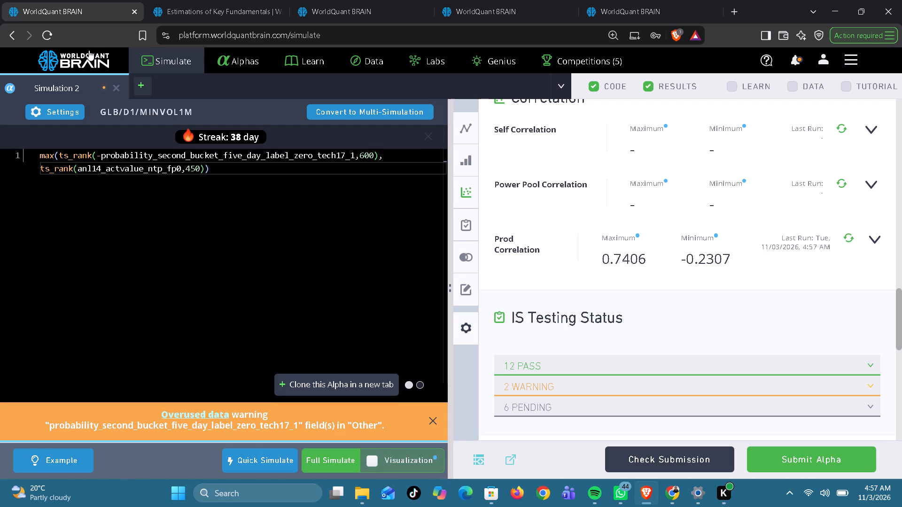
{"action": "left_click", "coordinate": [198, 6]}
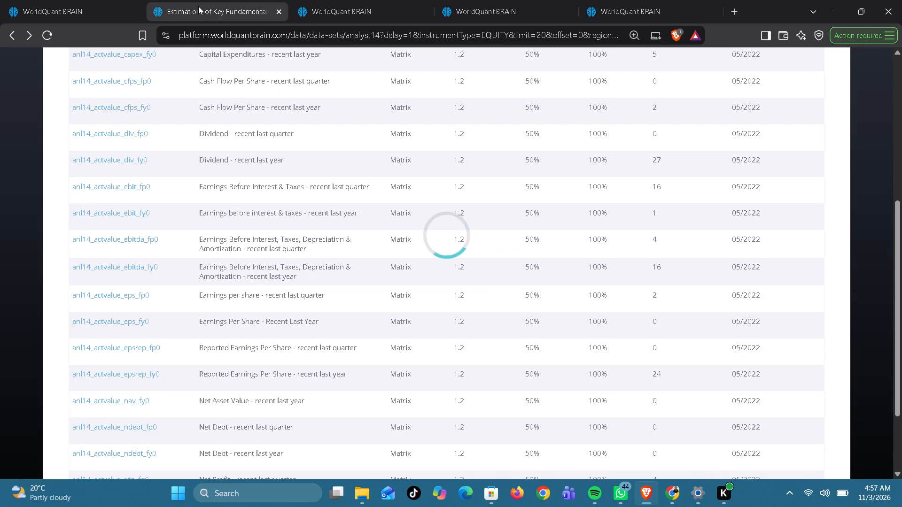
{"action": "scroll", "coordinate": [112, 290], "scroll_direction": "down", "scroll_amount": 3}
{"action": "scroll", "coordinate": [110, 304], "scroll_direction": "up", "scroll_amount": 1}
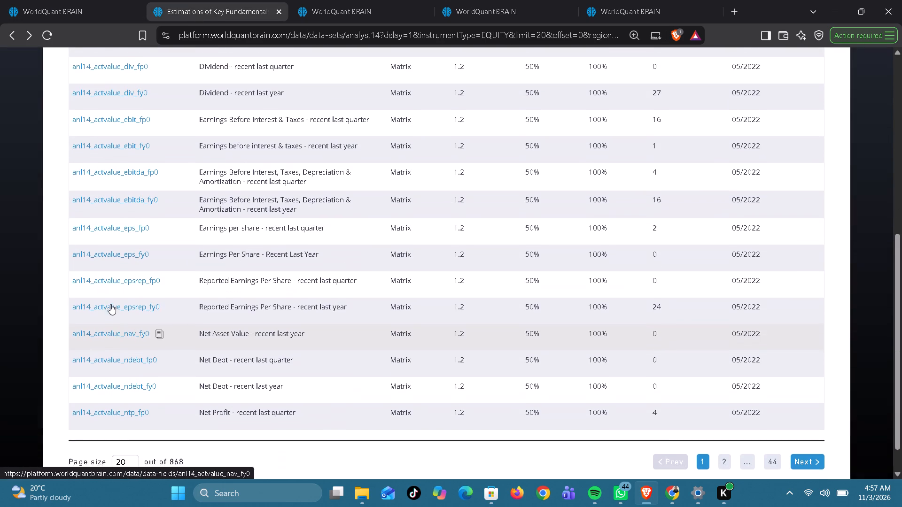
{"action": "scroll", "coordinate": [164, 284], "scroll_direction": "up", "scroll_amount": 1}
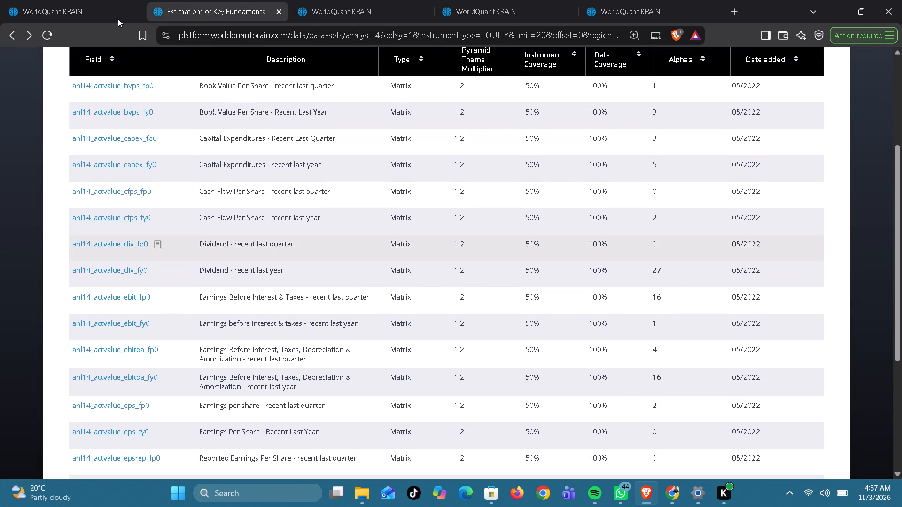
{"action": "left_click", "coordinate": [93, 15]}
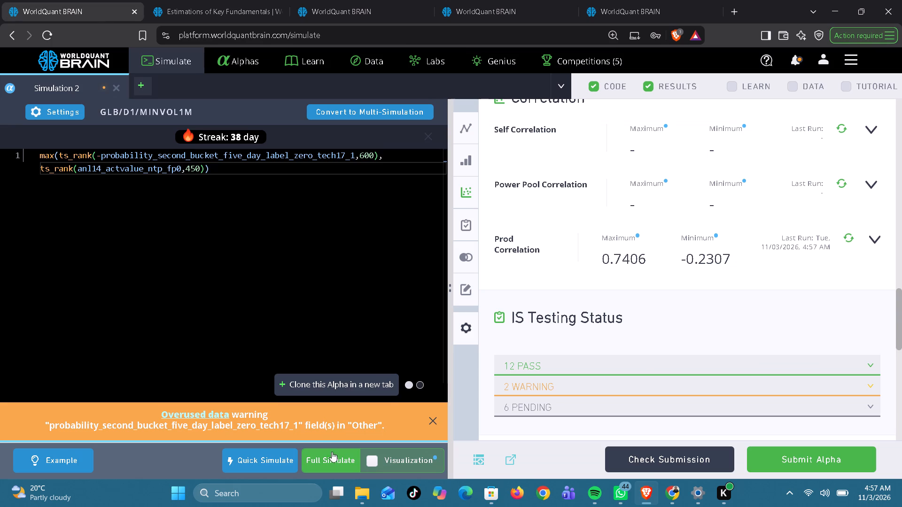
{"action": "left_click", "coordinate": [332, 456]}
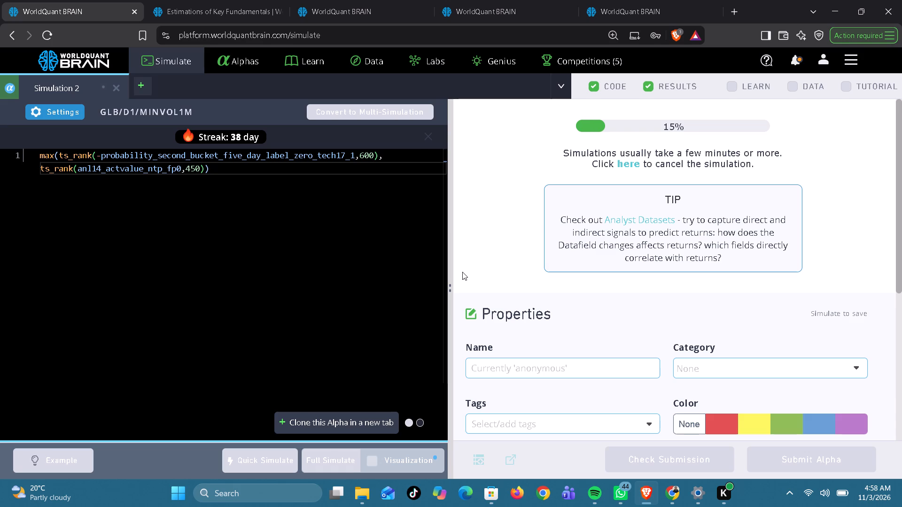
Review the simulated MINVOL10M alpha that uses anl14_actvalue_ndebt_fp0 and run its Prod Correlation check.
{"action": "left_click", "coordinate": [365, 4]}
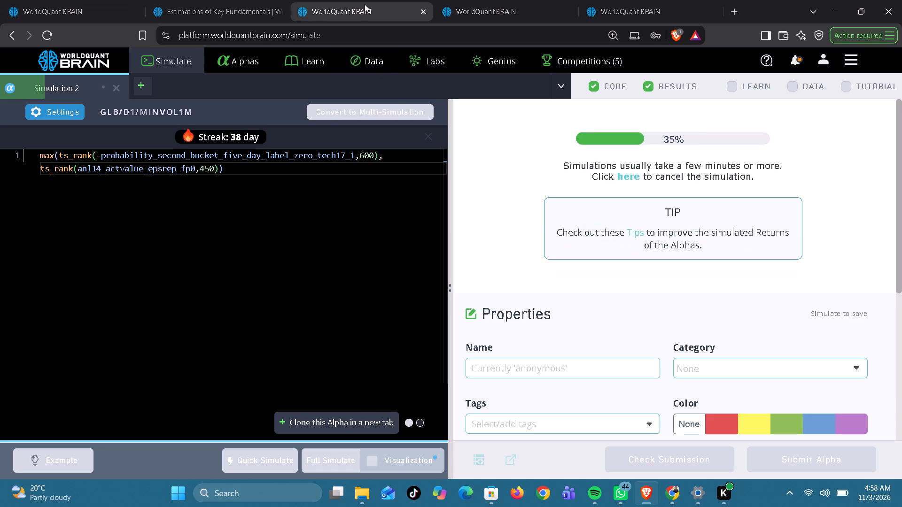
{"action": "left_click", "coordinate": [517, 0]}
{"action": "left_click", "coordinate": [625, 3]}
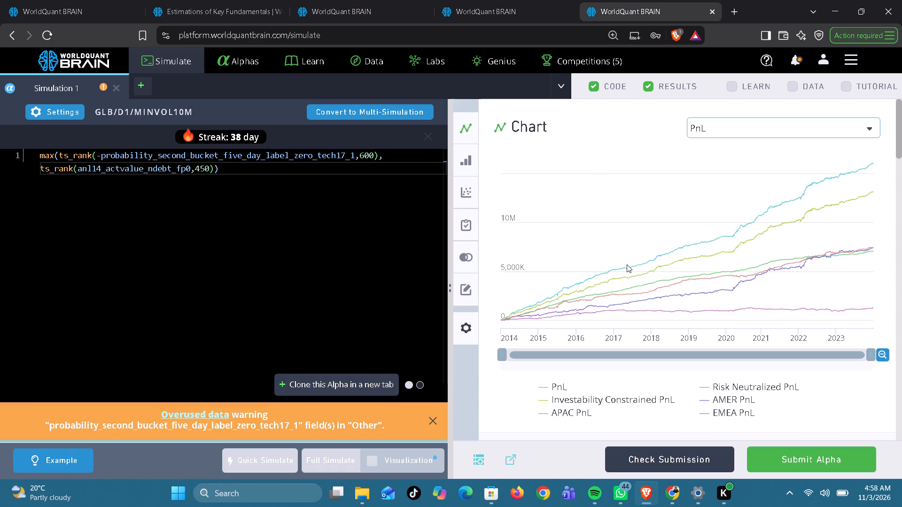
{"action": "scroll", "coordinate": [627, 264], "scroll_direction": "down", "scroll_amount": 1}
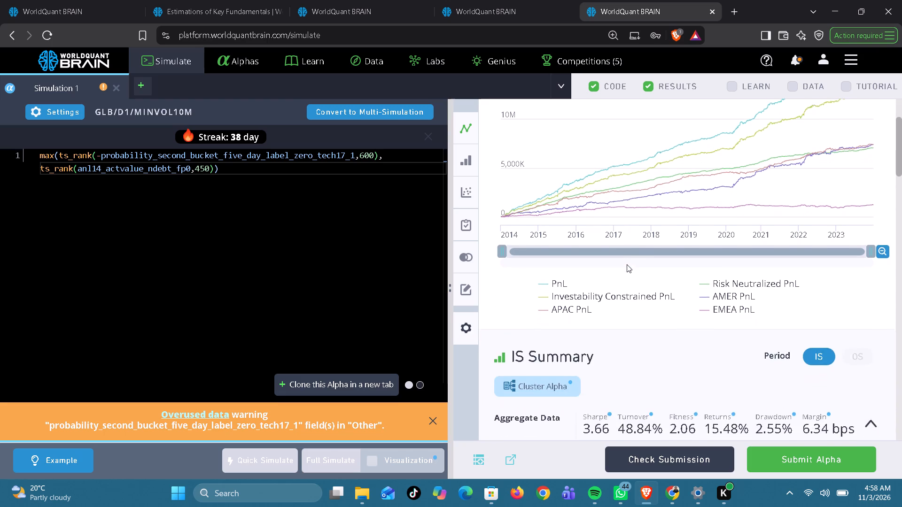
{"action": "scroll", "coordinate": [627, 264], "scroll_direction": "down", "scroll_amount": 4}
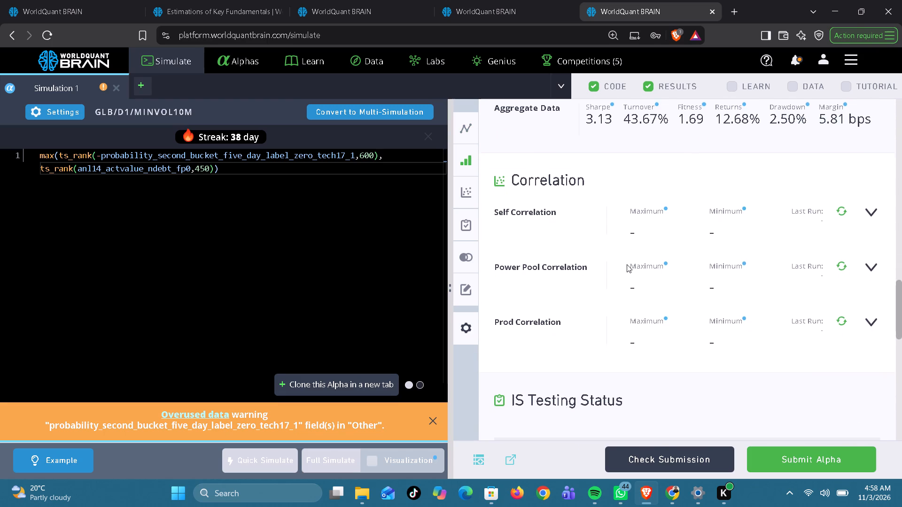
{"action": "scroll", "coordinate": [627, 264], "scroll_direction": "down", "scroll_amount": 1}
{"action": "left_click", "coordinate": [841, 269]}
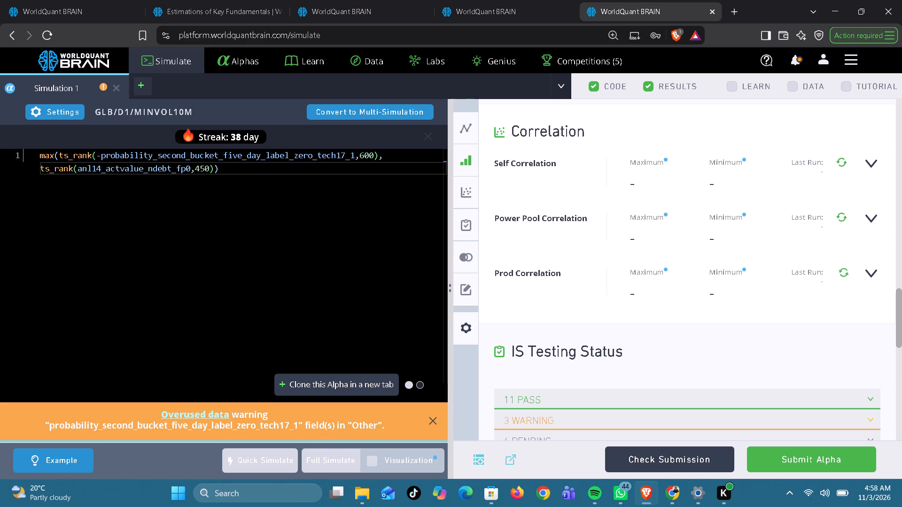
Replace anl14_actvalue_ndebt_fp0 in the MINVOL10M alpha with anl14_actvalue_ntp_fp0, copied from the Estimations of Key Fundamentals dataset, and run the full simulation.
{"action": "left_click", "coordinate": [216, 15]}
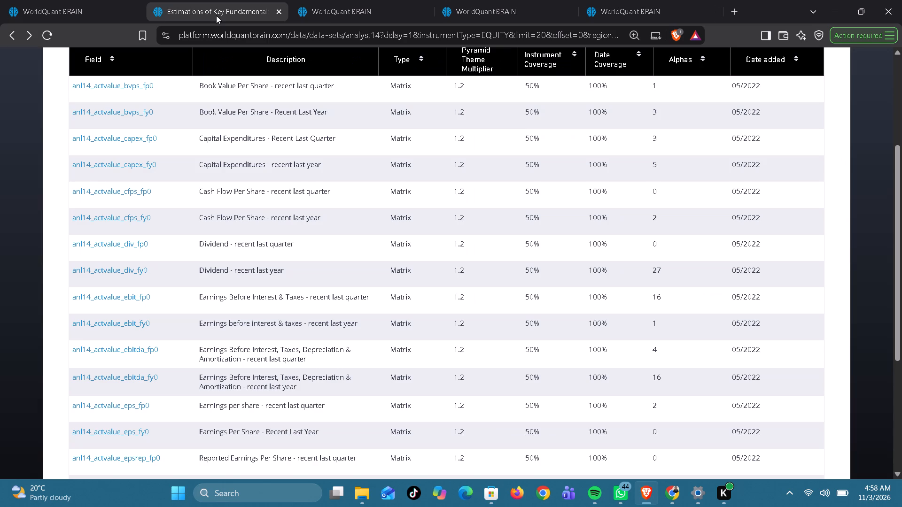
{"action": "scroll", "coordinate": [176, 309], "scroll_direction": "down", "scroll_amount": 2}
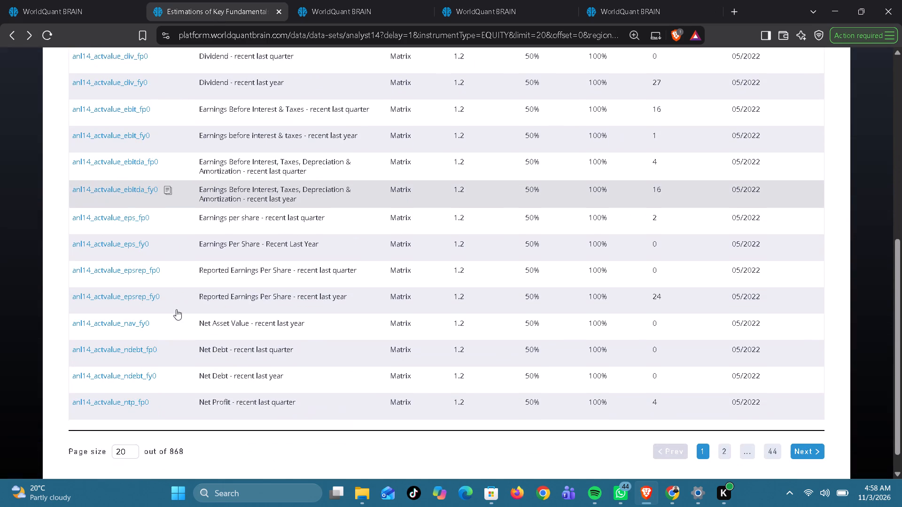
{"action": "left_click", "coordinate": [162, 389]}
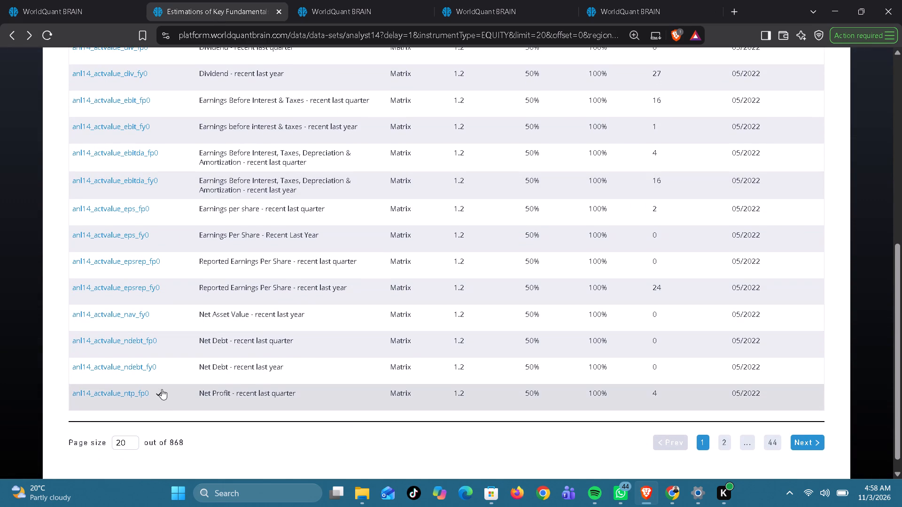
{"action": "left_click", "coordinate": [621, 7]}
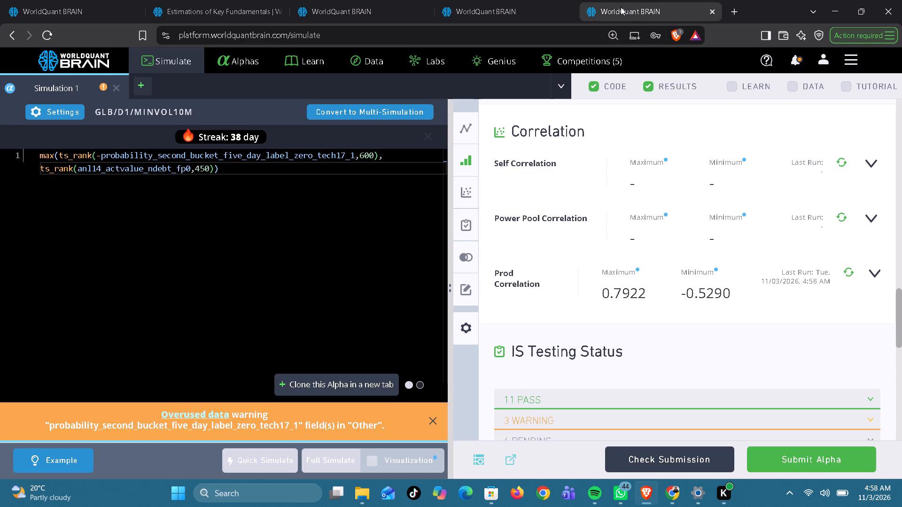
{"action": "double_click", "coordinate": [133, 168]}
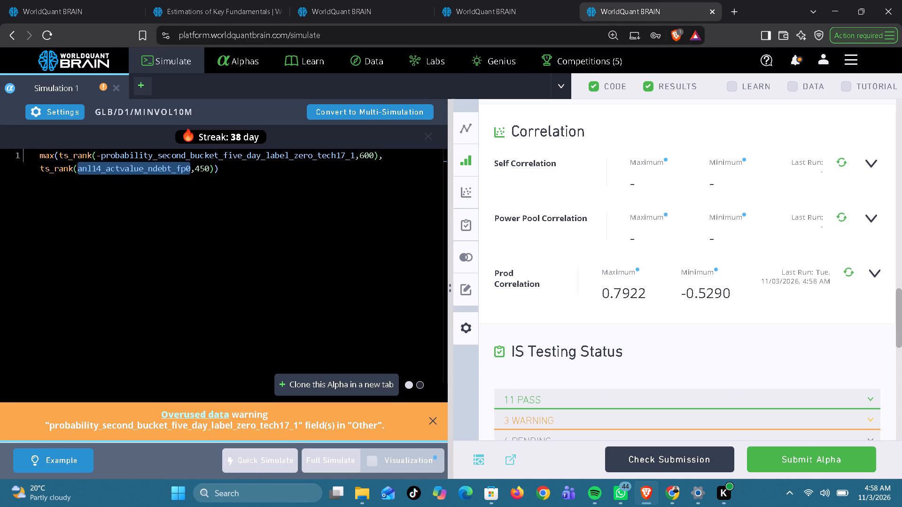
{"action": "key", "text": "ctrl+v"}
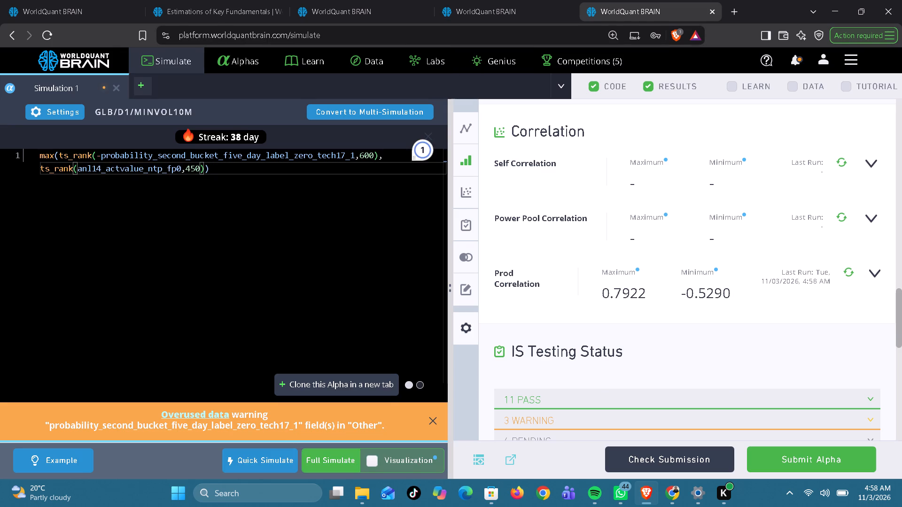
{"action": "left_click", "coordinate": [318, 458]}
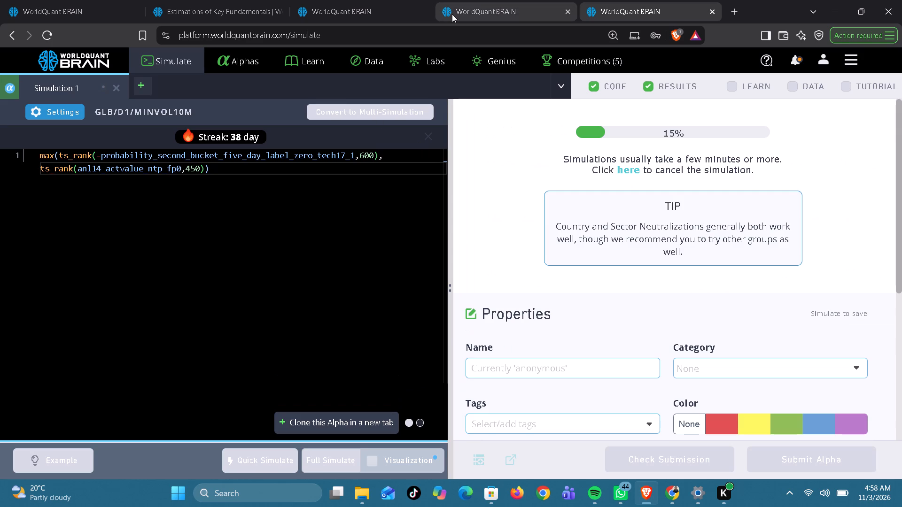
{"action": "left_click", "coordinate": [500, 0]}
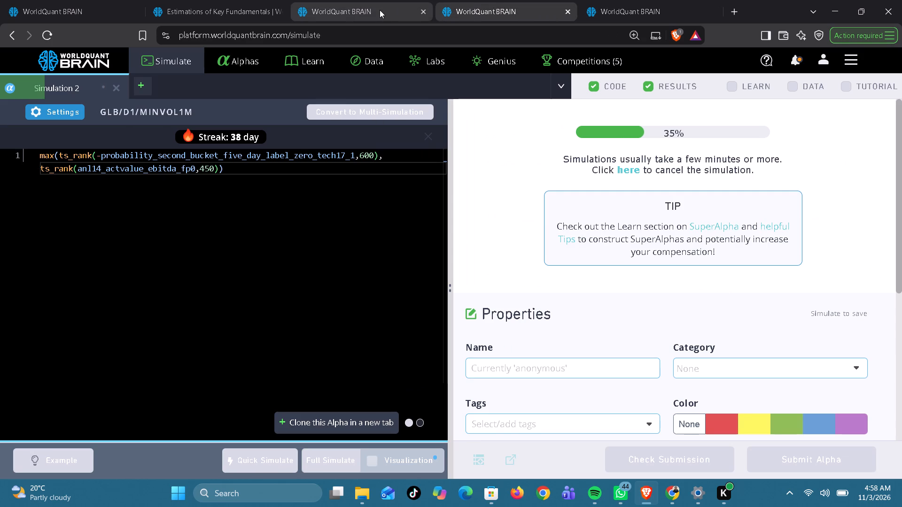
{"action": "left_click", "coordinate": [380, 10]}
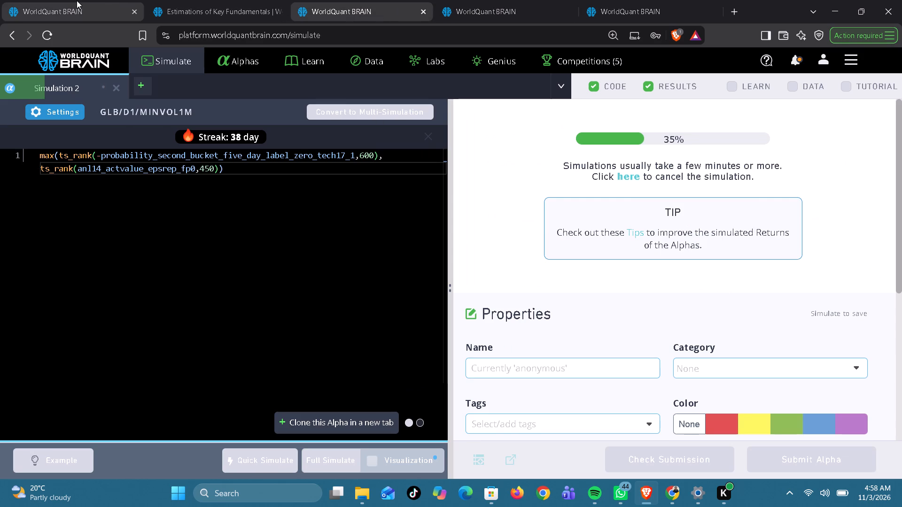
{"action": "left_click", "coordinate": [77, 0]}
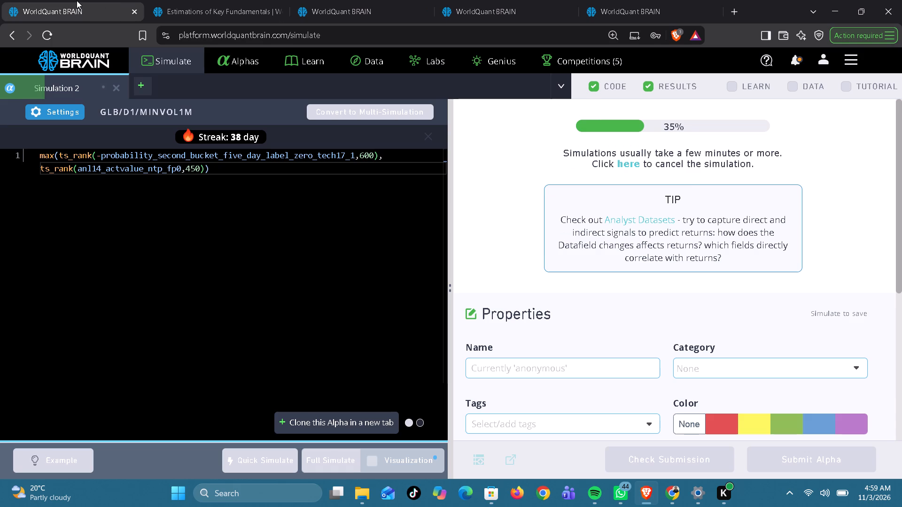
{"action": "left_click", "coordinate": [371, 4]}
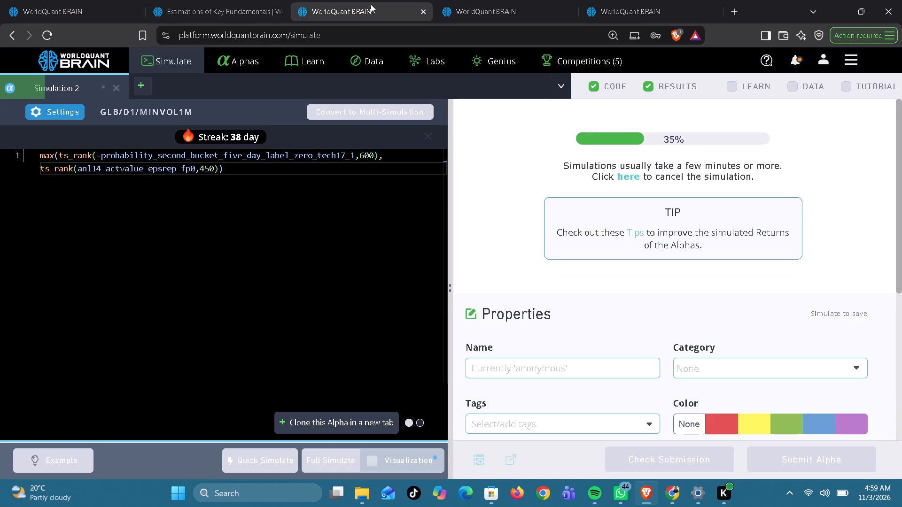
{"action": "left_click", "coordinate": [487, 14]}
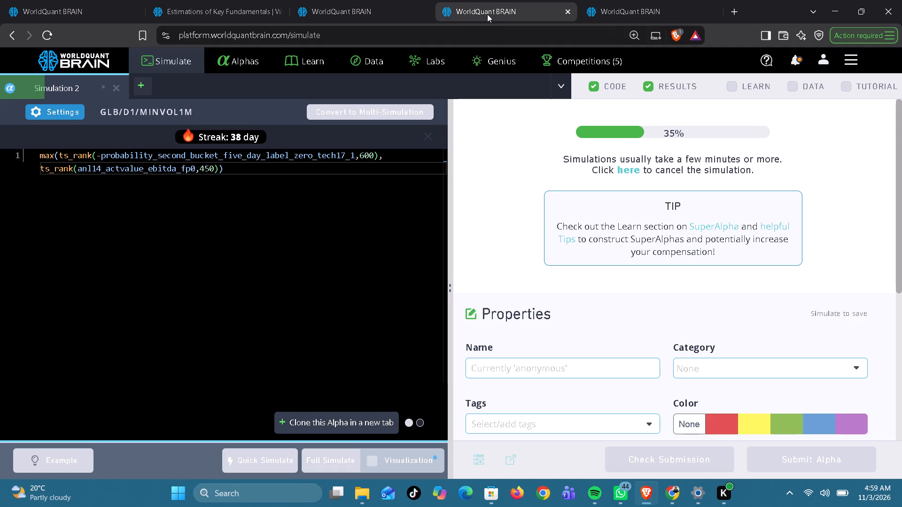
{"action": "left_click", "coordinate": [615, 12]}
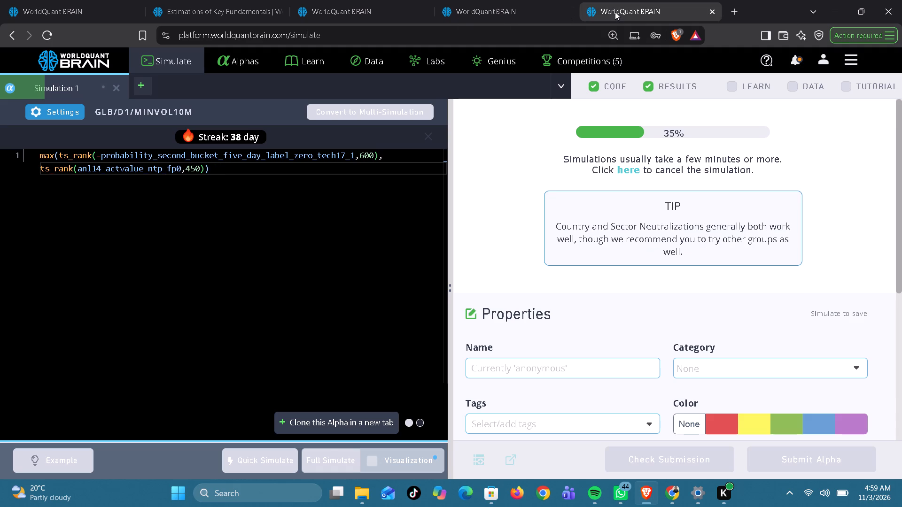
Review the simulated MINVOL1M alpha that uses anl14_actvalue_epsrep_fp0 and run its Prod Correlation check.
{"action": "left_click", "coordinate": [374, 3]}
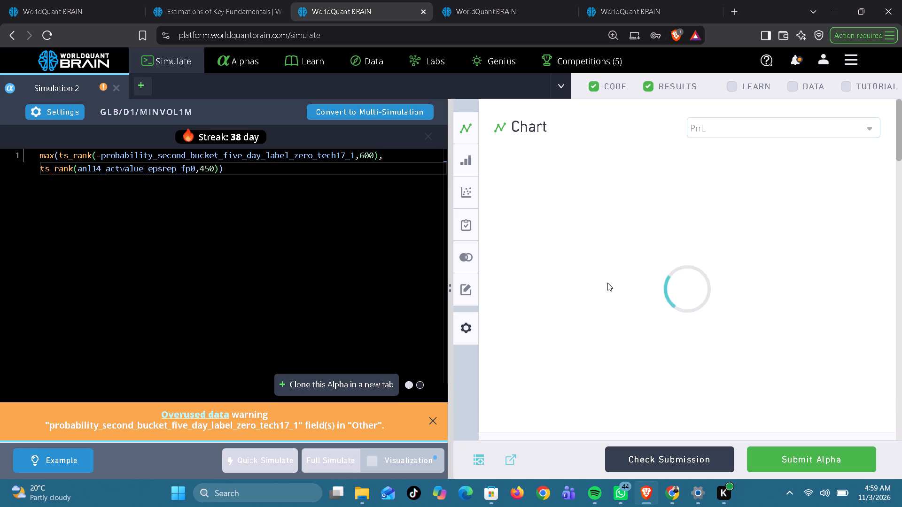
{"action": "scroll", "coordinate": [658, 369], "scroll_direction": "down", "scroll_amount": 4}
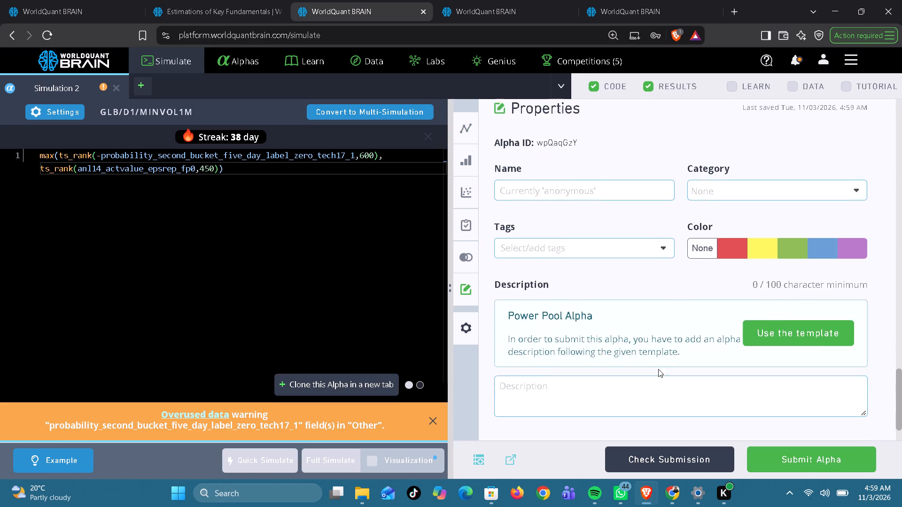
{"action": "scroll", "coordinate": [658, 369], "scroll_direction": "up", "scroll_amount": 3}
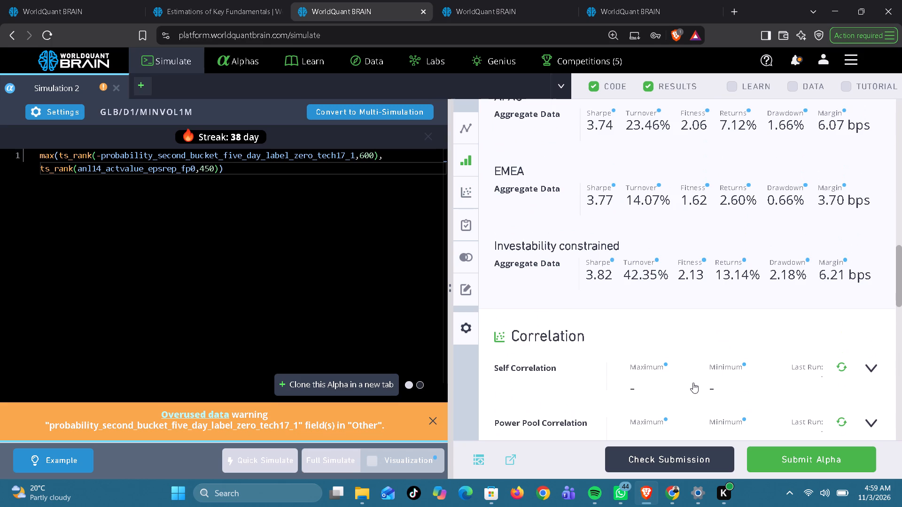
{"action": "scroll", "coordinate": [697, 384], "scroll_direction": "down", "scroll_amount": 1}
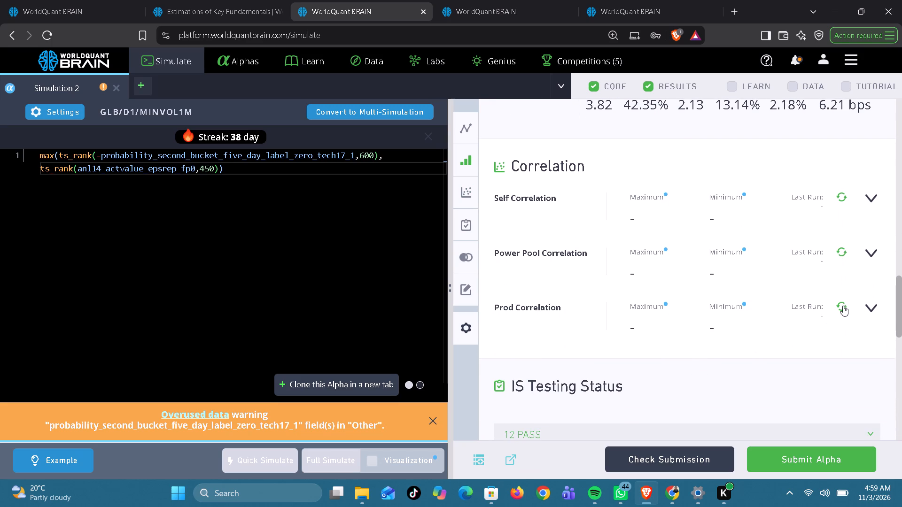
{"action": "left_click", "coordinate": [845, 304]}
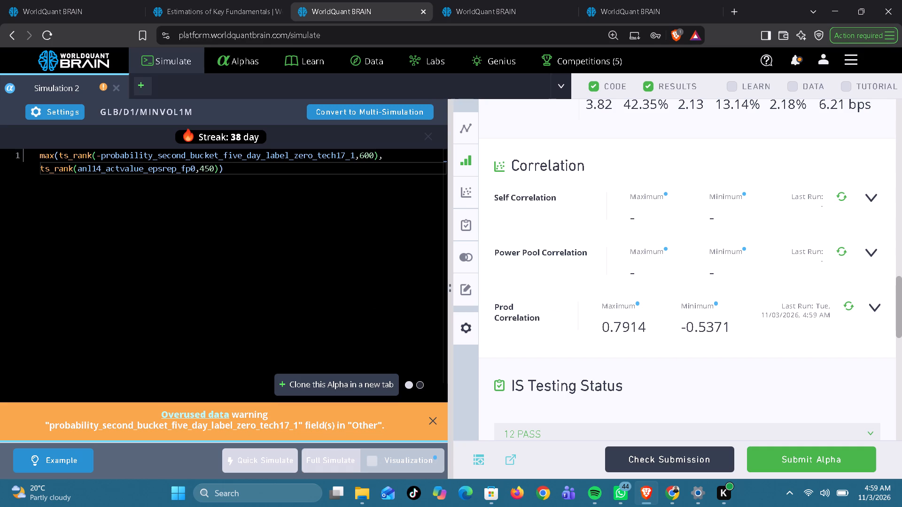
Replace anl14_actvalue_epsrep_fp0 in the MINVOL1M alpha with anl14_actvalue_eps_fp0, copied from the Estimations of Key Fundamentals dataset, and run the full simulation.
{"action": "left_click", "coordinate": [208, 13]}
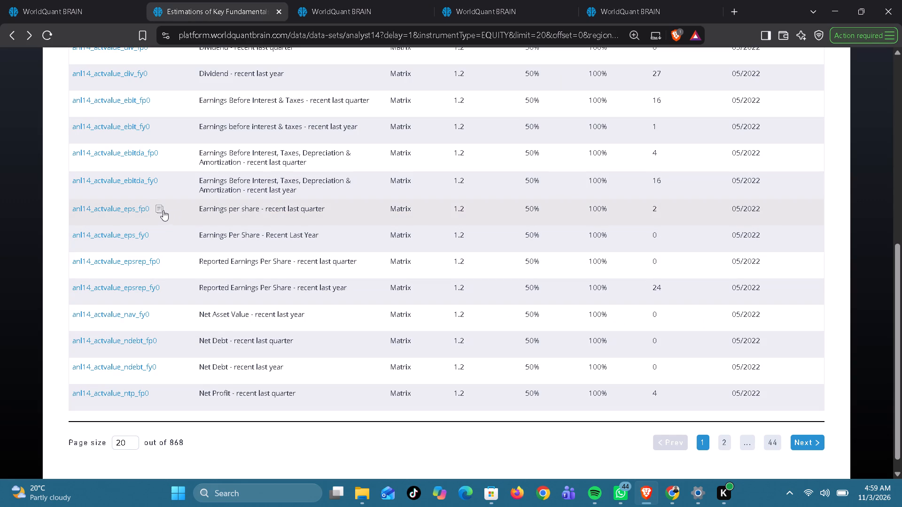
{"action": "left_click", "coordinate": [160, 210]}
{"action": "left_click", "coordinate": [338, 10]}
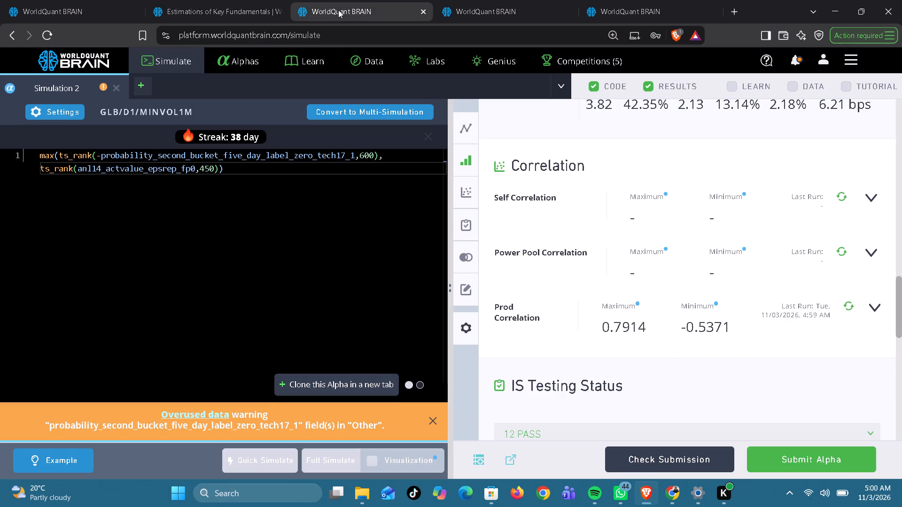
{"action": "double_click", "coordinate": [156, 167]}
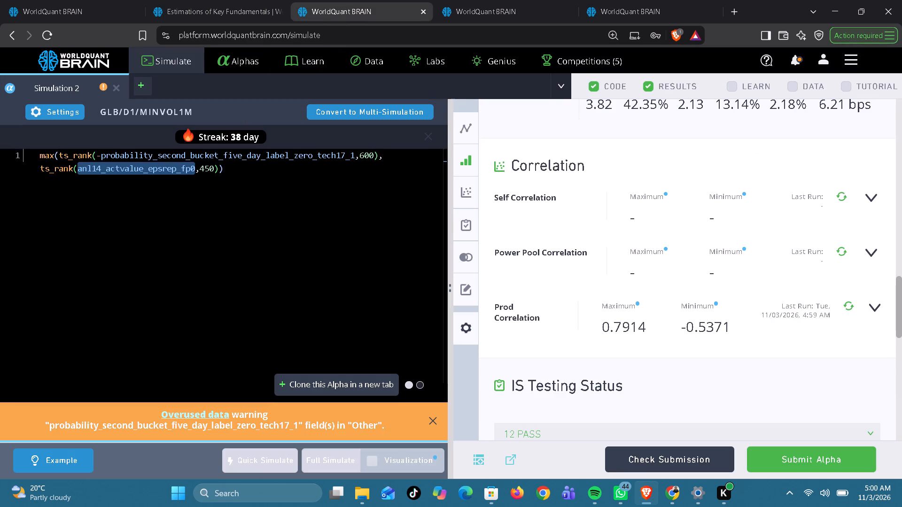
{"action": "key", "text": "ctrl+v"}
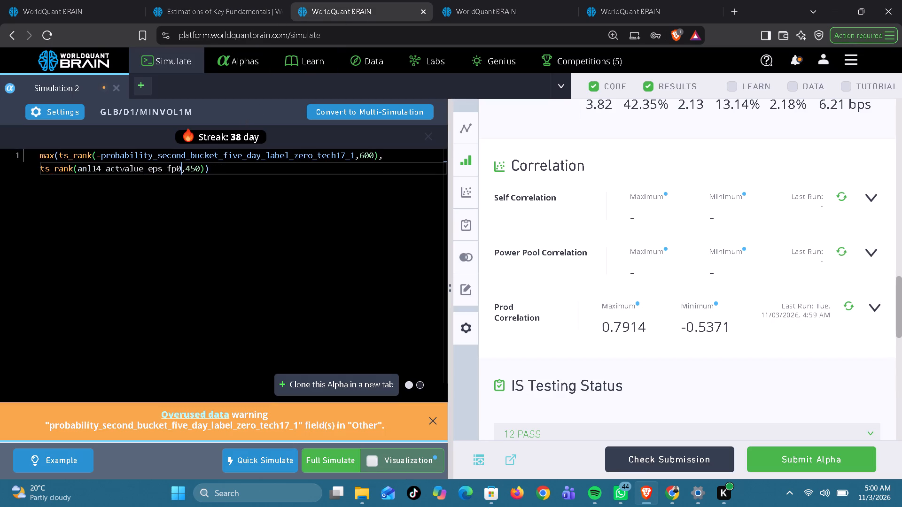
{"action": "left_click", "coordinate": [322, 457]}
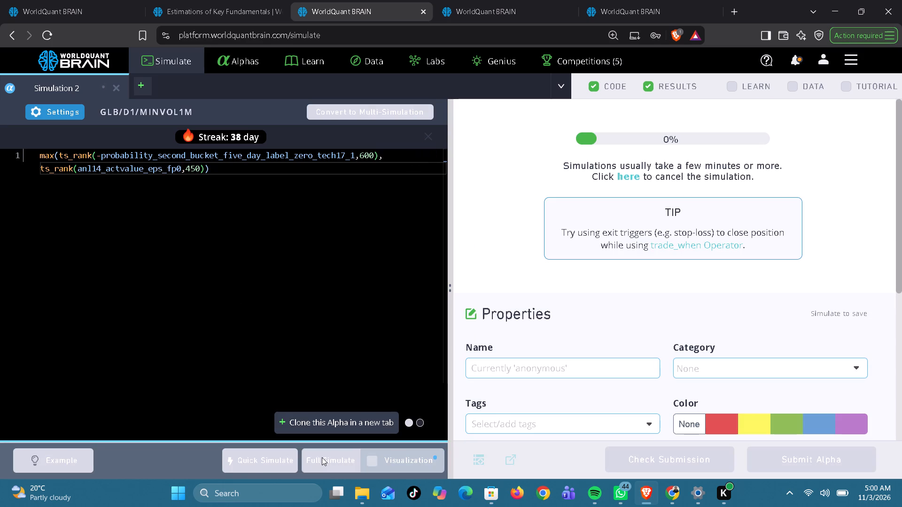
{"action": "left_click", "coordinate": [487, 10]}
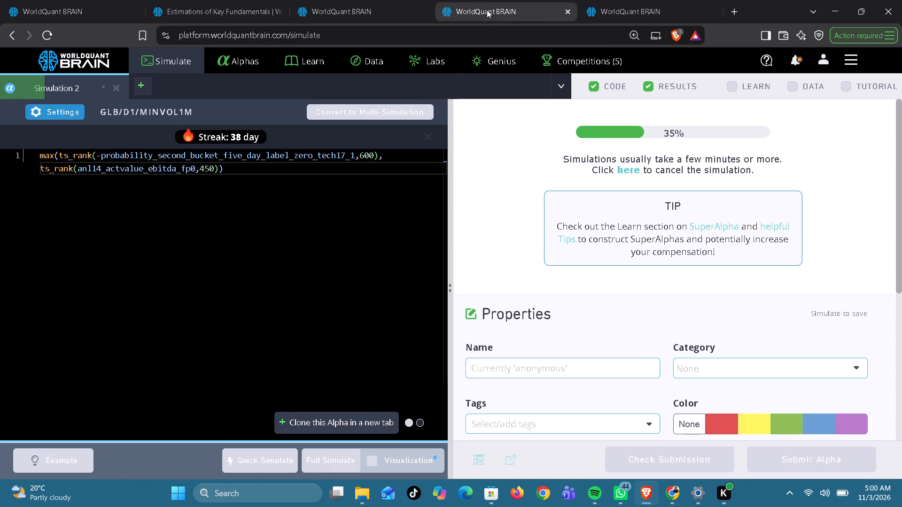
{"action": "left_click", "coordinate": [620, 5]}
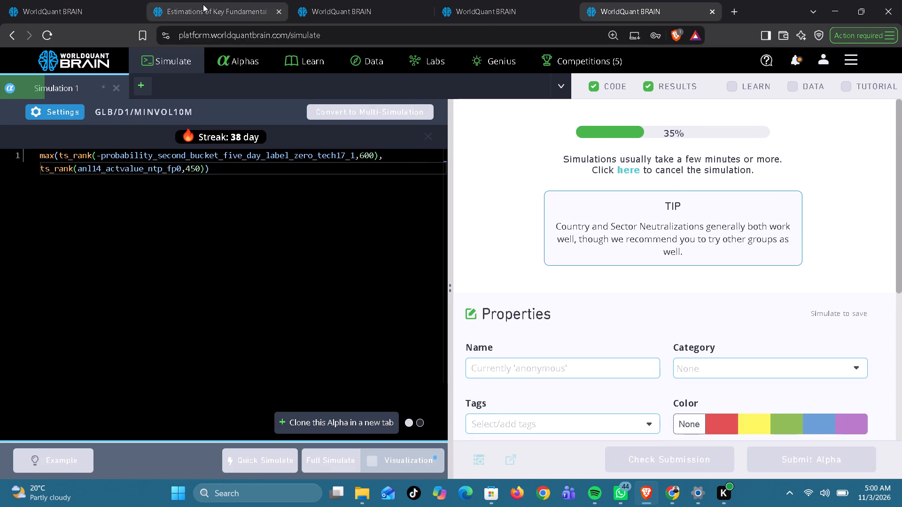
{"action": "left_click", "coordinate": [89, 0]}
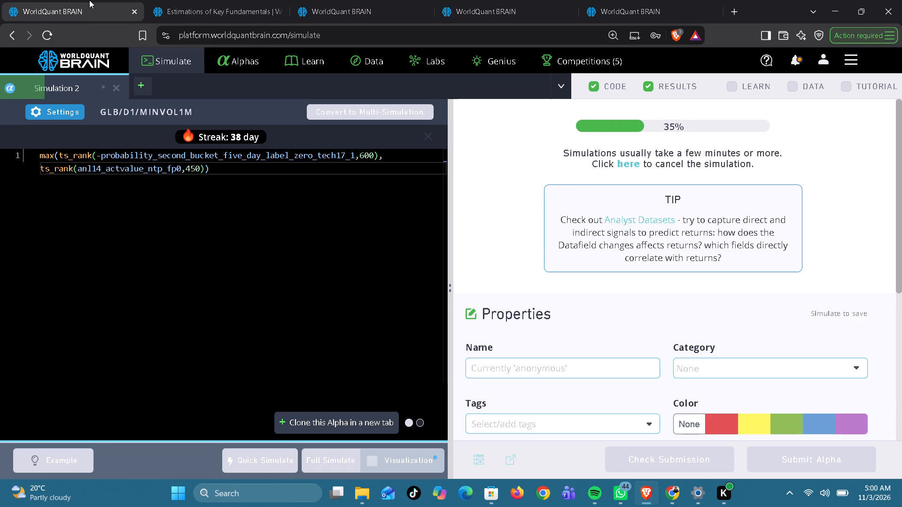
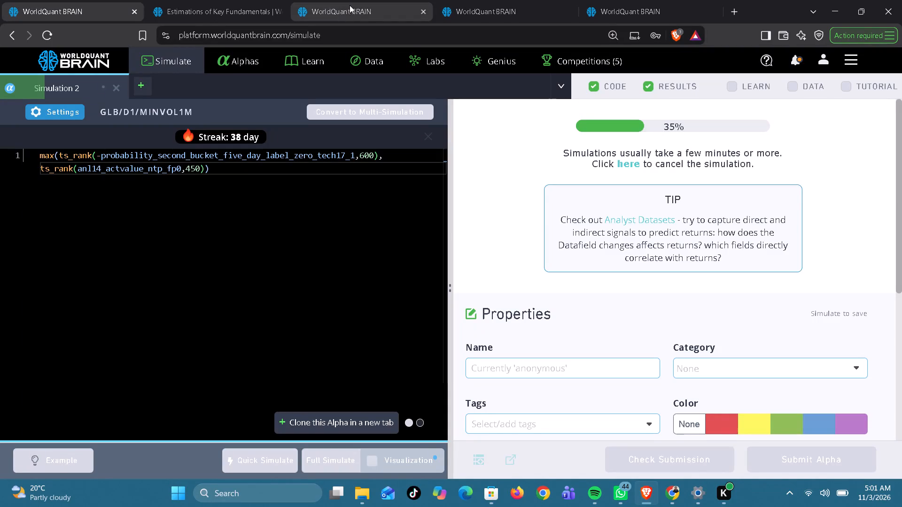
Review the simulated MINVOL10M alpha that uses anl14_actvalue_ntp_fp0 and run its Prod Correlation check.
{"action": "left_click", "coordinate": [351, 5]}
{"action": "left_click", "coordinate": [472, 14]}
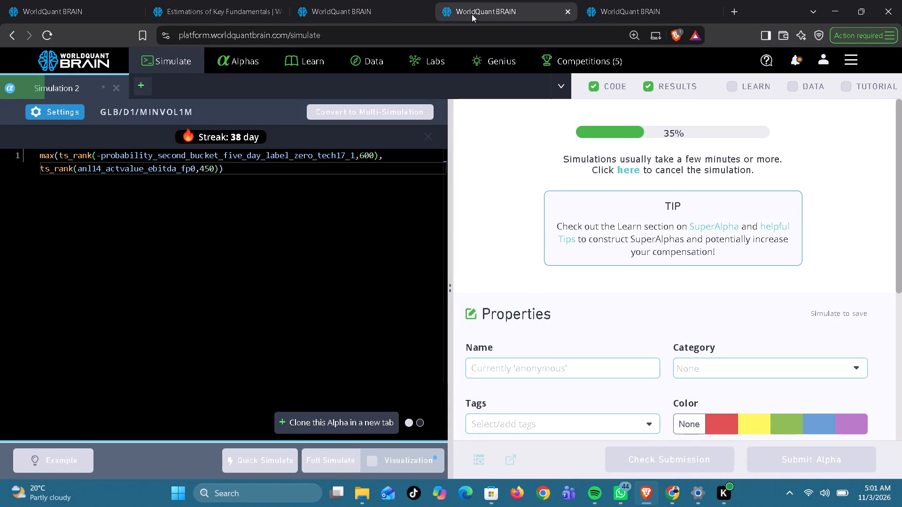
{"action": "left_click", "coordinate": [614, 16]}
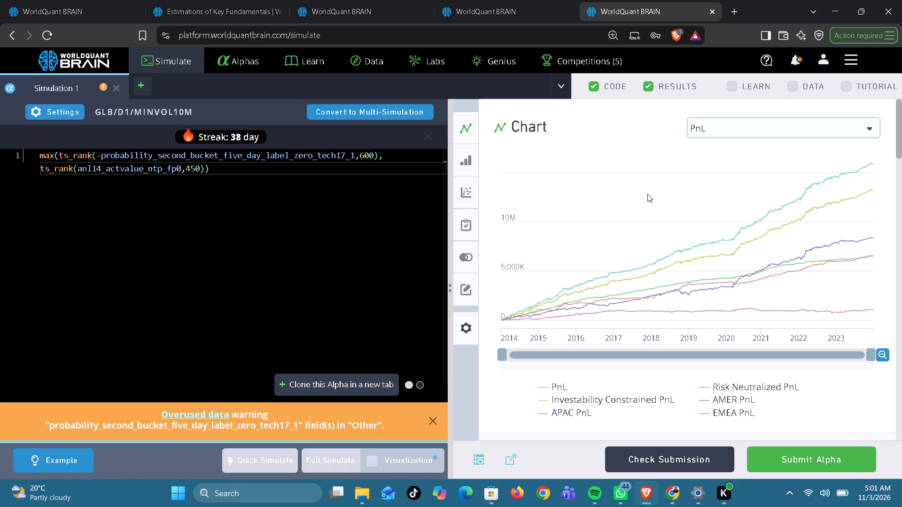
{"action": "scroll", "coordinate": [647, 194], "scroll_direction": "down", "scroll_amount": 3}
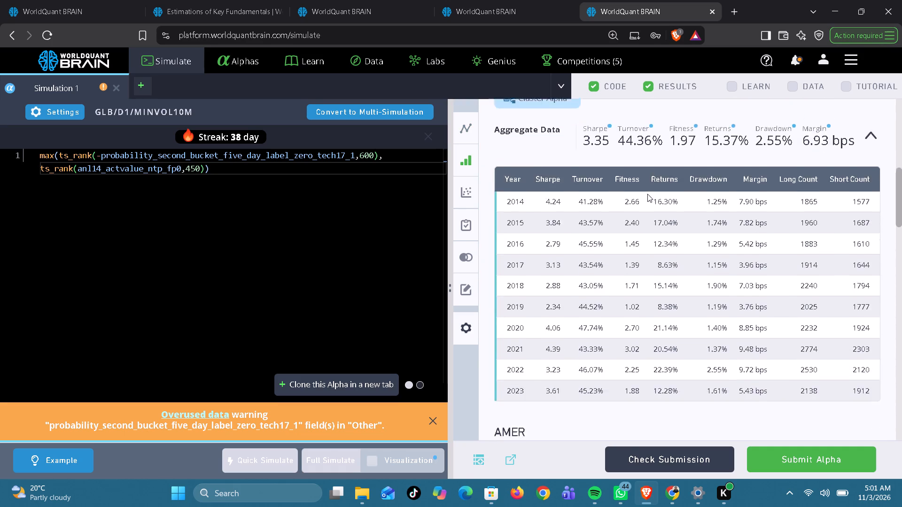
{"action": "scroll", "coordinate": [647, 194], "scroll_direction": "down", "scroll_amount": 1}
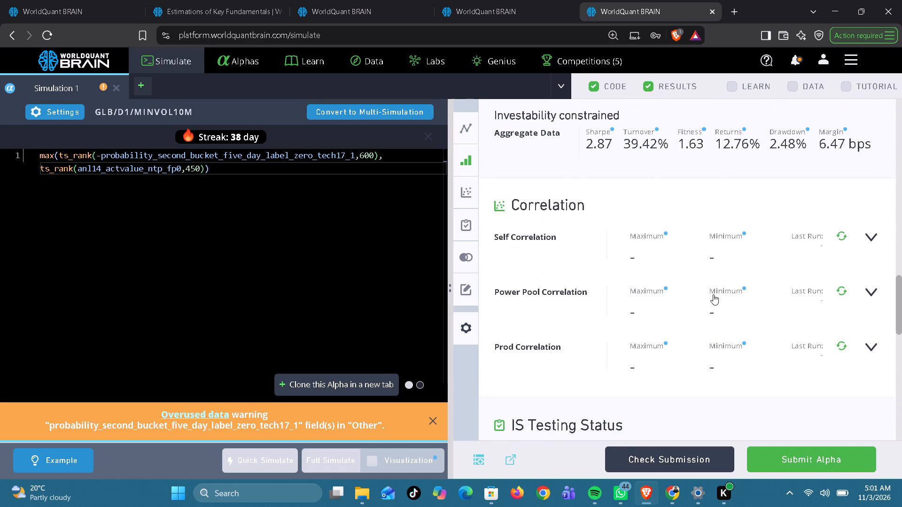
{"action": "scroll", "coordinate": [713, 294], "scroll_direction": "down", "scroll_amount": 1}
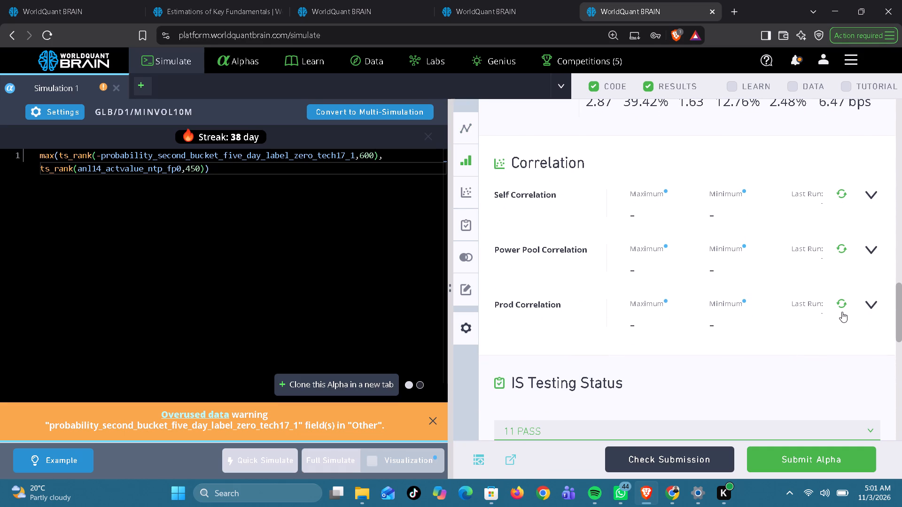
{"action": "left_click", "coordinate": [842, 303]}
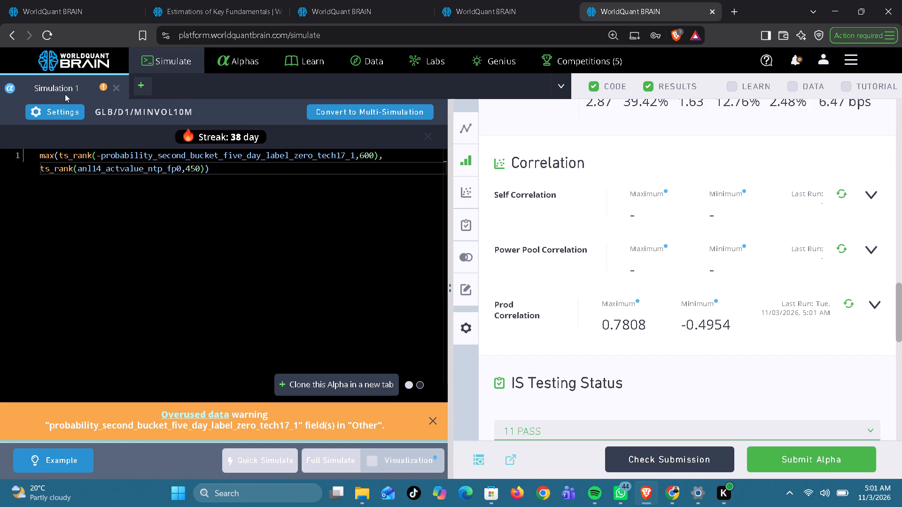
Change the universe of the MINVOL10M anl14_actvalue_ntp_fp0 alpha to MINVOL1M and run the full simulation.
{"action": "left_click", "coordinate": [63, 113]}
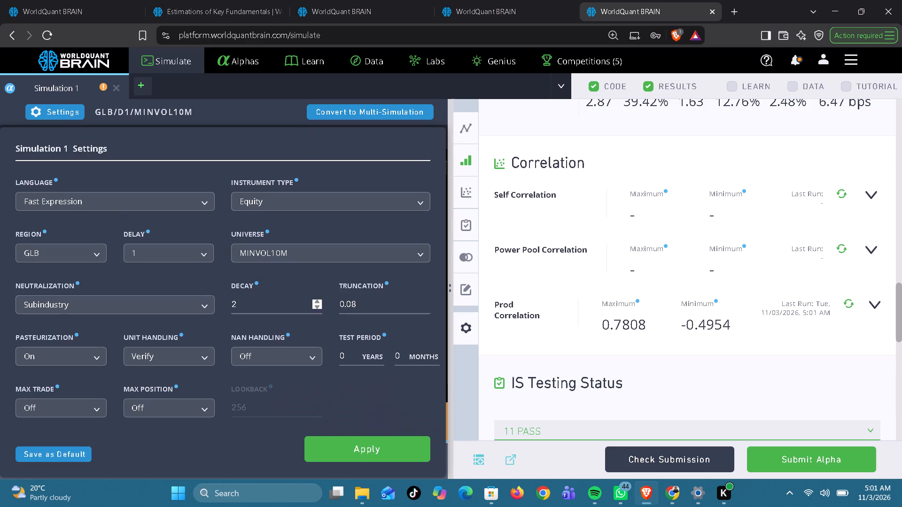
{"action": "left_click", "coordinate": [309, 258]}
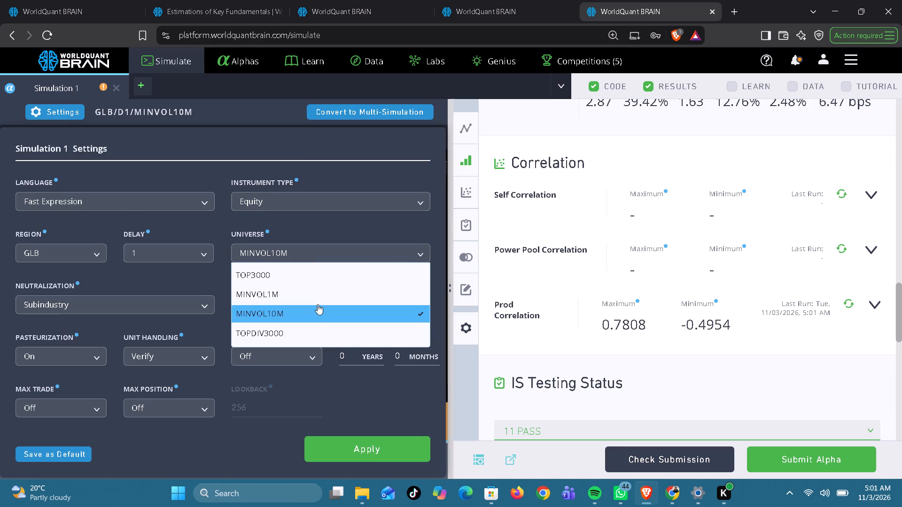
{"action": "left_click", "coordinate": [318, 294]}
{"action": "left_click", "coordinate": [356, 445]}
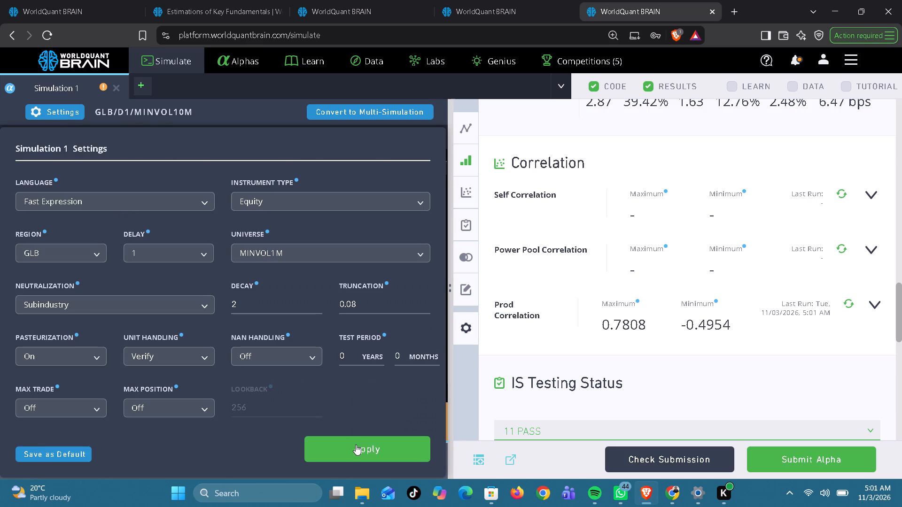
{"action": "left_click", "coordinate": [334, 455]}
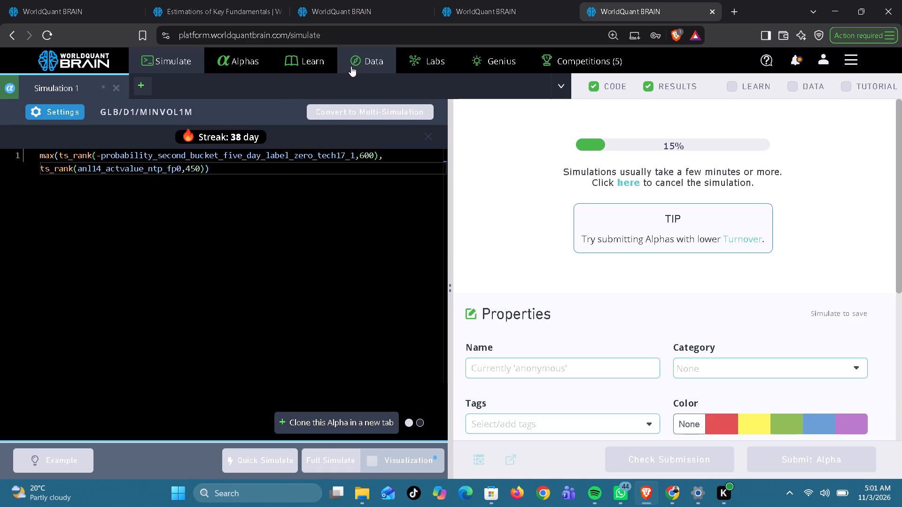
Review the finished MINVOL1M alpha that uses anl14_actvalue_ntp_fp0 and run its Prod Correlation check.
{"action": "left_click", "coordinate": [364, 15]}
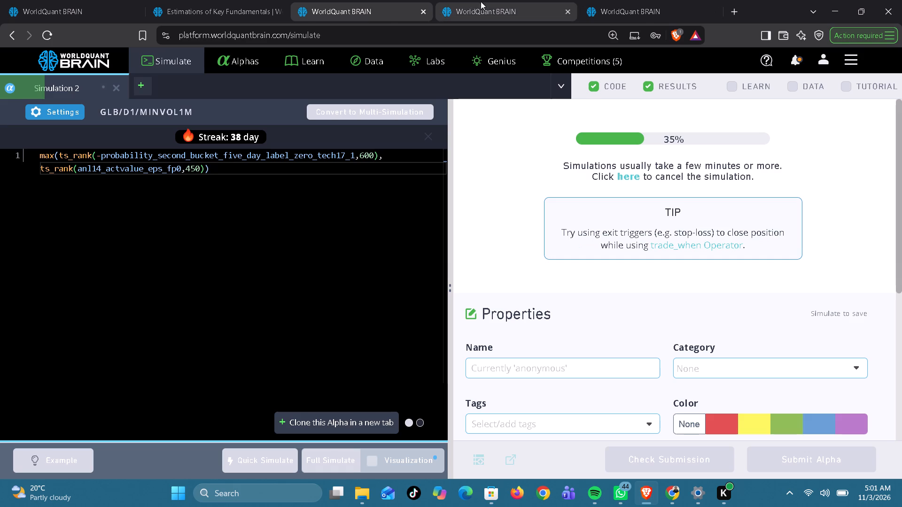
{"action": "left_click", "coordinate": [489, 3]}
{"action": "left_click", "coordinate": [77, 3]}
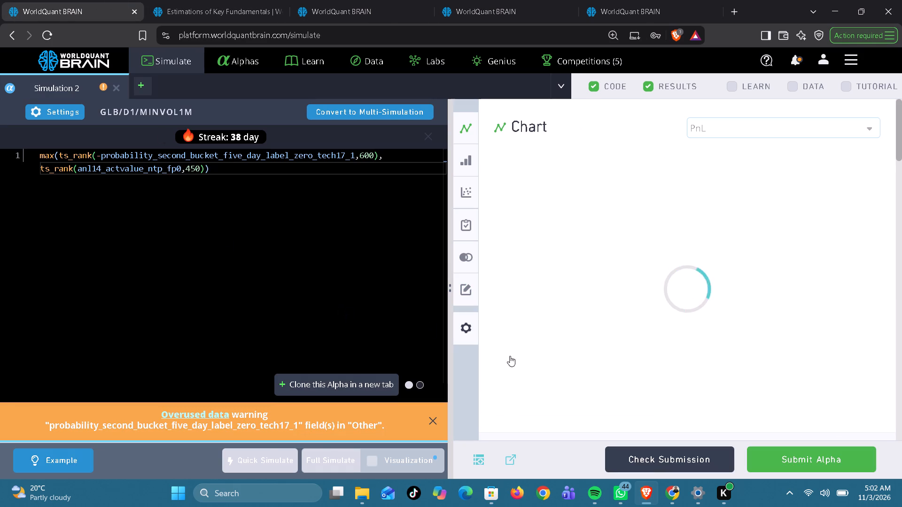
{"action": "scroll", "coordinate": [609, 357], "scroll_direction": "down", "scroll_amount": 4}
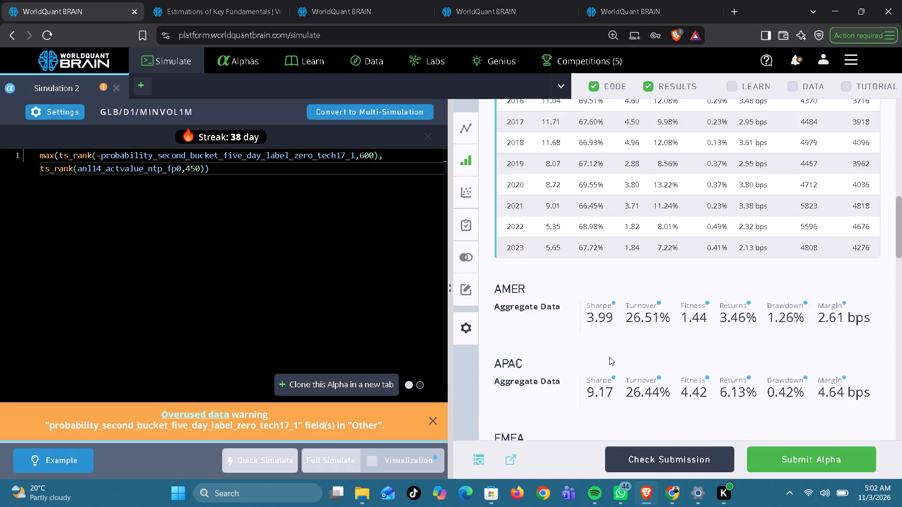
{"action": "scroll", "coordinate": [609, 357], "scroll_direction": "down", "scroll_amount": 2}
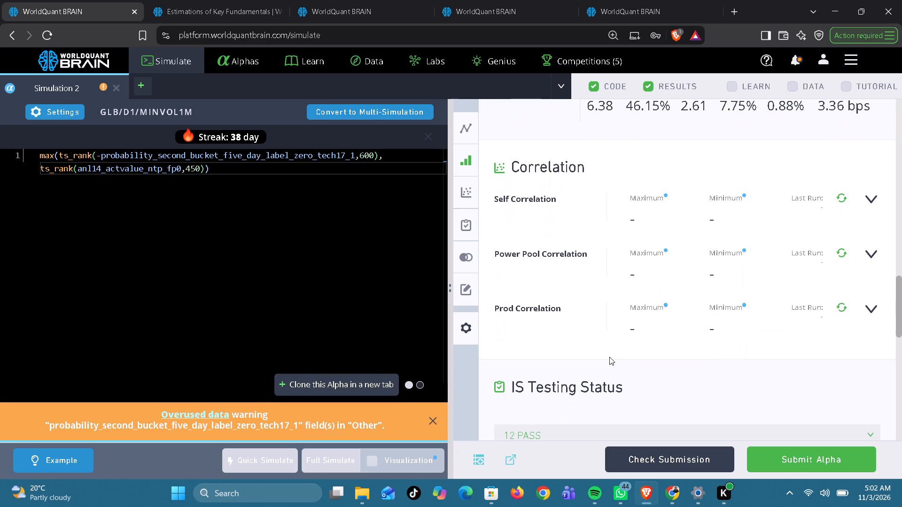
{"action": "left_click", "coordinate": [845, 302]}
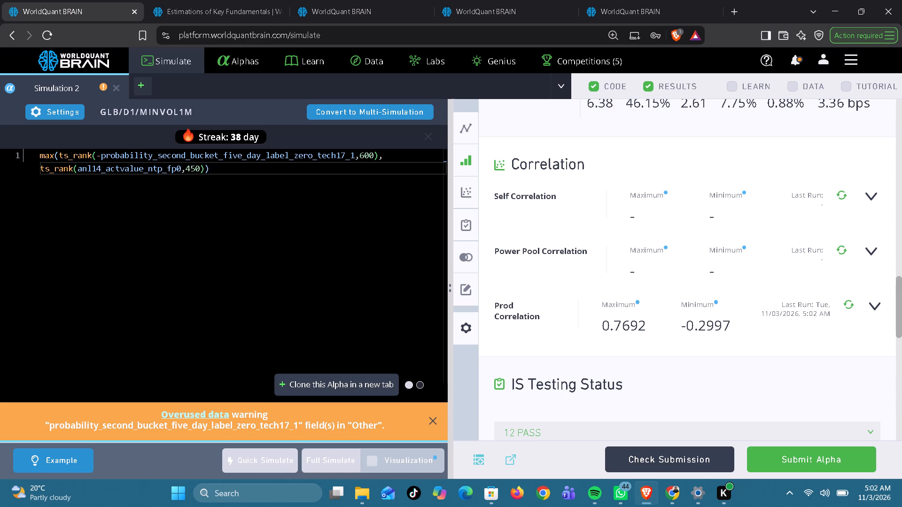
Replace anl14_actvalue_ntp_fp0 in the reviewed MINVOL1M alpha with anl14_actvalue_ndebt_fp0, copied from the Estimations of Key Fundamentals dataset, and run the full simulation.
{"action": "left_click", "coordinate": [201, 9]}
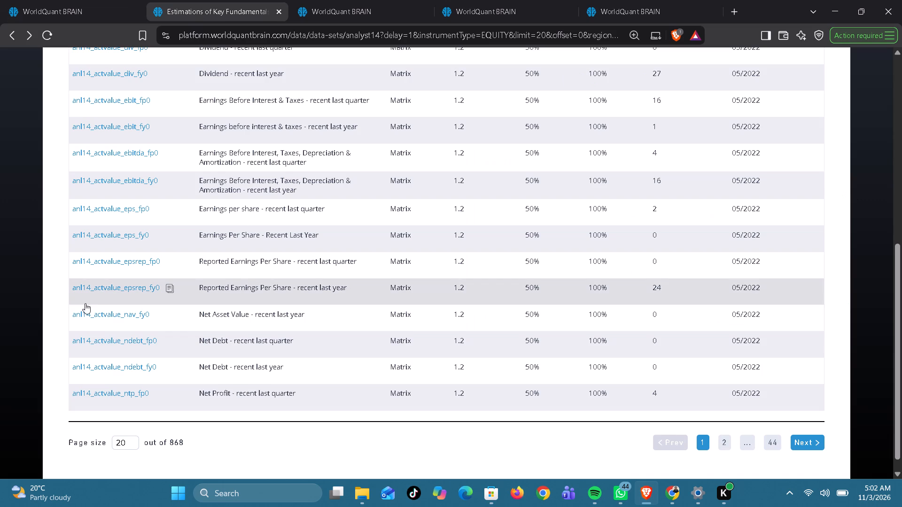
{"action": "left_click", "coordinate": [167, 343]}
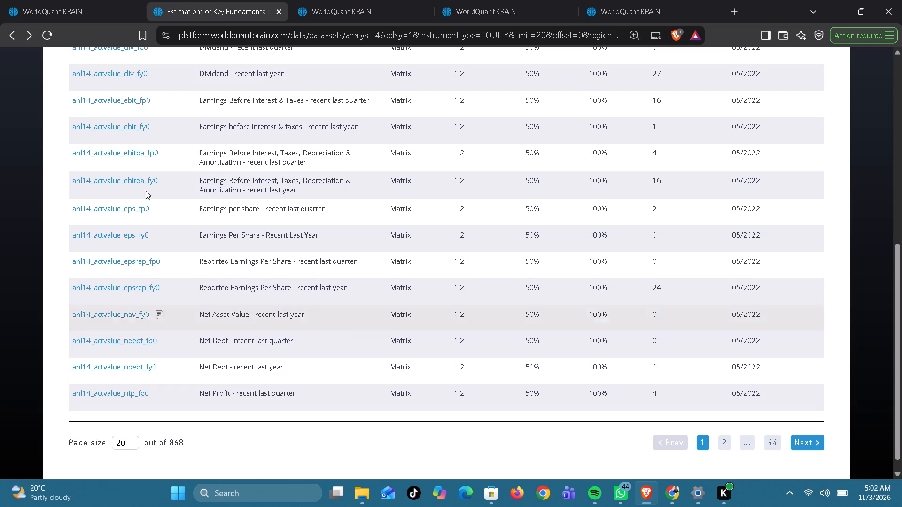
{"action": "left_click", "coordinate": [105, 5]}
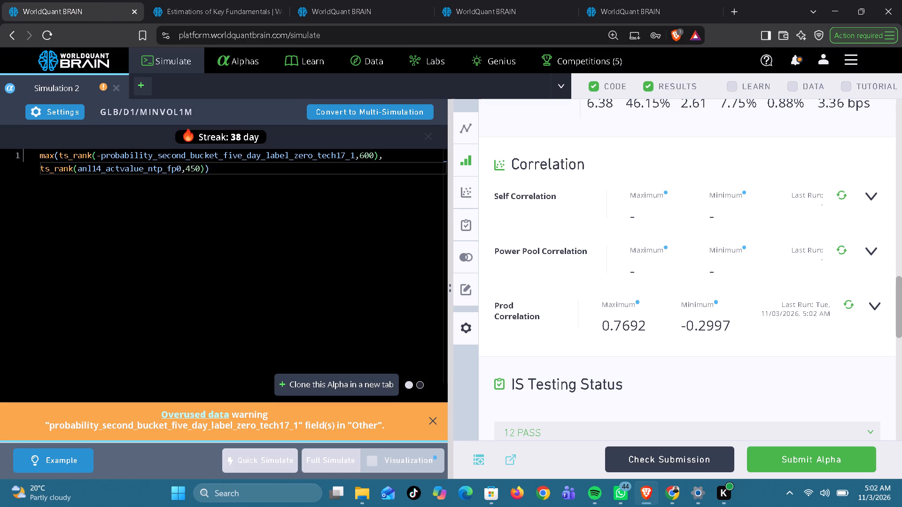
{"action": "double_click", "coordinate": [119, 166]}
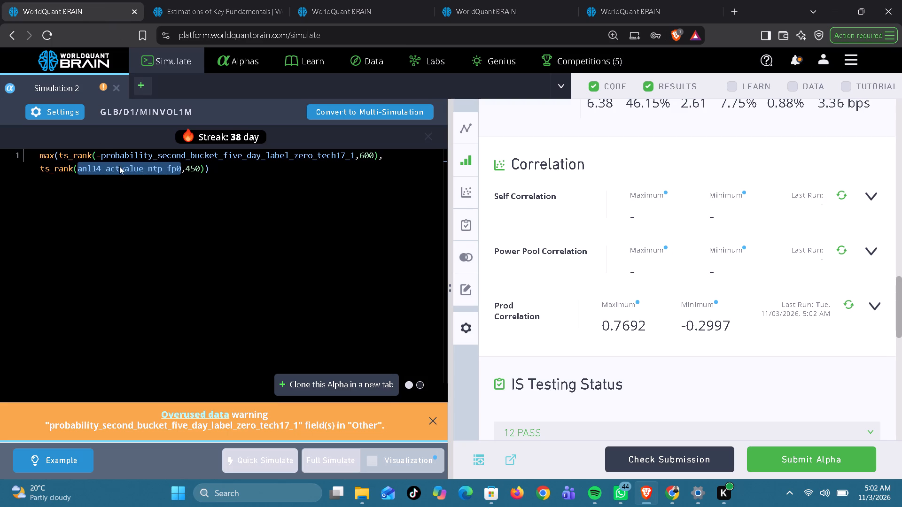
{"action": "key", "text": "ctrl+v"}
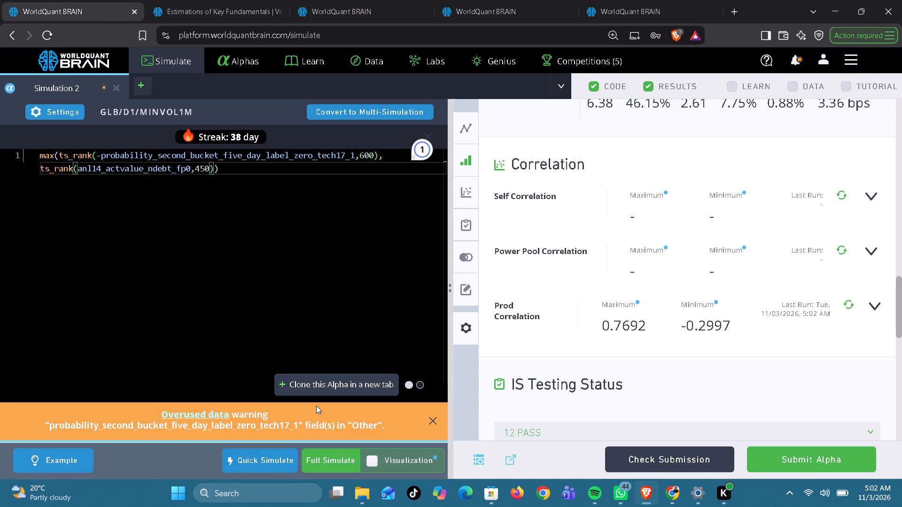
{"action": "left_click", "coordinate": [332, 452]}
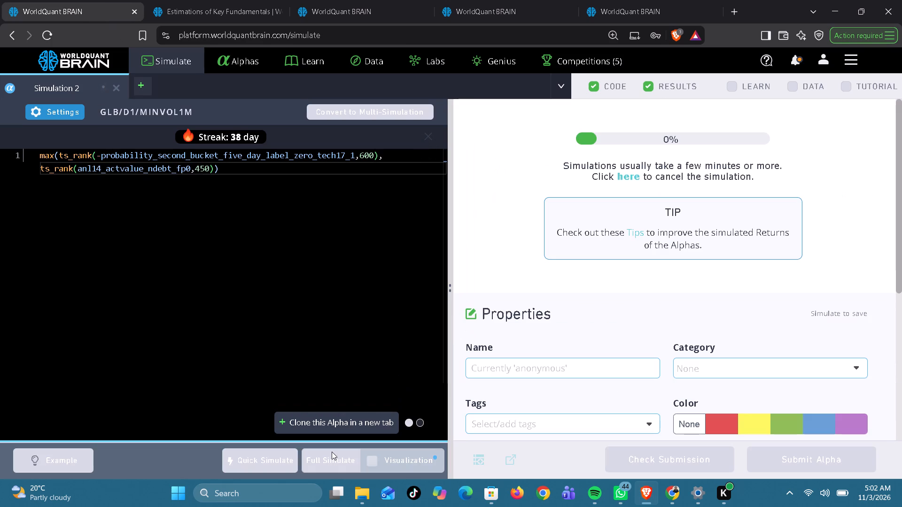
Check the progress of the other running MINVOL1M simulations that use the eps_fp0, ebitda_fp0 and ntp_fp0 fields.
{"action": "left_click", "coordinate": [353, 16]}
{"action": "left_click", "coordinate": [488, 12]}
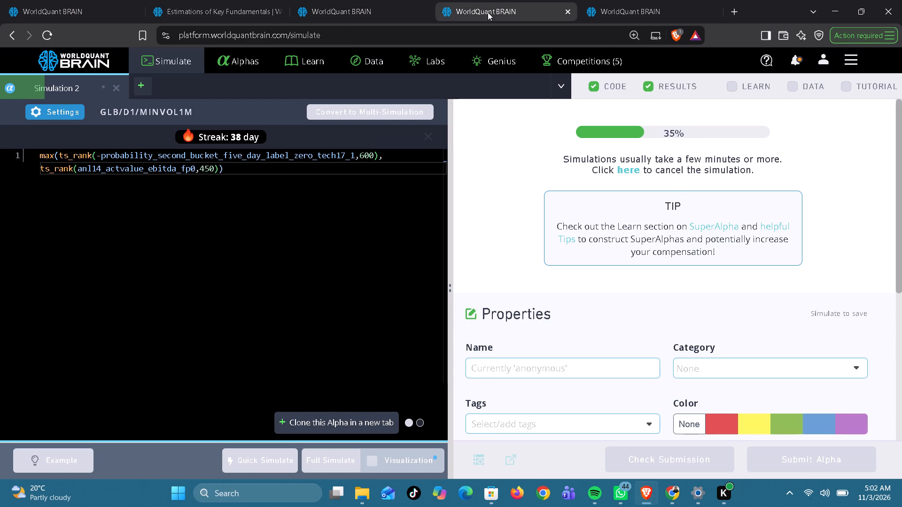
{"action": "left_click", "coordinate": [608, 8]}
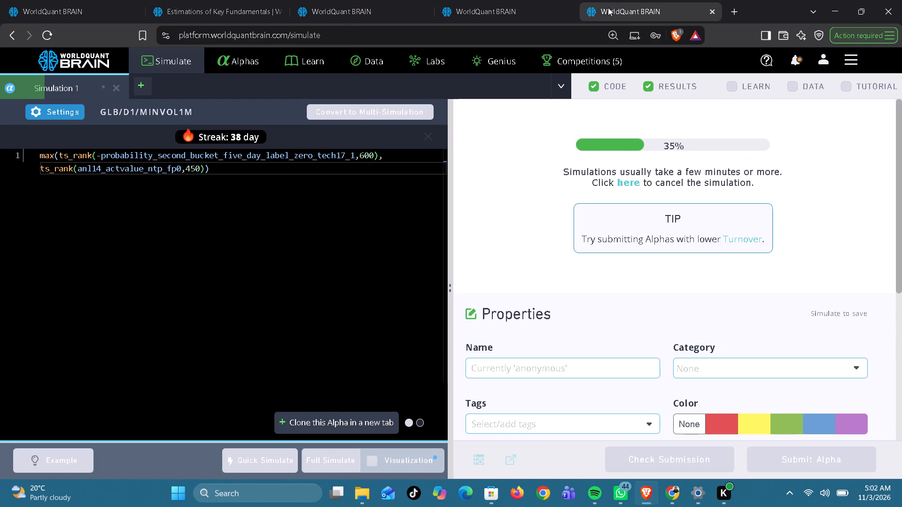
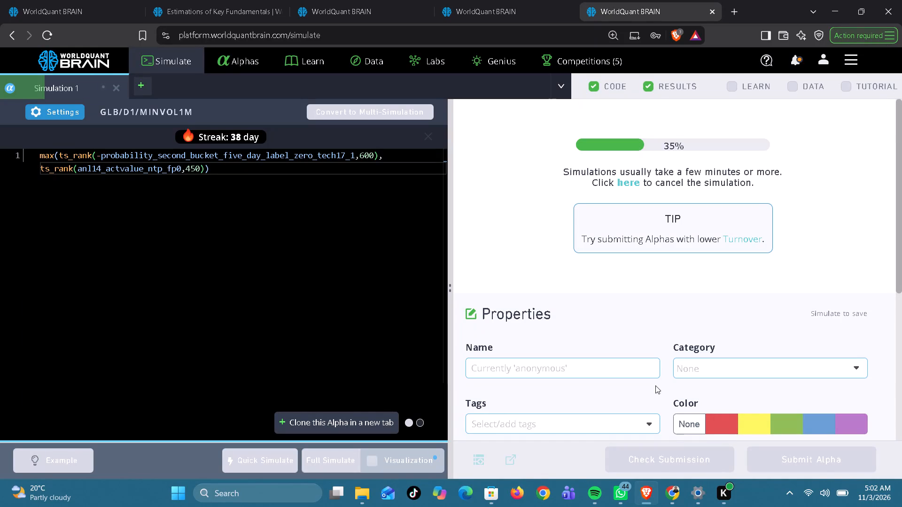
Check the running simulations, review the finished MINVOL1M alpha that uses anl14_actvalue_ebitda_fp0, and run its Prod Correlation check.
{"action": "left_click", "coordinate": [510, 14]}
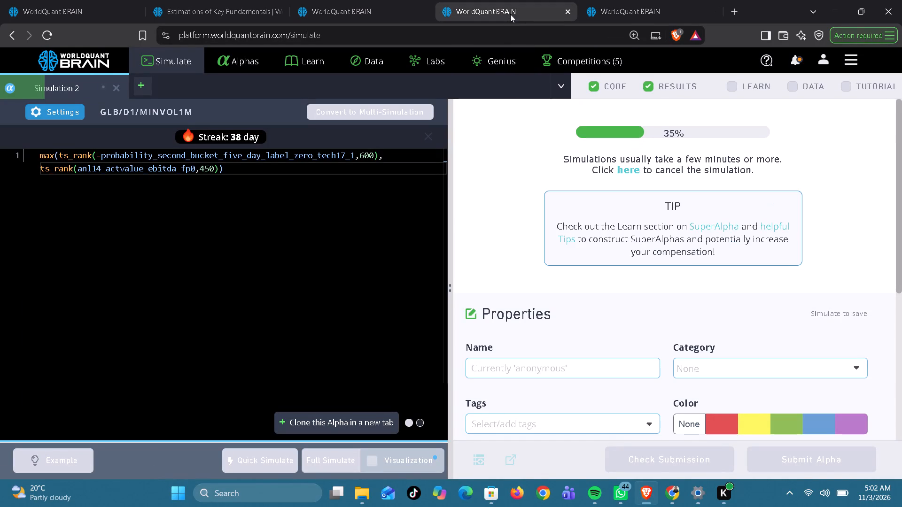
{"action": "left_click", "coordinate": [383, 12]}
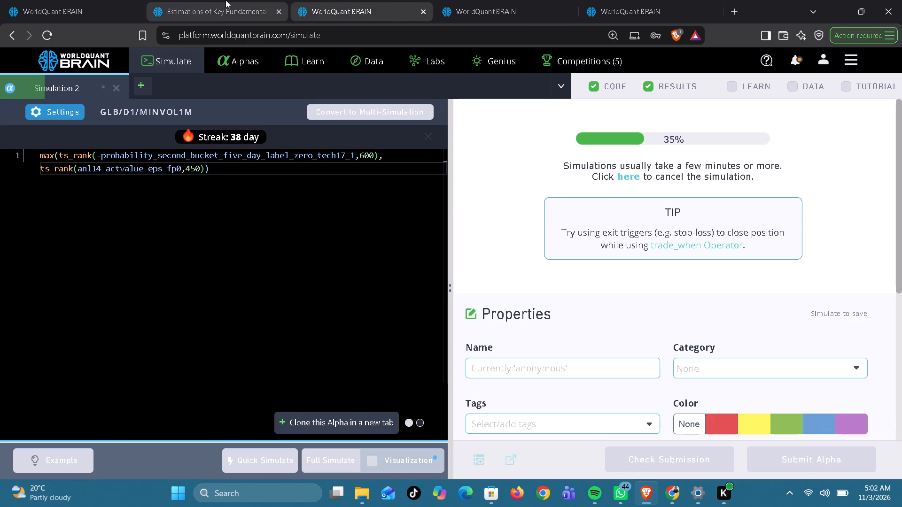
{"action": "left_click", "coordinate": [102, 8]}
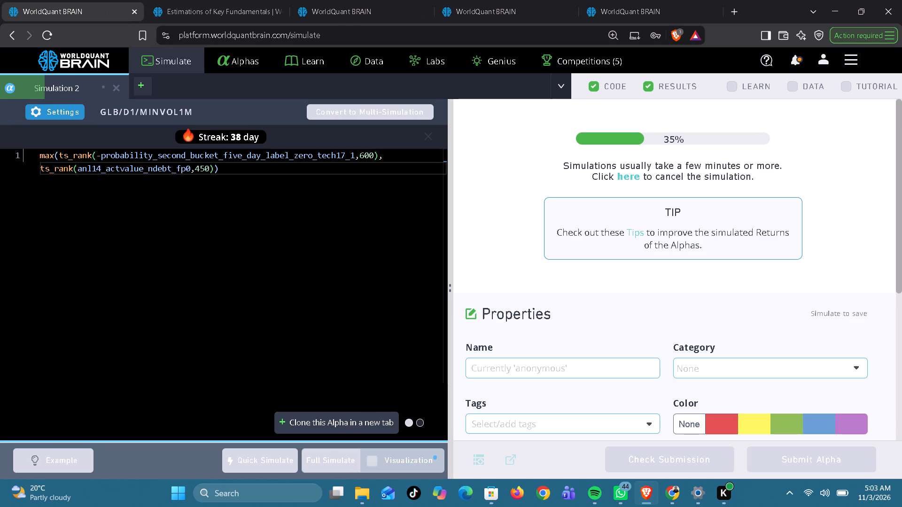
{"action": "left_click", "coordinate": [349, 18]}
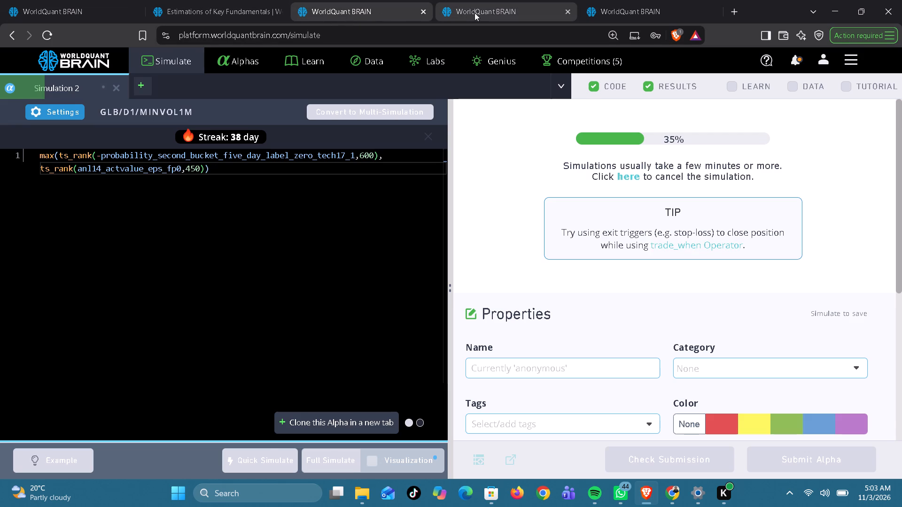
{"action": "left_click", "coordinate": [474, 13]}
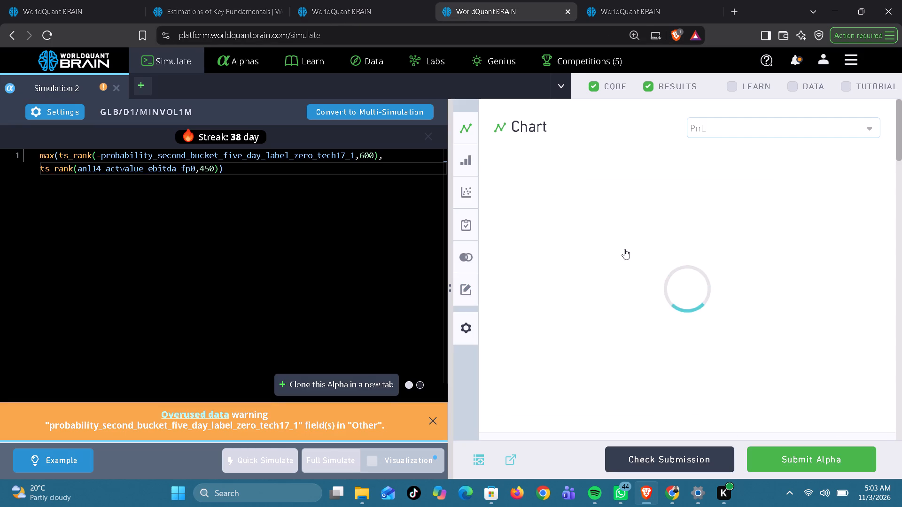
{"action": "scroll", "coordinate": [624, 249], "scroll_direction": "down", "scroll_amount": 1}
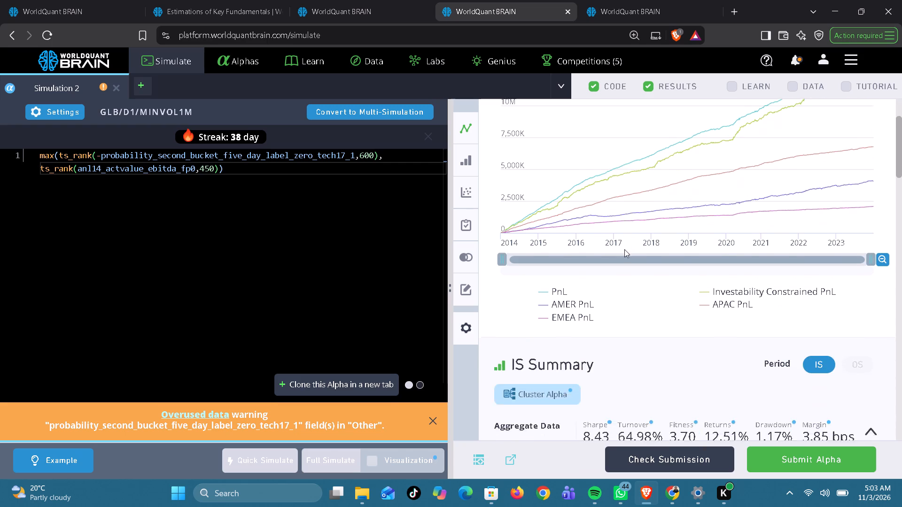
{"action": "scroll", "coordinate": [624, 249], "scroll_direction": "down", "scroll_amount": 4}
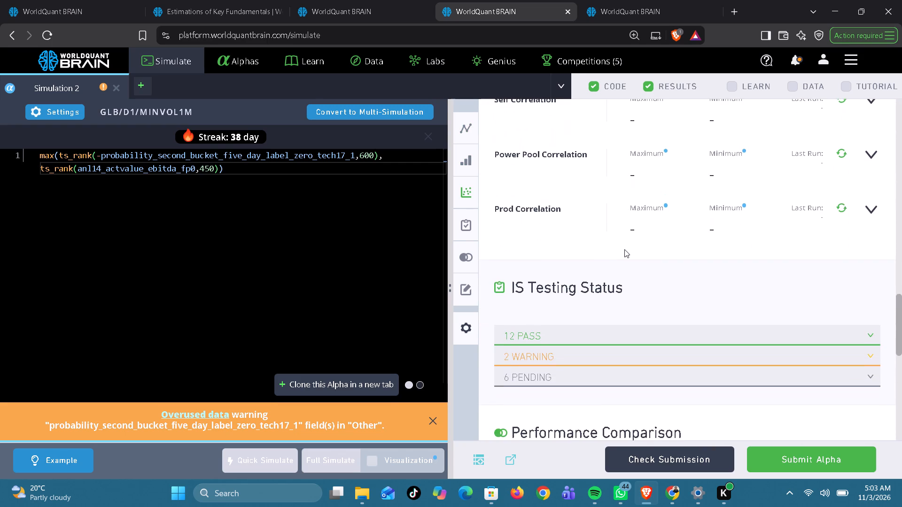
{"action": "scroll", "coordinate": [624, 249], "scroll_direction": "up", "scroll_amount": 2}
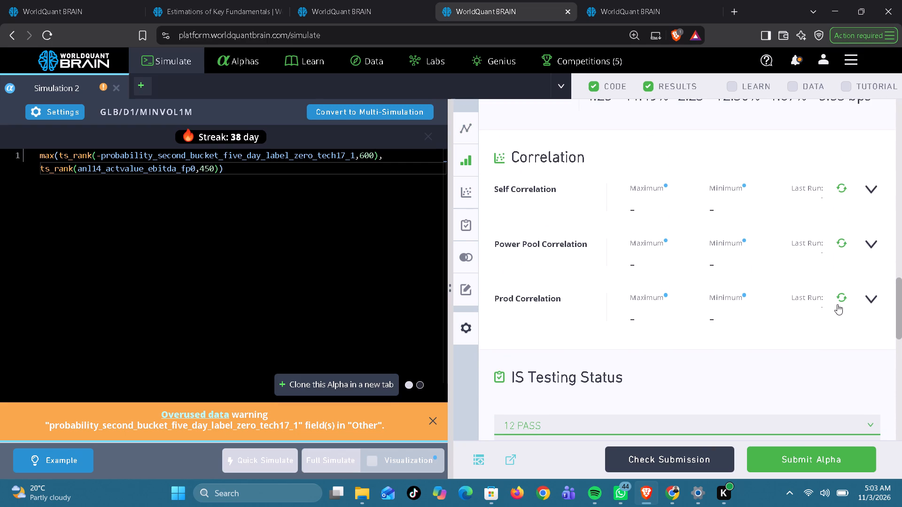
{"action": "left_click", "coordinate": [841, 297]}
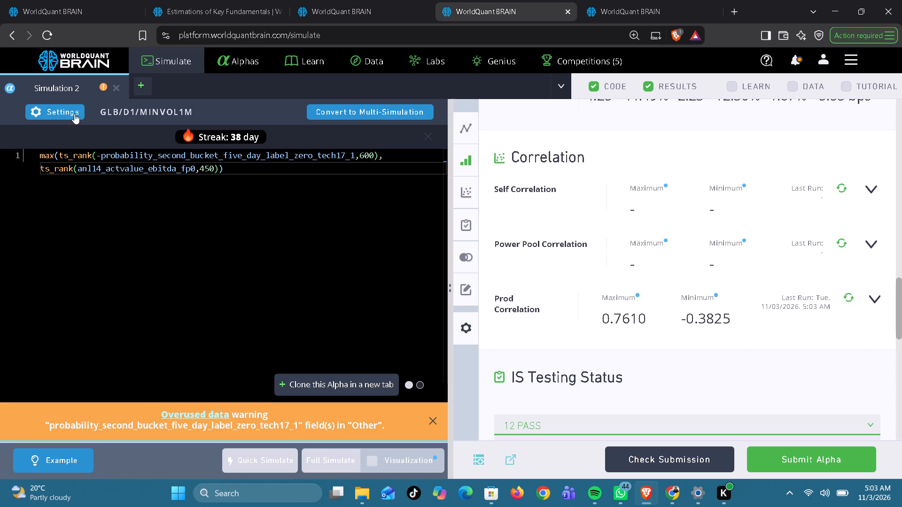
Replace anl14_actvalue_ebitda_fp0 in the reviewed alpha with anl14_actvalue_ebit_fp0, copied from the Estimations of Key Fundamentals dataset, and run the full simulation.
{"action": "left_click", "coordinate": [185, 9]}
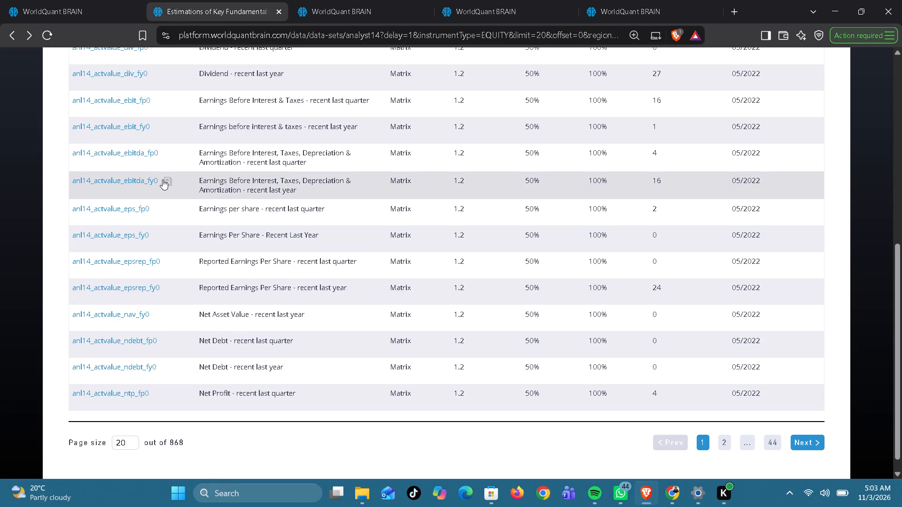
{"action": "scroll", "coordinate": [163, 179], "scroll_direction": "up", "scroll_amount": 1}
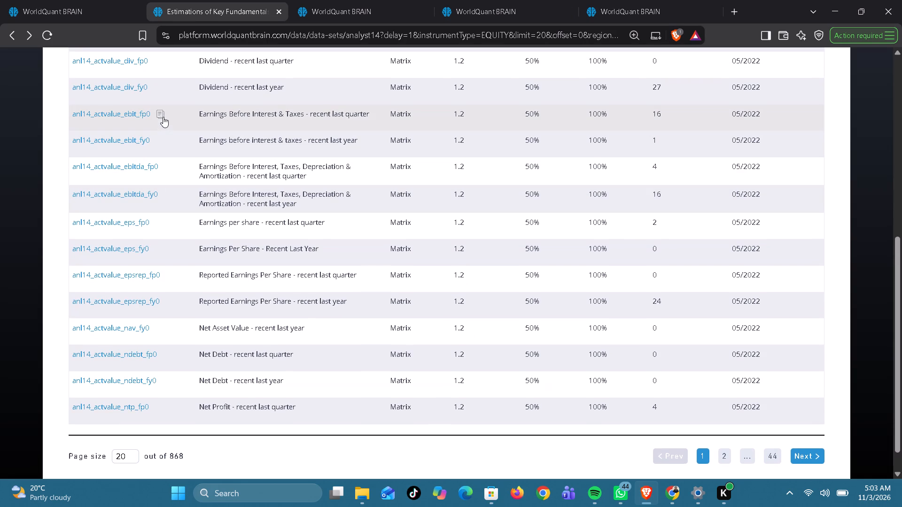
{"action": "left_click", "coordinate": [161, 115]}
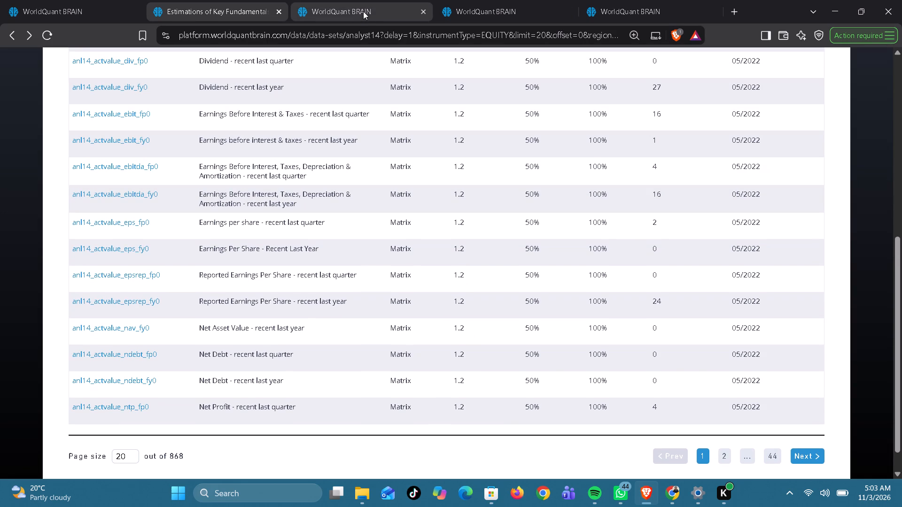
{"action": "left_click", "coordinate": [363, 11]}
{"action": "left_click", "coordinate": [470, 6]}
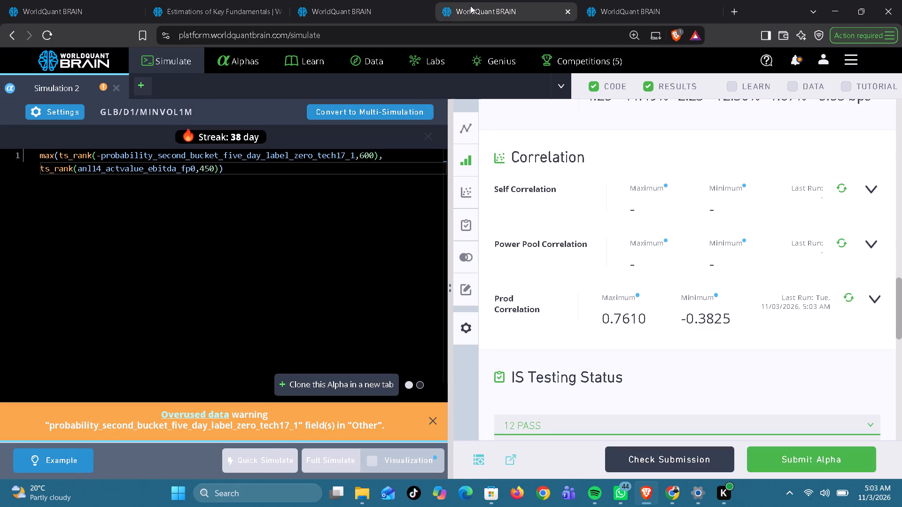
{"action": "double_click", "coordinate": [148, 169]}
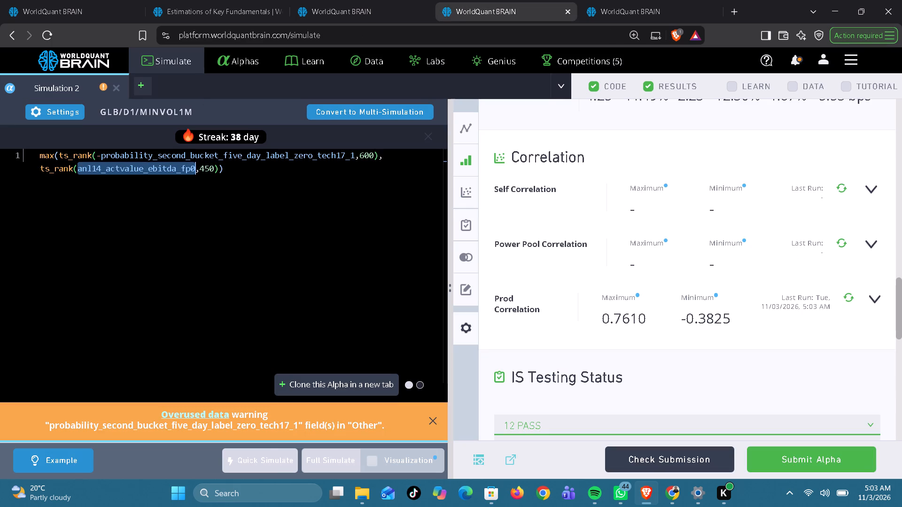
{"action": "key", "text": "ctrl+v"}
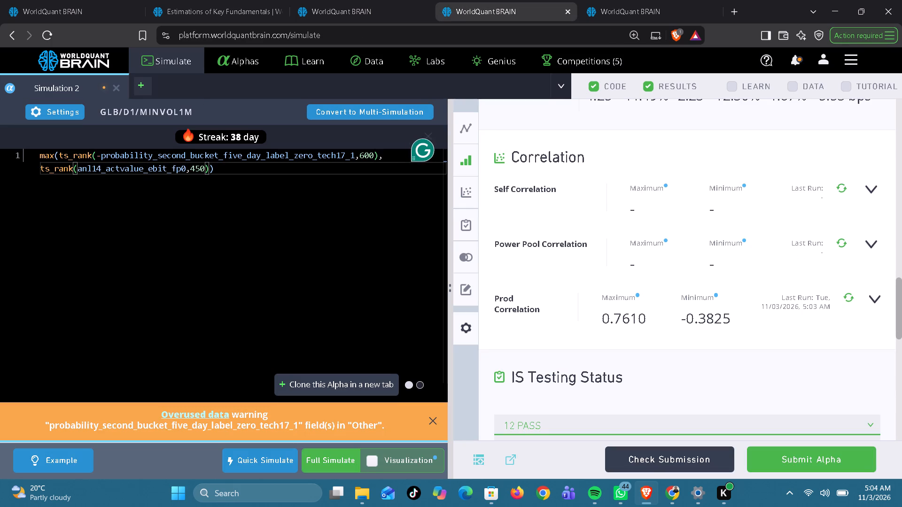
{"action": "left_click", "coordinate": [331, 462]}
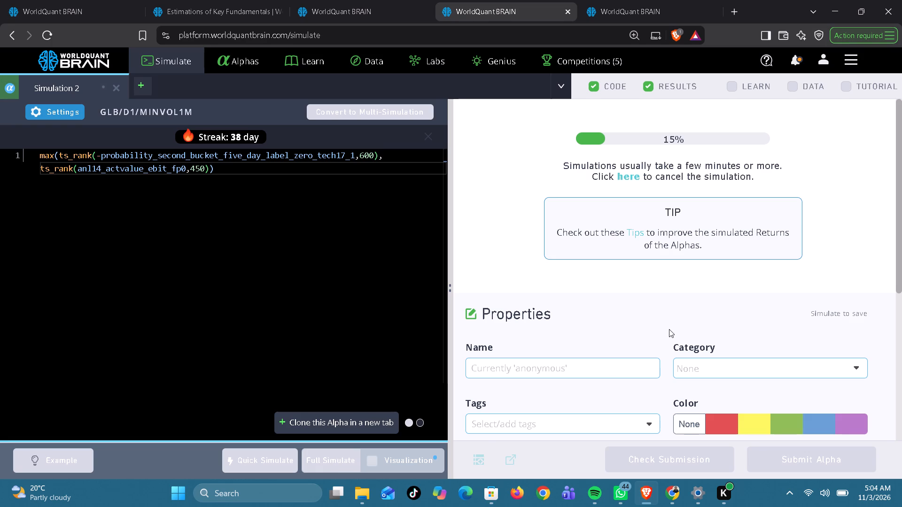
Check the progress of the running MINVOL1M simulations that use the ntp_fp0, eps_fp0, ndebt_fp0 and ebit_fp0 fields.
{"action": "left_click", "coordinate": [631, 12]}
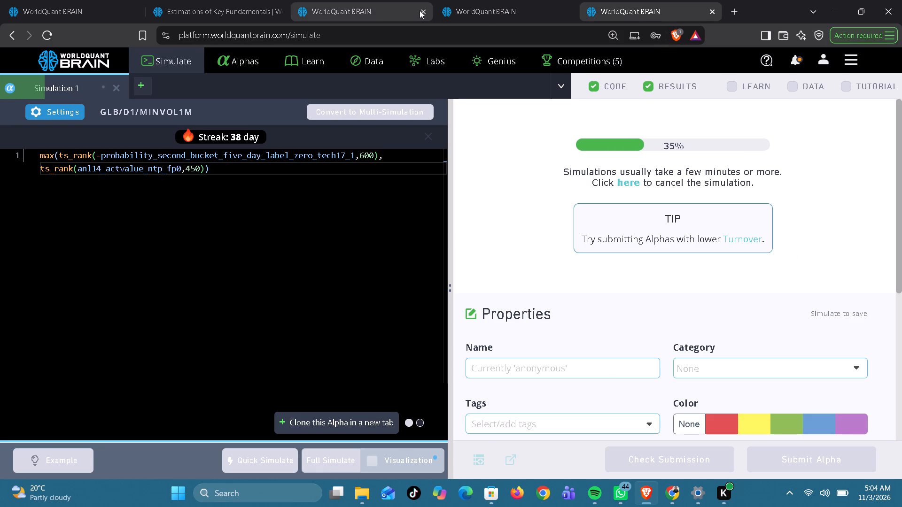
{"action": "left_click", "coordinate": [362, 15]}
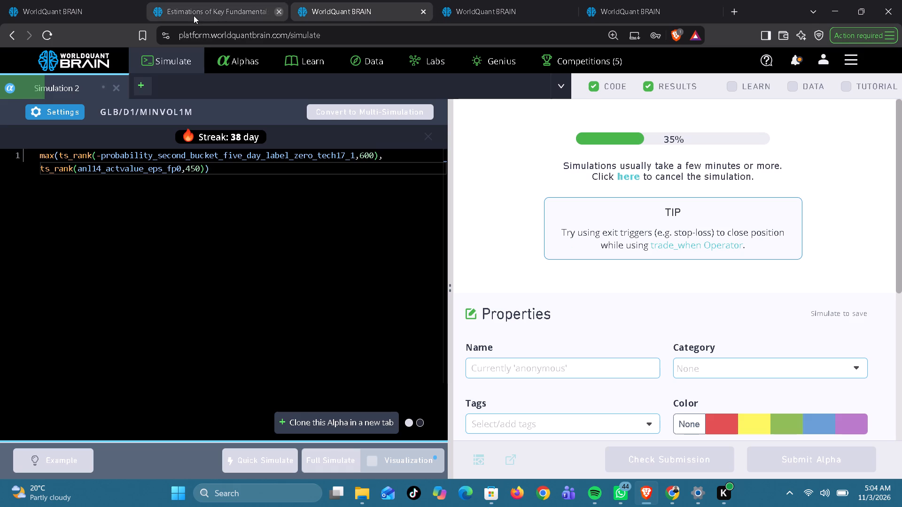
{"action": "left_click", "coordinate": [82, 19]}
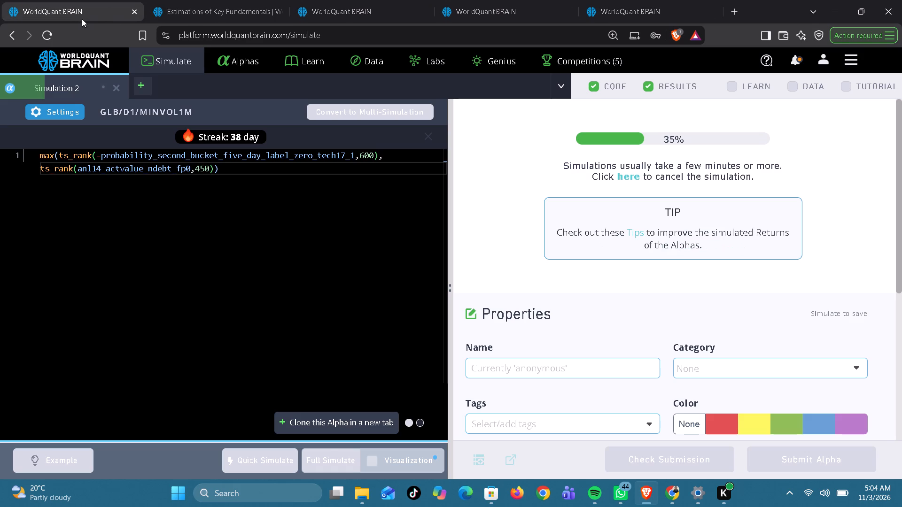
{"action": "left_click", "coordinate": [366, 9]}
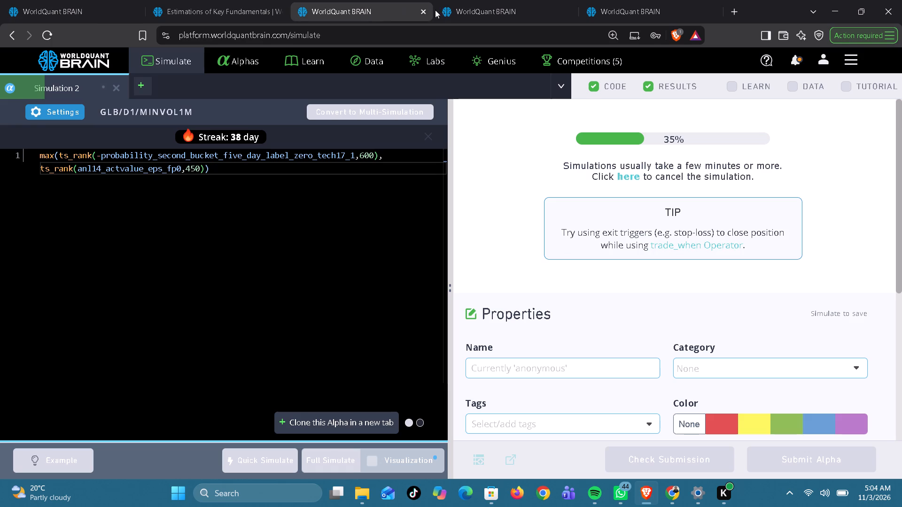
{"action": "left_click", "coordinate": [491, 15]}
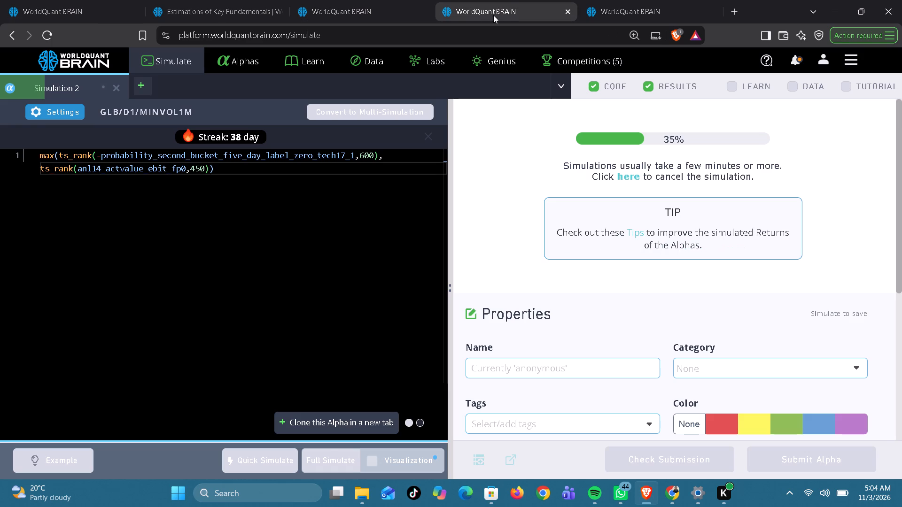
{"action": "left_click", "coordinate": [616, 8]}
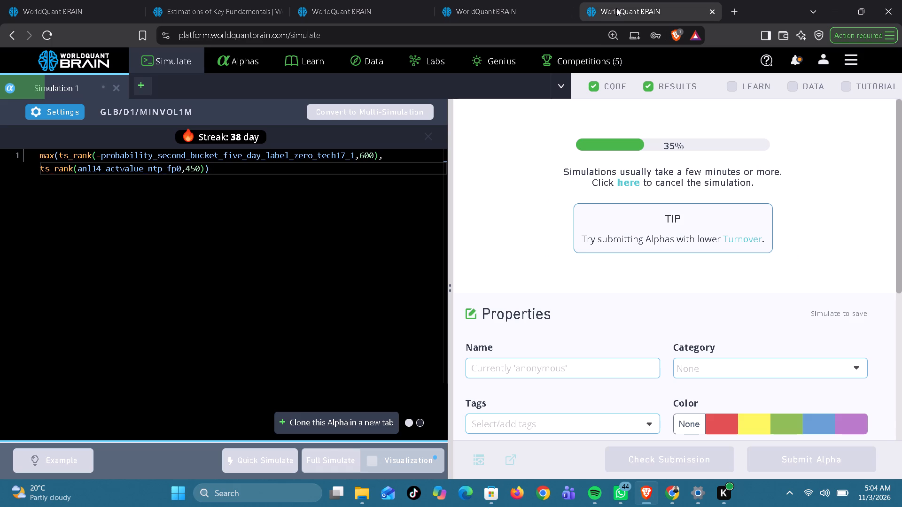
{"action": "left_click", "coordinate": [531, 10]}
{"action": "left_click", "coordinate": [379, 9]}
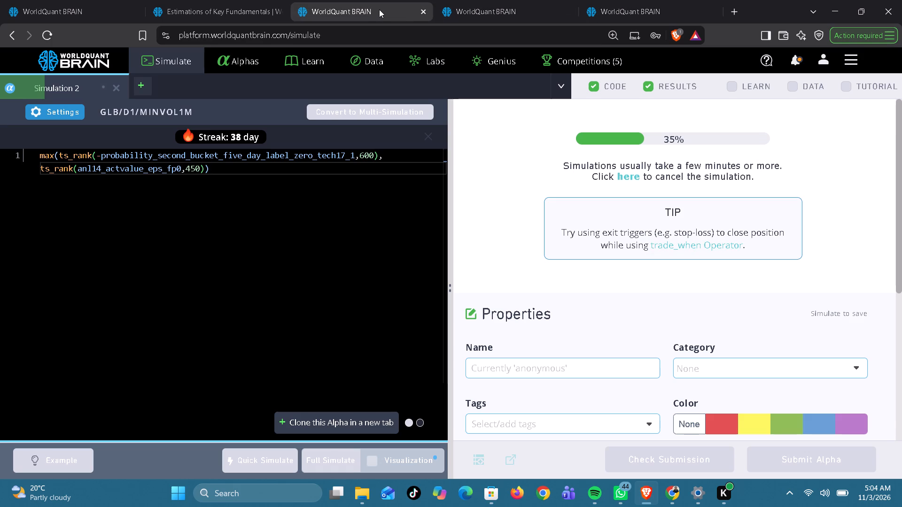
{"action": "left_click", "coordinate": [93, 12]}
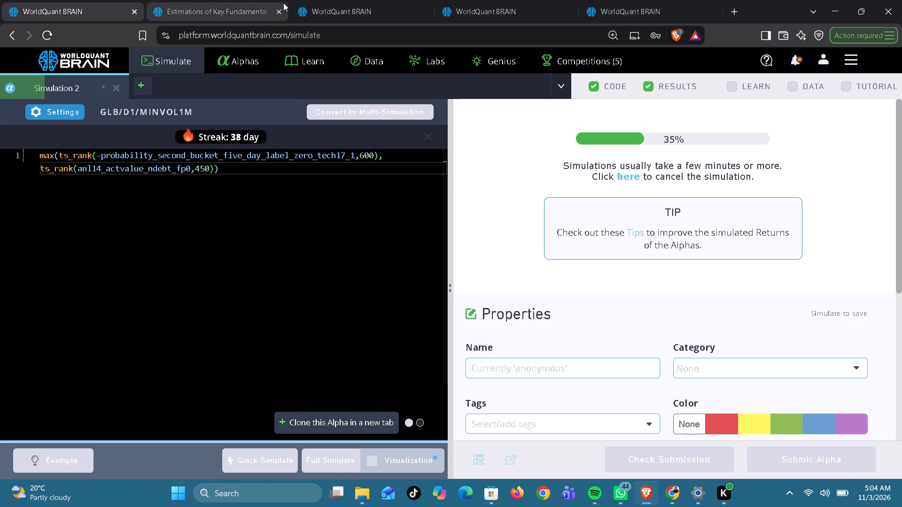
Review the finished MINVOL1M alpha that uses anl14_actvalue_eps_fp0 and run its Prod Correlation check.
{"action": "left_click", "coordinate": [348, 12]}
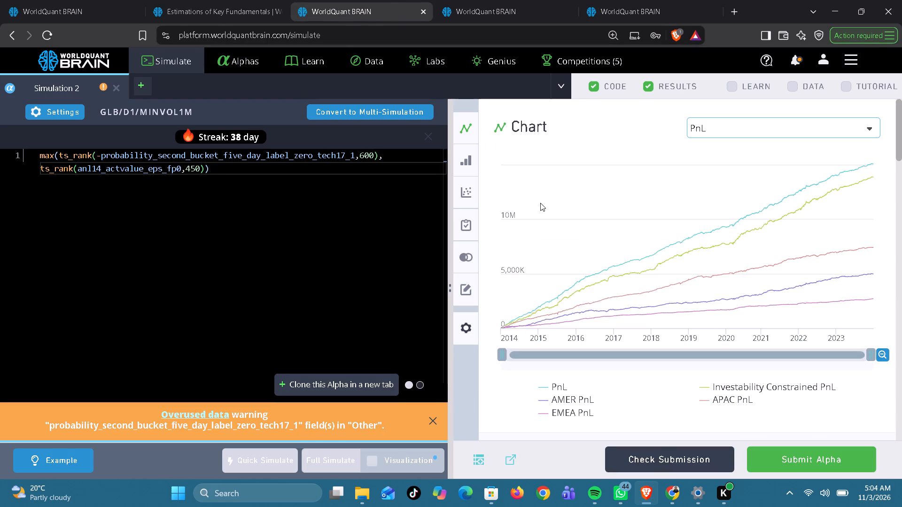
{"action": "scroll", "coordinate": [697, 290], "scroll_direction": "down", "scroll_amount": 3}
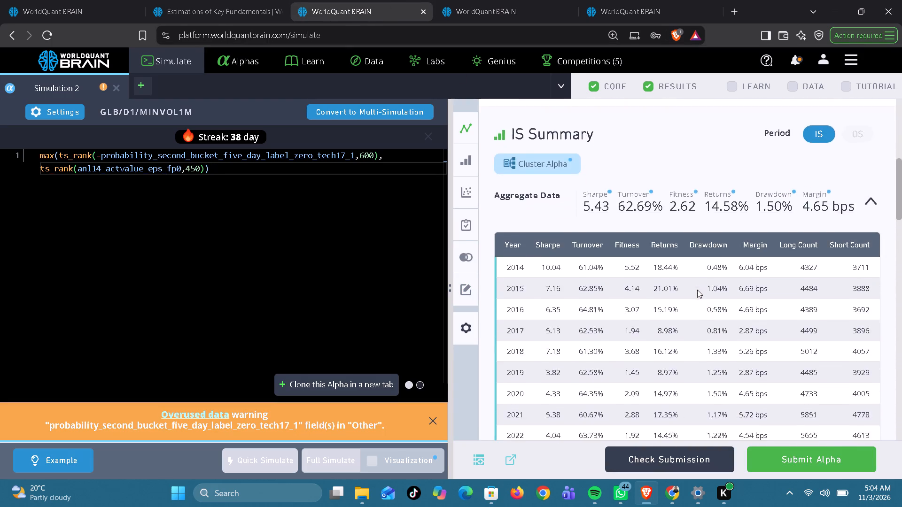
{"action": "scroll", "coordinate": [697, 290], "scroll_direction": "down", "scroll_amount": 2}
{"action": "scroll", "coordinate": [697, 290], "scroll_direction": "up", "scroll_amount": 2}
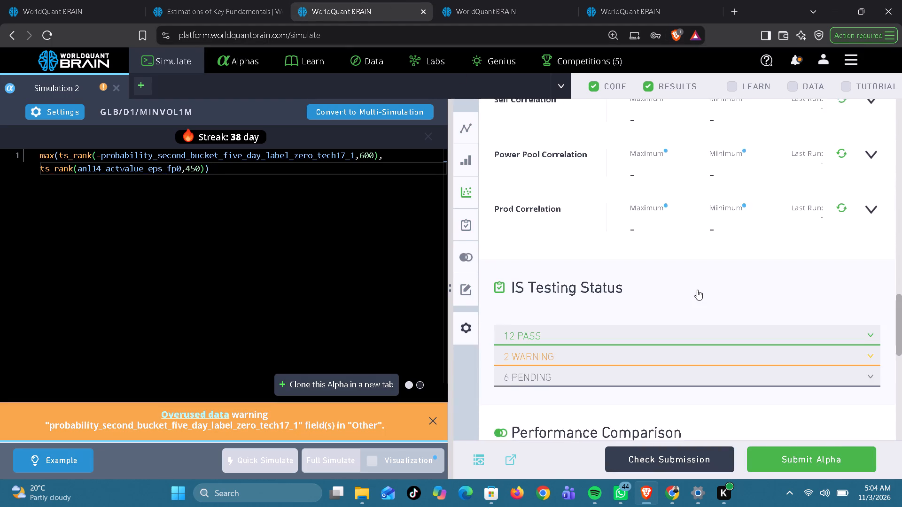
{"action": "scroll", "coordinate": [697, 290], "scroll_direction": "up", "scroll_amount": 1}
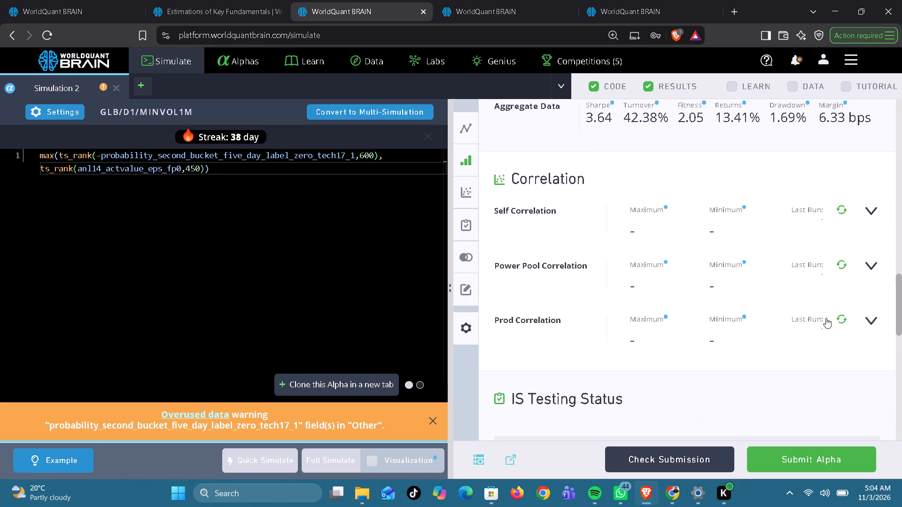
{"action": "left_click", "coordinate": [840, 315]}
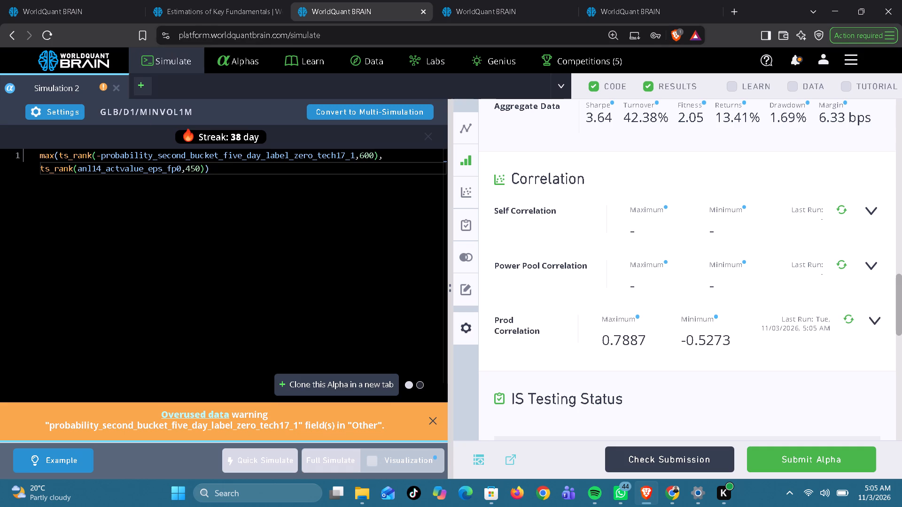
Replace anl14_actvalue_eps_fp0 in the reviewed alpha with anl14_actvalue_ebitda_fp0, copied from the Estimations of Key Fundamentals dataset, and run the full simulation.
{"action": "left_click", "coordinate": [210, 11]}
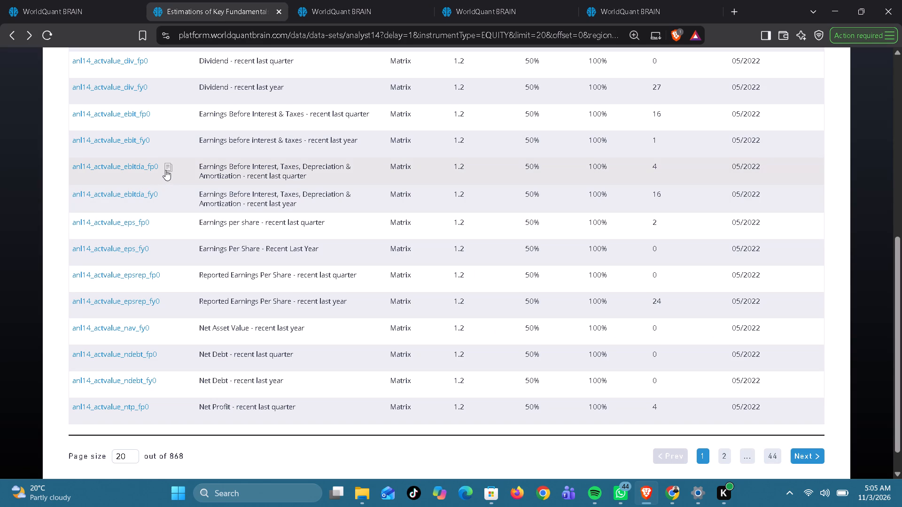
{"action": "left_click", "coordinate": [165, 170]}
{"action": "left_click", "coordinate": [341, 0]}
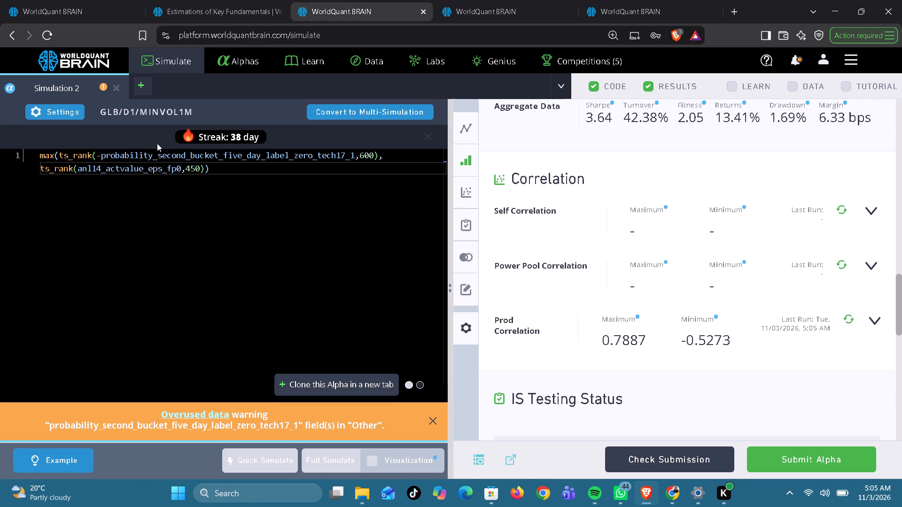
{"action": "double_click", "coordinate": [117, 173]}
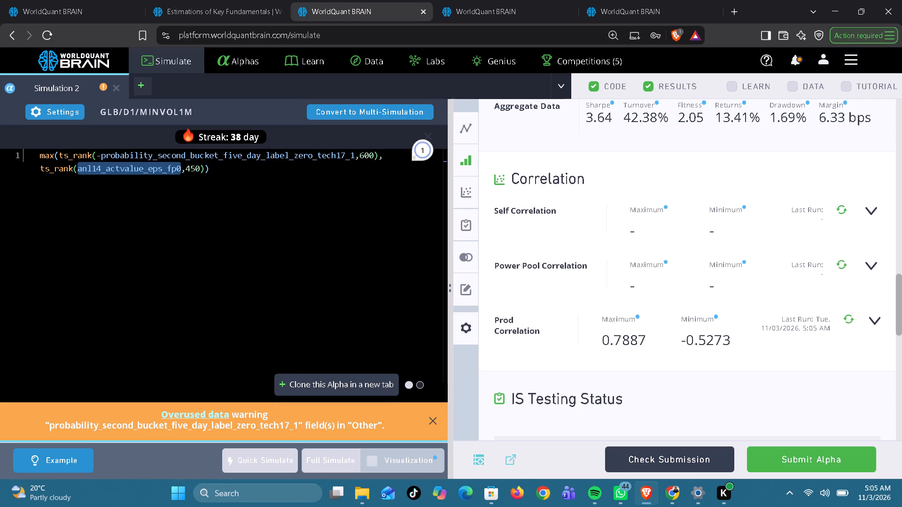
{"action": "key", "text": "ctrl+v"}
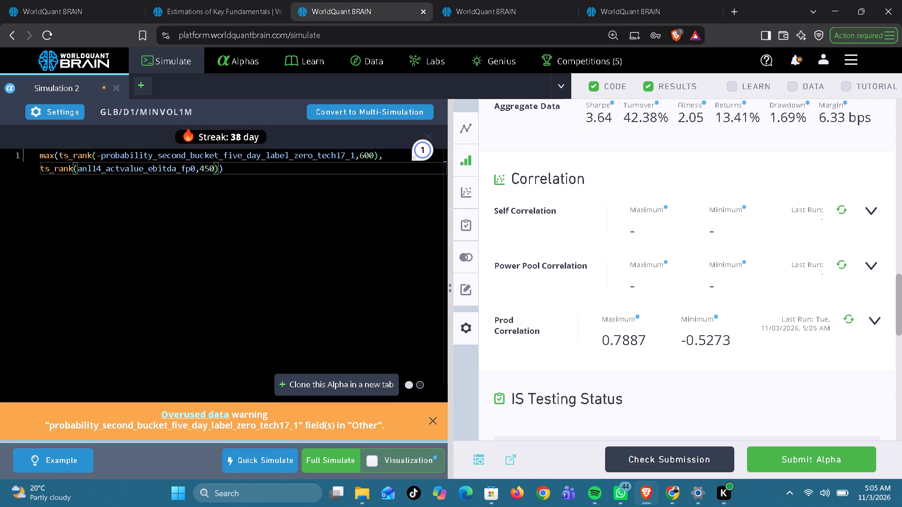
{"action": "left_click", "coordinate": [319, 457]}
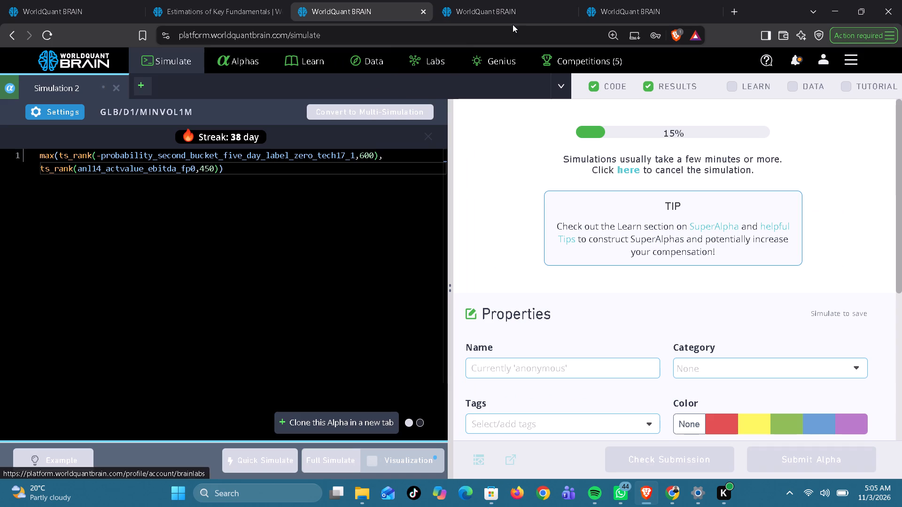
Review the finished MINVOL1M alpha that uses anl14_actvalue_ntp_fp0 and run its Prod Correlation check.
{"action": "left_click", "coordinate": [510, 10]}
{"action": "left_click", "coordinate": [619, 8]}
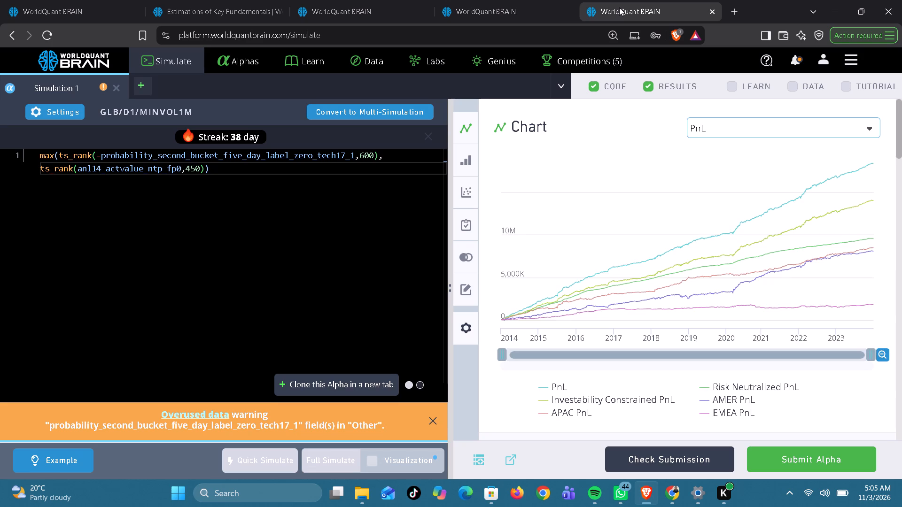
{"action": "scroll", "coordinate": [681, 204], "scroll_direction": "down", "scroll_amount": 2}
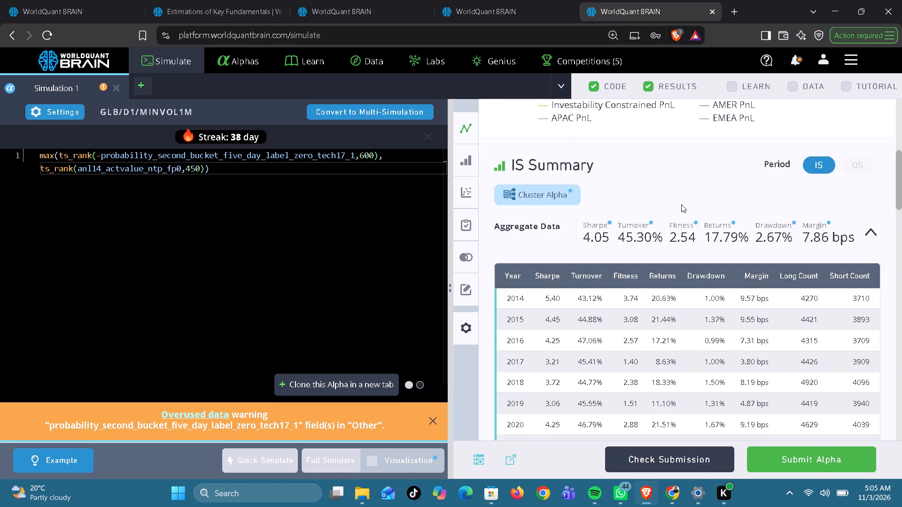
{"action": "scroll", "coordinate": [681, 204], "scroll_direction": "down", "scroll_amount": 4}
{"action": "scroll", "coordinate": [681, 204], "scroll_direction": "up", "scroll_amount": 1}
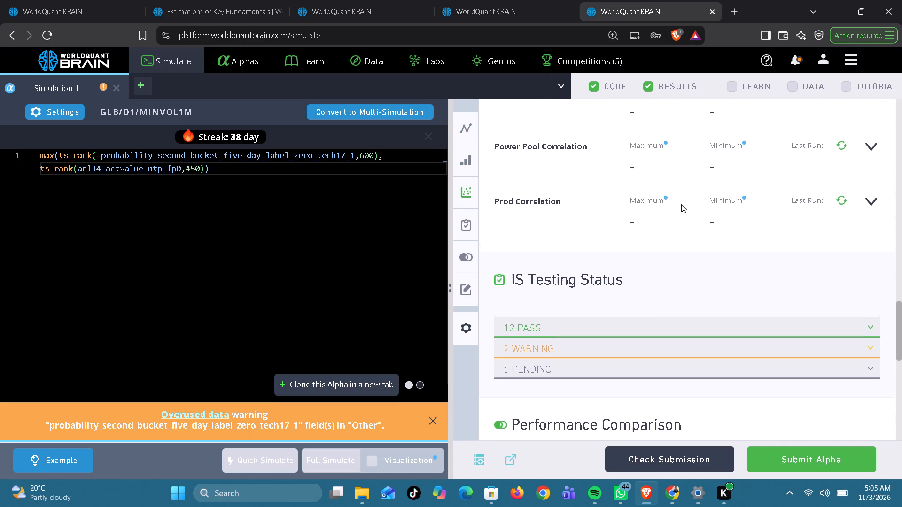
{"action": "scroll", "coordinate": [681, 204], "scroll_direction": "up", "scroll_amount": 1}
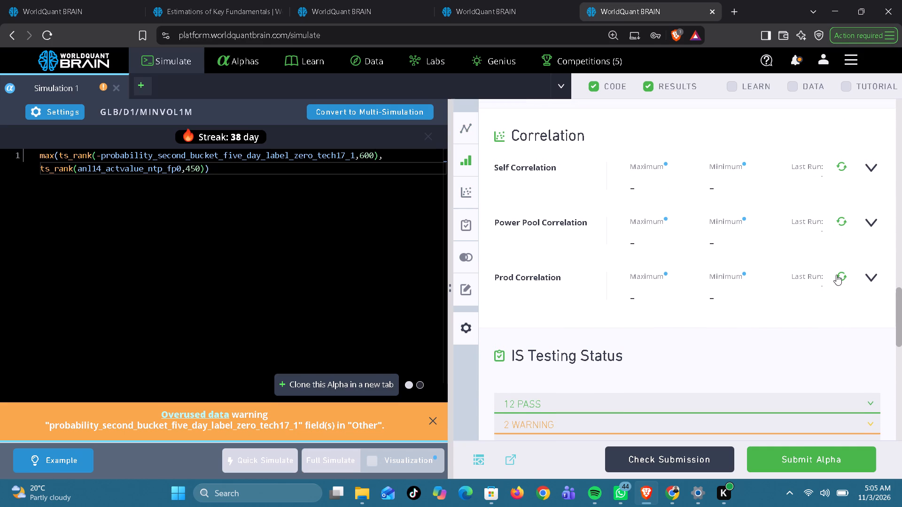
{"action": "left_click", "coordinate": [839, 275]}
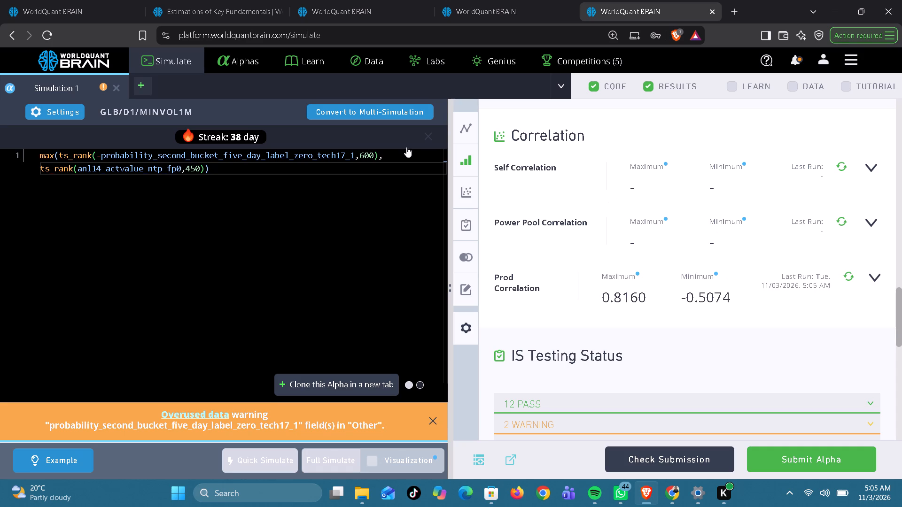
Replace anl14_actvalue_ntp_fp0 in the reviewed alpha with anl14_actvalue_ndebt_fp0, copied from the Estimations of Key Fundamentals dataset, and run the full simulation.
{"action": "left_click", "coordinate": [222, 14]}
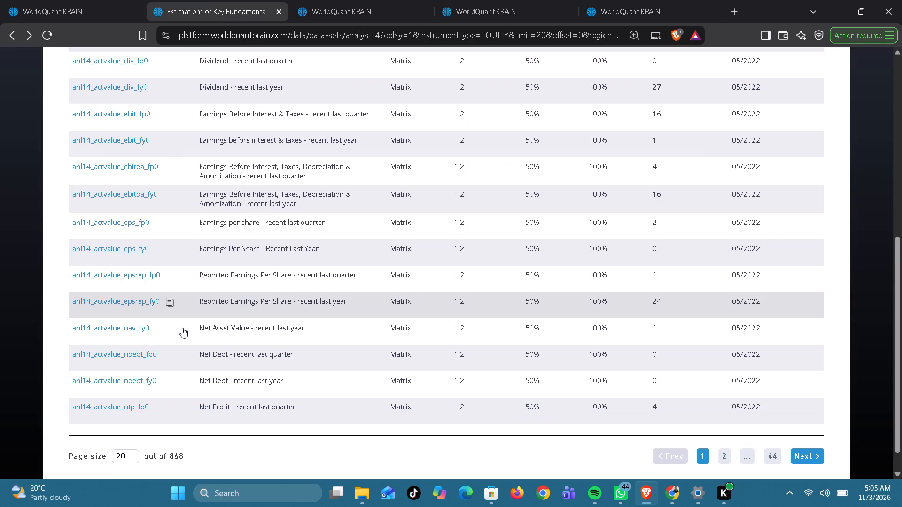
{"action": "left_click", "coordinate": [166, 351]}
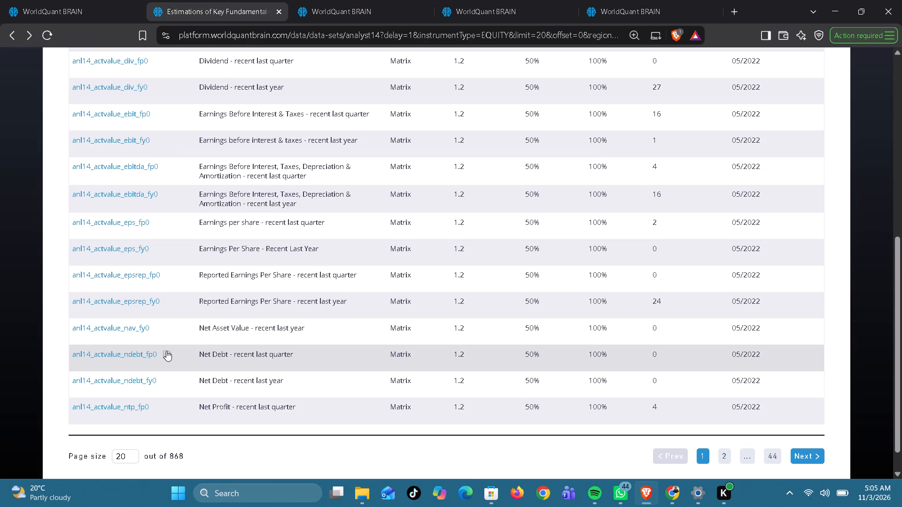
{"action": "left_click", "coordinate": [166, 351]}
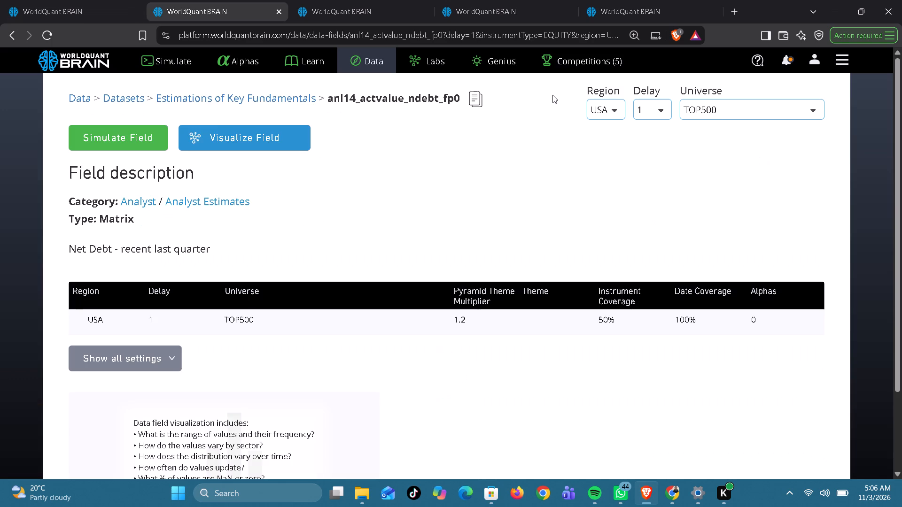
{"action": "left_click", "coordinate": [630, 12]}
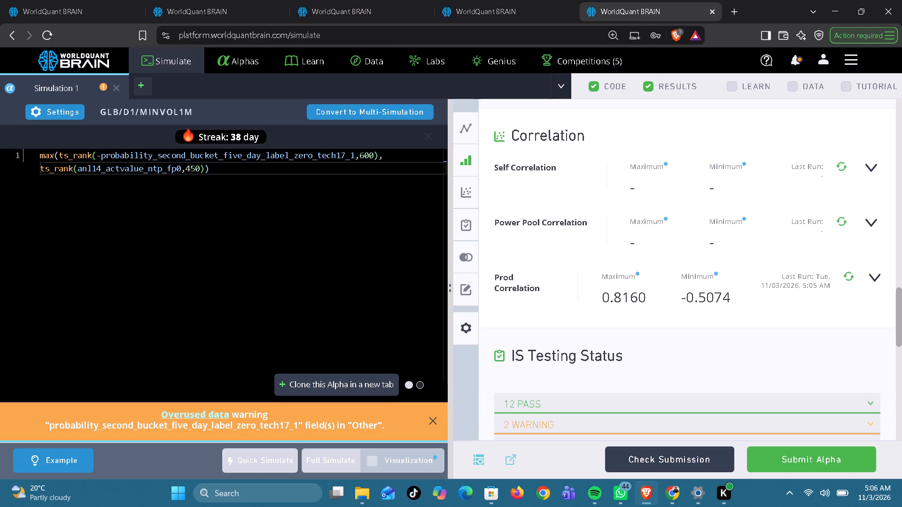
{"action": "double_click", "coordinate": [139, 173]}
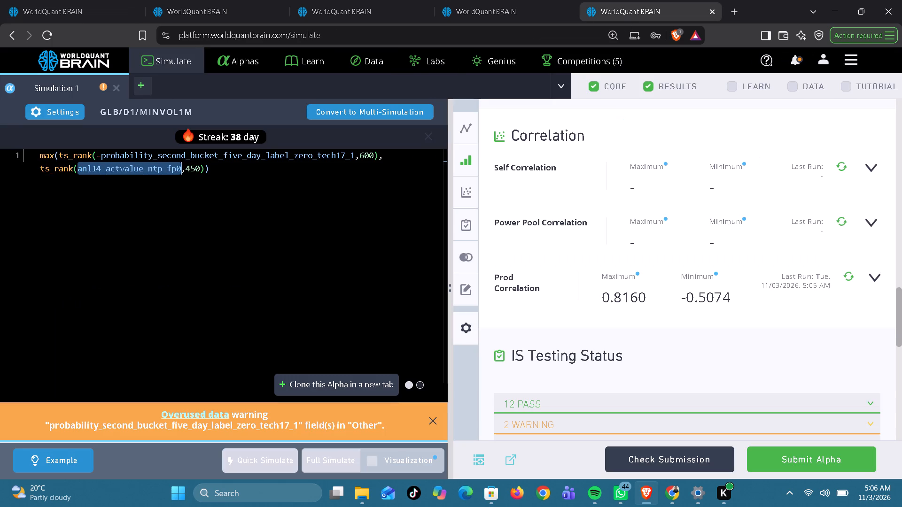
{"action": "key", "text": "ctrl+v"}
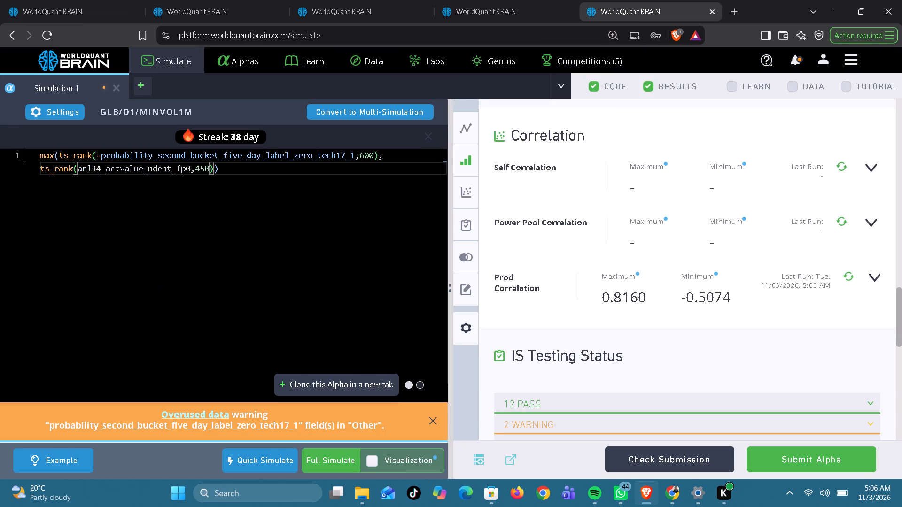
{"action": "left_click", "coordinate": [339, 462]}
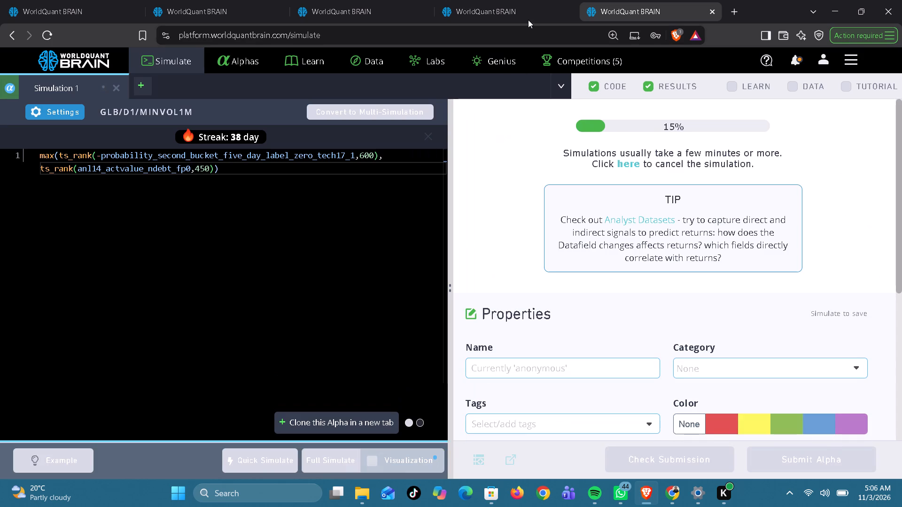
In the finished alpha using anl14_actvalue_ndebt_fp0, substitute anl14_actvalue_epsrep_fp0, copied from the Estimations of Key Fundamentals dataset, and run the full simulation.
{"action": "left_click", "coordinate": [528, 7]}
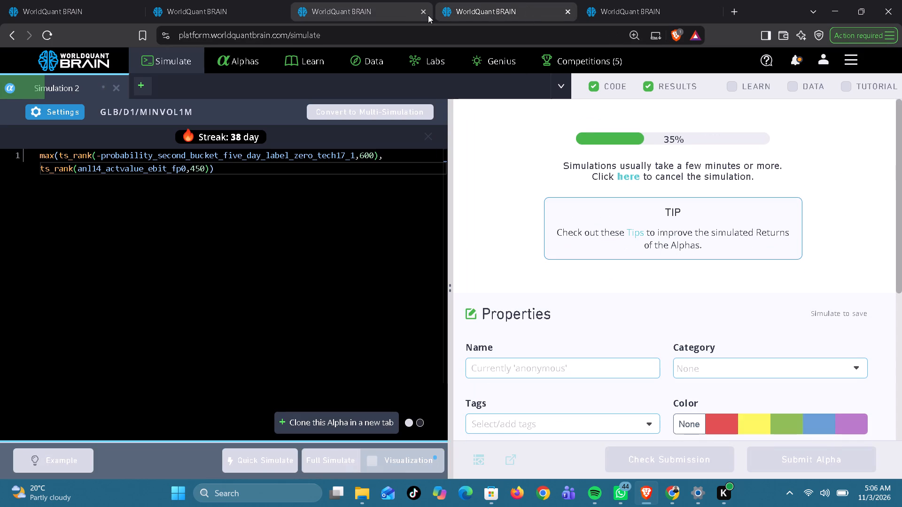
{"action": "left_click", "coordinate": [390, 5]}
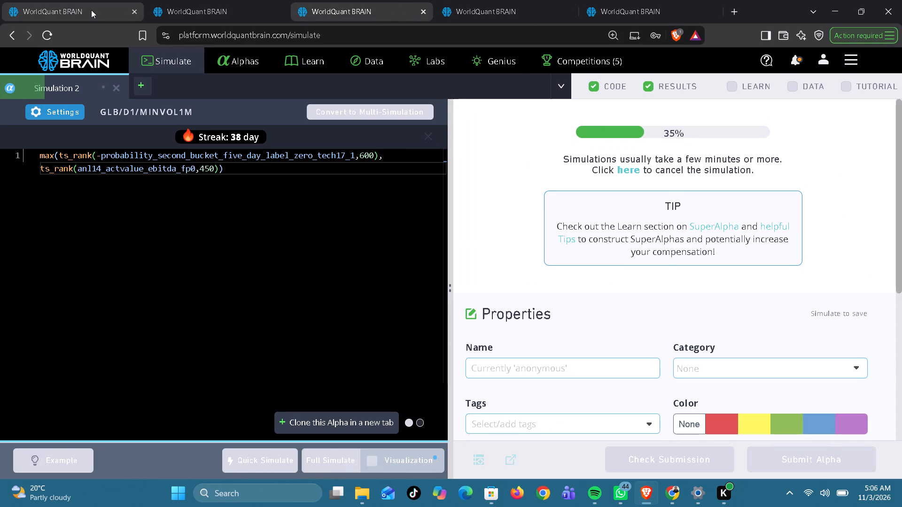
{"action": "left_click", "coordinate": [91, 10]}
{"action": "left_click", "coordinate": [207, 12]}
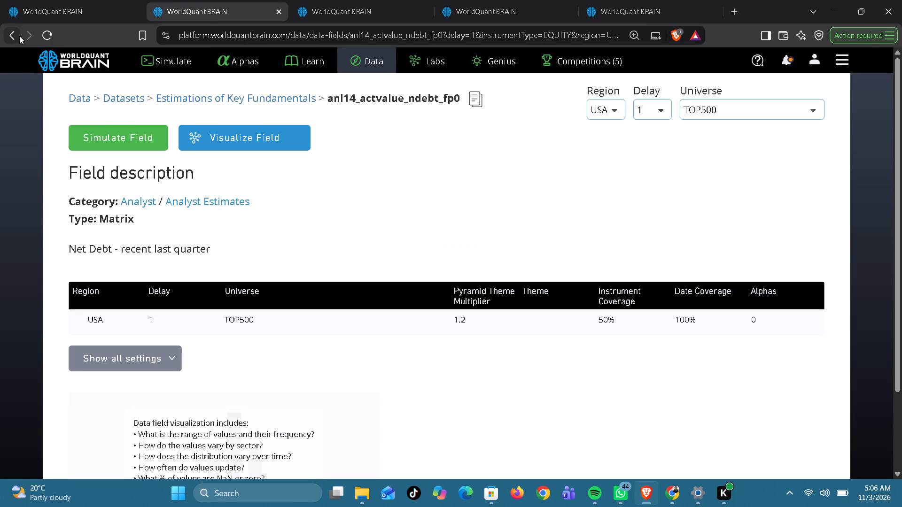
{"action": "left_click", "coordinate": [13, 39]}
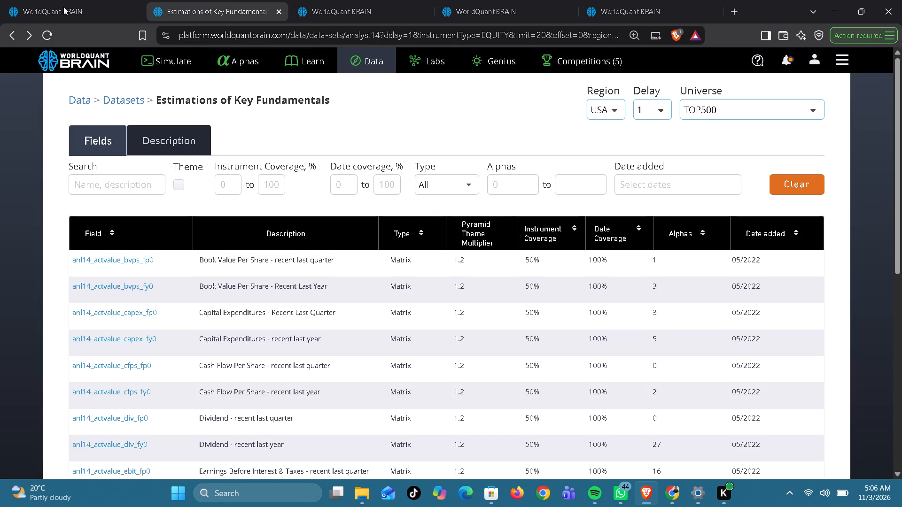
{"action": "left_click", "coordinate": [63, 7]}
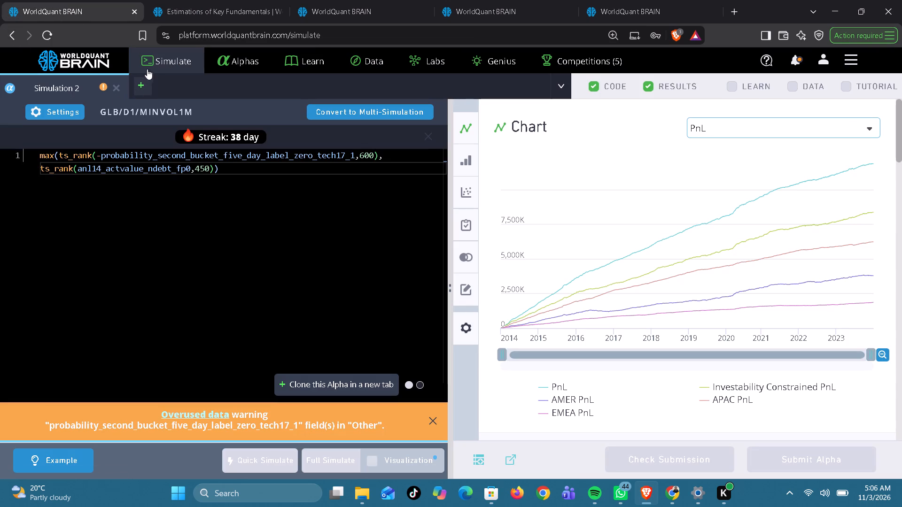
{"action": "left_click", "coordinate": [200, 12]}
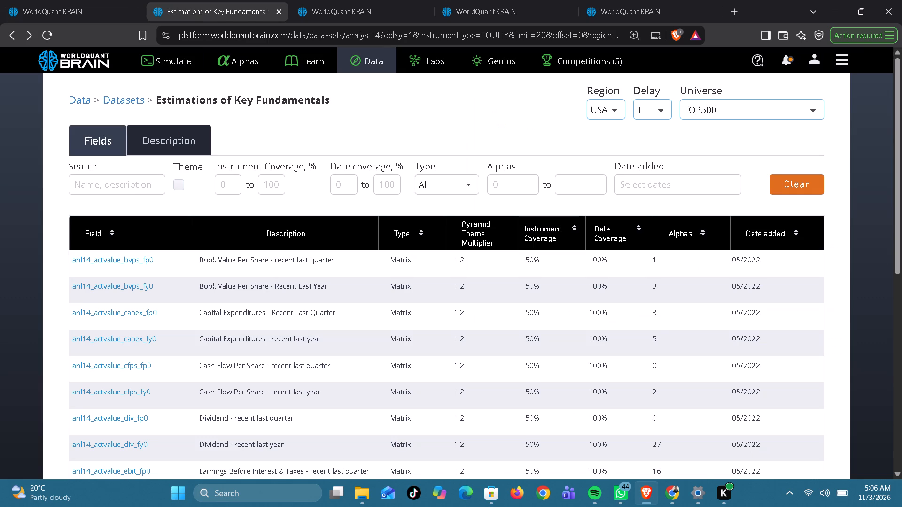
{"action": "scroll", "coordinate": [109, 353], "scroll_direction": "down", "scroll_amount": 2}
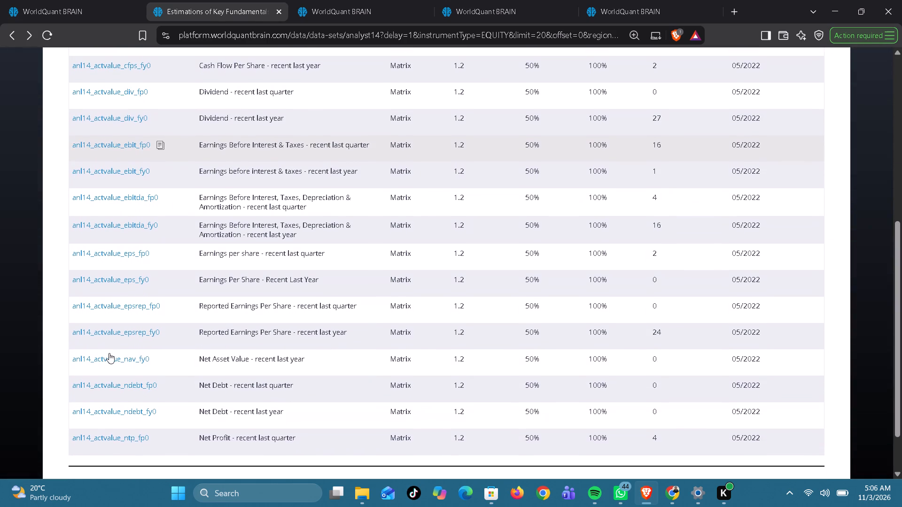
{"action": "scroll", "coordinate": [109, 353], "scroll_direction": "down", "scroll_amount": 1}
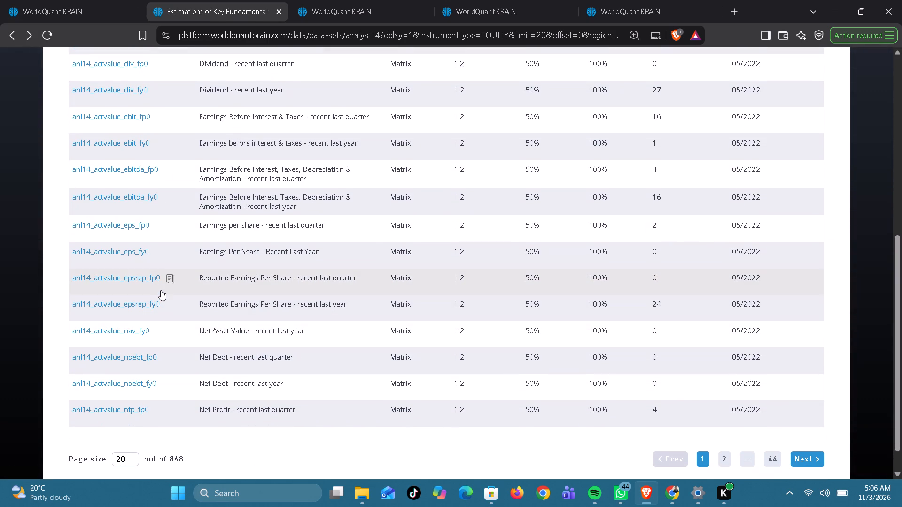
{"action": "left_click", "coordinate": [171, 280]}
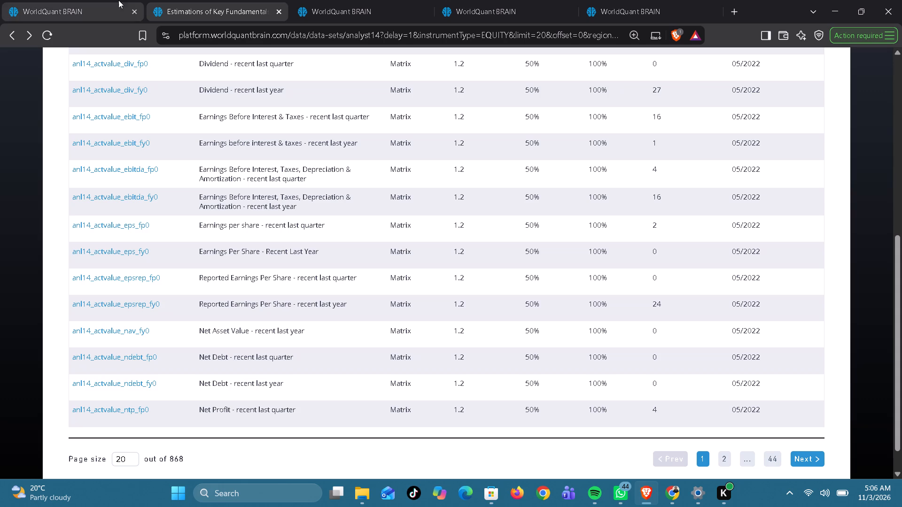
{"action": "left_click", "coordinate": [98, 11]}
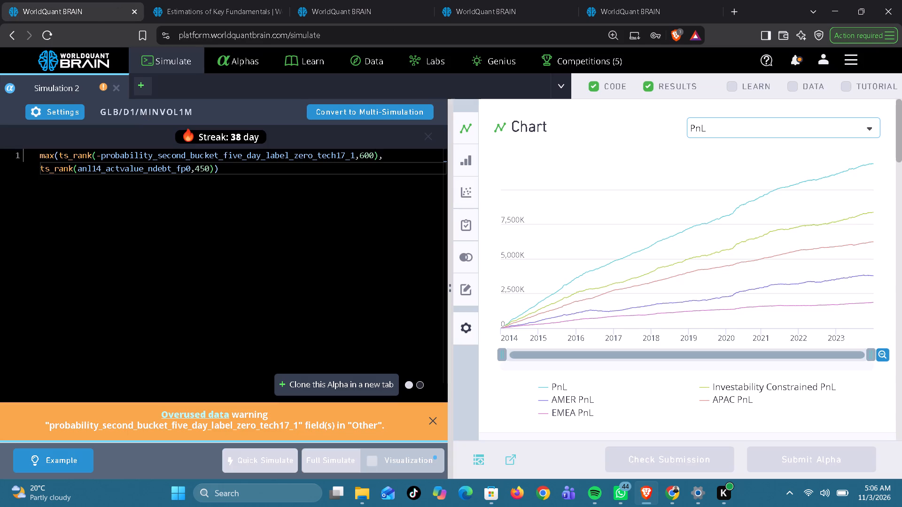
{"action": "double_click", "coordinate": [138, 169]}
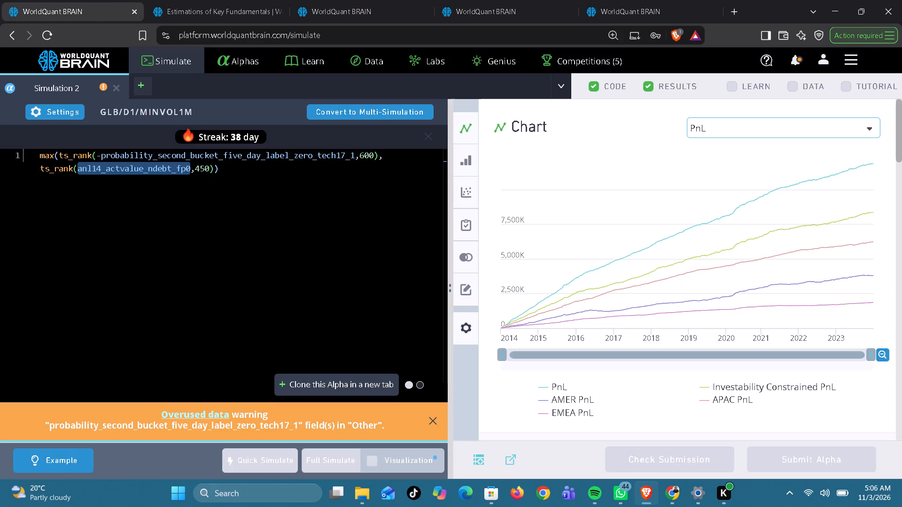
{"action": "key", "text": "ctrl+v"}
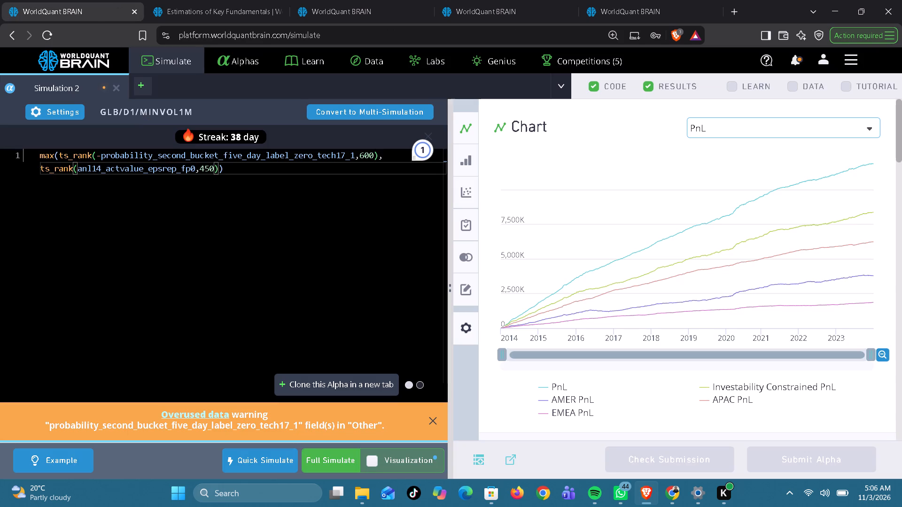
{"action": "left_click", "coordinate": [307, 453]}
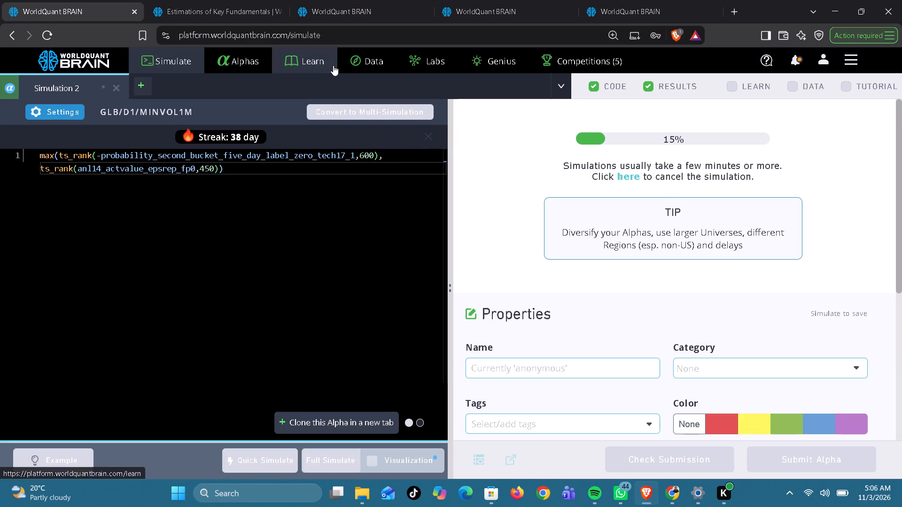
Check the progress of the running MINVOL1M simulations that use the ebitda_fp0, ebit_fp0, ndebt_fp0 and epsrep_fp0 fields.
{"action": "left_click", "coordinate": [352, 12]}
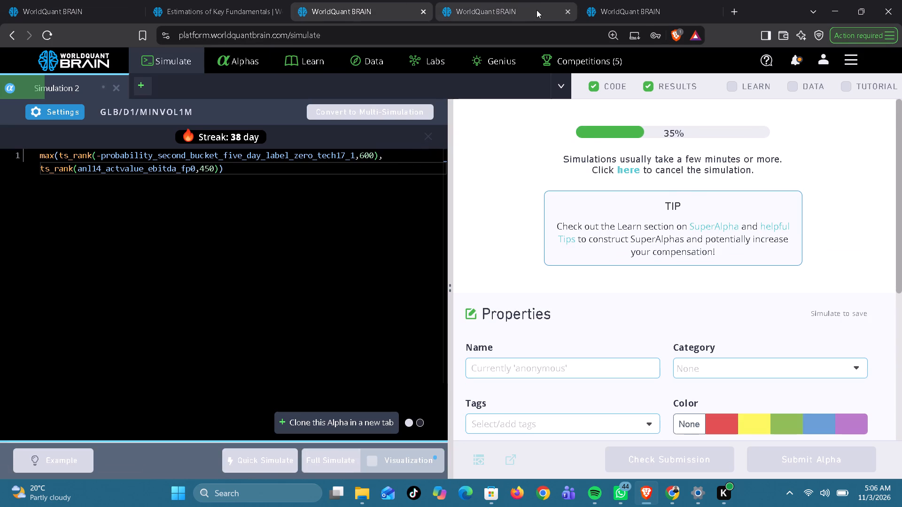
{"action": "left_click", "coordinate": [537, 10]}
{"action": "left_click", "coordinate": [623, 9]}
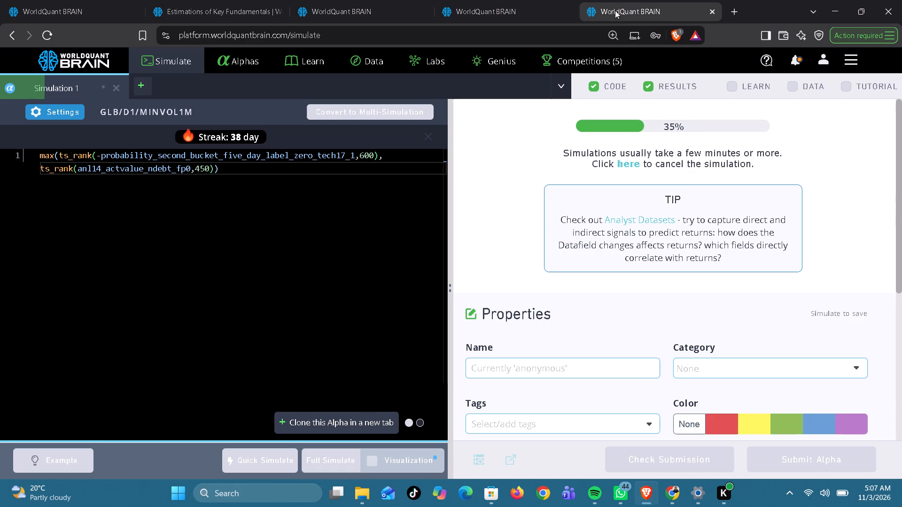
{"action": "left_click", "coordinate": [521, 0]}
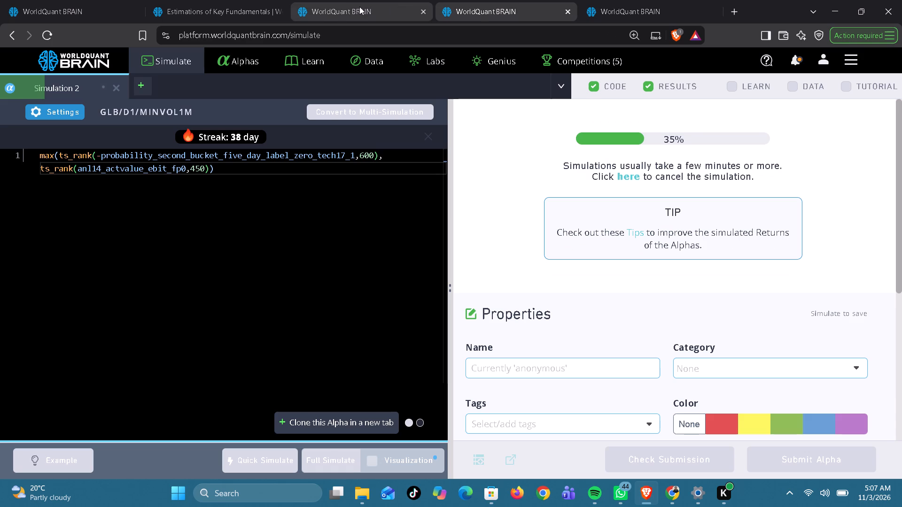
{"action": "left_click", "coordinate": [359, 7]}
{"action": "left_click", "coordinate": [101, 14]}
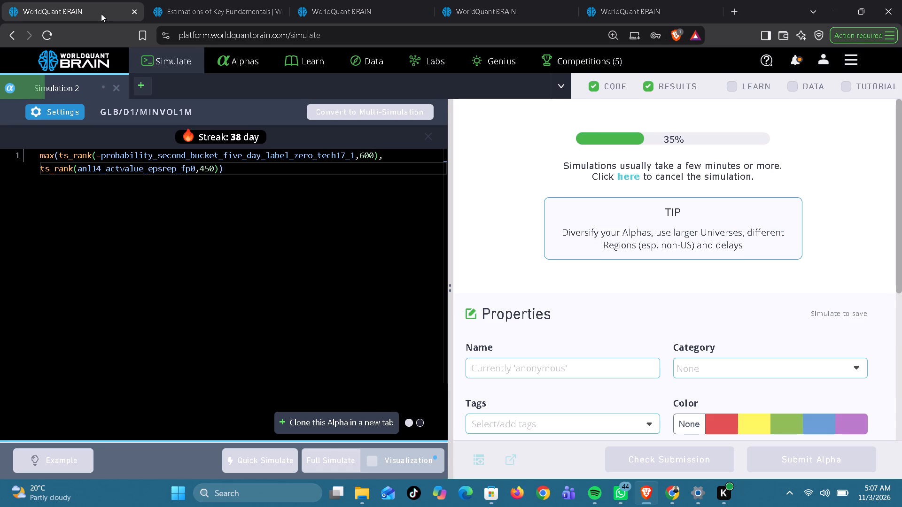
{"action": "left_click", "coordinate": [380, 6]}
{"action": "left_click", "coordinate": [491, 0]}
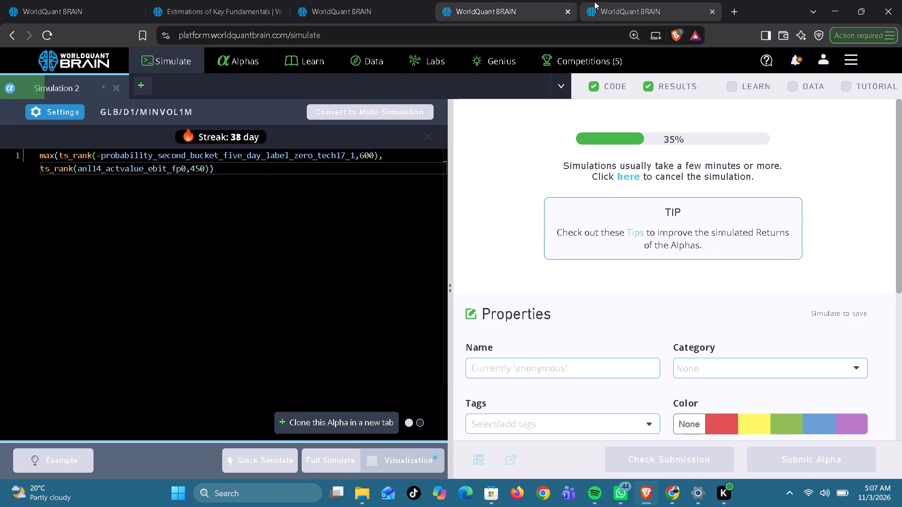
{"action": "left_click", "coordinate": [619, 5]}
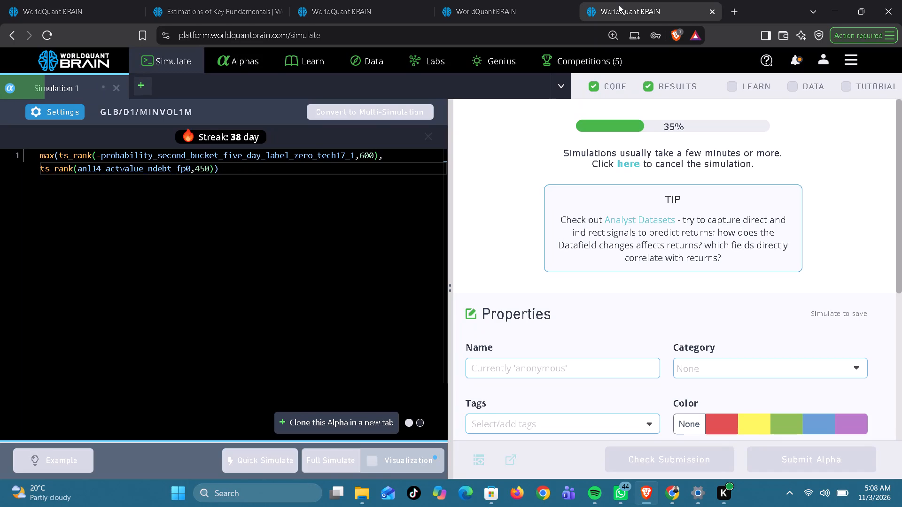
{"action": "left_click", "coordinate": [534, 10]}
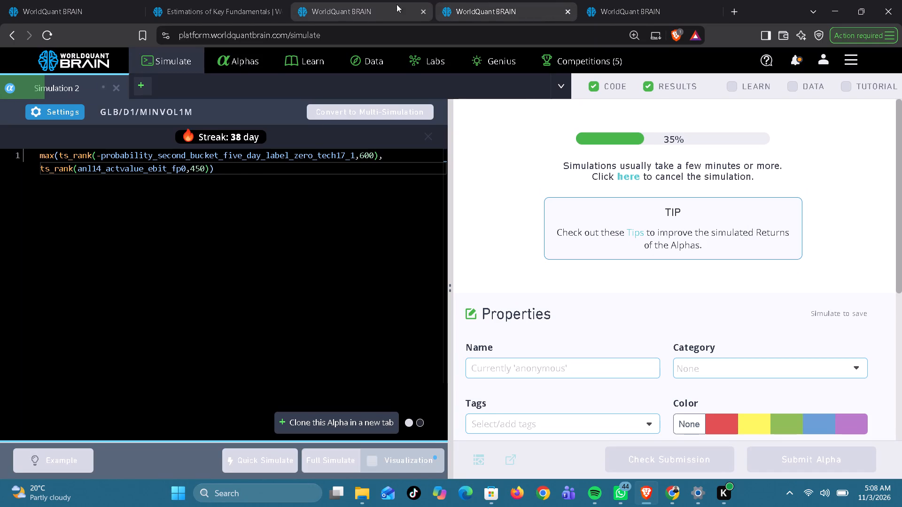
{"action": "left_click", "coordinate": [368, 13]}
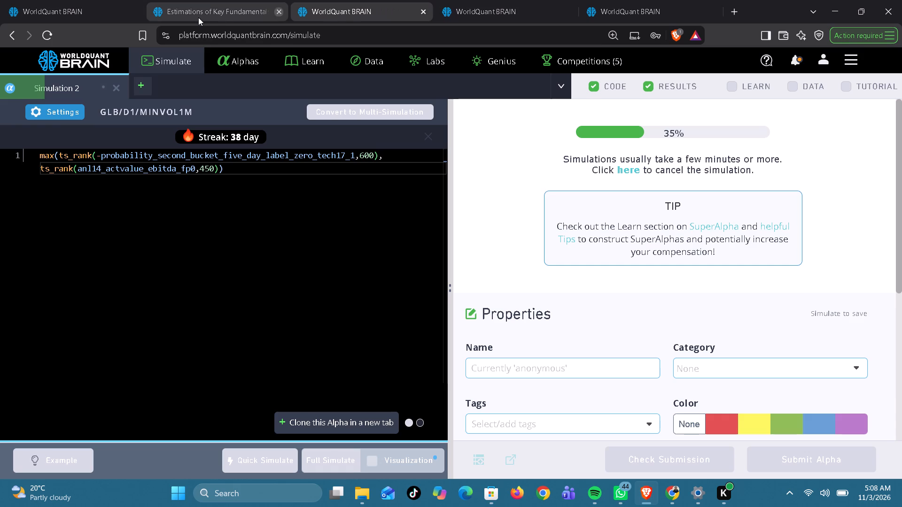
{"action": "left_click", "coordinate": [96, 9]}
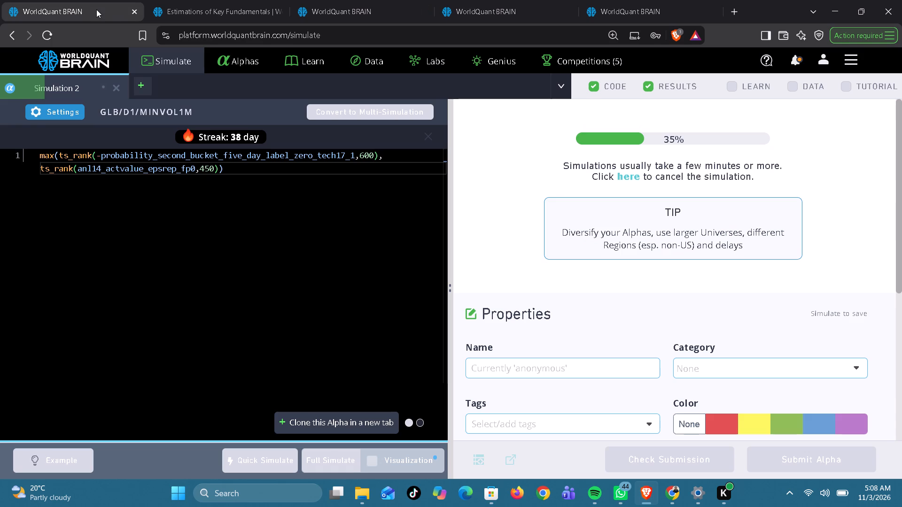
{"action": "left_click", "coordinate": [96, 9]}
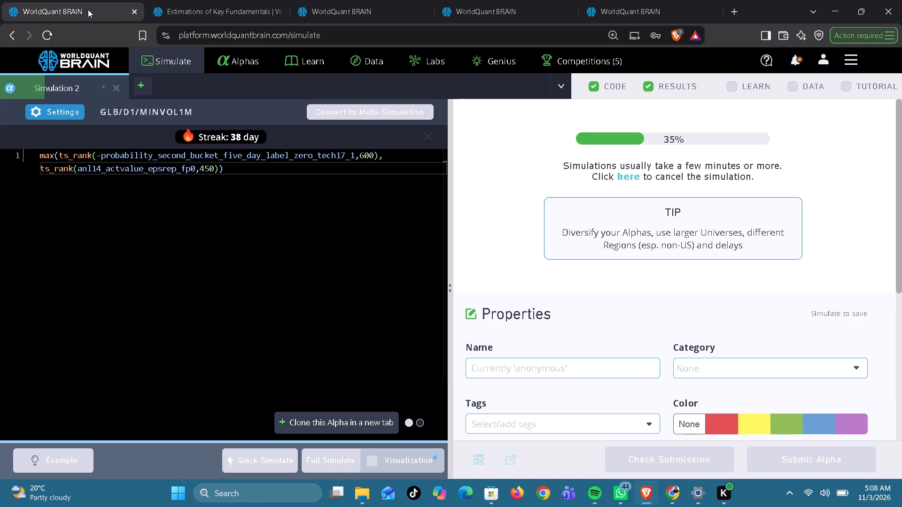
Check the progress of the running MINVOL1M simulations that use the epsrep_fp0, ebit_fp0, ndebt_fp0 and ebitda_fp0 fields.
{"action": "left_click", "coordinate": [93, 16]}
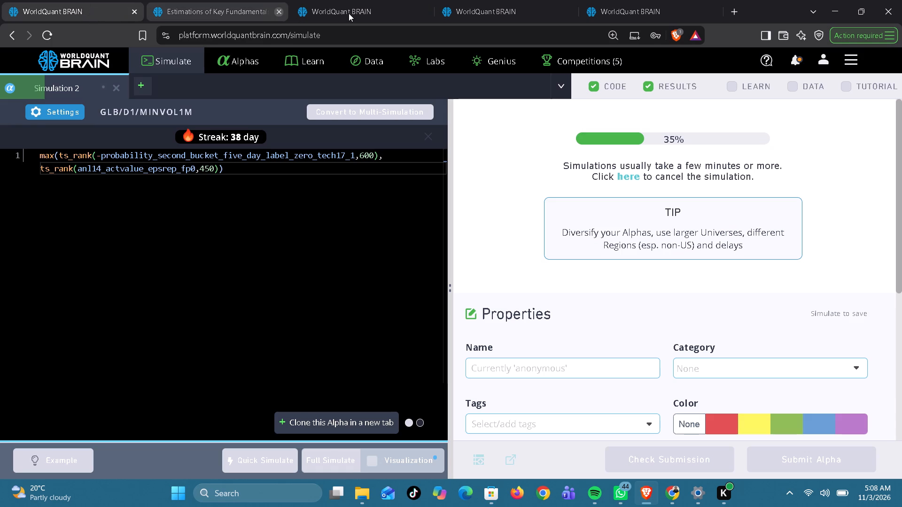
{"action": "left_click", "coordinate": [350, 13]}
{"action": "left_click", "coordinate": [490, 5]}
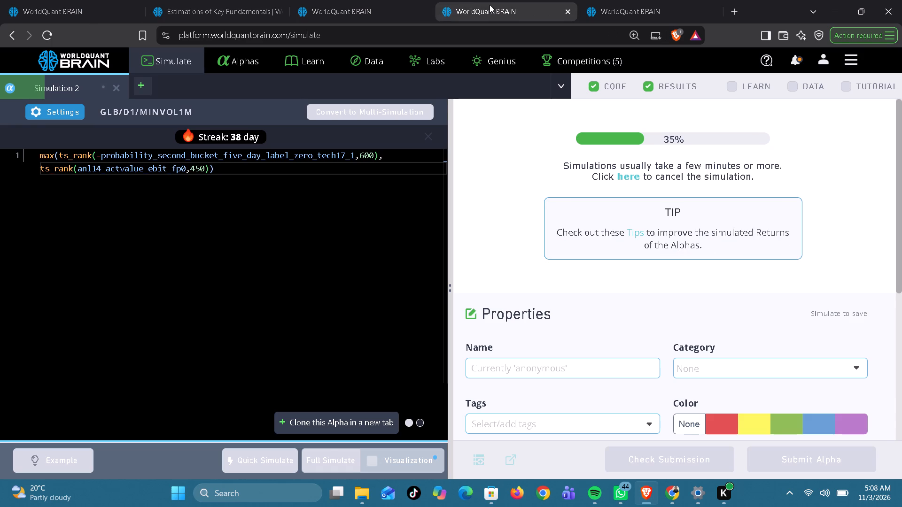
{"action": "left_click", "coordinate": [622, 4]}
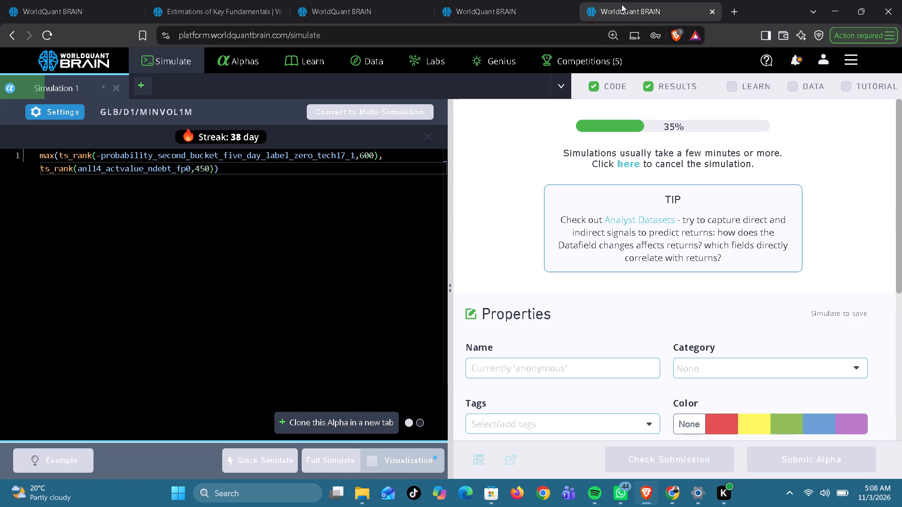
{"action": "left_click", "coordinate": [513, 13]}
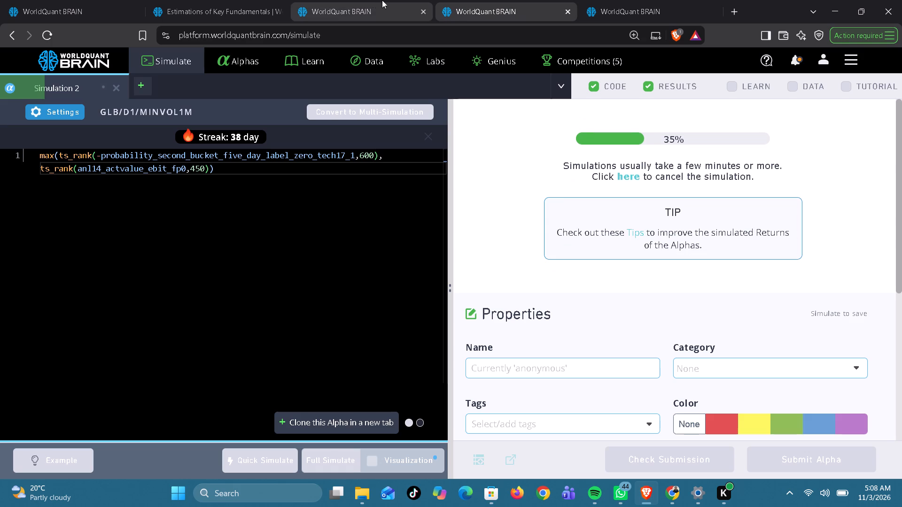
{"action": "left_click", "coordinate": [360, 0]}
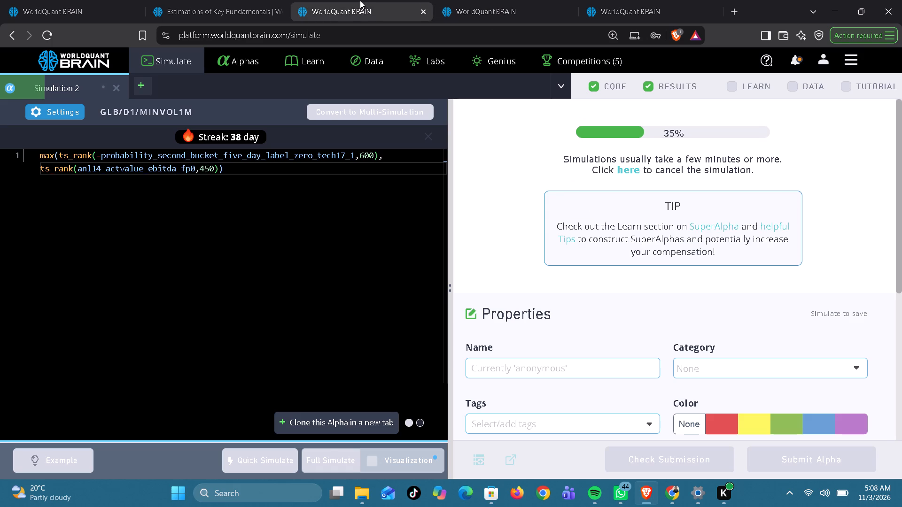
{"action": "left_click", "coordinate": [220, 13]}
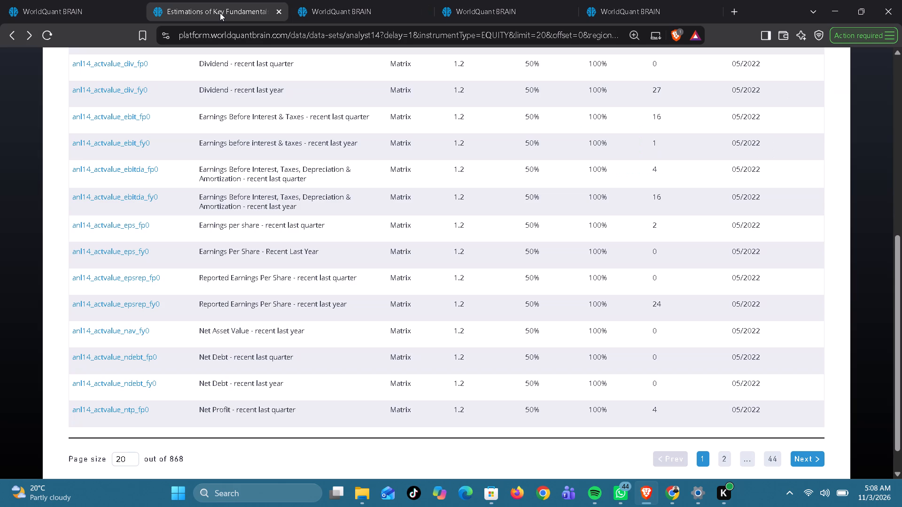
{"action": "left_click", "coordinate": [88, 8]}
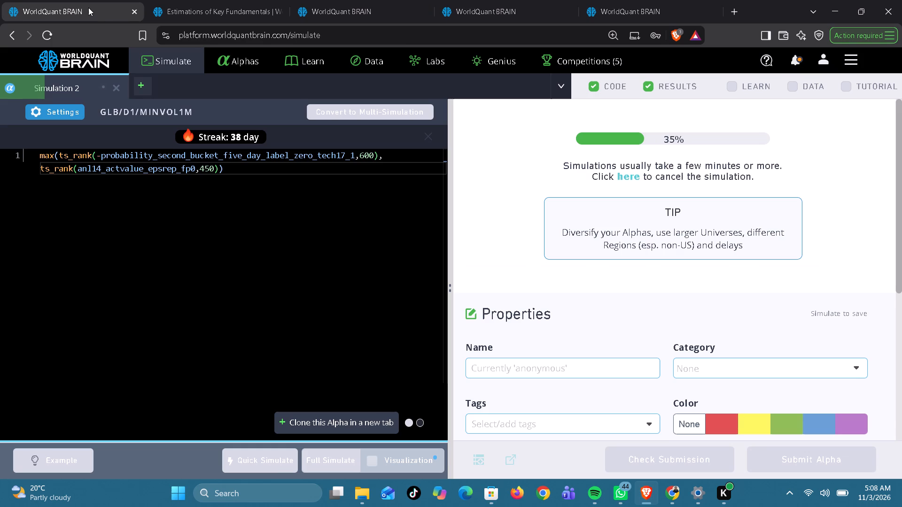
Open the finished MINVOL1M alpha that uses anl14_actvalue_ebitda_fp0 and run its Prod Correlation check.
{"action": "left_click", "coordinate": [373, 4]}
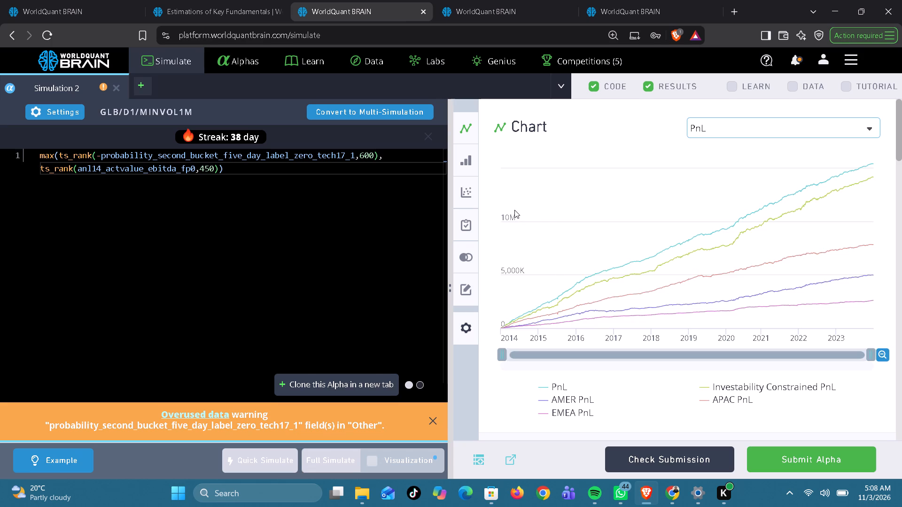
{"action": "scroll", "coordinate": [638, 286], "scroll_direction": "down", "scroll_amount": 4}
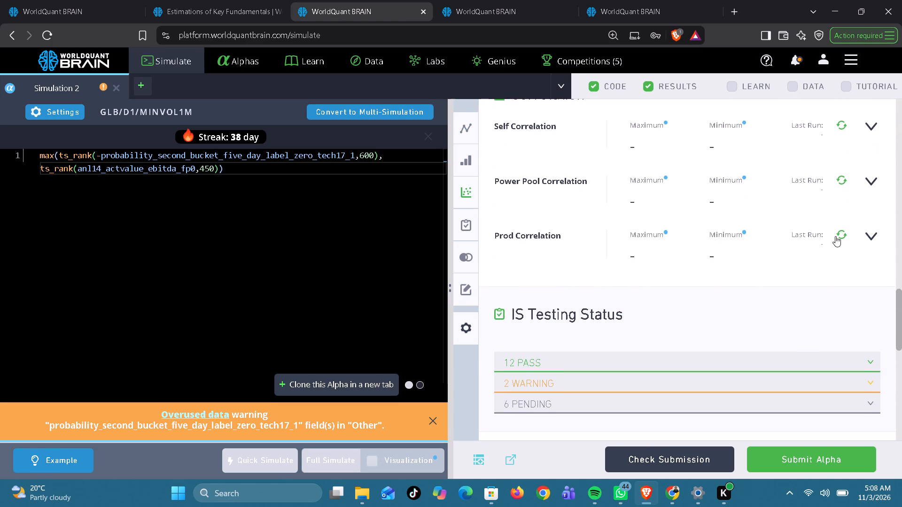
{"action": "left_click", "coordinate": [835, 236]}
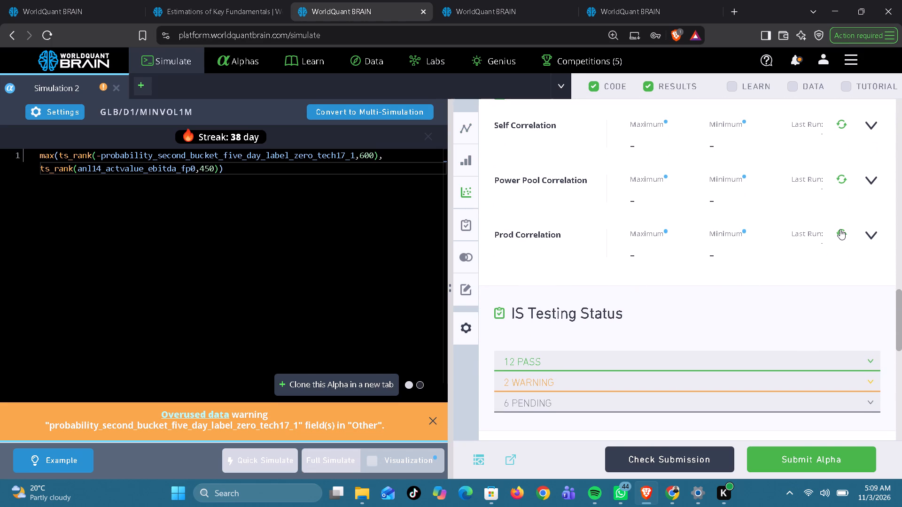
{"action": "left_click", "coordinate": [840, 229]}
Replace anl14_actvalue_ebitda_fp0 in the checked alpha with anl14_actvalue_ebit_fp0, copied from the Estimations of Key Fundamentals dataset, and run the full simulation.
{"action": "left_click", "coordinate": [232, 9]}
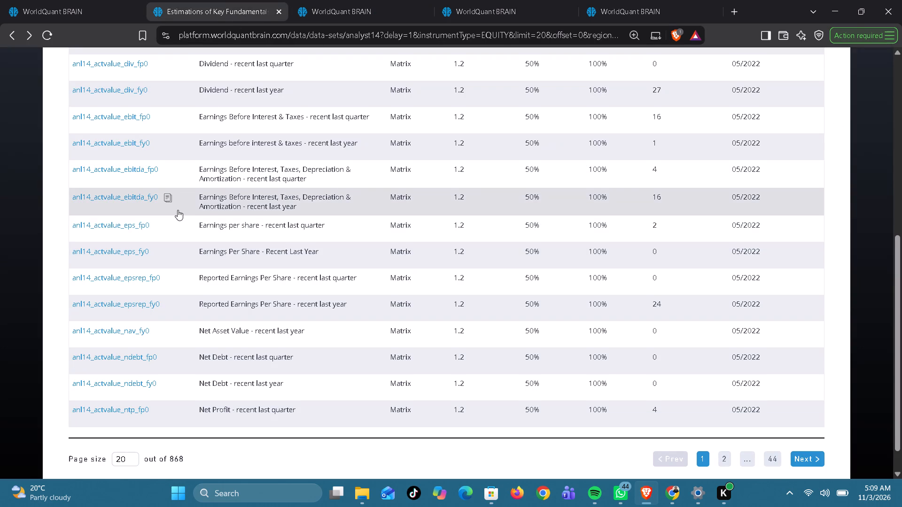
{"action": "scroll", "coordinate": [178, 210], "scroll_direction": "up", "scroll_amount": 1}
{"action": "left_click", "coordinate": [160, 133]}
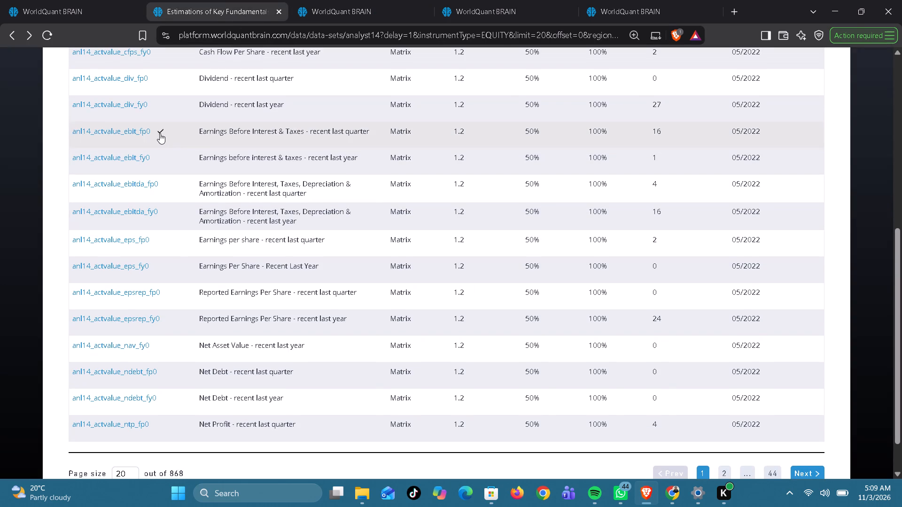
{"action": "left_click", "coordinate": [342, 13]}
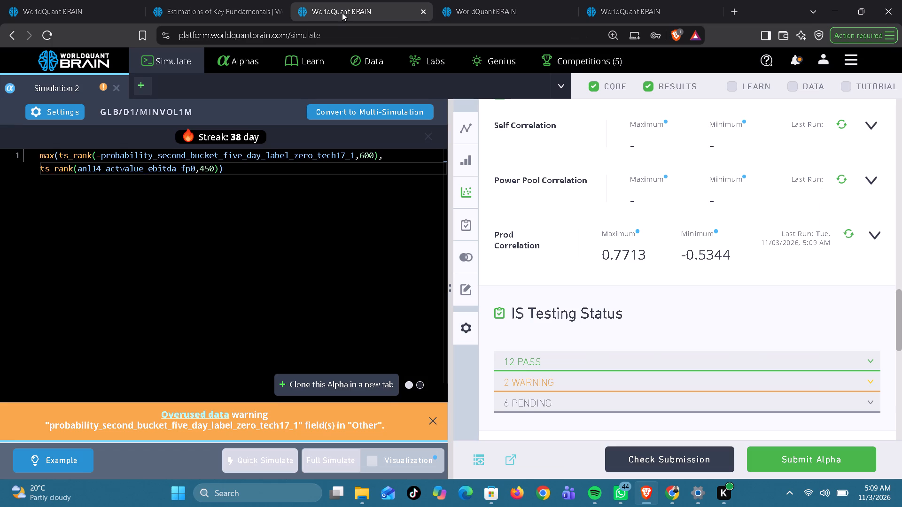
{"action": "double_click", "coordinate": [139, 170]}
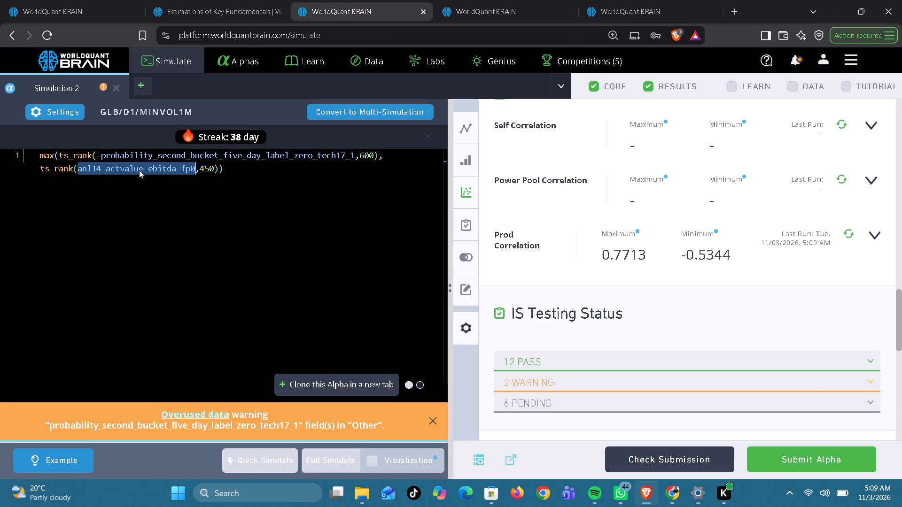
{"action": "key", "text": "ctrl+v"}
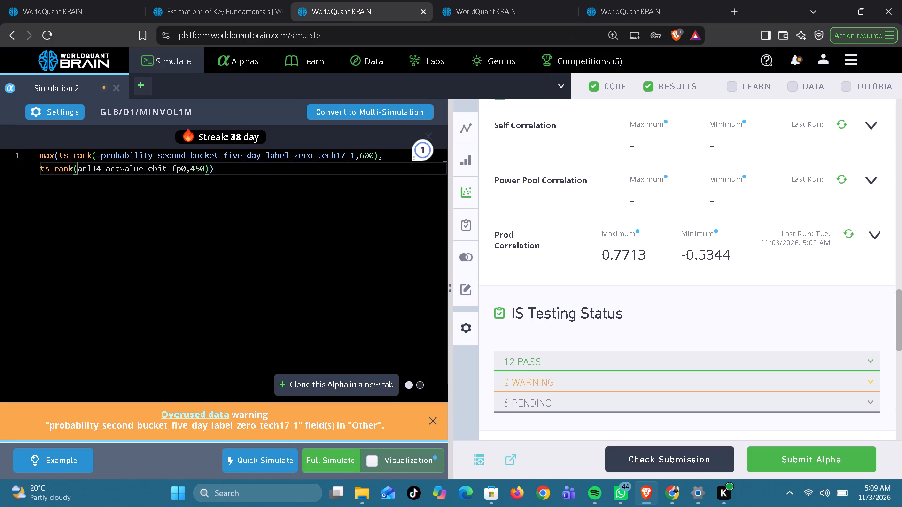
{"action": "left_click", "coordinate": [312, 460]}
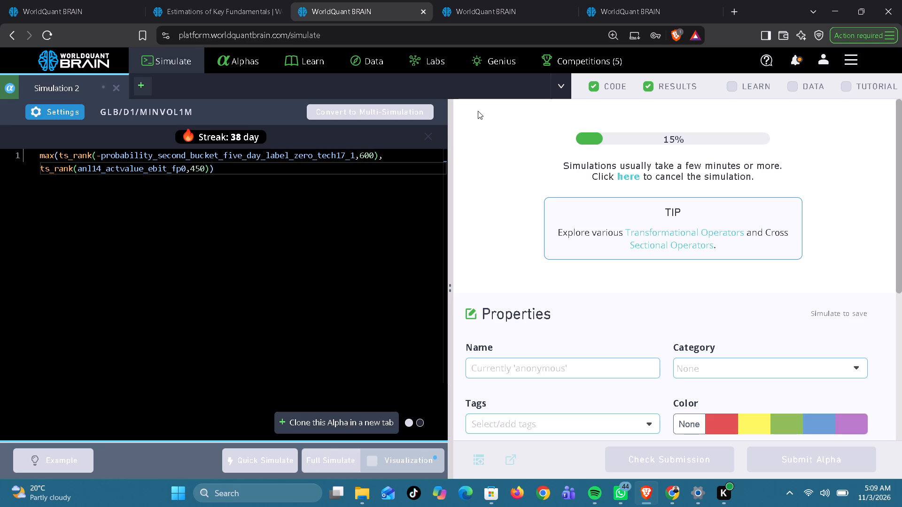
Find the finished MINVOL1M alpha that uses anl14_actvalue_ndebt_fp0 and run its Prod Correlation check.
{"action": "left_click", "coordinate": [498, 9]}
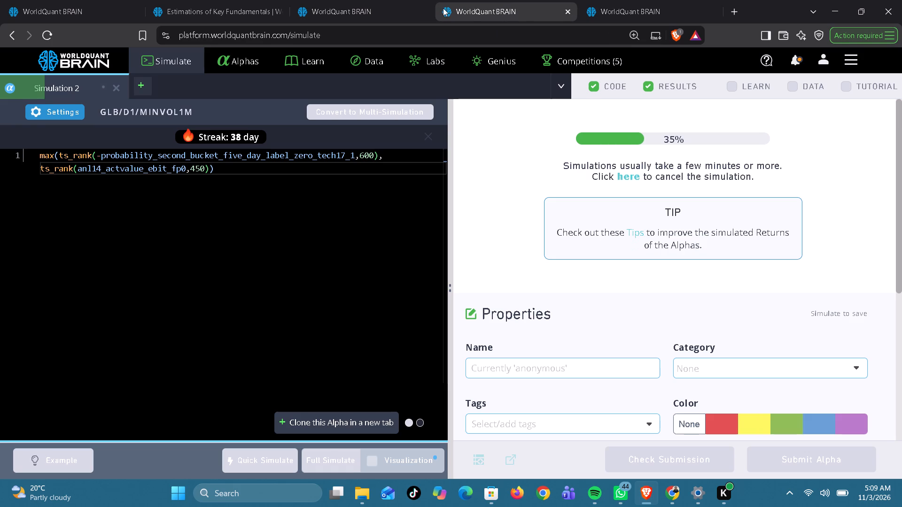
{"action": "left_click", "coordinate": [633, 9]}
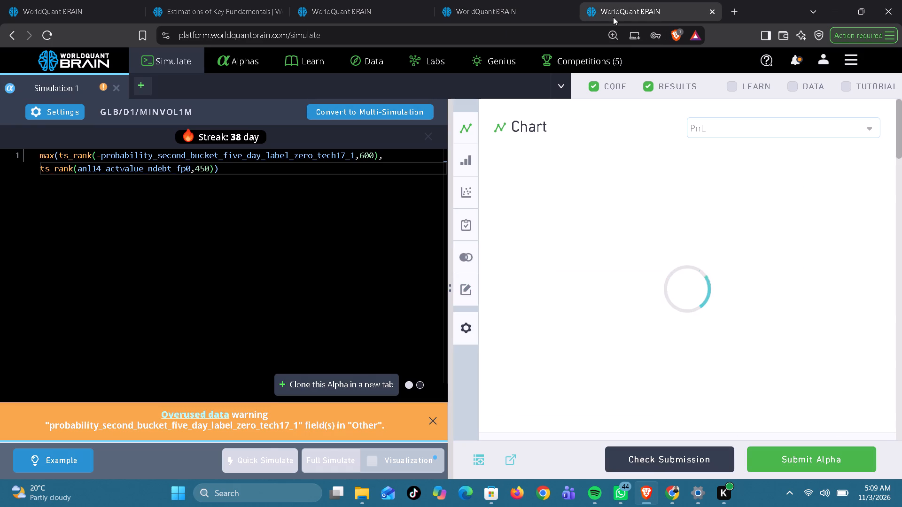
{"action": "scroll", "coordinate": [722, 220], "scroll_direction": "down", "scroll_amount": 1}
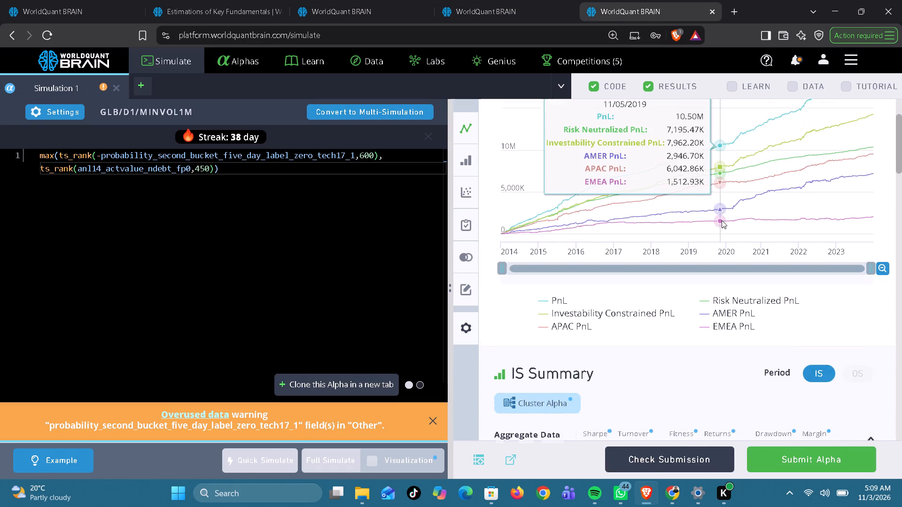
{"action": "scroll", "coordinate": [722, 220], "scroll_direction": "down", "scroll_amount": 3}
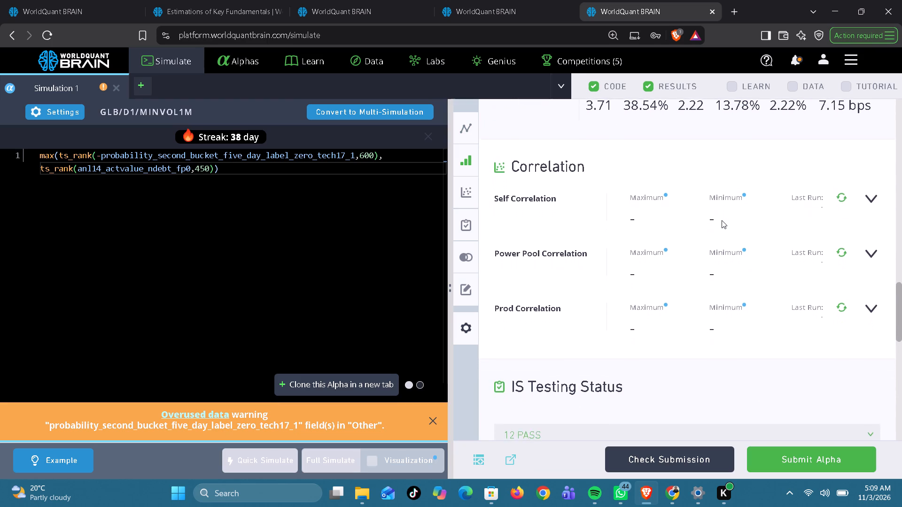
{"action": "scroll", "coordinate": [722, 220], "scroll_direction": "down", "scroll_amount": 1}
{"action": "left_click", "coordinate": [840, 291]}
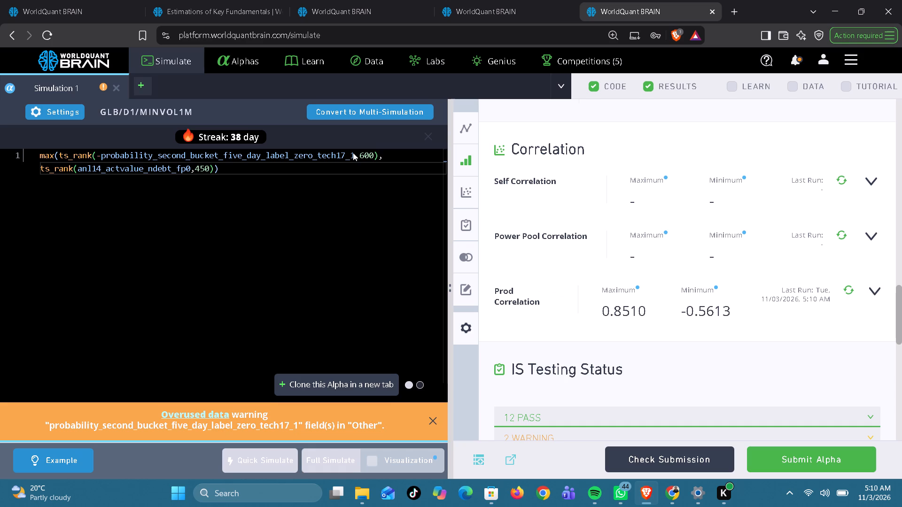
In the alpha using anl14_actvalue_ndebt_fp0, substitute anl14_actvalue_epsrep_fp0, copied from the Estimations of Key Fundamentals dataset, and run the full simulation.
{"action": "left_click", "coordinate": [231, 8]}
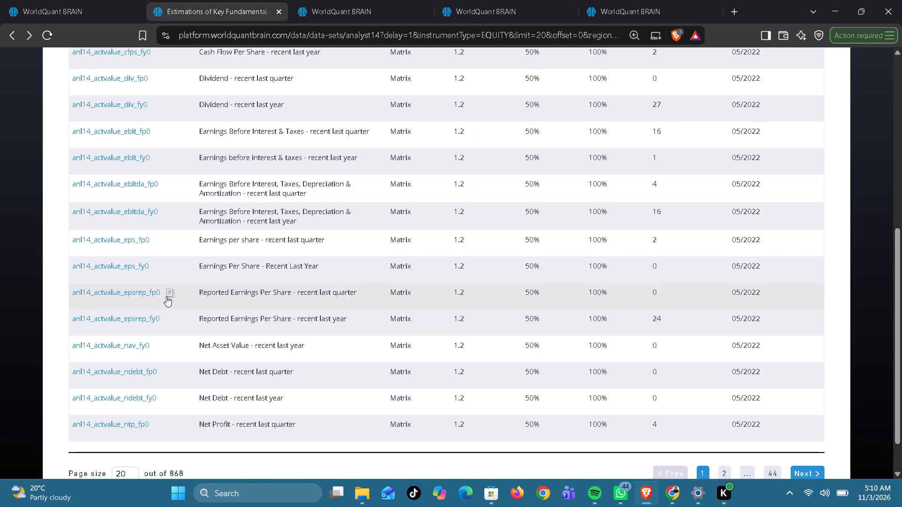
{"action": "left_click", "coordinate": [167, 295]}
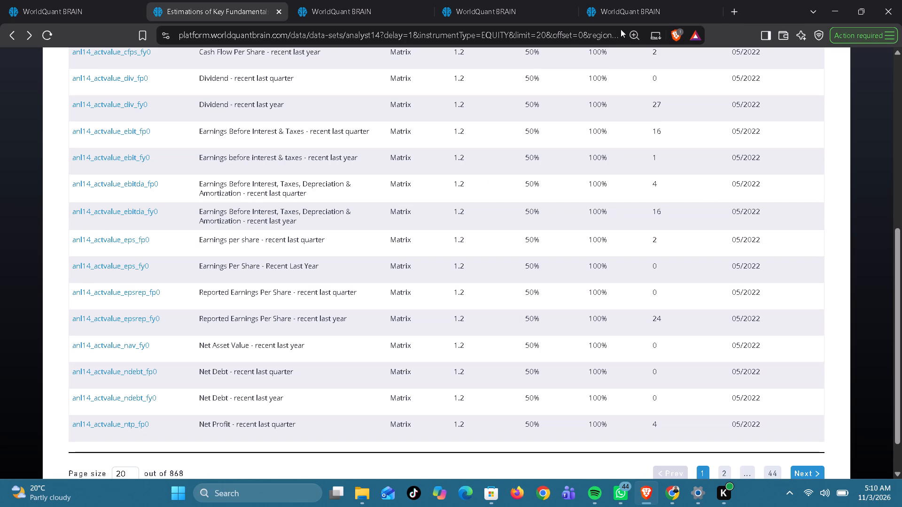
{"action": "left_click", "coordinate": [631, 14]}
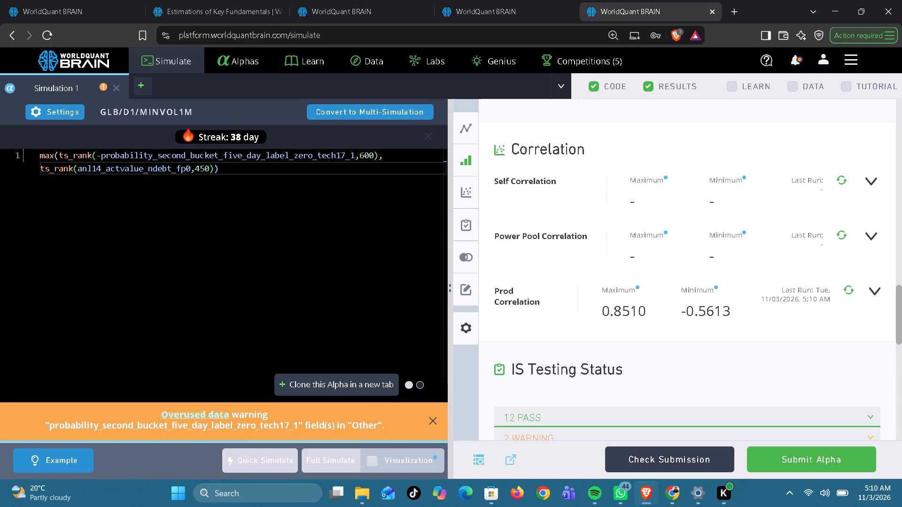
{"action": "double_click", "coordinate": [134, 165]}
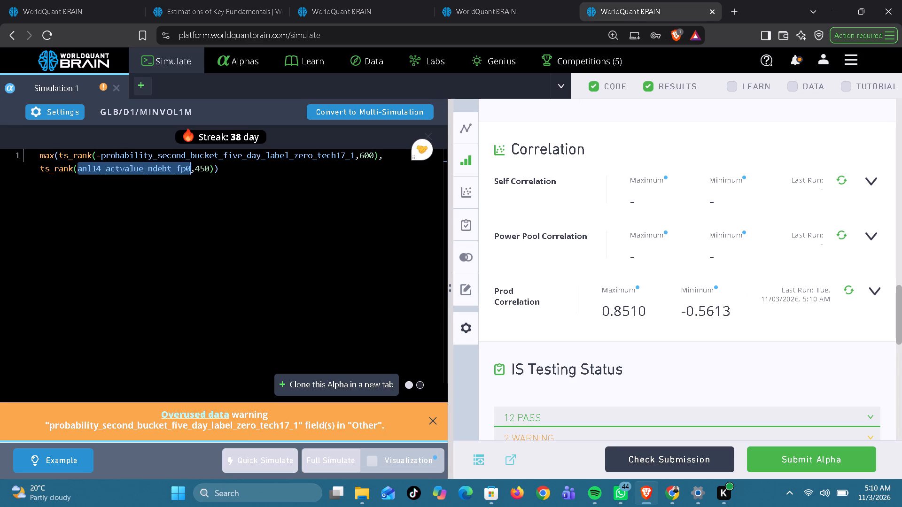
{"action": "key", "text": "ctrl+v"}
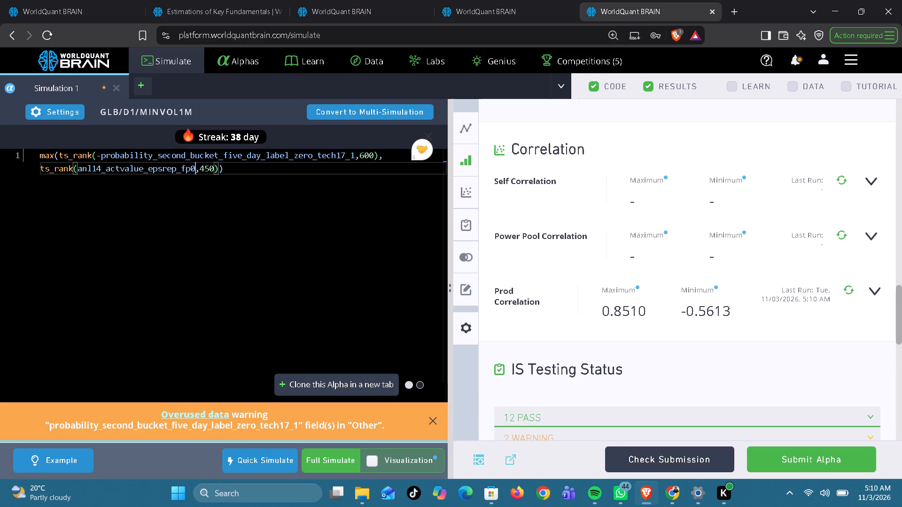
{"action": "left_click", "coordinate": [327, 455]}
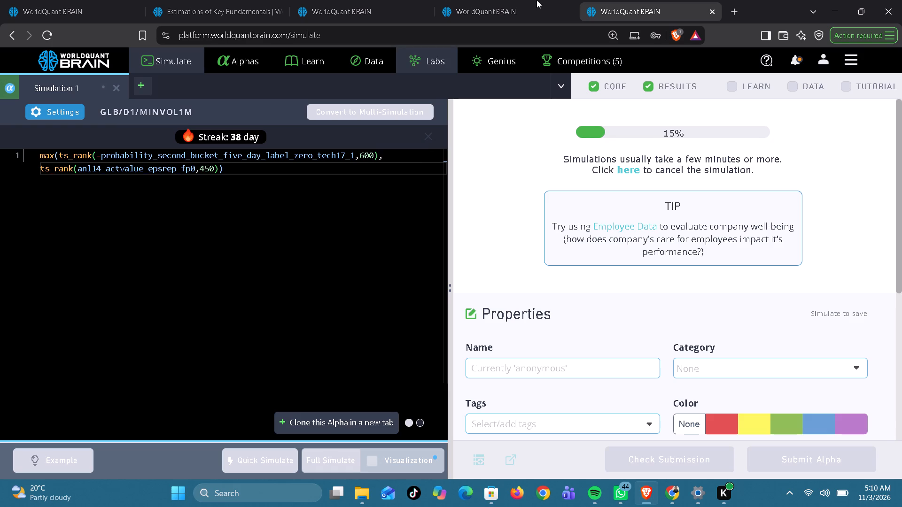
Review the IS Summary of the finished MINVOL1M alpha that uses anl14_actvalue_ebit_fp0 and run its Prod Correlation check.
{"action": "left_click", "coordinate": [519, 8]}
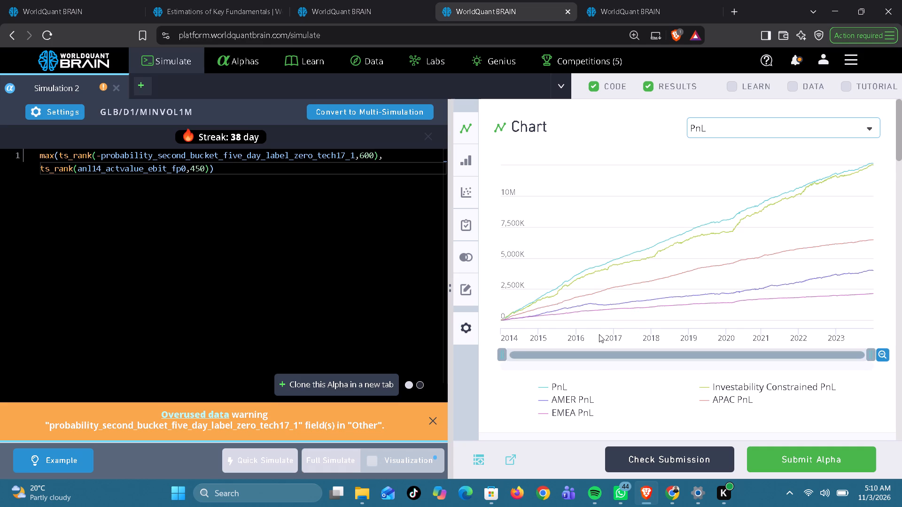
{"action": "scroll", "coordinate": [600, 329], "scroll_direction": "down", "scroll_amount": 2}
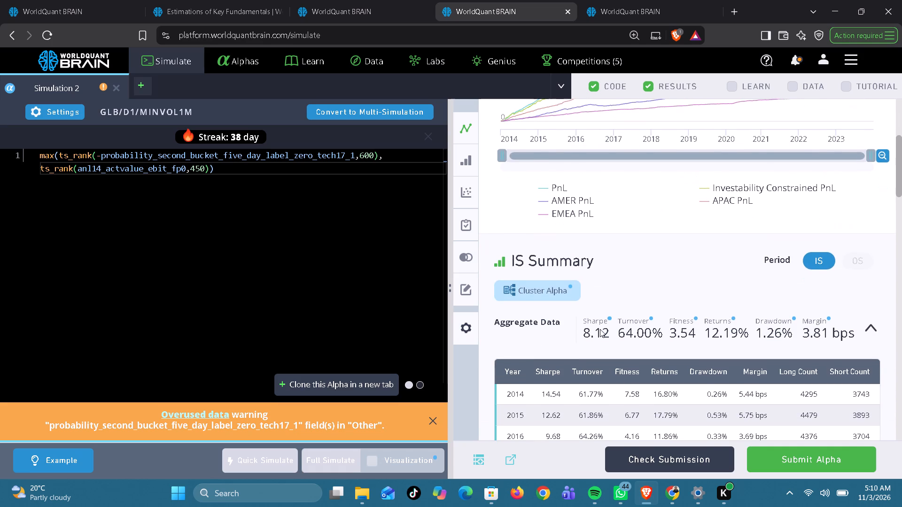
{"action": "scroll", "coordinate": [600, 329], "scroll_direction": "down", "scroll_amount": 4}
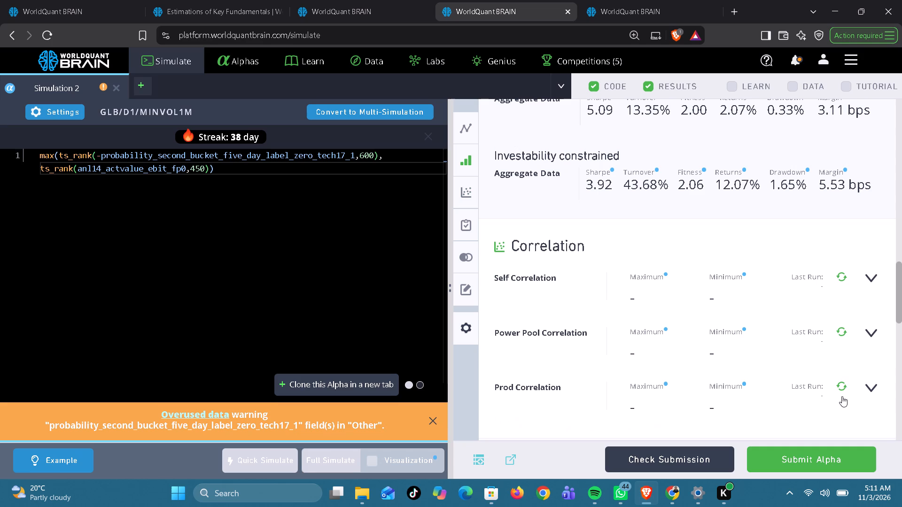
{"action": "left_click", "coordinate": [842, 386]}
{"action": "scroll", "coordinate": [786, 365], "scroll_direction": "down", "scroll_amount": 2}
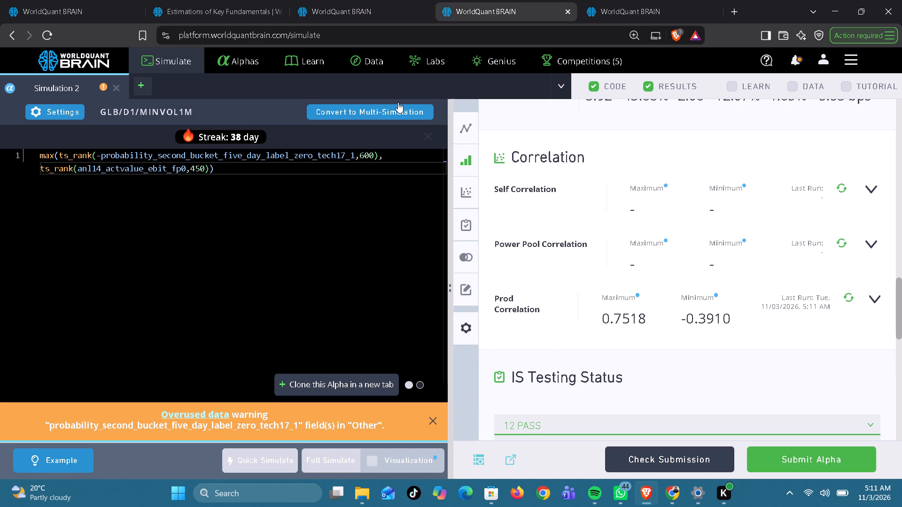
Replace anl14_actvalue_ebit_fp0 in the checked alpha with anl14_actvalue_div_fp0, copied from the Estimations of Key Fundamentals dataset, and run the full simulation.
{"action": "left_click", "coordinate": [218, 7]}
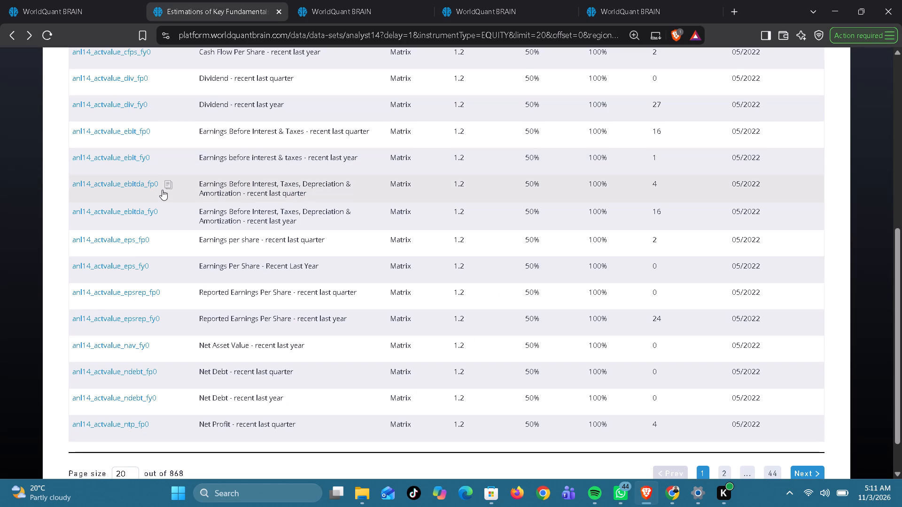
{"action": "scroll", "coordinate": [162, 190], "scroll_direction": "up", "scroll_amount": 1}
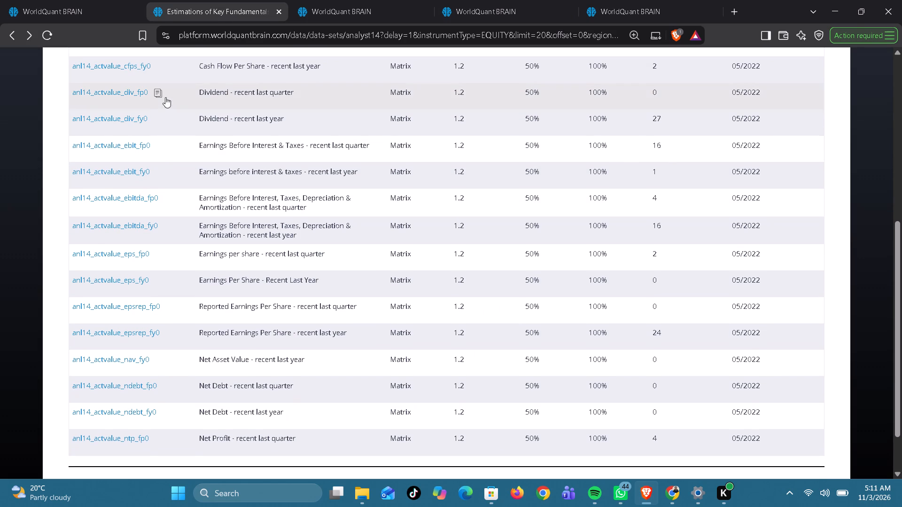
{"action": "left_click", "coordinate": [157, 89]}
{"action": "left_click", "coordinate": [491, 11]}
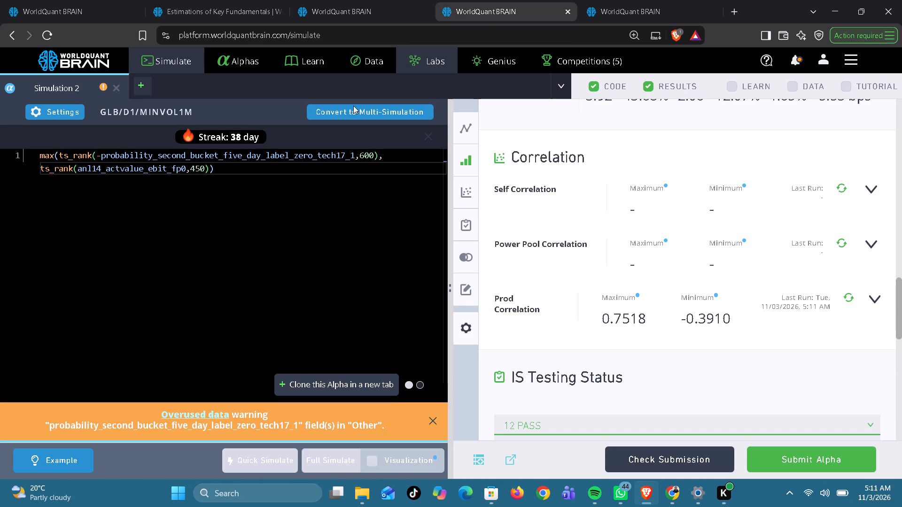
{"action": "double_click", "coordinate": [157, 170]}
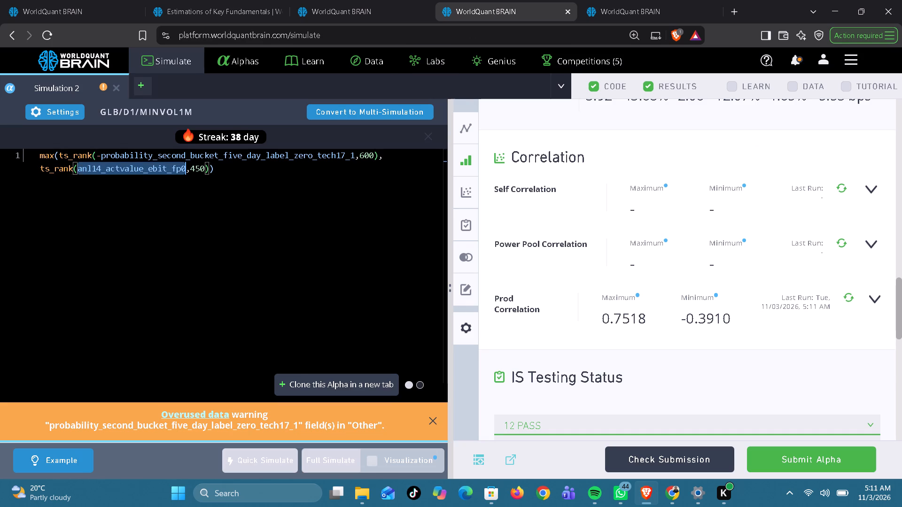
{"action": "key", "text": "ctrl+v"}
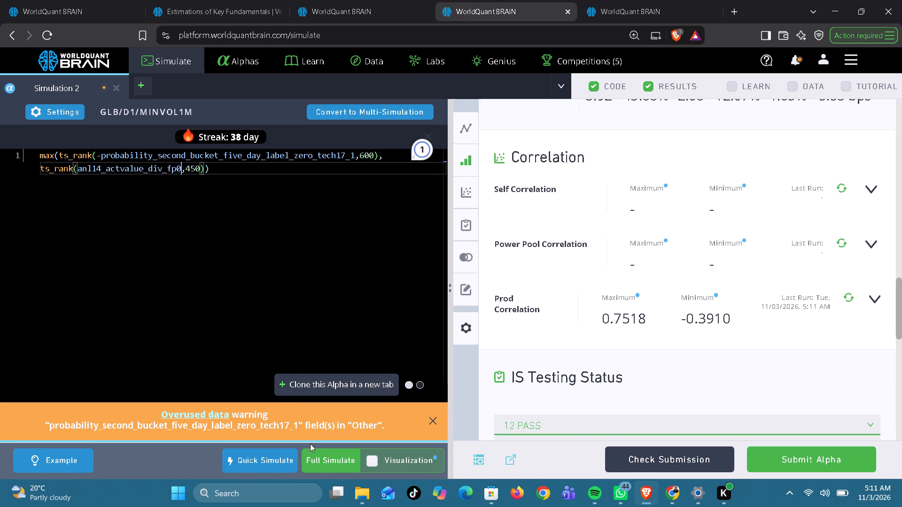
{"action": "left_click", "coordinate": [318, 458]}
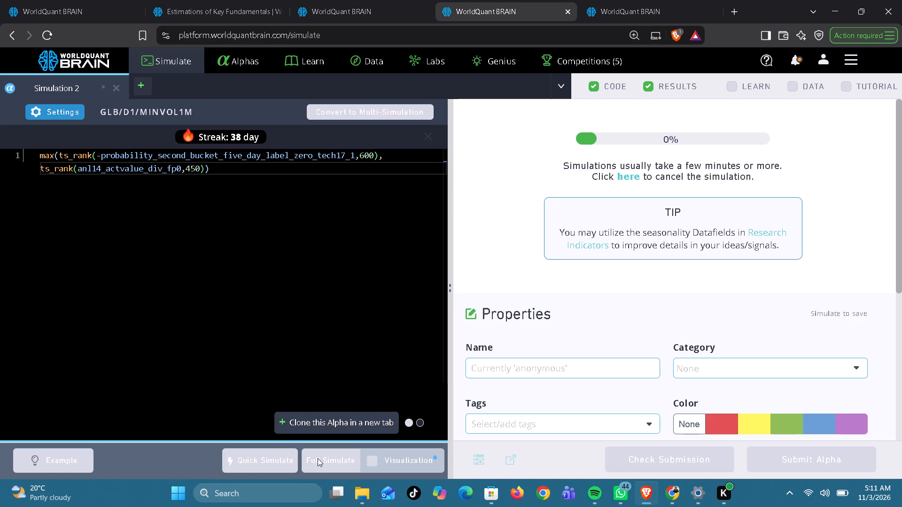
Run the Prod Correlation and Power Pool Correlation checks on the other finished MINVOL1M alpha that uses anl14_actvalue_ebit_fp0.
{"action": "left_click", "coordinate": [389, 13]}
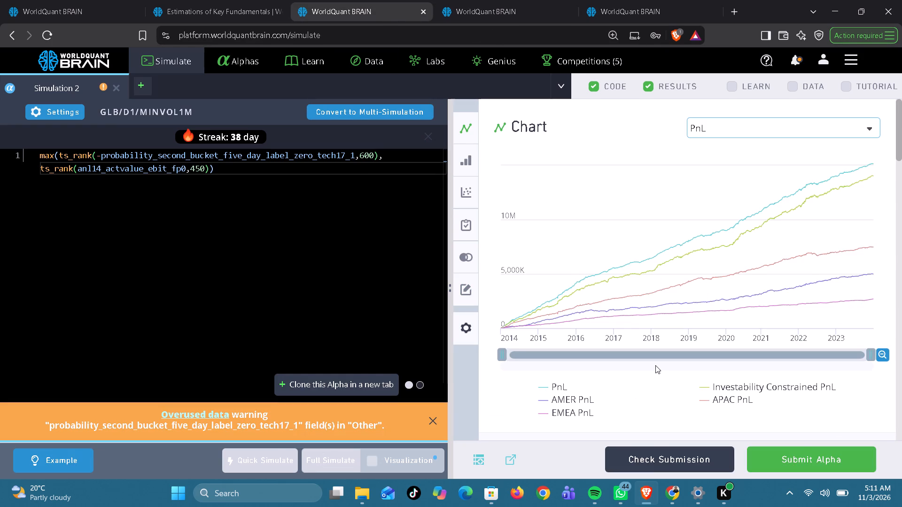
{"action": "scroll", "coordinate": [655, 365], "scroll_direction": "down", "scroll_amount": 6}
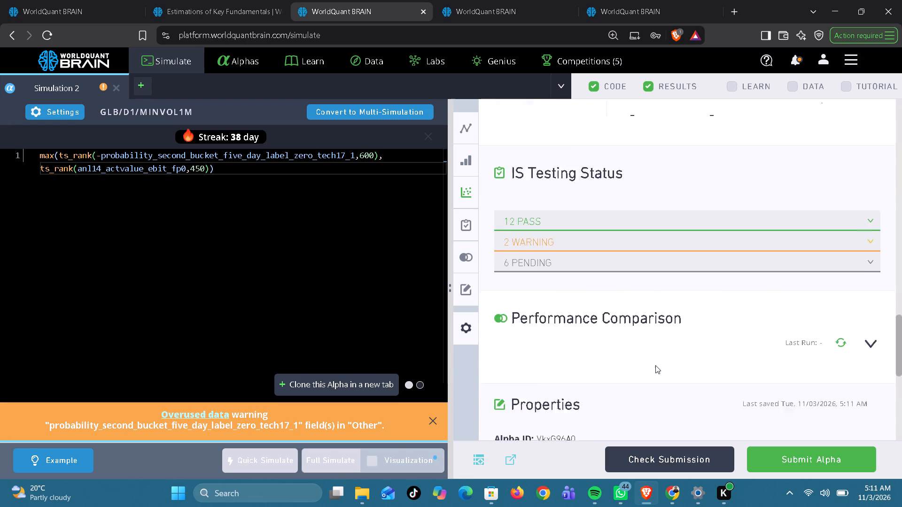
{"action": "scroll", "coordinate": [655, 365], "scroll_direction": "up", "scroll_amount": 3}
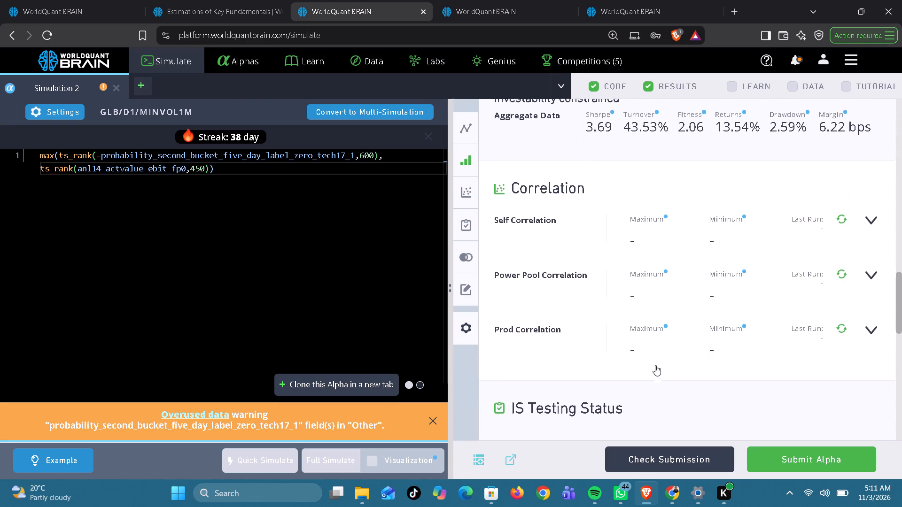
{"action": "left_click", "coordinate": [842, 329]}
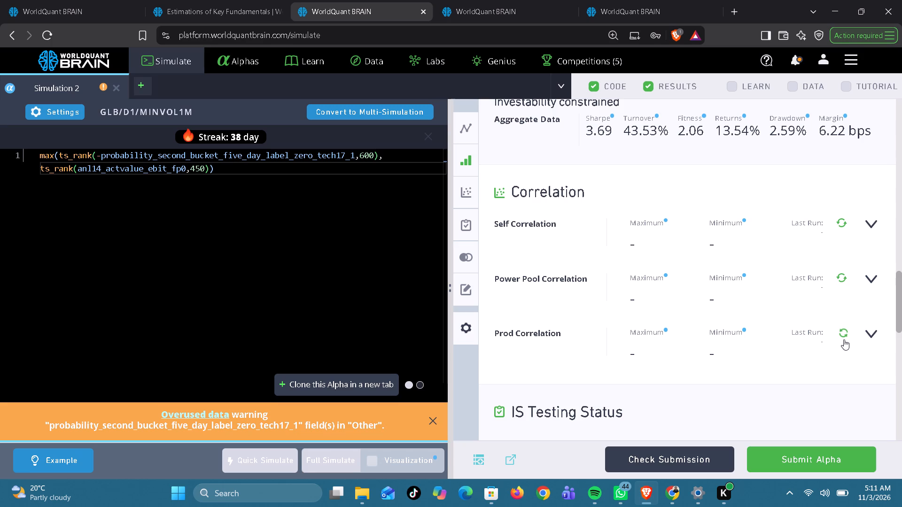
{"action": "left_click", "coordinate": [840, 274]}
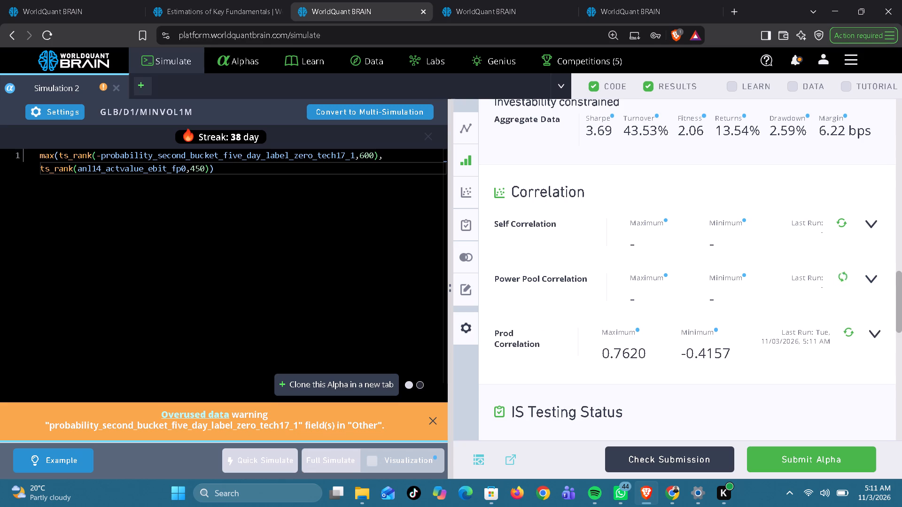
In this second anl14_actvalue_ebit_fp0 alpha, substitute anl14_actvalue_div_fp0, copied from the Estimations of Key Fundamentals dataset, and run the full simulation.
{"action": "left_click", "coordinate": [228, 13]}
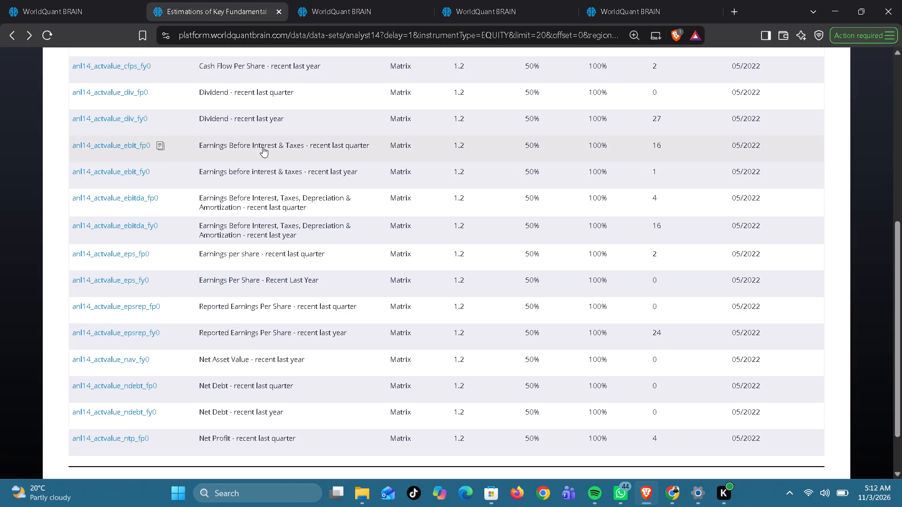
{"action": "scroll", "coordinate": [194, 284], "scroll_direction": "up", "scroll_amount": 1}
{"action": "left_click", "coordinate": [161, 108]}
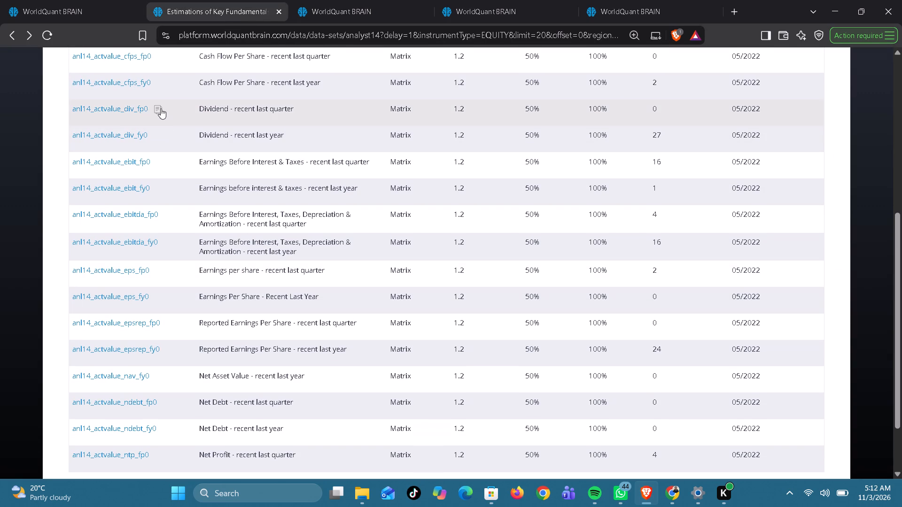
{"action": "left_click", "coordinate": [339, 5]}
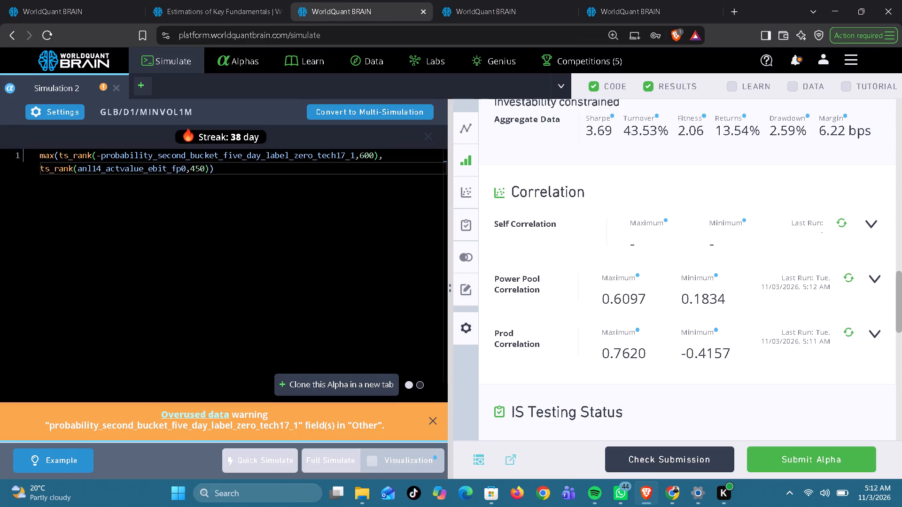
{"action": "double_click", "coordinate": [161, 169]}
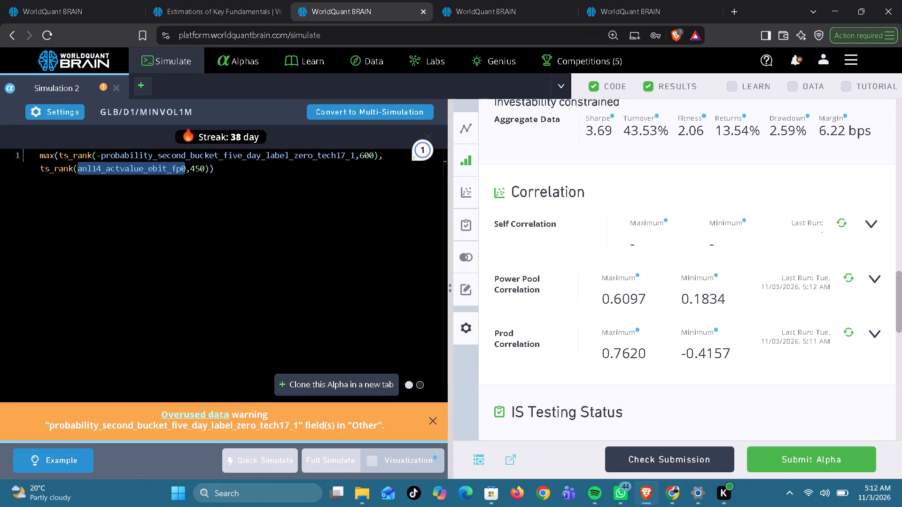
{"action": "key", "text": "ctrl+v"}
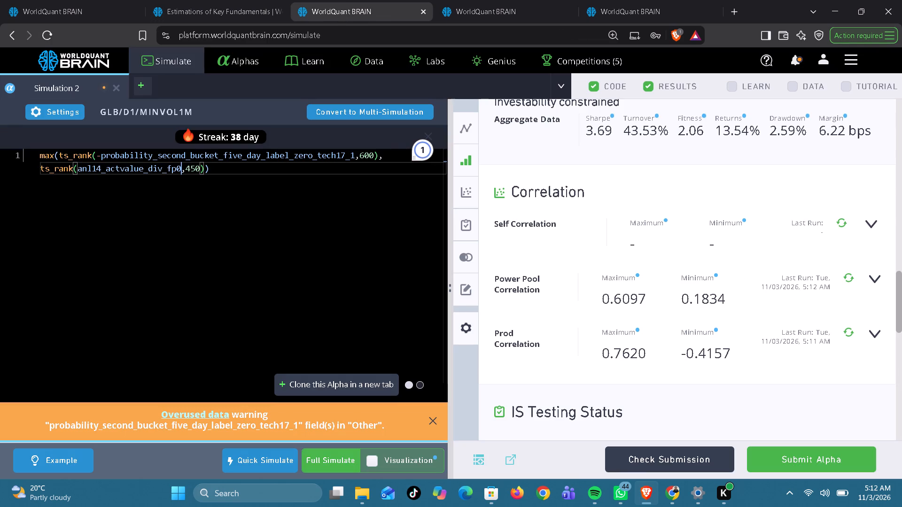
{"action": "left_click", "coordinate": [312, 450]}
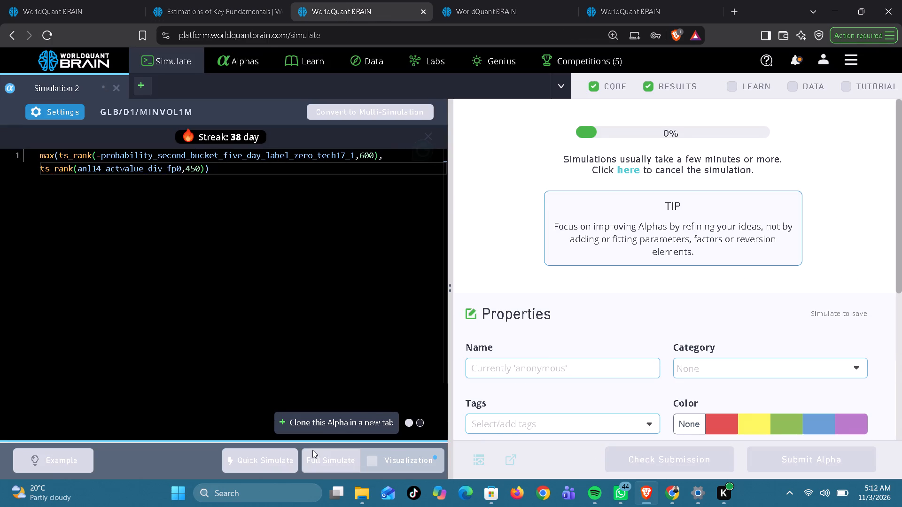
Find the finished MINVOL1M alpha that uses anl14_actvalue_epsrep_fp0 and run its Prod Correlation check.
{"action": "left_click", "coordinate": [88, 11]}
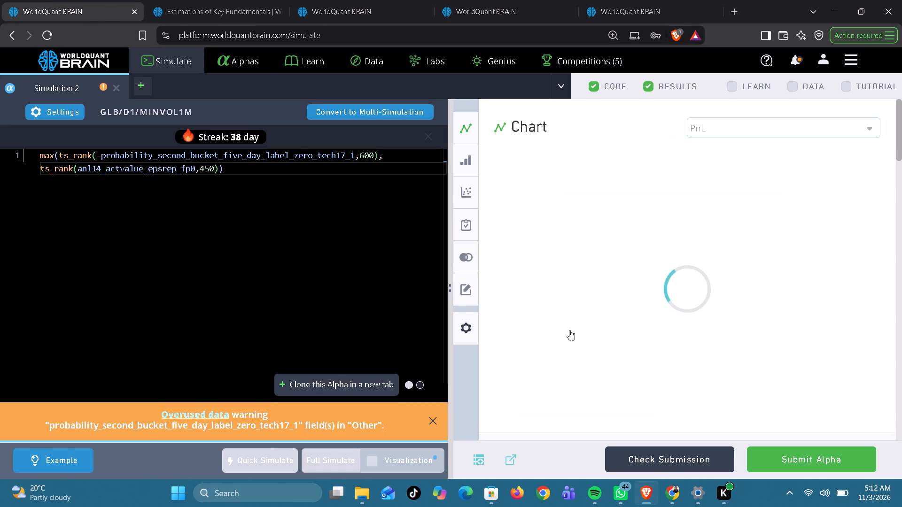
{"action": "scroll", "coordinate": [792, 383], "scroll_direction": "down", "scroll_amount": 1}
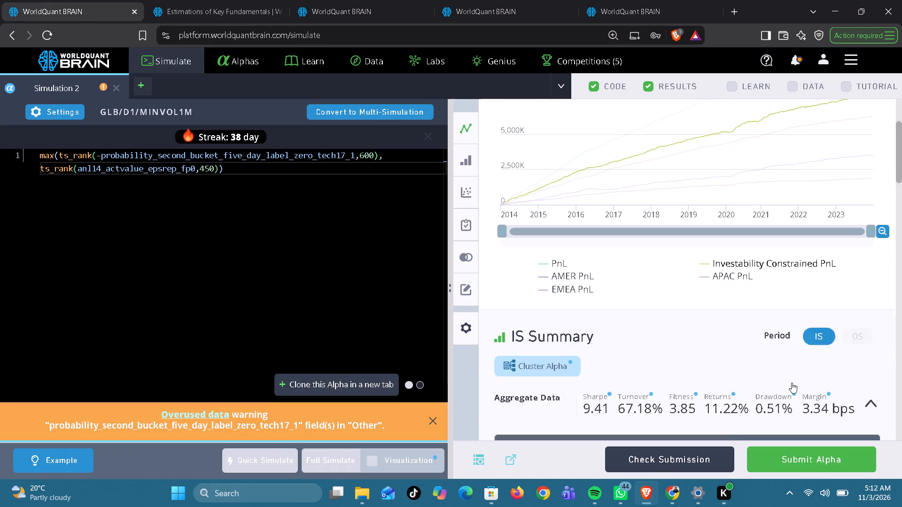
{"action": "scroll", "coordinate": [792, 383], "scroll_direction": "down", "scroll_amount": 4}
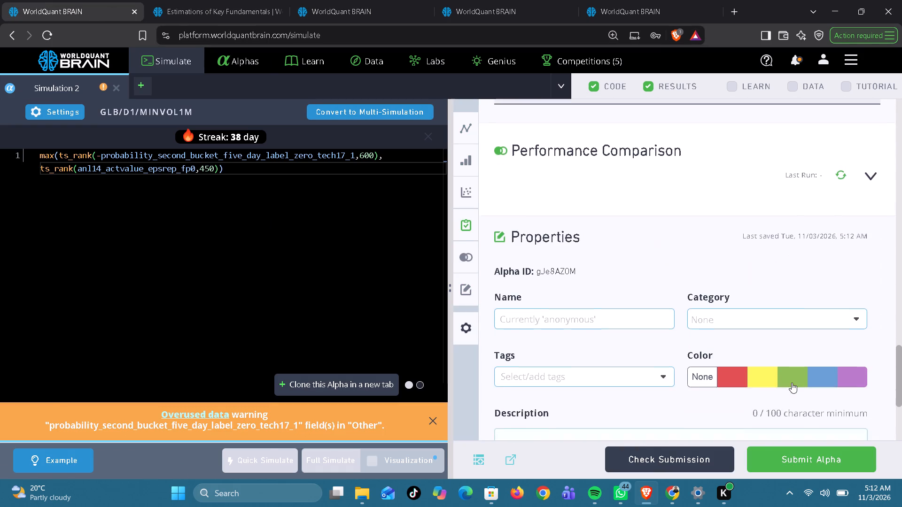
{"action": "scroll", "coordinate": [792, 383], "scroll_direction": "up", "scroll_amount": 1}
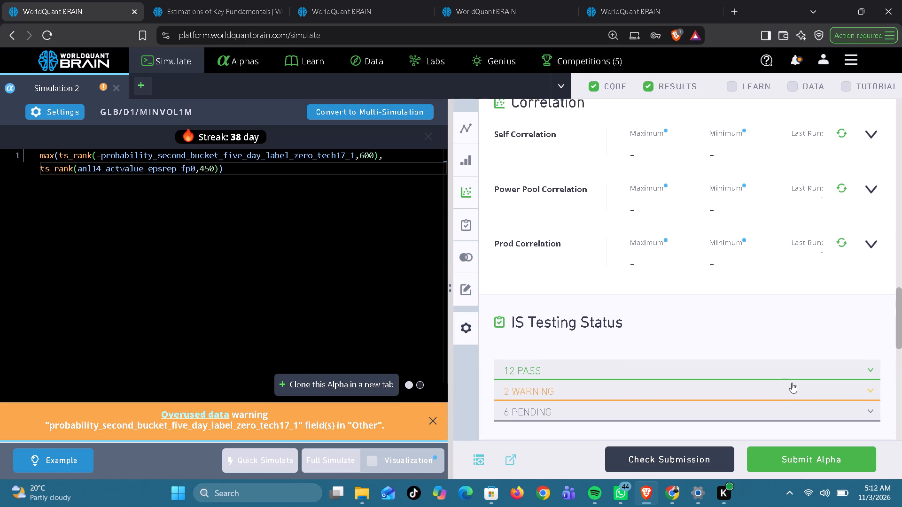
{"action": "left_click", "coordinate": [840, 242]}
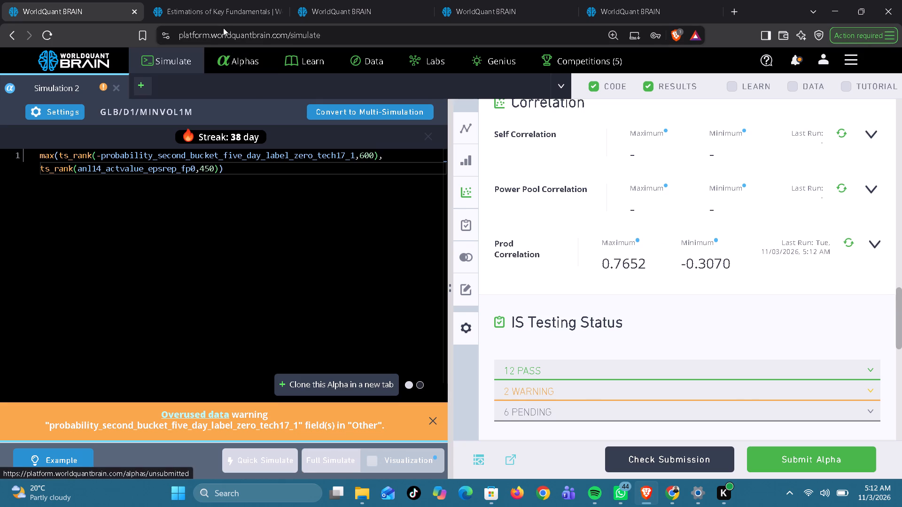
Replace anl14_actvalue_epsrep_fp0 in the checked alpha with anl14_actvalue_eps_fp0, copied from the Estimations of Key Fundamentals dataset, and run the full simulation.
{"action": "left_click", "coordinate": [218, 13]}
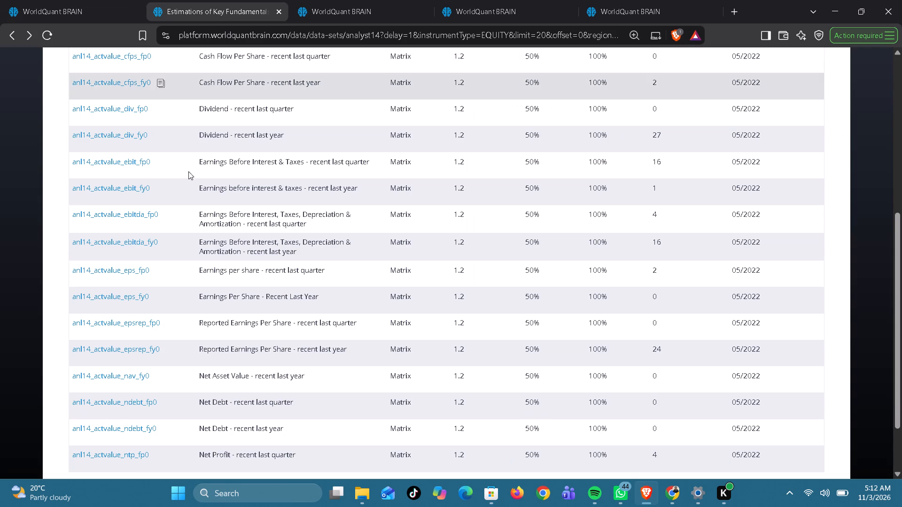
{"action": "left_click", "coordinate": [158, 265]}
{"action": "left_click", "coordinate": [86, 10]}
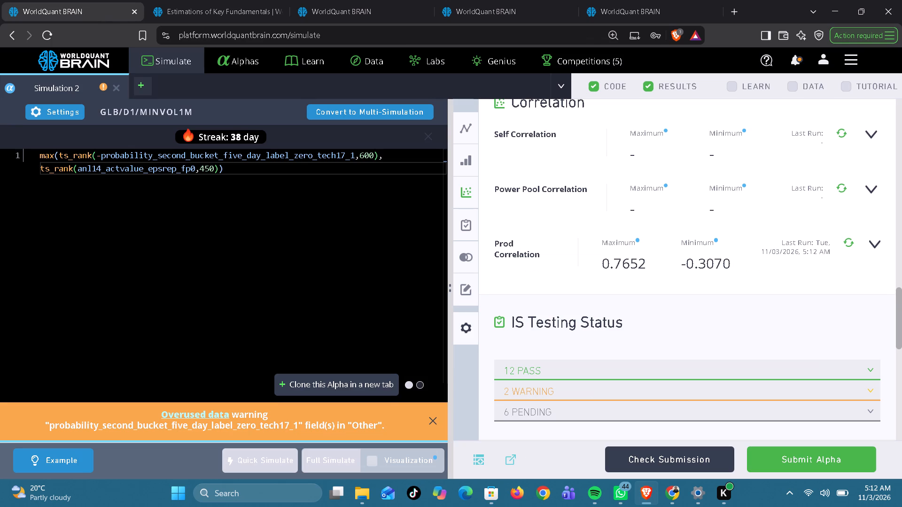
{"action": "double_click", "coordinate": [158, 170]}
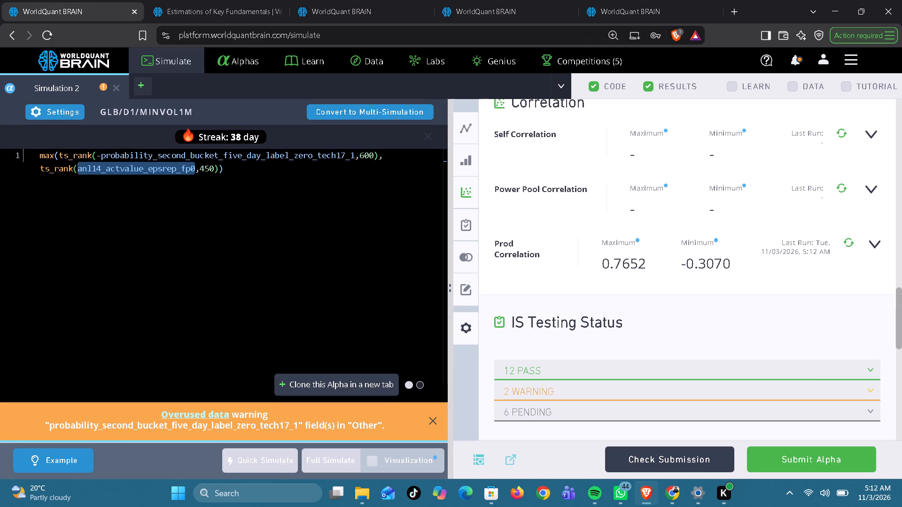
{"action": "key", "text": "ctrl+v"}
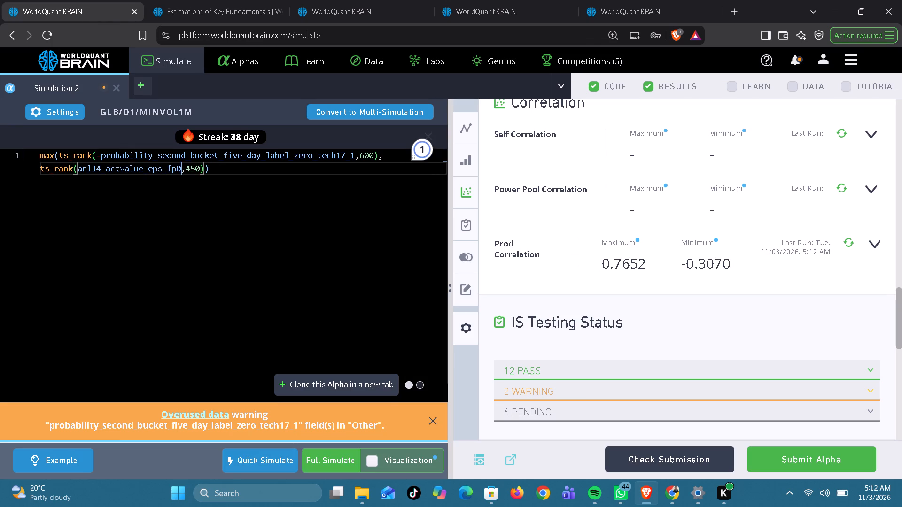
{"action": "left_click", "coordinate": [323, 457]}
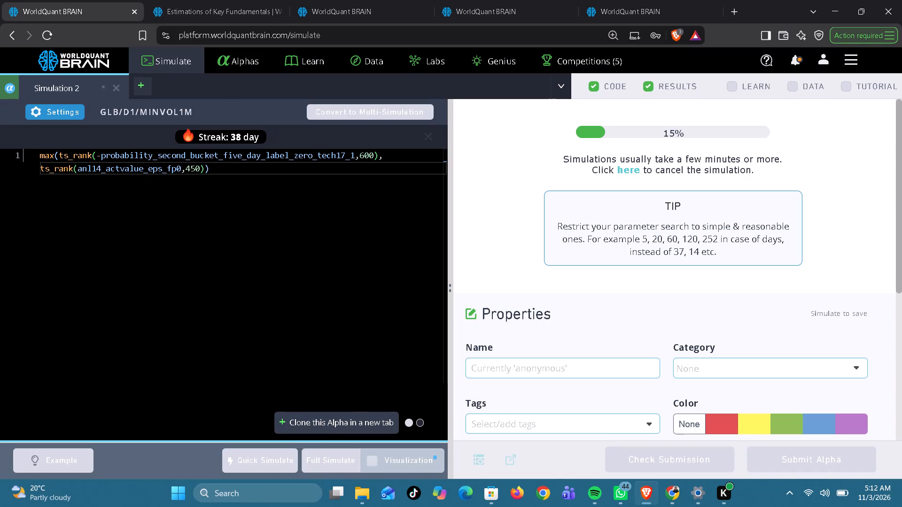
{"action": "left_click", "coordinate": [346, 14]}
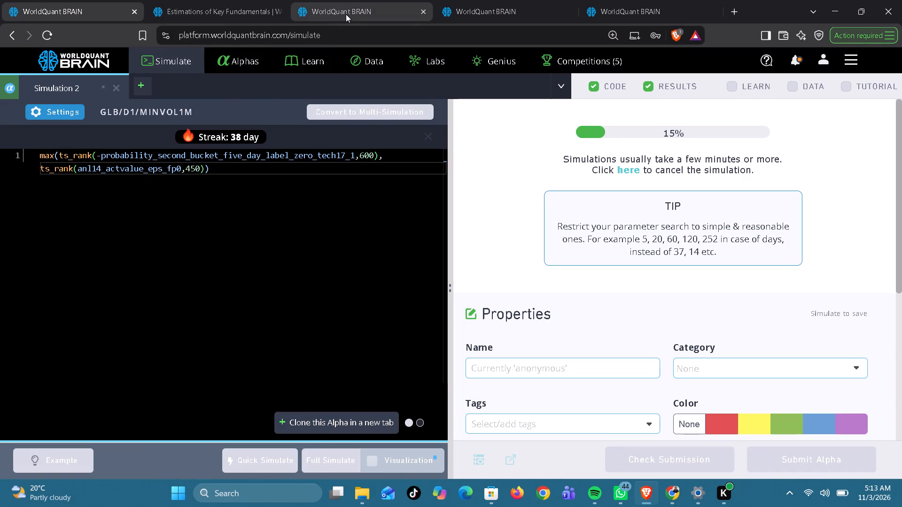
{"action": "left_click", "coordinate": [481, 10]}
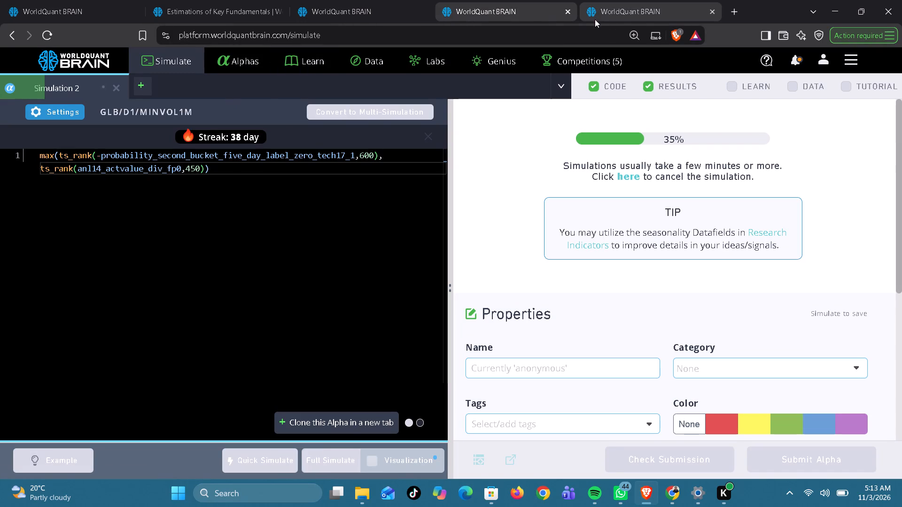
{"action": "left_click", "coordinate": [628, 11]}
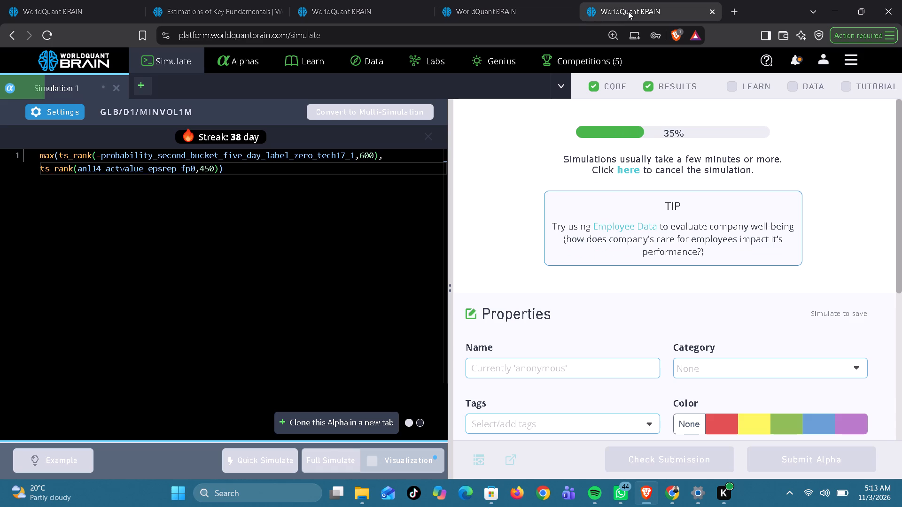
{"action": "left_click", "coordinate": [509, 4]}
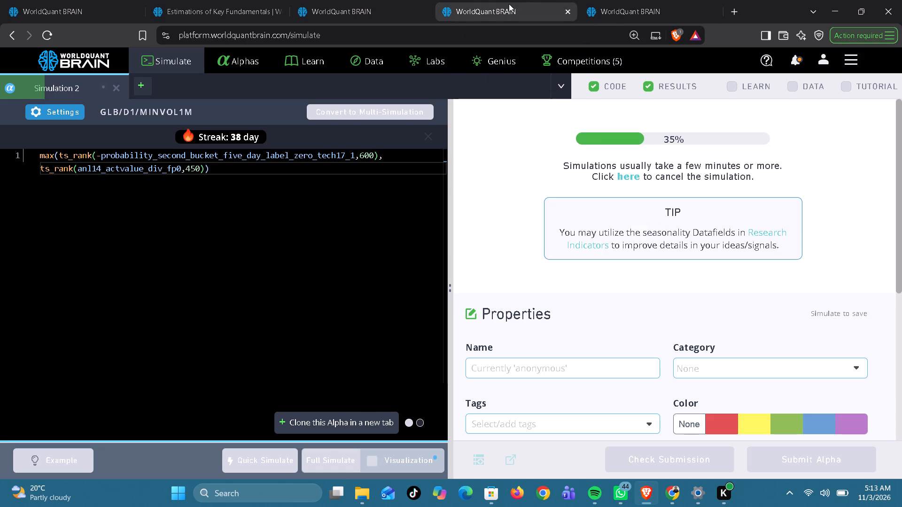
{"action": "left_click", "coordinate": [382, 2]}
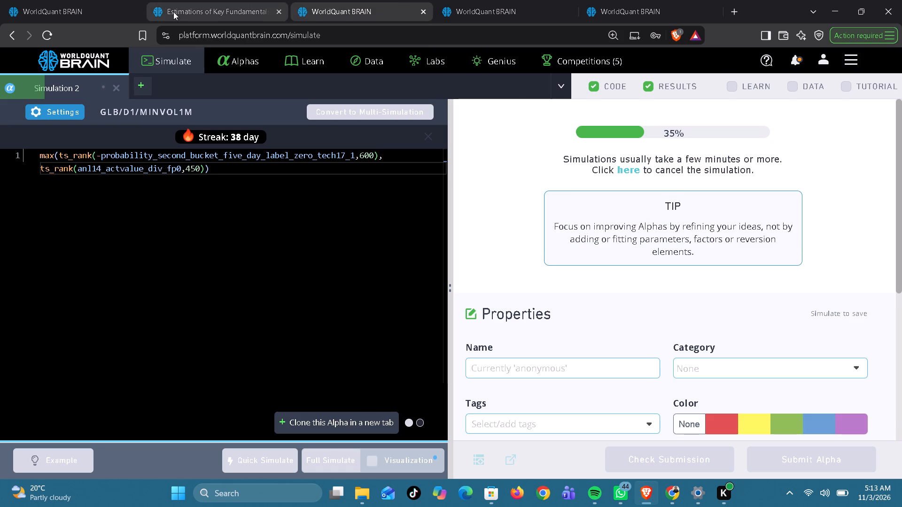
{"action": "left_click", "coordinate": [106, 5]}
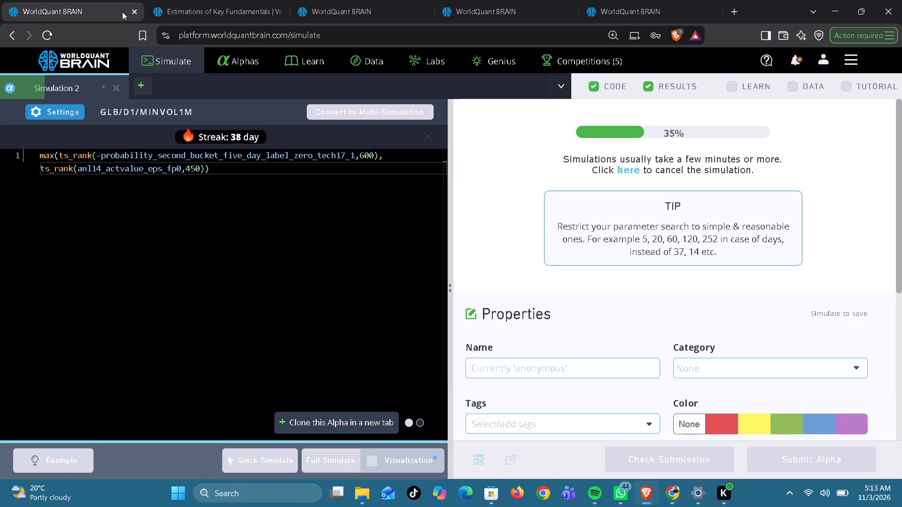
Find the remaining finished MINVOL1M alpha that uses anl14_actvalue_epsrep_fp0 and run its Prod Correlation check.
{"action": "left_click", "coordinate": [346, 14]}
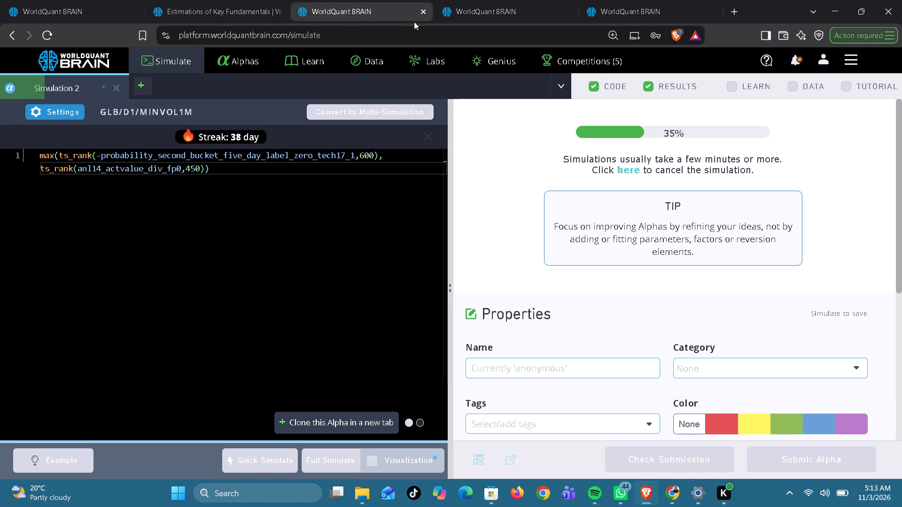
{"action": "left_click", "coordinate": [499, 15]}
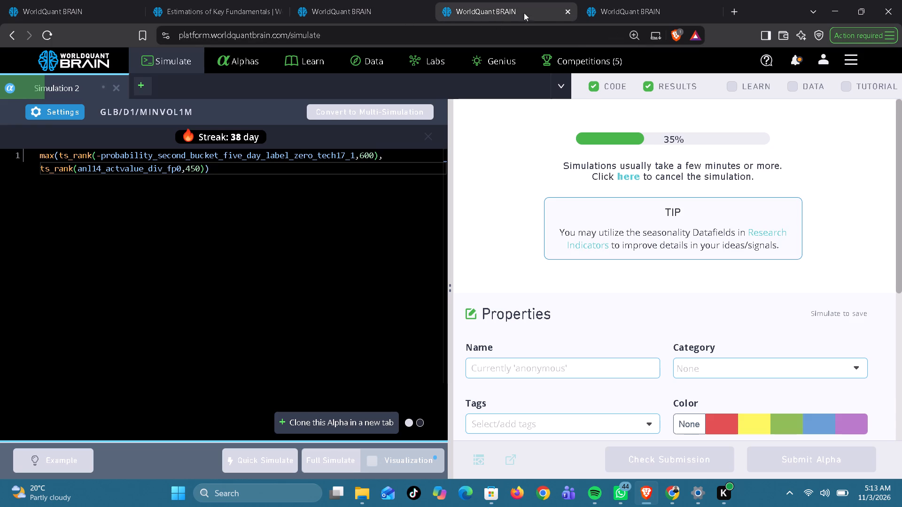
{"action": "left_click", "coordinate": [606, 8]}
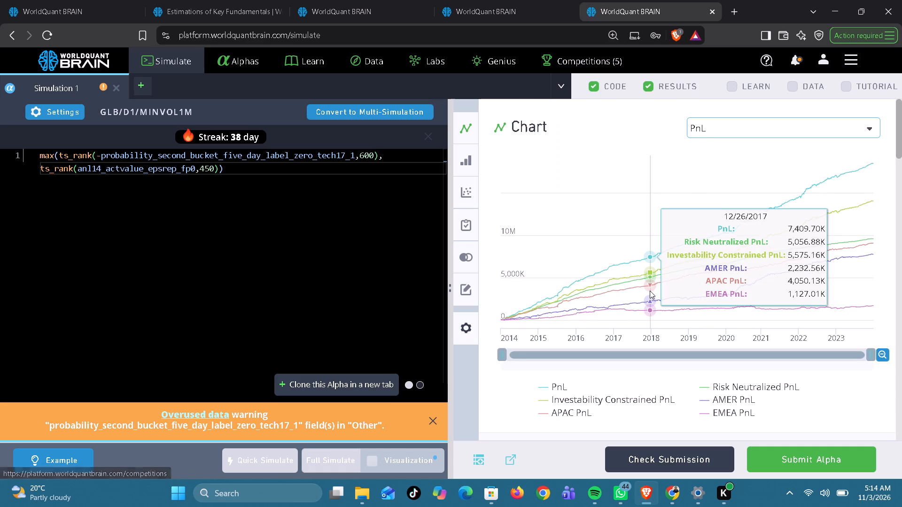
{"action": "scroll", "coordinate": [650, 291], "scroll_direction": "down", "scroll_amount": 3}
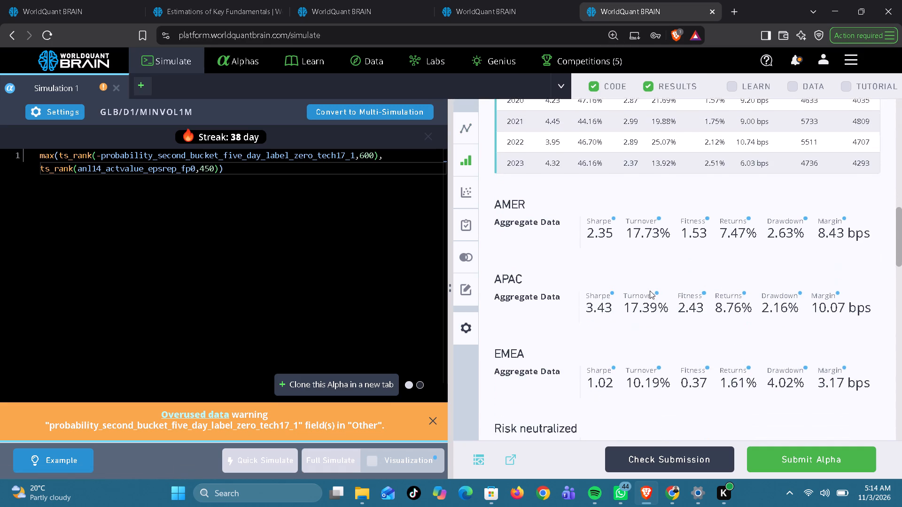
{"action": "scroll", "coordinate": [650, 291], "scroll_direction": "down", "scroll_amount": 2}
{"action": "scroll", "coordinate": [650, 291], "scroll_direction": "up", "scroll_amount": 1}
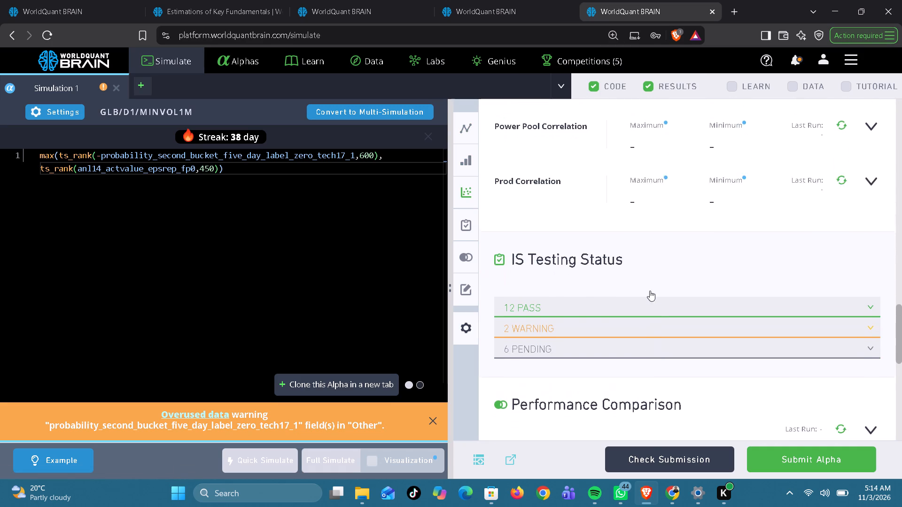
{"action": "scroll", "coordinate": [650, 291], "scroll_direction": "up", "scroll_amount": 1}
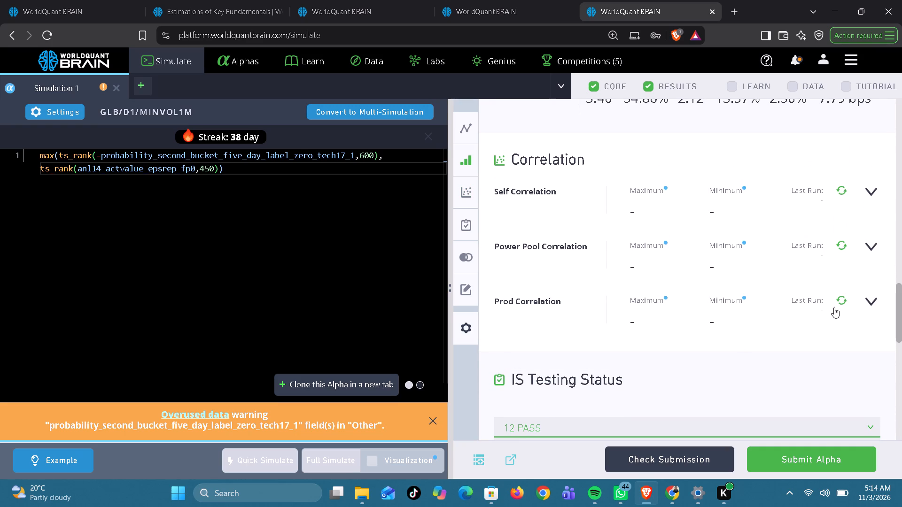
{"action": "left_click", "coordinate": [842, 300]}
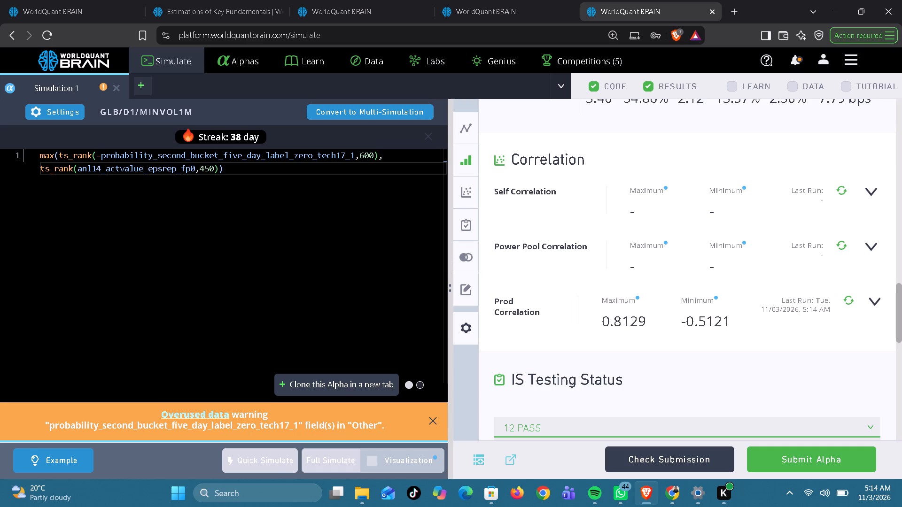
Replace anl14_actvalue_epsrep_fp0 in this alpha with anl14_actvalue_ndebt_fp0, copied from the Estimations of Key Fundamentals dataset, and run the full simulation.
{"action": "left_click", "coordinate": [210, 12]}
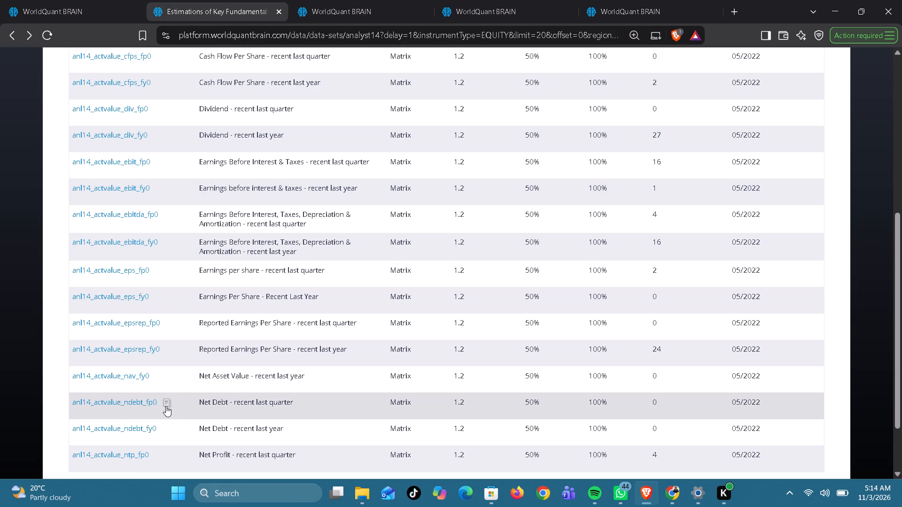
{"action": "left_click", "coordinate": [166, 406]}
{"action": "left_click", "coordinate": [632, 13]}
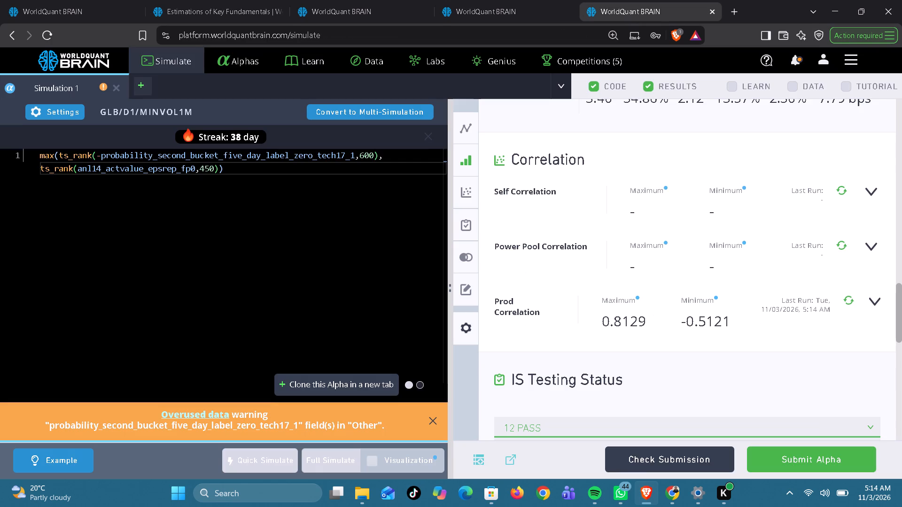
{"action": "double_click", "coordinate": [131, 167]}
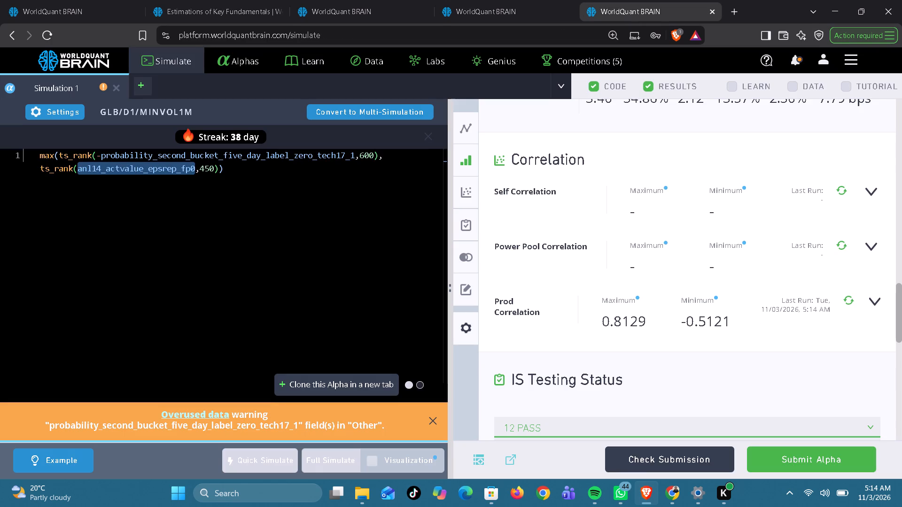
{"action": "key", "text": "ctrl+v"}
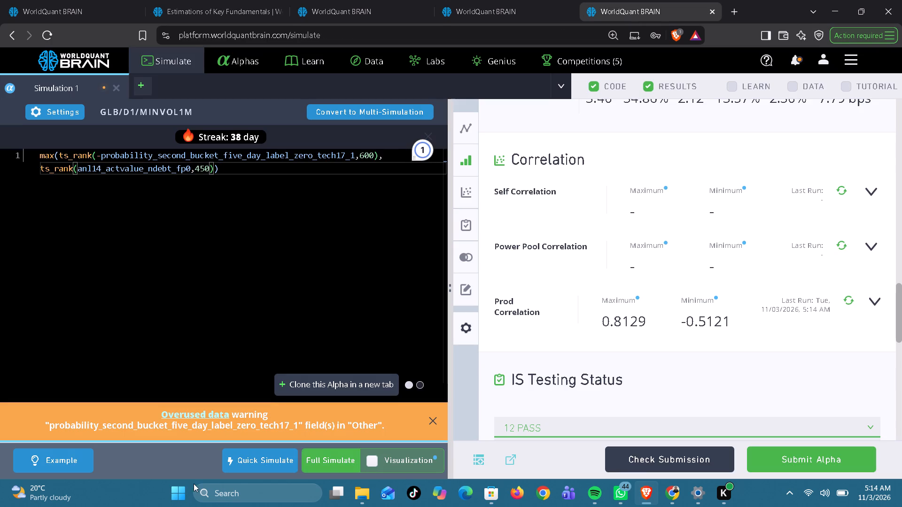
{"action": "left_click", "coordinate": [343, 458]}
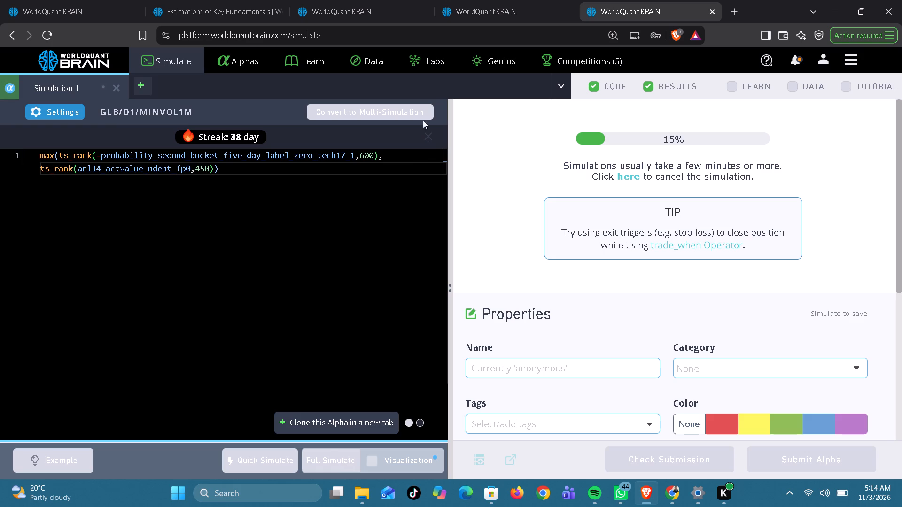
Check the progress of the running MINVOL1M simulations that use the div_fp0, eps_fp0 and ndebt_fp0 fields.
{"action": "left_click", "coordinate": [480, 0]}
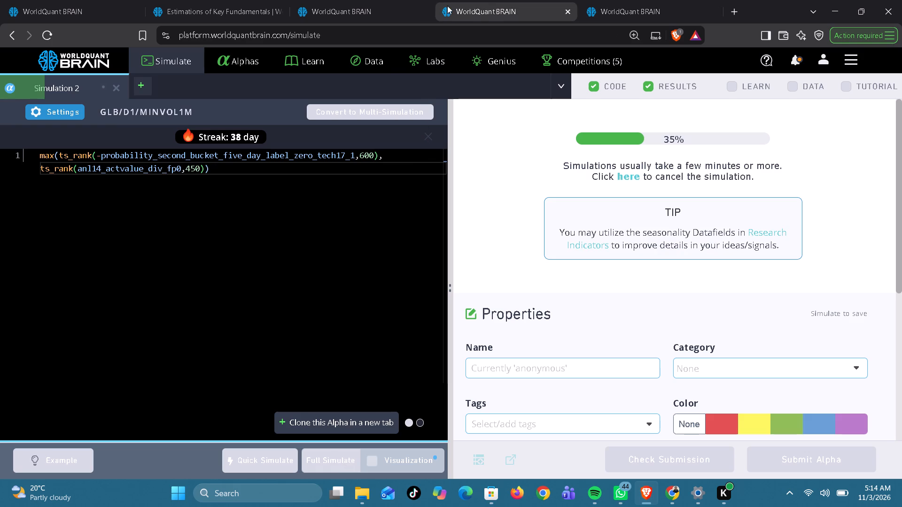
{"action": "left_click", "coordinate": [378, 9]}
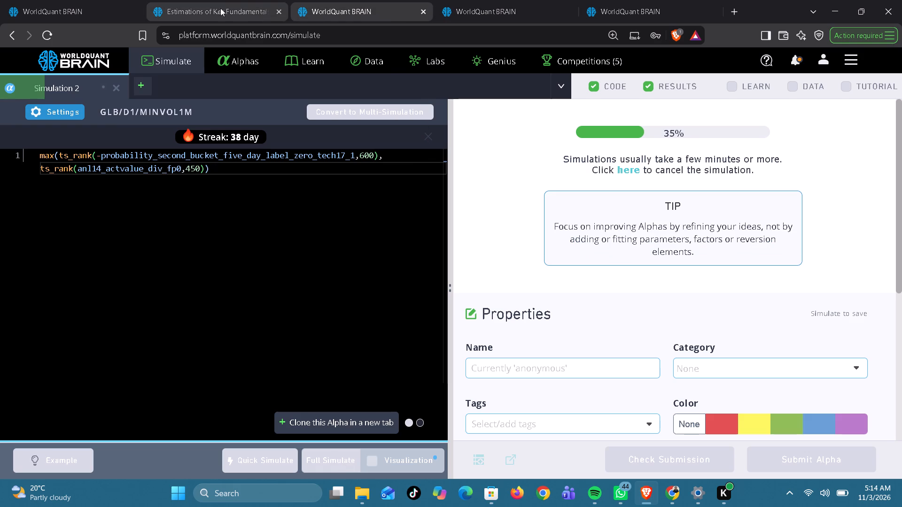
{"action": "left_click", "coordinate": [87, 2]}
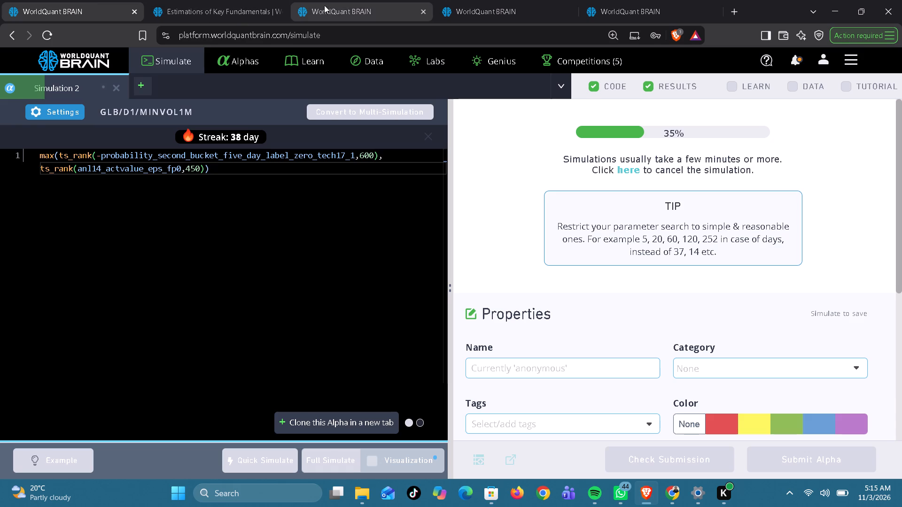
{"action": "left_click", "coordinate": [349, 2]}
{"action": "left_click", "coordinate": [467, 4]}
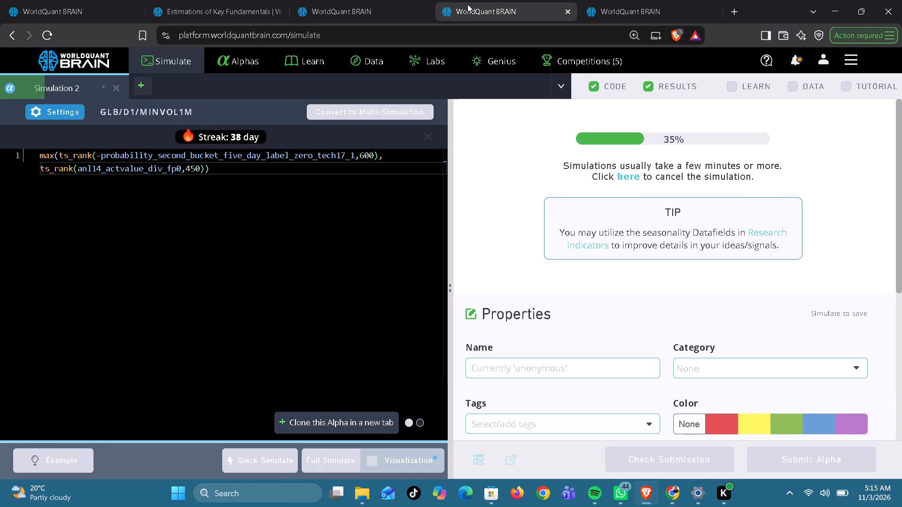
{"action": "left_click", "coordinate": [611, 9]}
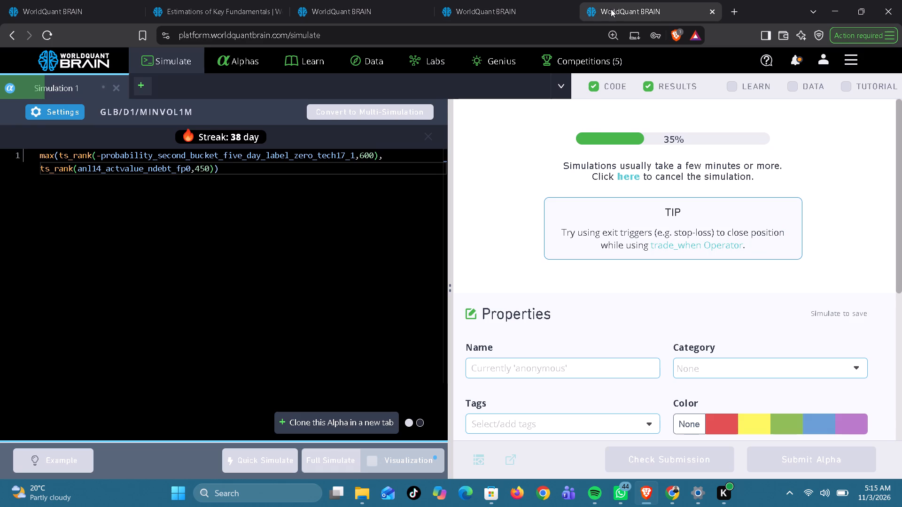
{"action": "left_click", "coordinate": [520, 8]}
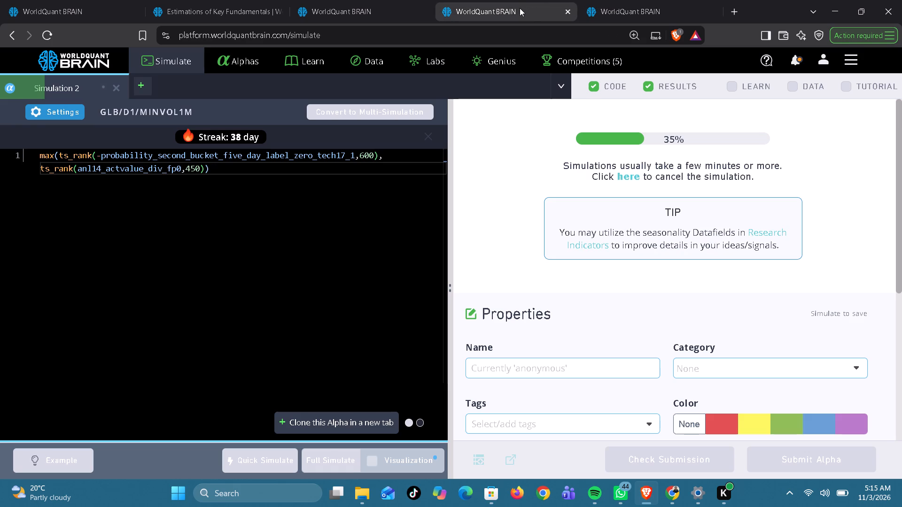
{"action": "left_click", "coordinate": [372, 9]}
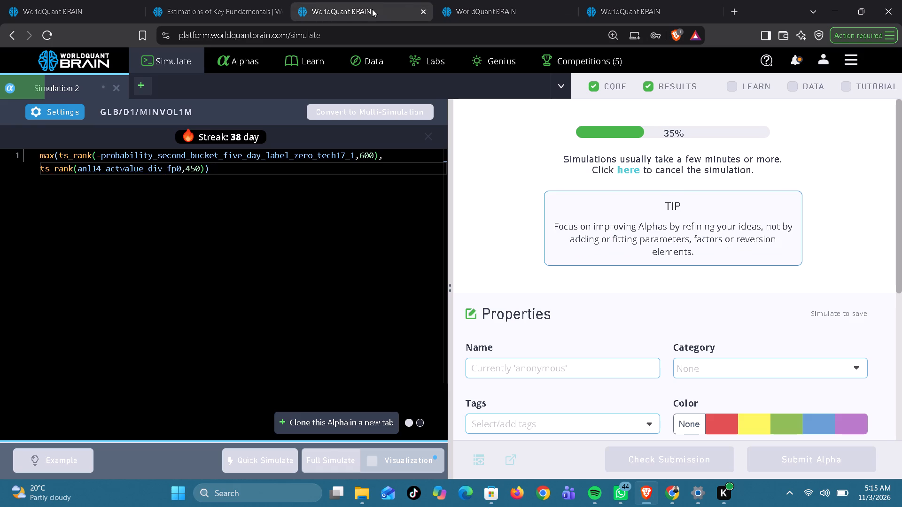
{"action": "left_click", "coordinate": [107, 5]}
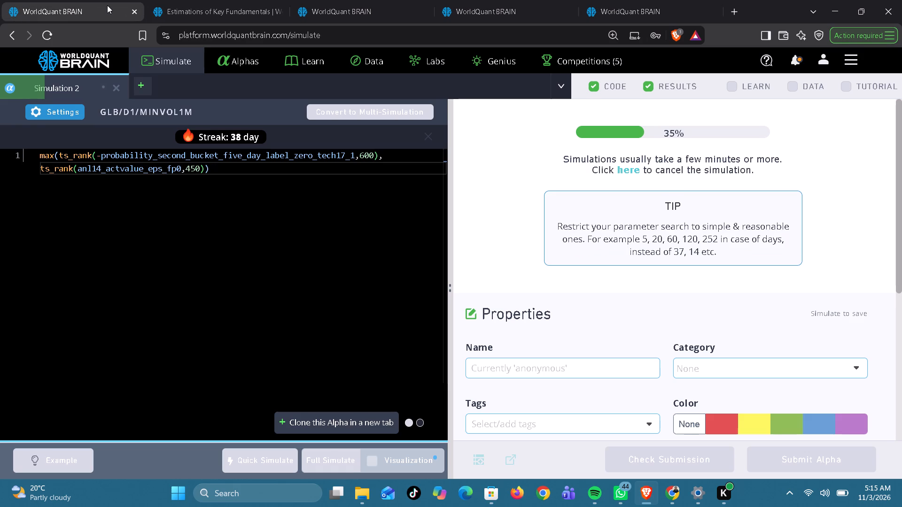
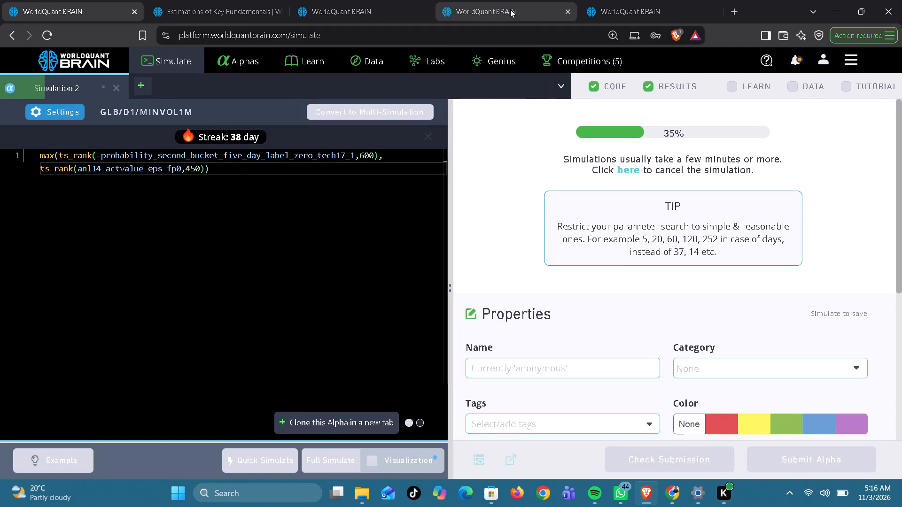
Find the finished MINVOL1M alpha that uses anl14_actvalue_div_fp0 and run its Prod Correlation check.
{"action": "left_click", "coordinate": [510, 9]}
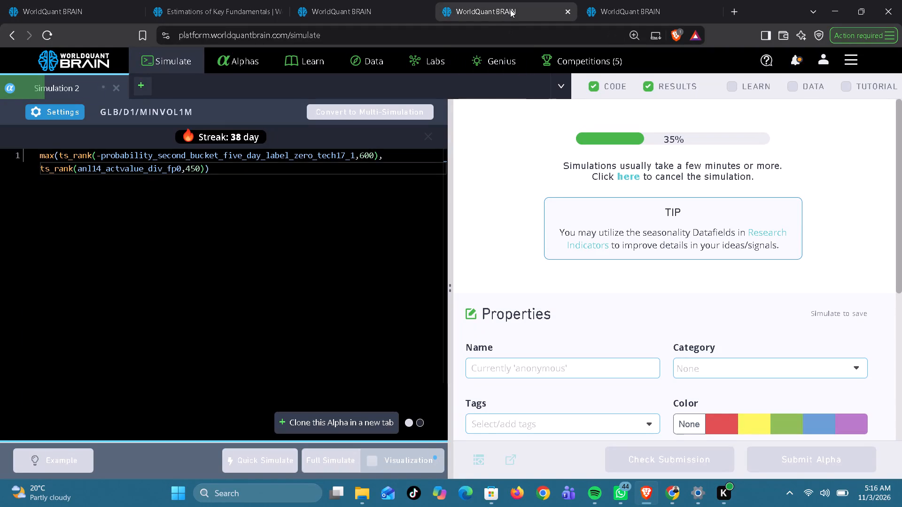
{"action": "left_click", "coordinate": [384, 8]}
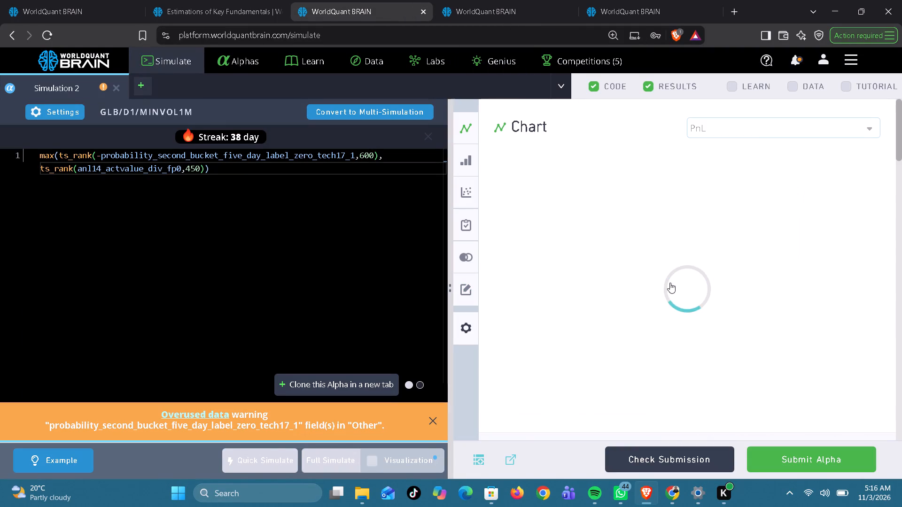
{"action": "scroll", "coordinate": [707, 299], "scroll_direction": "down", "scroll_amount": 2}
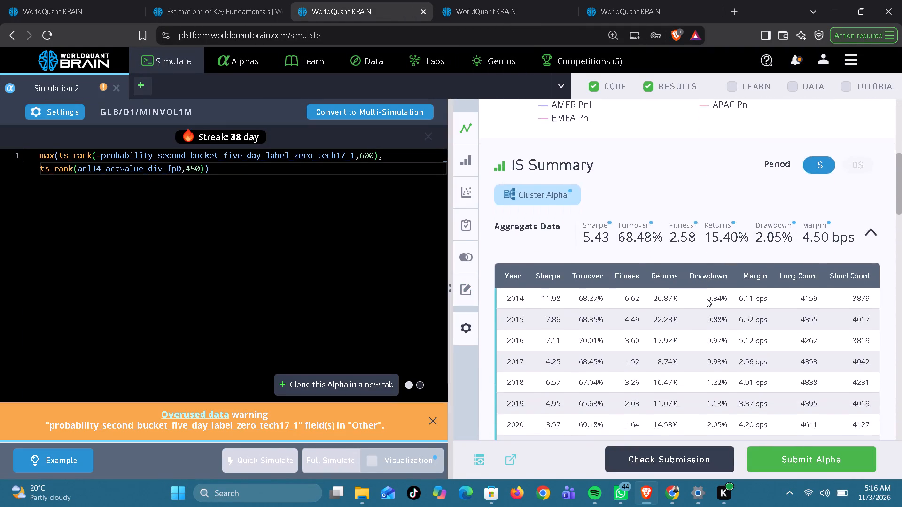
{"action": "scroll", "coordinate": [707, 299], "scroll_direction": "down", "scroll_amount": 2}
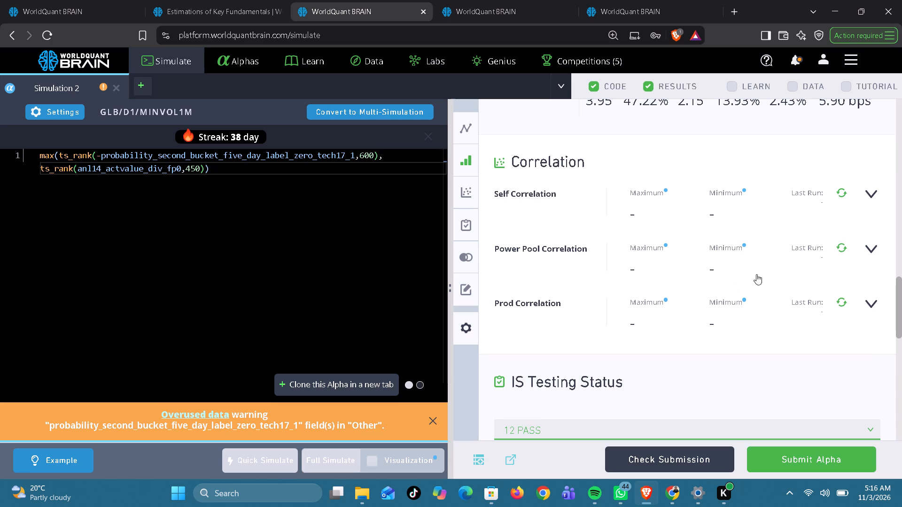
{"action": "left_click", "coordinate": [846, 306]}
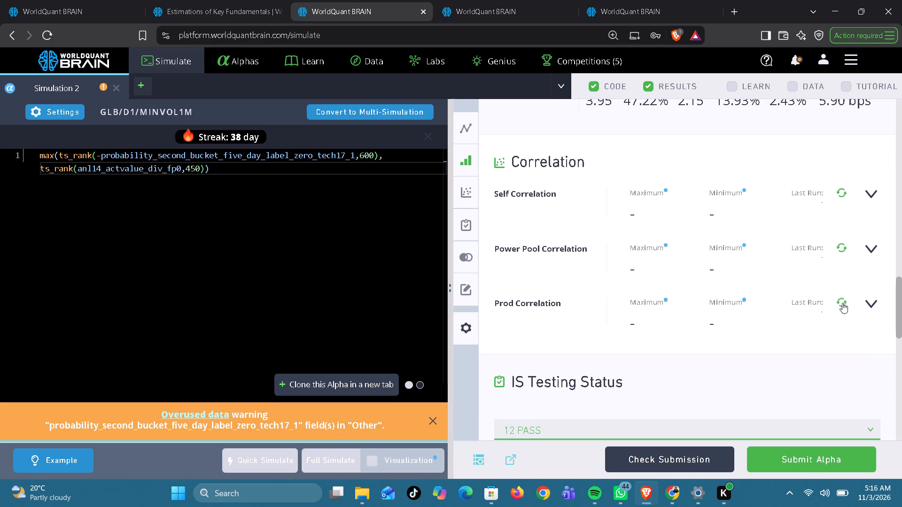
{"action": "left_click", "coordinate": [842, 303]}
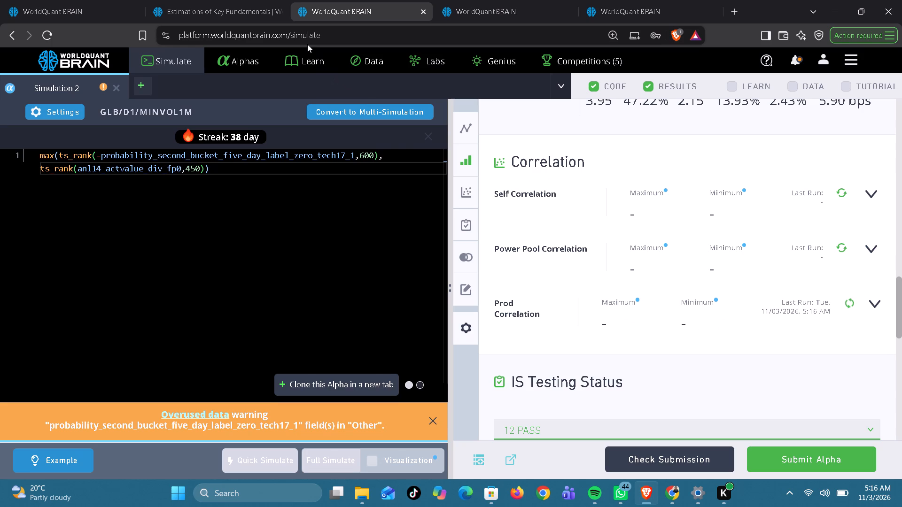
{"action": "left_click", "coordinate": [218, 12]}
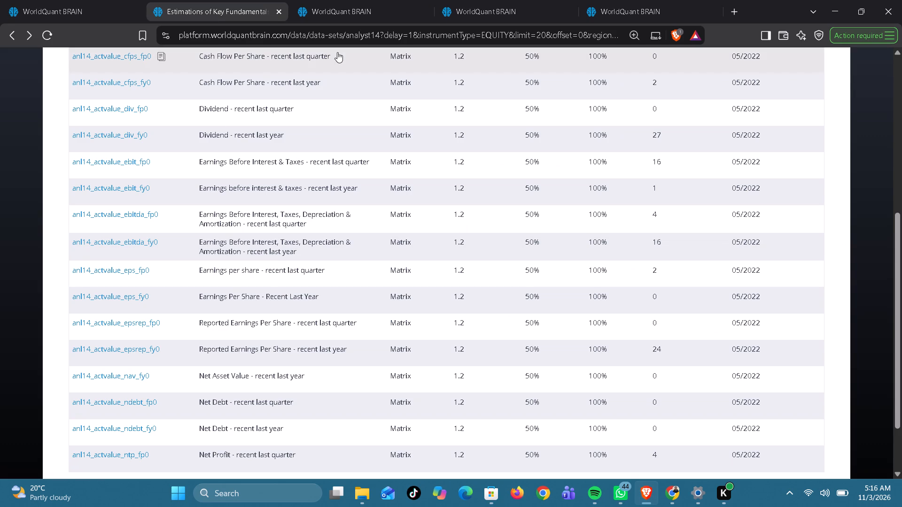
{"action": "left_click", "coordinate": [342, 14]}
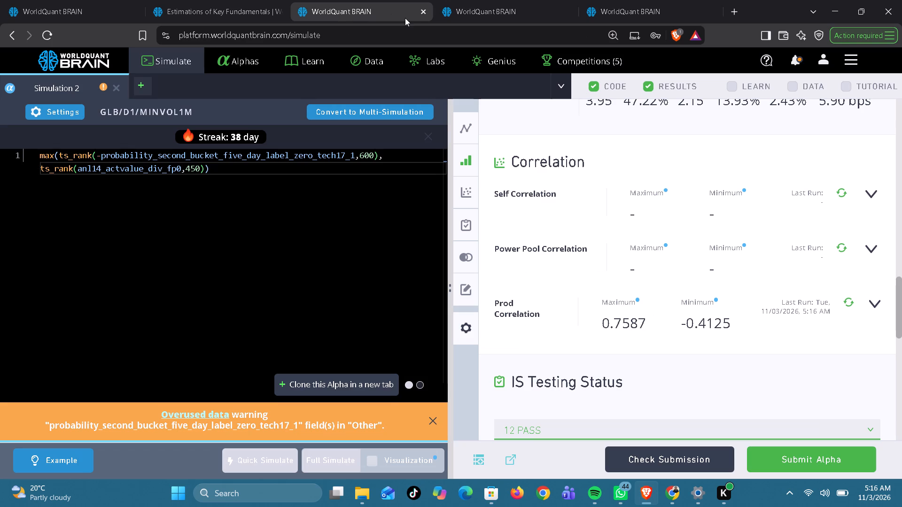
Replace anl14_actvalue_div_fp0 in the checked alpha with anl14_actvalue_cfps_fp0, copied from the Estimations of Key Fundamentals dataset, and run the full simulation.
{"action": "left_click", "coordinate": [223, 0]}
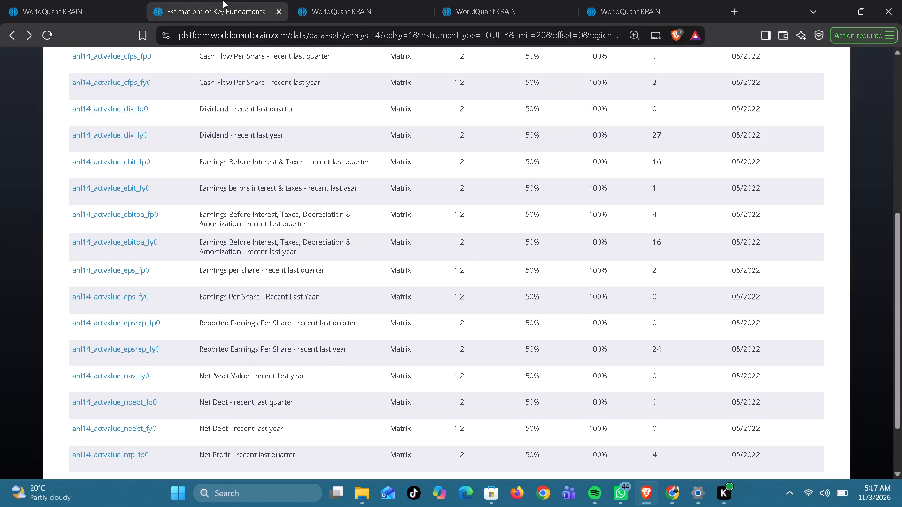
{"action": "scroll", "coordinate": [167, 223], "scroll_direction": "up", "scroll_amount": 1}
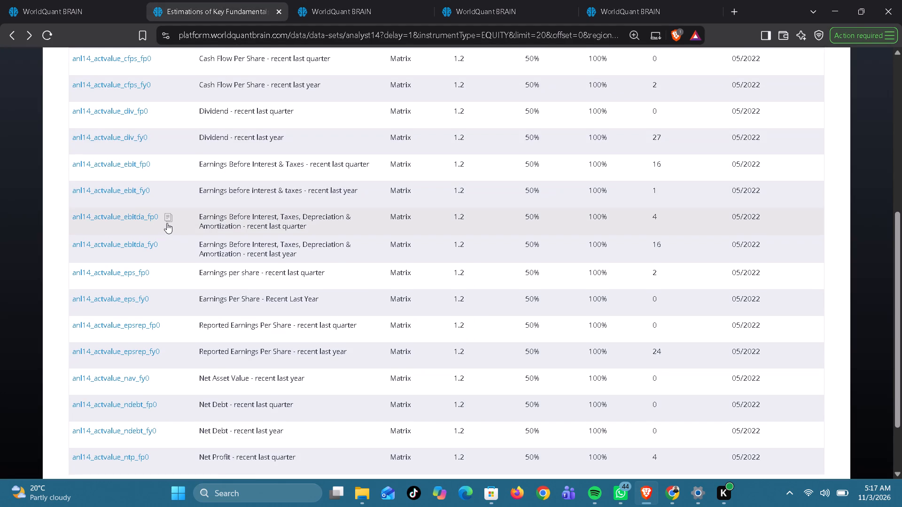
{"action": "scroll", "coordinate": [167, 223], "scroll_direction": "up", "scroll_amount": 2}
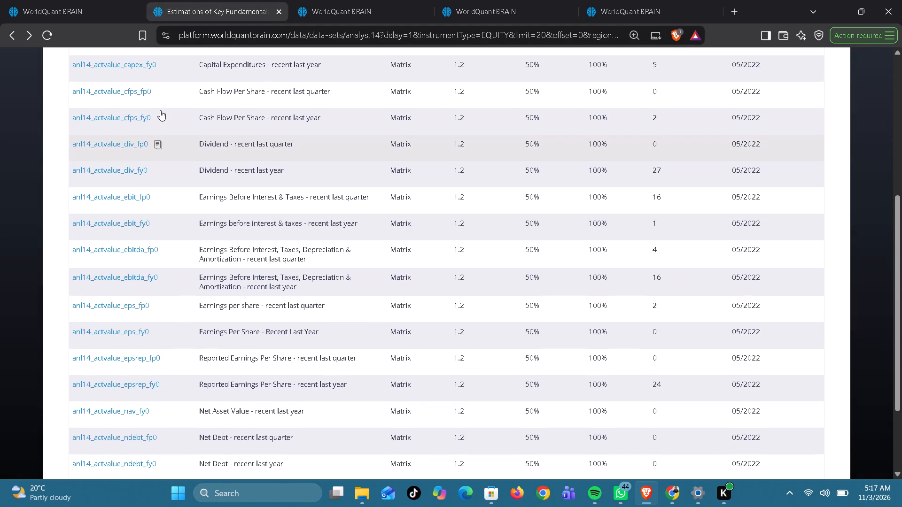
{"action": "left_click", "coordinate": [160, 92]}
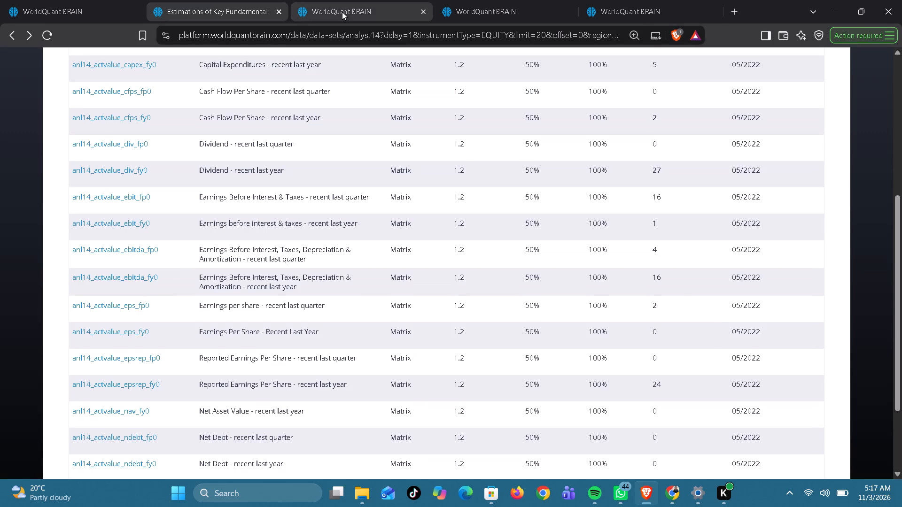
{"action": "left_click", "coordinate": [342, 12]}
{"action": "double_click", "coordinate": [135, 175]}
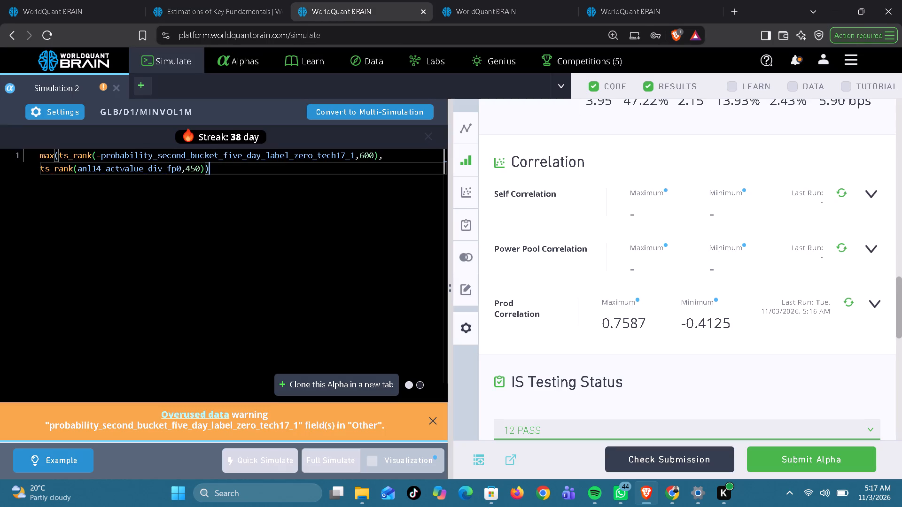
{"action": "double_click", "coordinate": [136, 169]}
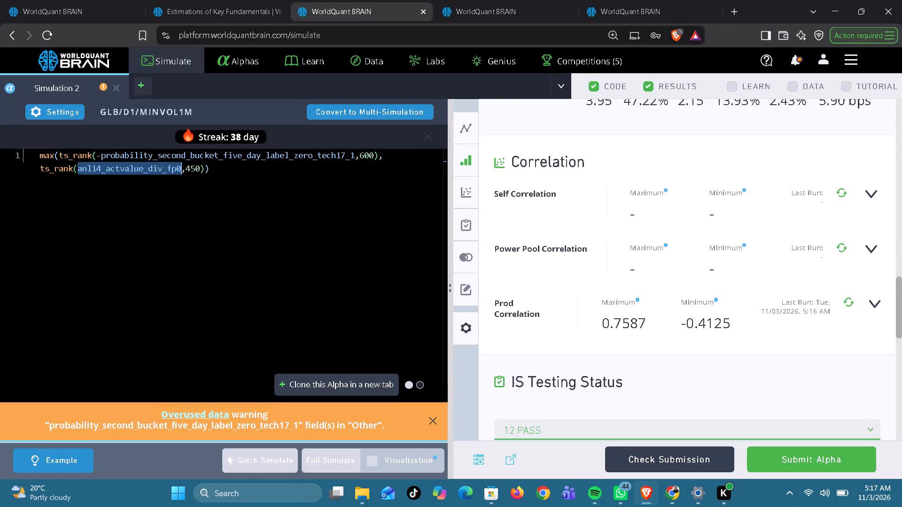
{"action": "key", "text": "ctrl+v"}
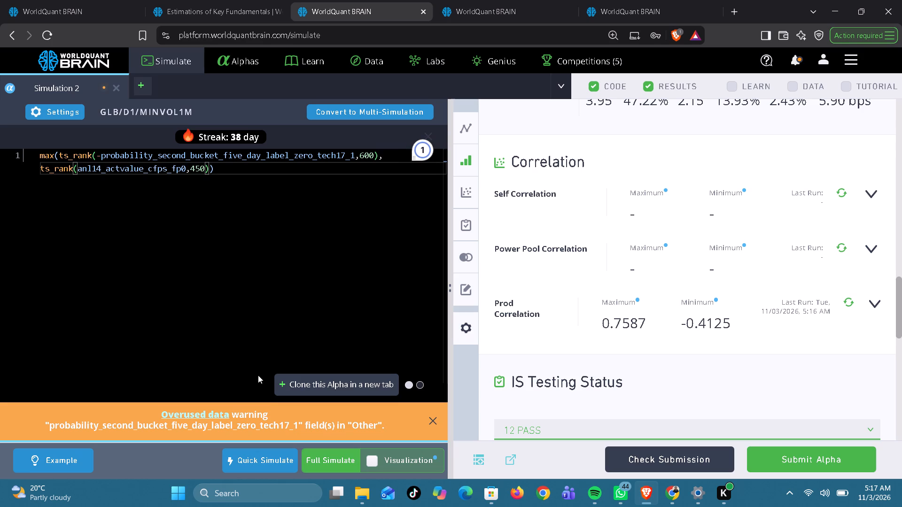
{"action": "left_click", "coordinate": [329, 466]}
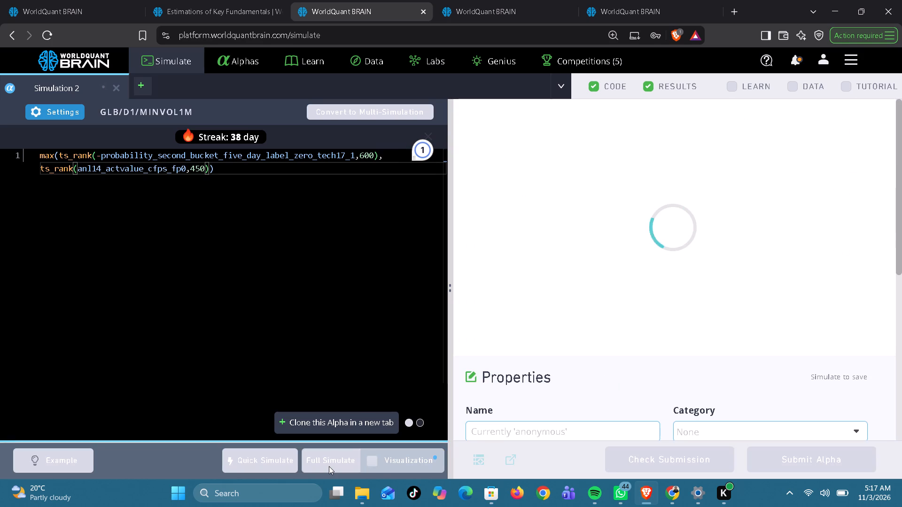
Find the finished MINVOL1M alpha that uses anl14_actvalue_ndebt_fp0 and run its Prod Correlation check.
{"action": "left_click", "coordinate": [505, 8]}
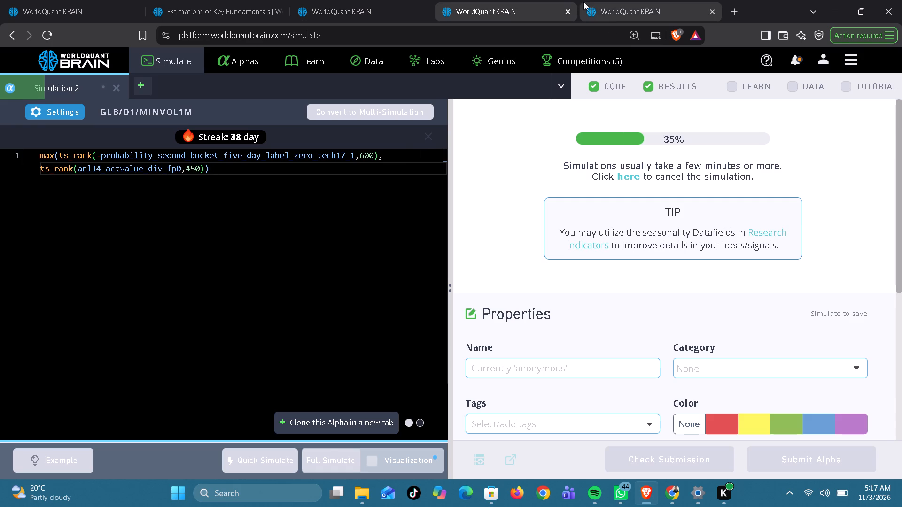
{"action": "left_click", "coordinate": [609, 10]}
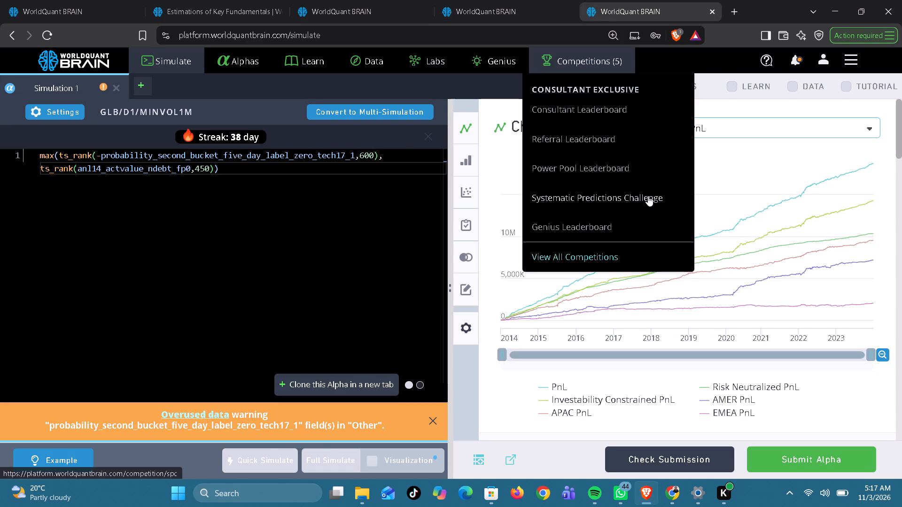
{"action": "scroll", "coordinate": [689, 297], "scroll_direction": "down", "scroll_amount": 4}
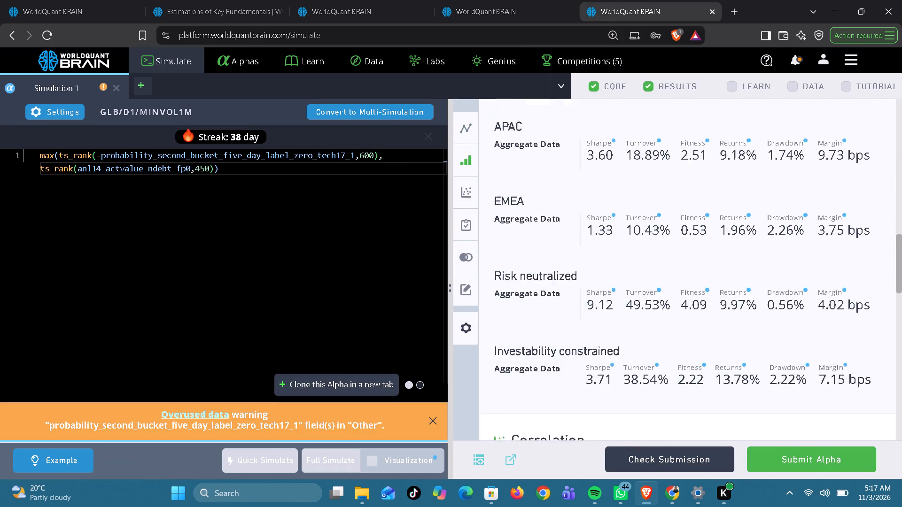
{"action": "scroll", "coordinate": [689, 297], "scroll_direction": "down", "scroll_amount": 1}
{"action": "scroll", "coordinate": [689, 297], "scroll_direction": "up", "scroll_amount": 2}
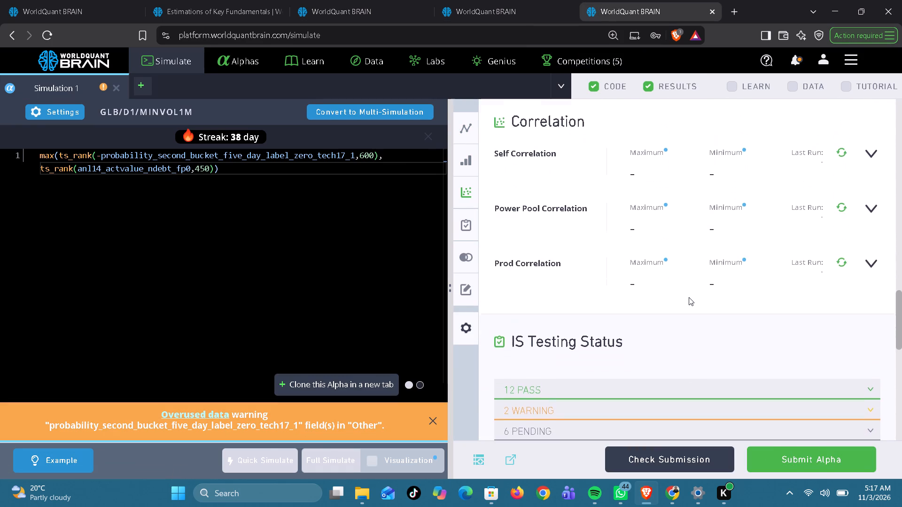
{"action": "left_click", "coordinate": [837, 290]}
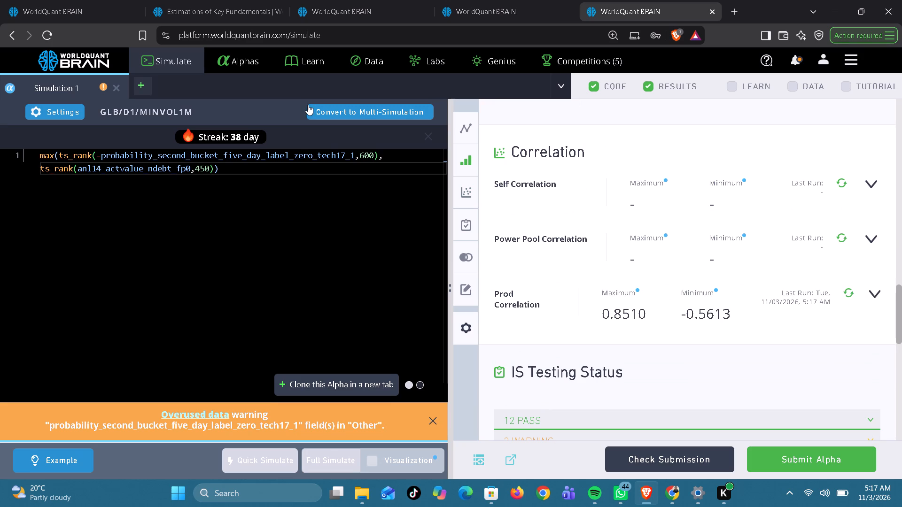
Replace anl14_actvalue_ndebt_fp0 in this alpha with anl14_actvalue_ntp_fp0, copied from the Estimations of Key Fundamentals dataset, and run the full simulation.
{"action": "left_click", "coordinate": [235, 8]}
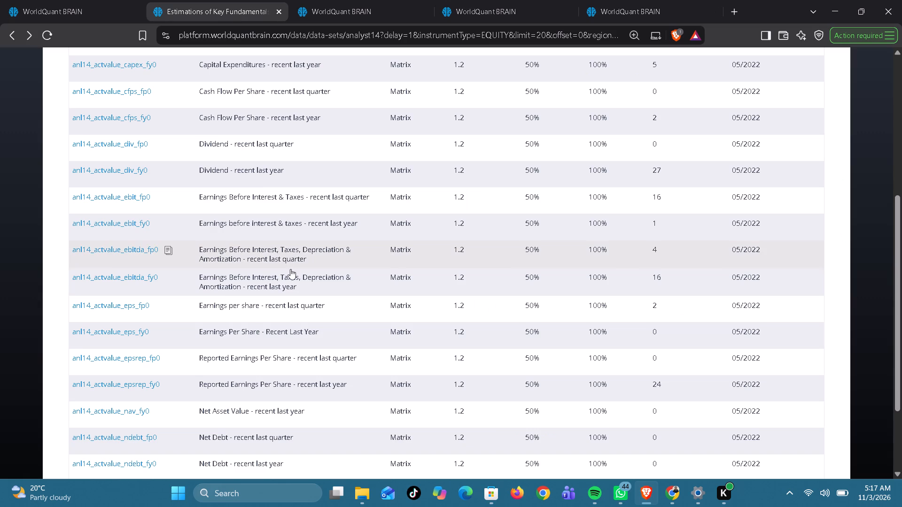
{"action": "scroll", "coordinate": [187, 388], "scroll_direction": "down", "scroll_amount": 1}
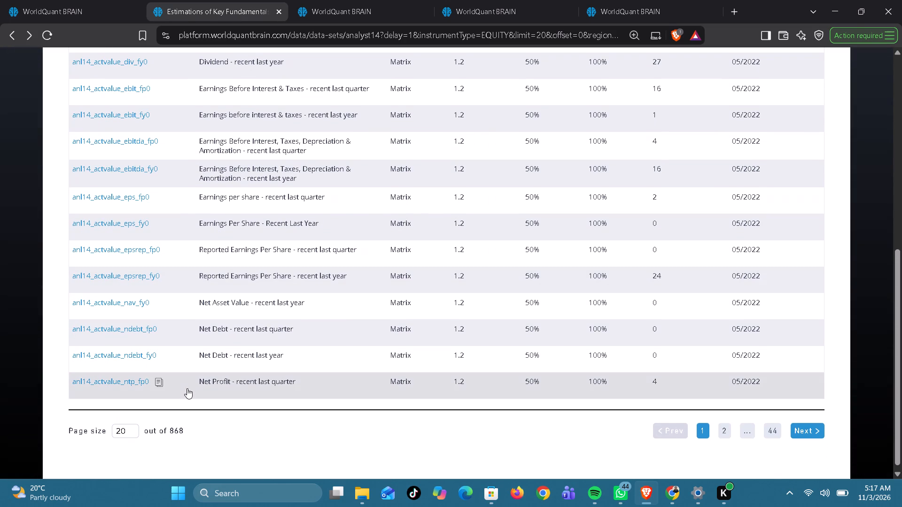
{"action": "left_click", "coordinate": [160, 383]}
{"action": "left_click", "coordinate": [625, 4]}
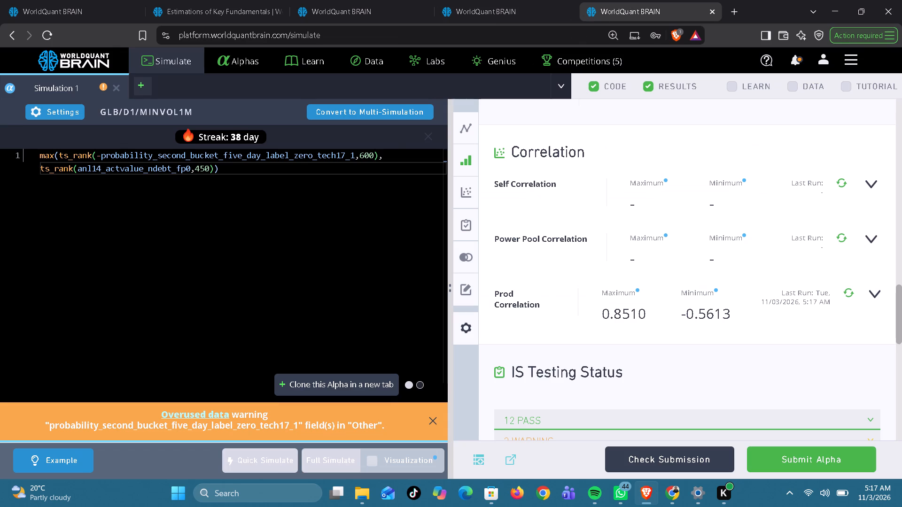
{"action": "double_click", "coordinate": [156, 169]}
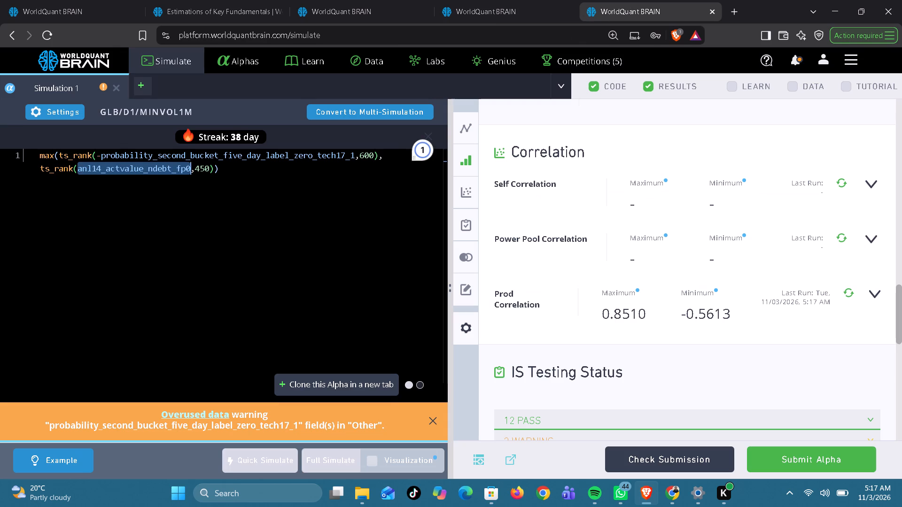
{"action": "key", "text": "ctrl+v"}
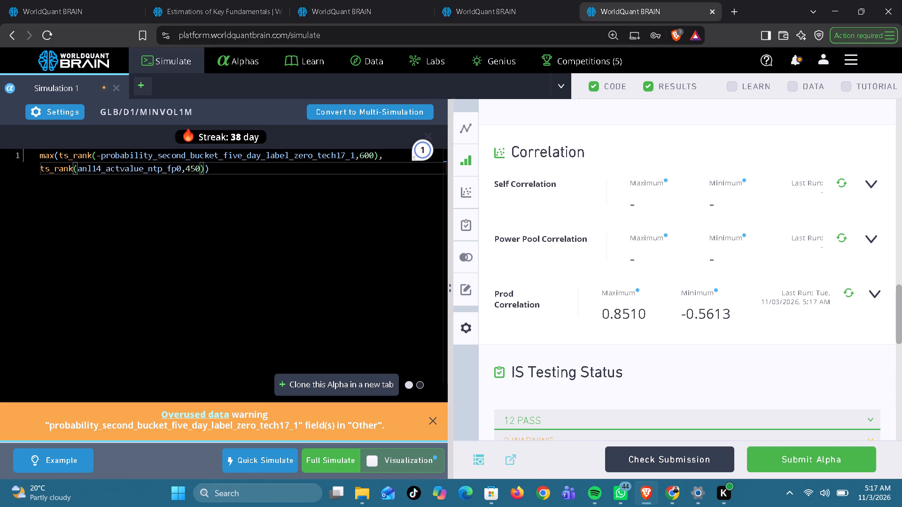
{"action": "left_click", "coordinate": [340, 469]}
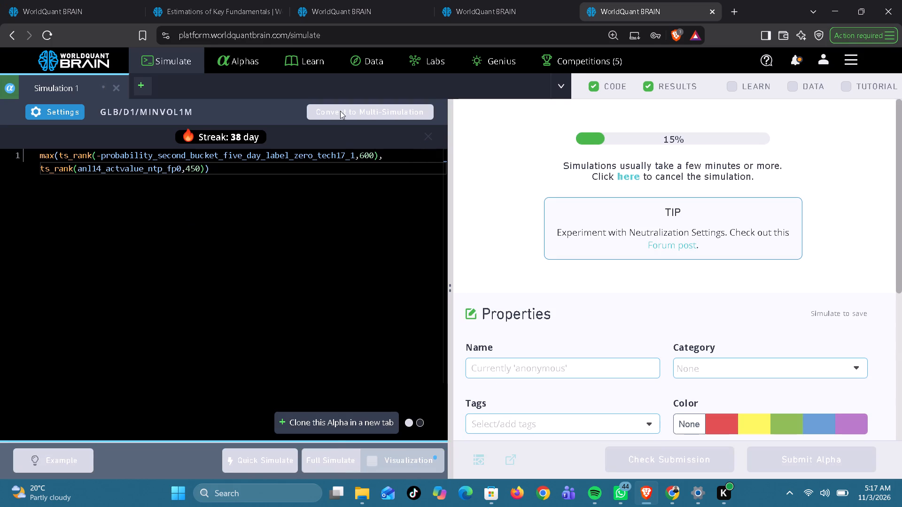
Check the progress of the running MINVOL1M simulations that use the cfps_fp0, div_fp0, eps_fp0 and ntp_fp0 fields.
{"action": "left_click", "coordinate": [350, 12]}
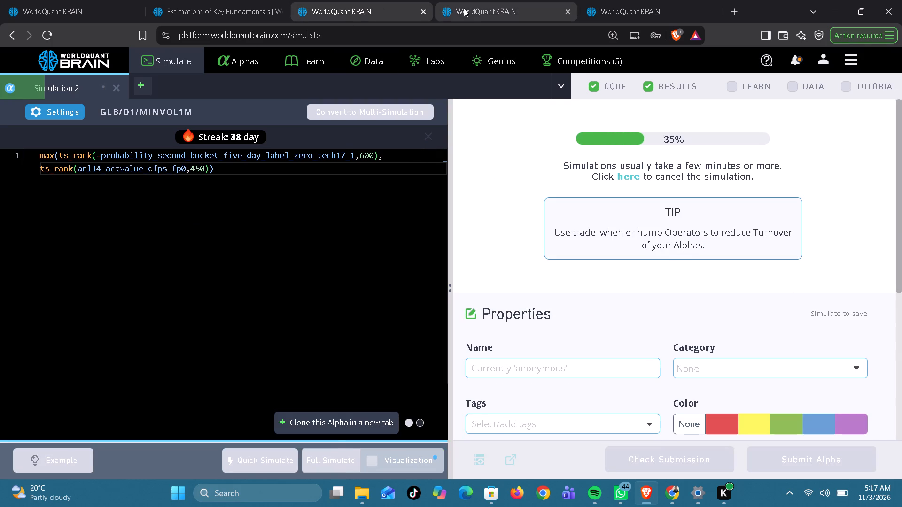
{"action": "left_click", "coordinate": [477, 8]}
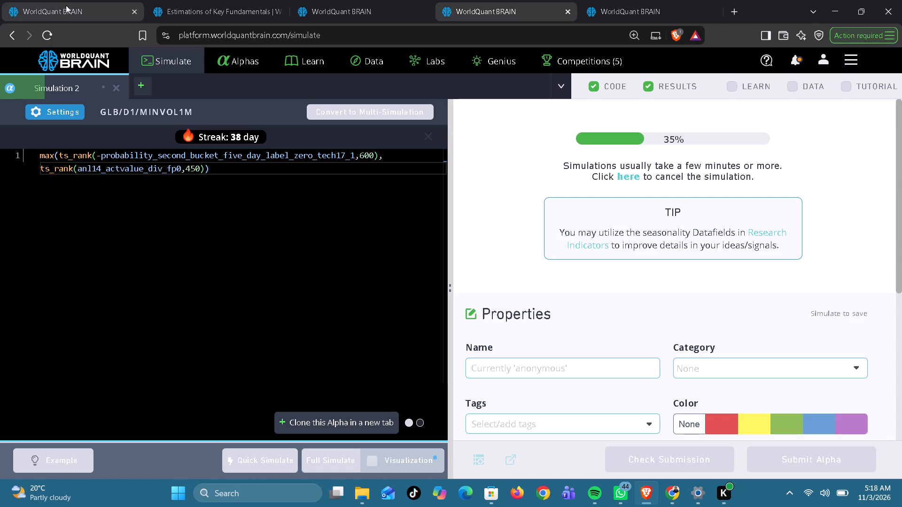
{"action": "left_click", "coordinate": [66, 5]}
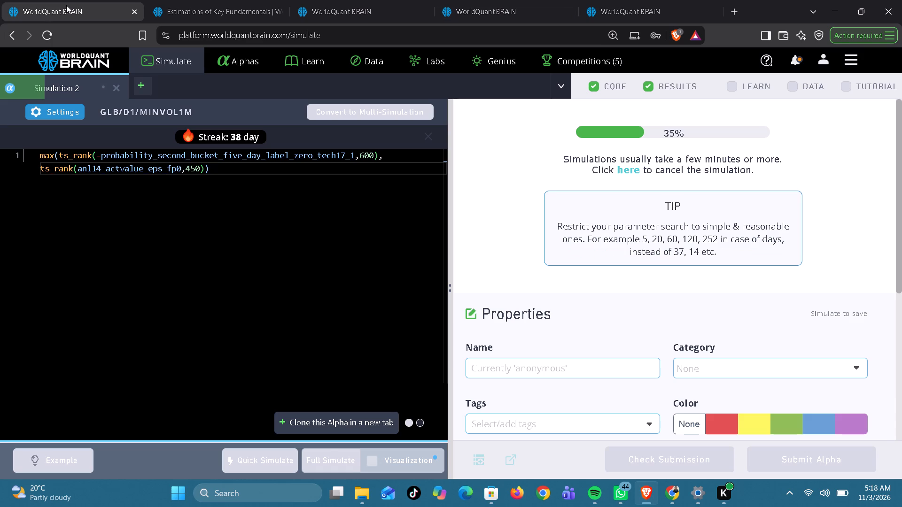
{"action": "left_click", "coordinate": [339, 7]}
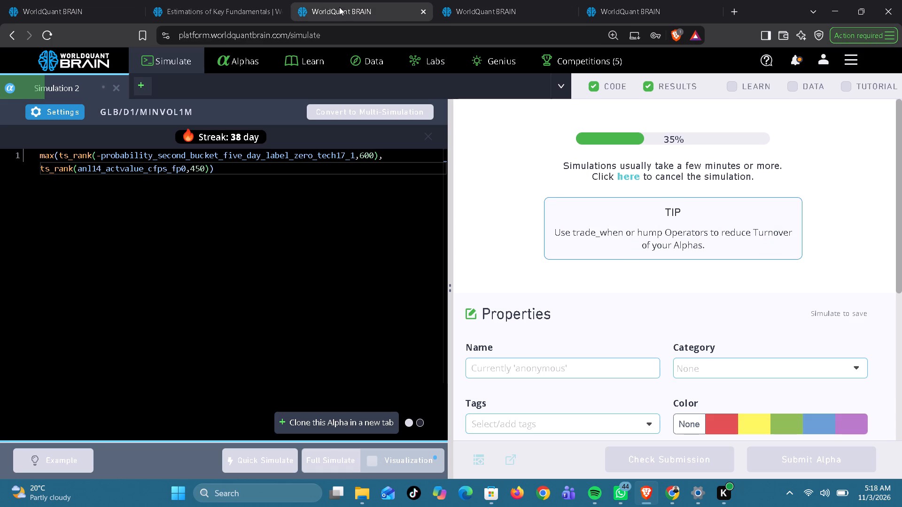
{"action": "left_click", "coordinate": [487, 7]}
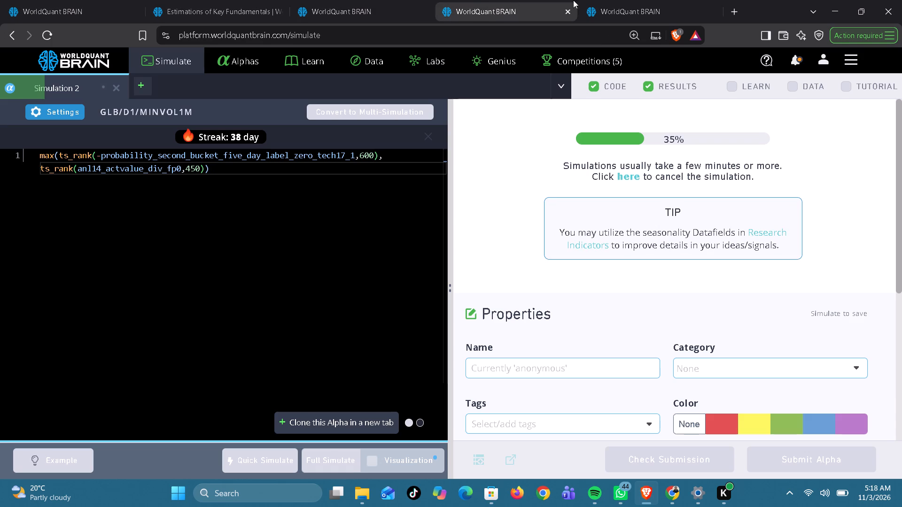
{"action": "left_click", "coordinate": [610, 6]}
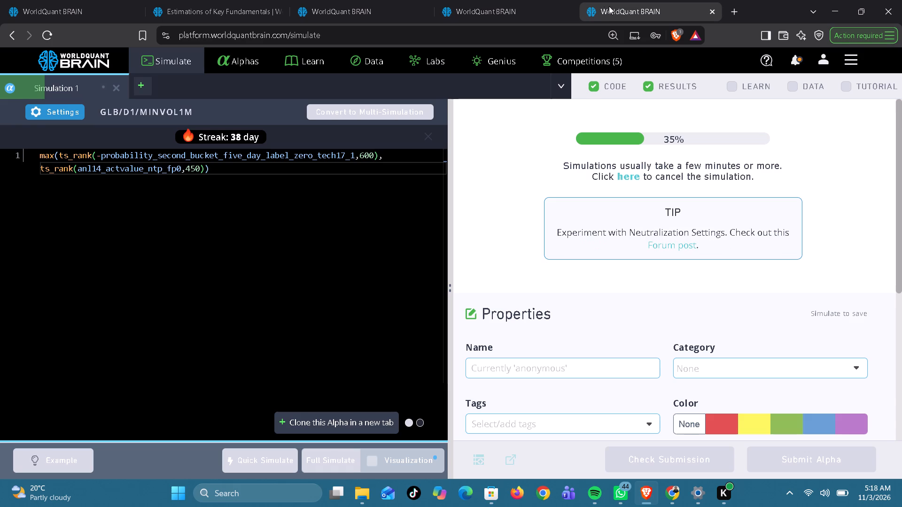
{"action": "left_click", "coordinate": [544, 9]}
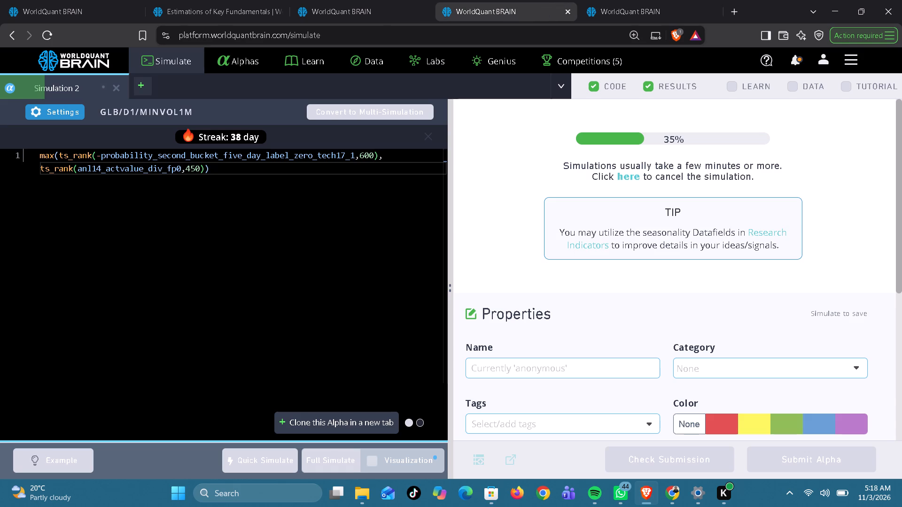
Find the finished MINVOL1M alpha that uses anl14_actvalue_div_fp0 and run its Prod Correlation check.
{"action": "left_click", "coordinate": [375, 4]}
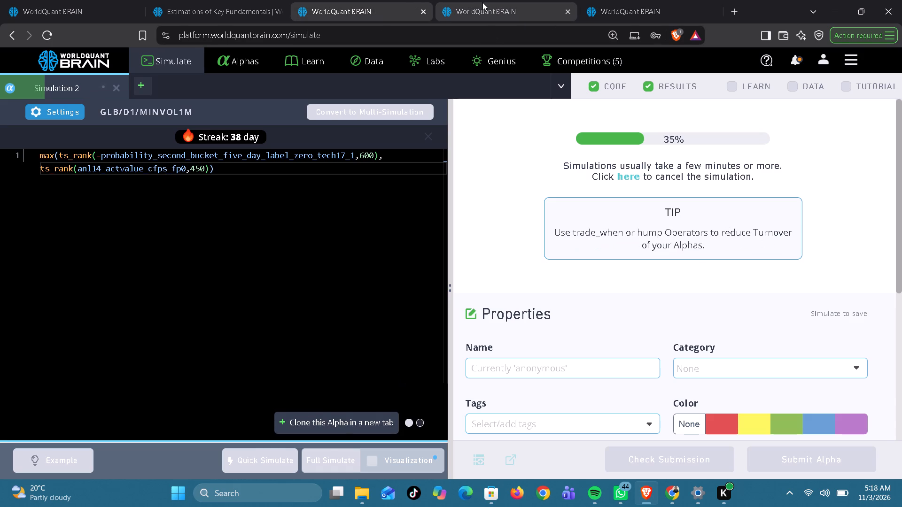
{"action": "left_click", "coordinate": [482, 2]}
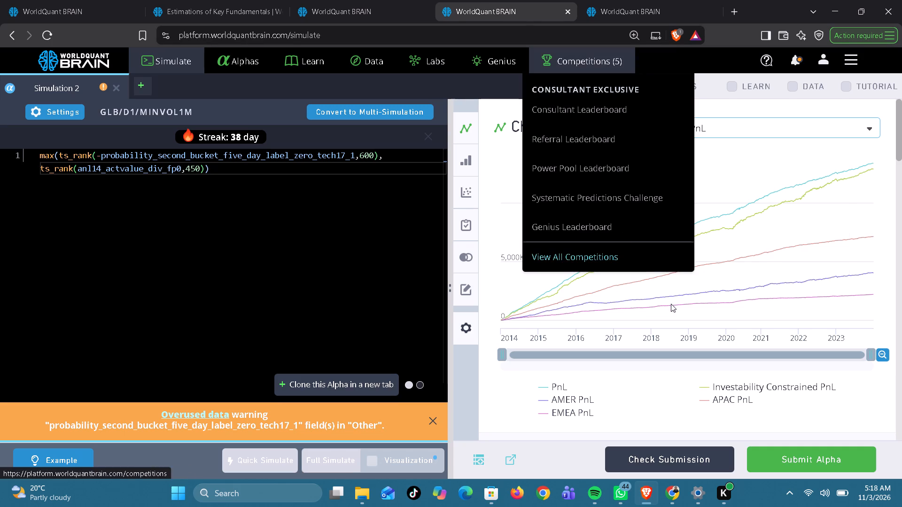
{"action": "scroll", "coordinate": [671, 304], "scroll_direction": "down", "scroll_amount": 4}
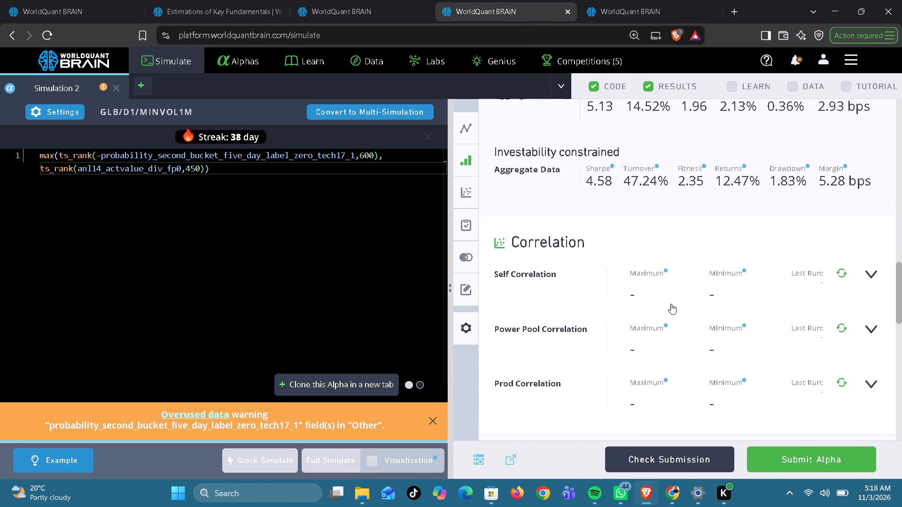
{"action": "scroll", "coordinate": [671, 304], "scroll_direction": "down", "scroll_amount": 2}
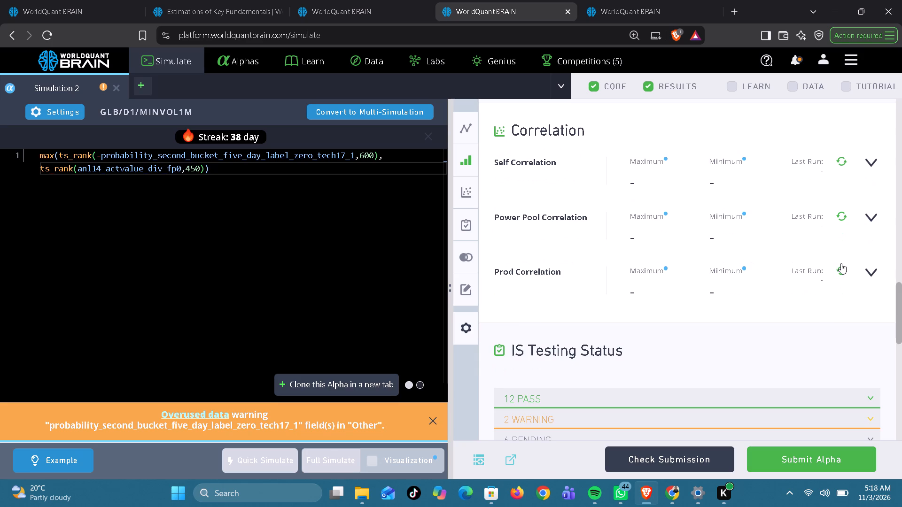
{"action": "left_click", "coordinate": [841, 273]}
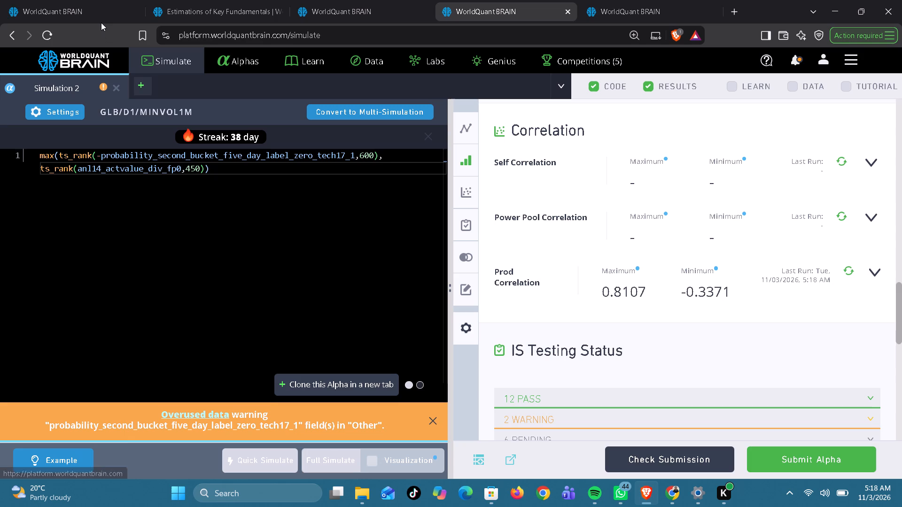
Browse the Analyst category's datasets again and review the fields of the Estimations of Key Fundamentals dataset for another candidate.
{"action": "left_click", "coordinate": [207, 0]}
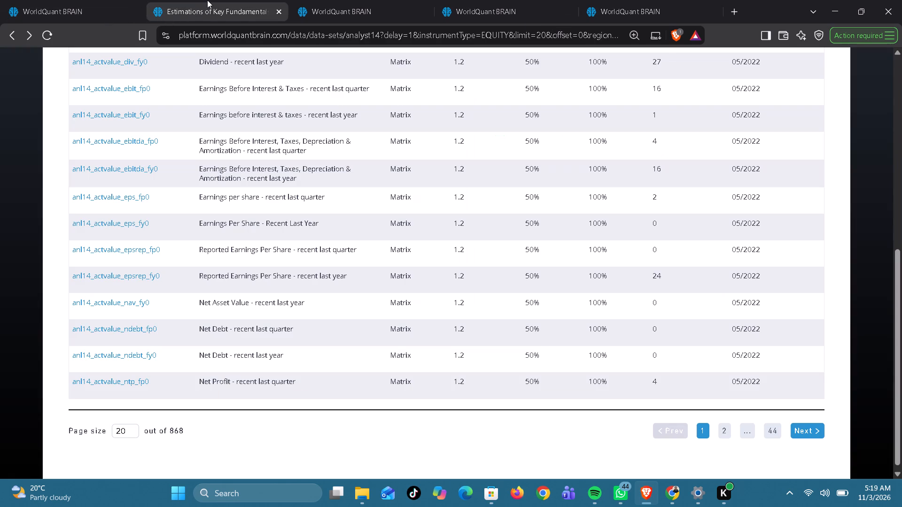
{"action": "left_click", "coordinate": [14, 38]}
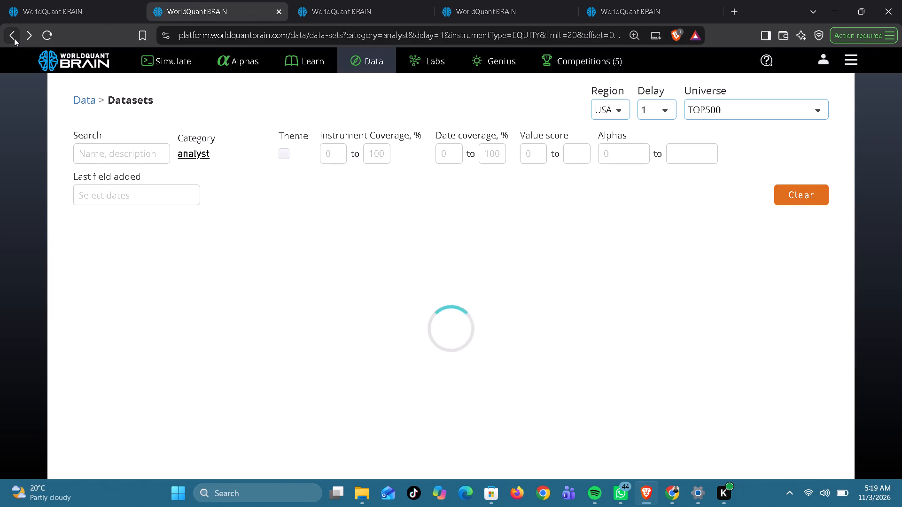
{"action": "left_click", "coordinate": [14, 38]}
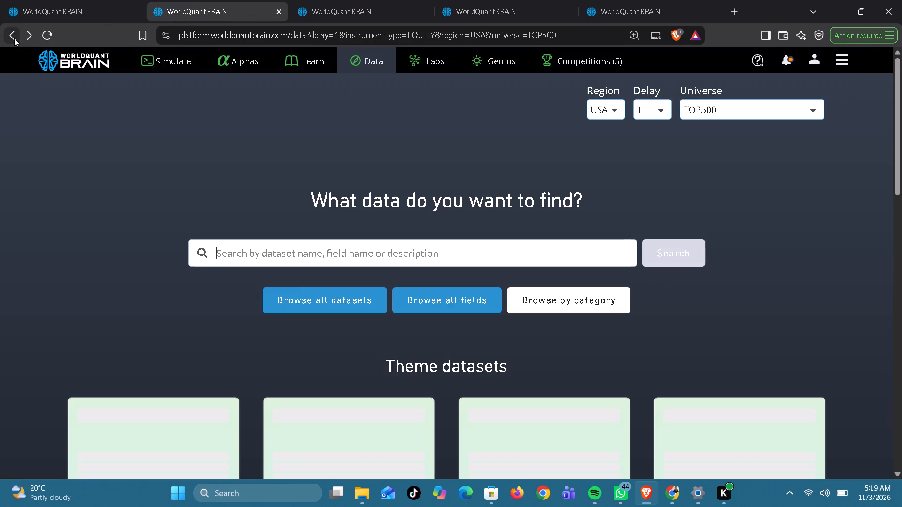
{"action": "scroll", "coordinate": [157, 385], "scroll_direction": "down", "scroll_amount": 1}
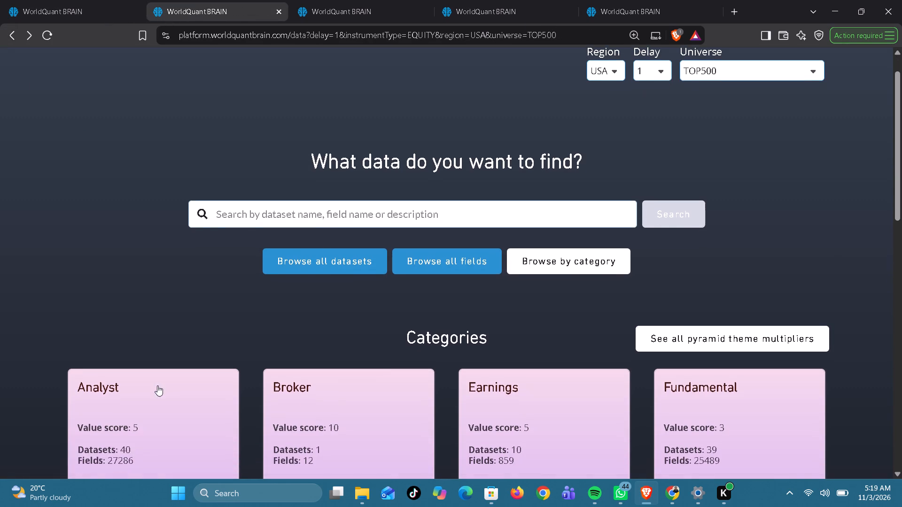
{"action": "left_click", "coordinate": [152, 405]}
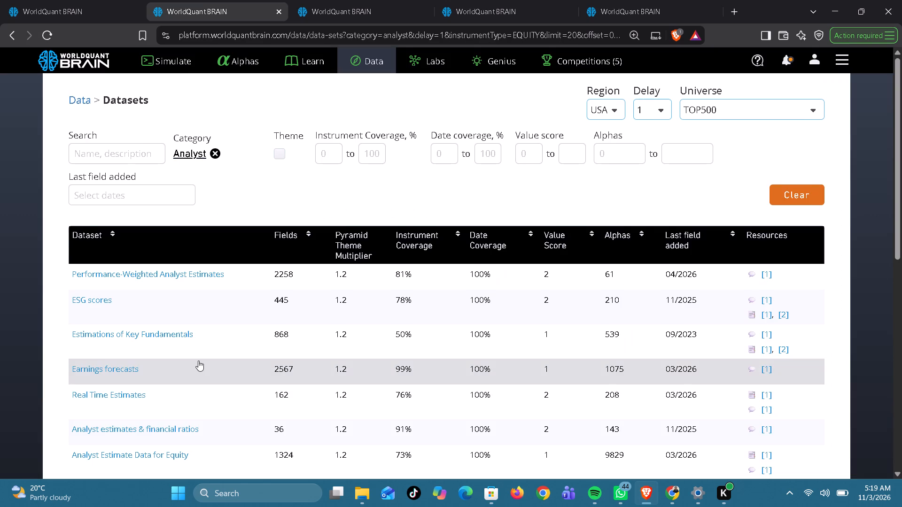
{"action": "scroll", "coordinate": [198, 361], "scroll_direction": "down", "scroll_amount": 1}
{"action": "left_click", "coordinate": [276, 309]}
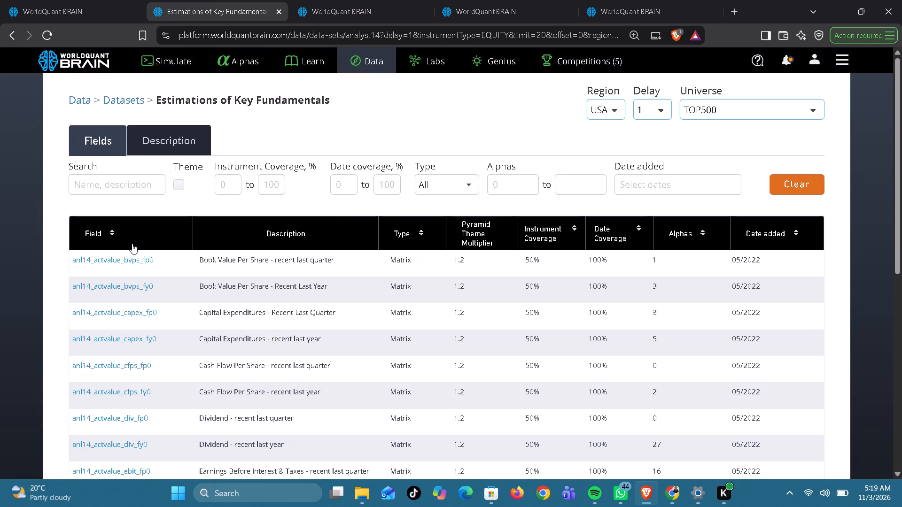
{"action": "scroll", "coordinate": [133, 254], "scroll_direction": "down", "scroll_amount": 2}
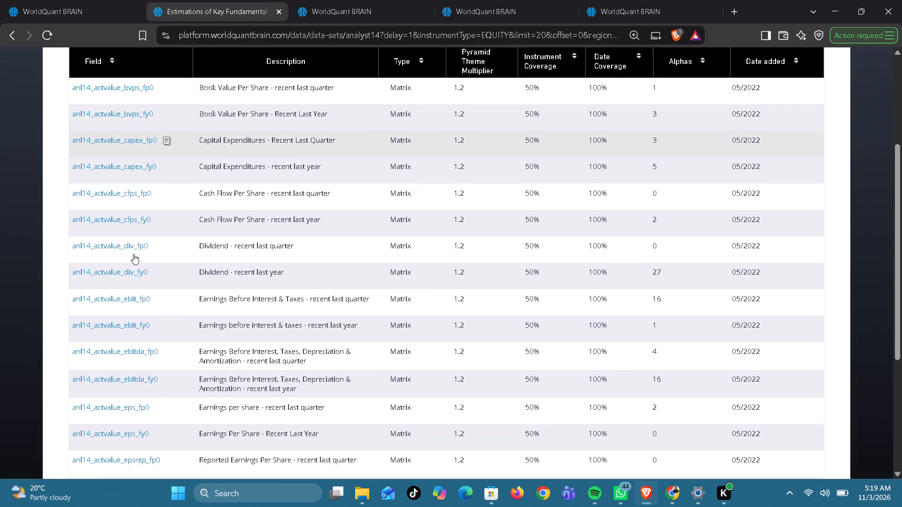
{"action": "scroll", "coordinate": [133, 254], "scroll_direction": "down", "scroll_amount": 2}
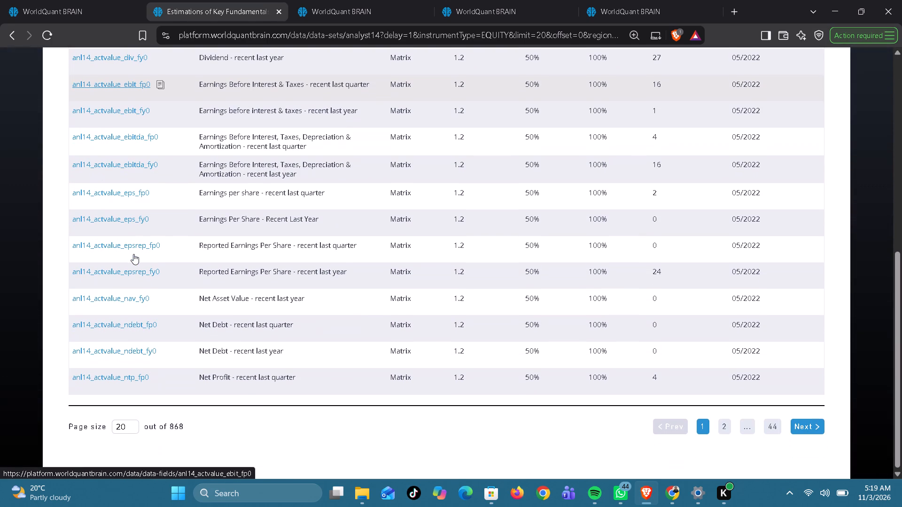
{"action": "scroll", "coordinate": [133, 254], "scroll_direction": "up", "scroll_amount": 2}
{"action": "left_click", "coordinate": [7, 28]}
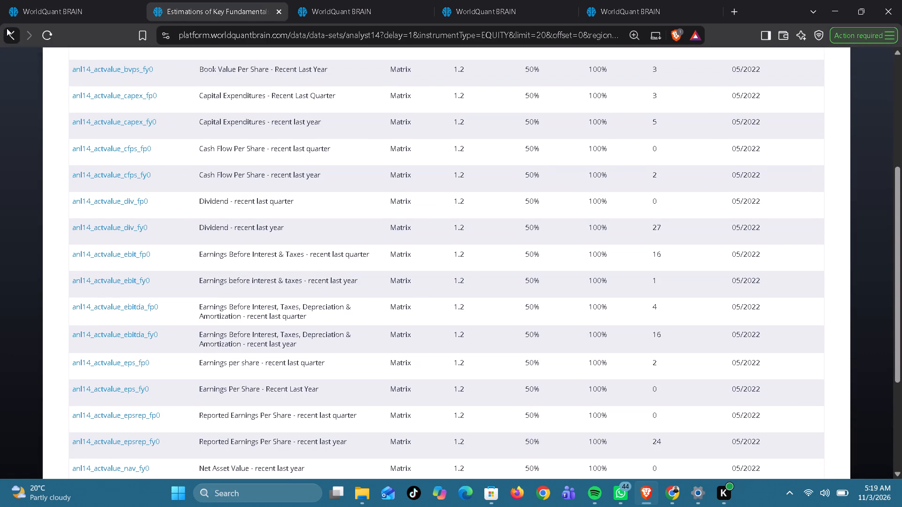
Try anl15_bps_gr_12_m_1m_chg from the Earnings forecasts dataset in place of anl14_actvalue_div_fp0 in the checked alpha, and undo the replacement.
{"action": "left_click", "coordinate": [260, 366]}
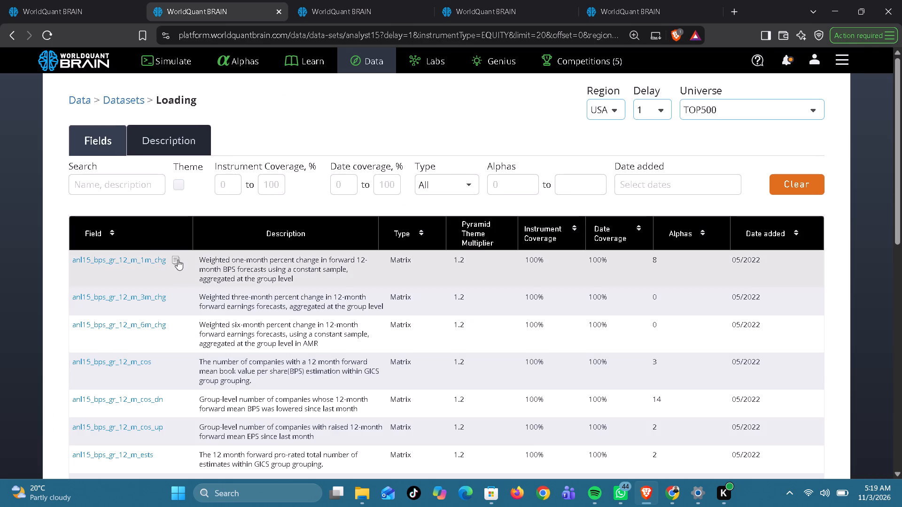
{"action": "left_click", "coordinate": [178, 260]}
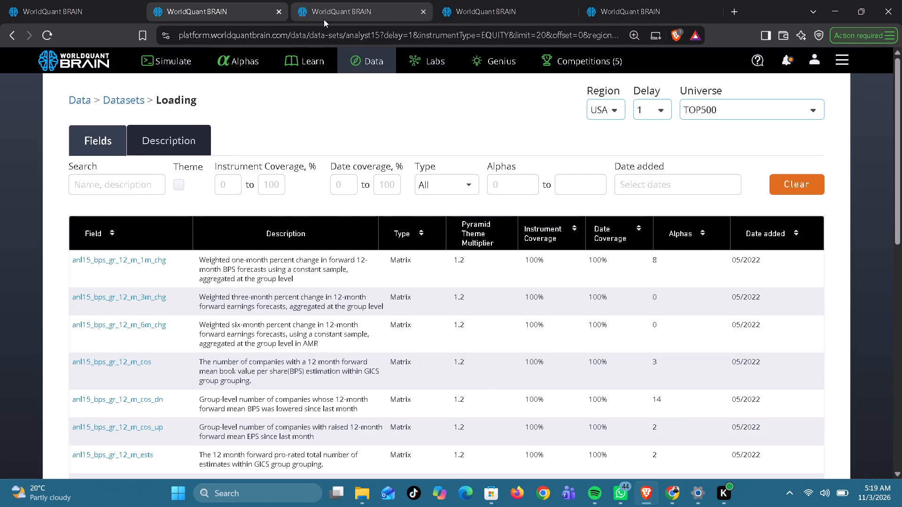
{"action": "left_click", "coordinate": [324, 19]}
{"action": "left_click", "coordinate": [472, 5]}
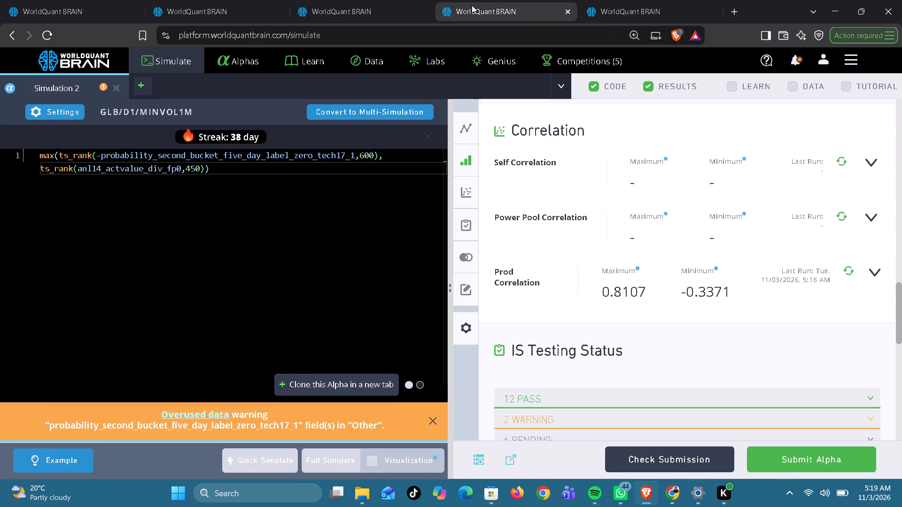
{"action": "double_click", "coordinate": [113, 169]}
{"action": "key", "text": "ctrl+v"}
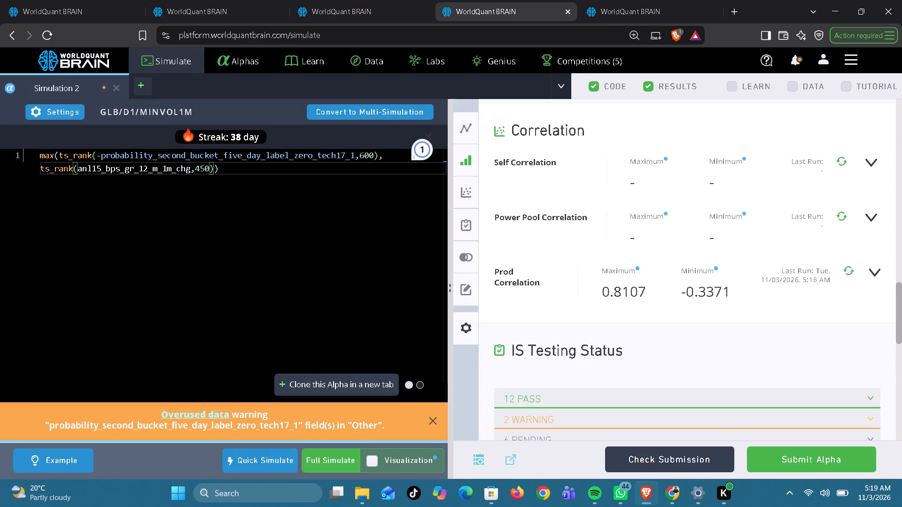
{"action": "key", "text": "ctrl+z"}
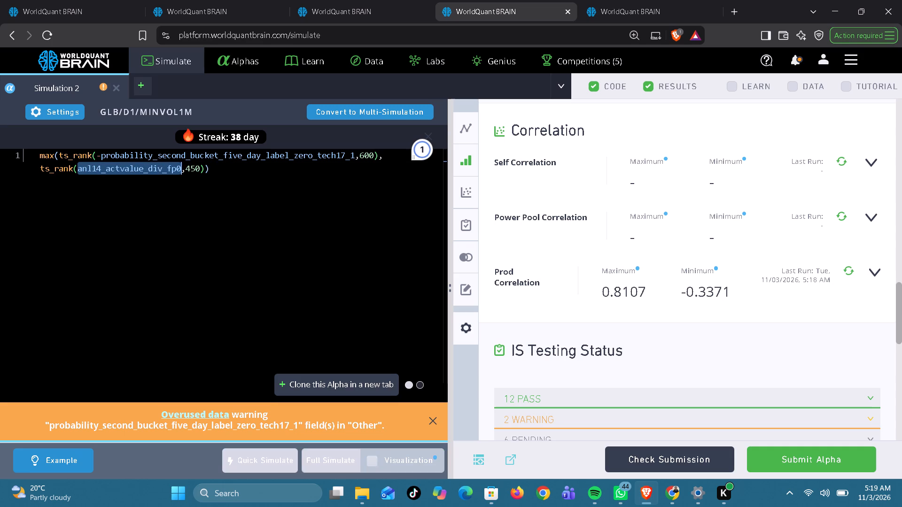
Examine the fields of the Earnings forecasts and Real Time Estimates datasets in the Analyst category for a replacement field.
{"action": "left_click", "coordinate": [200, 10]}
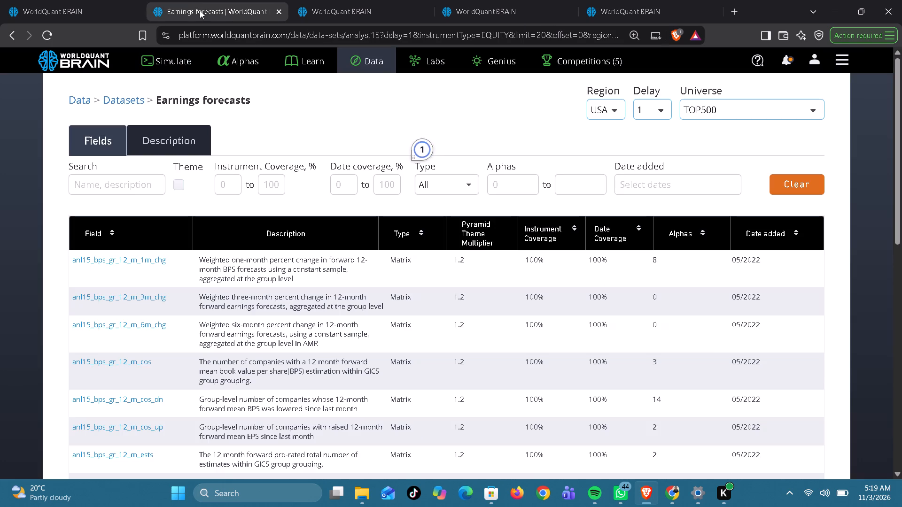
{"action": "left_click", "coordinate": [19, 35]}
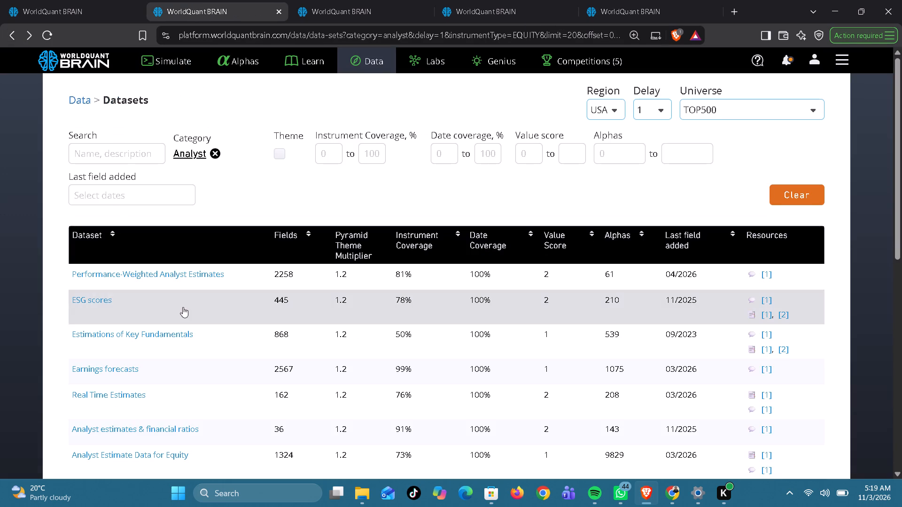
{"action": "left_click", "coordinate": [255, 370]}
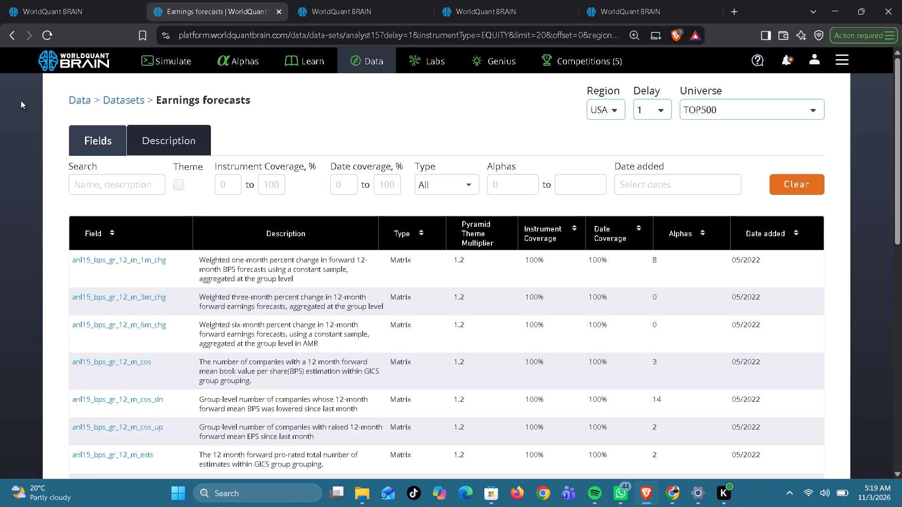
{"action": "left_click", "coordinate": [10, 41]}
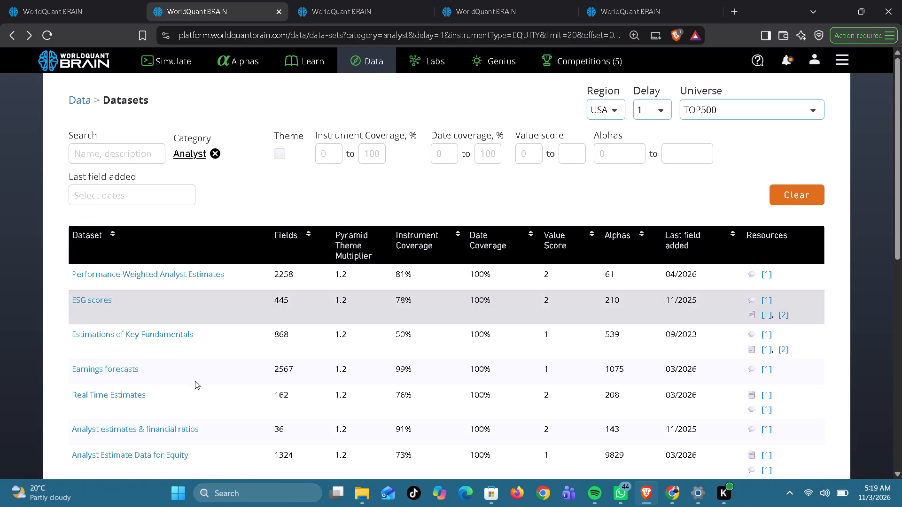
{"action": "left_click", "coordinate": [274, 400]}
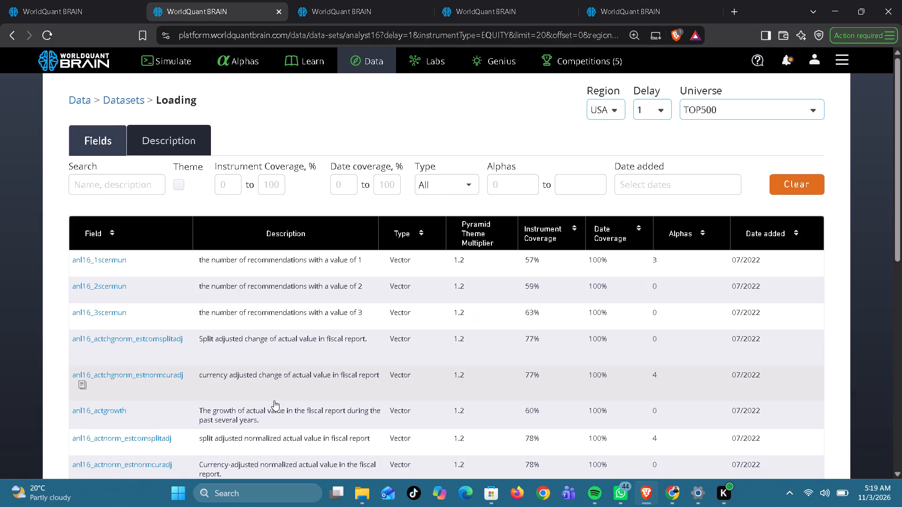
{"action": "left_click", "coordinate": [12, 30]}
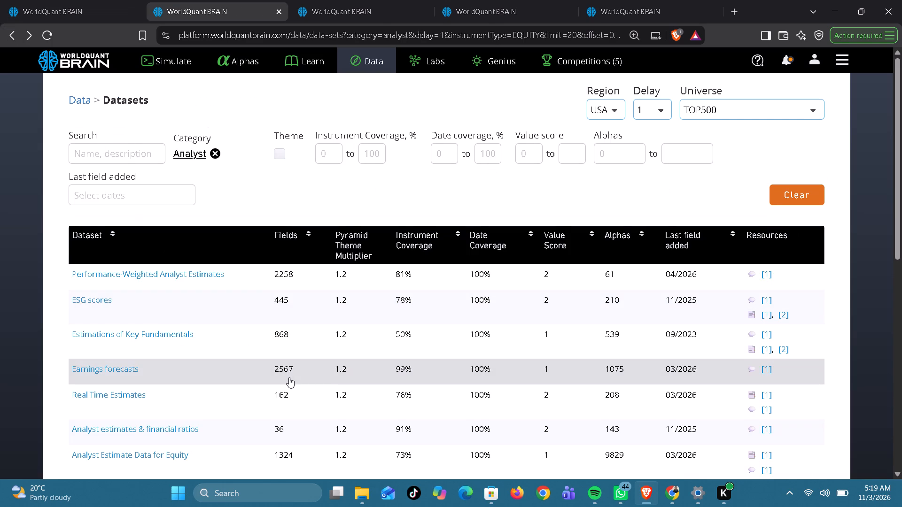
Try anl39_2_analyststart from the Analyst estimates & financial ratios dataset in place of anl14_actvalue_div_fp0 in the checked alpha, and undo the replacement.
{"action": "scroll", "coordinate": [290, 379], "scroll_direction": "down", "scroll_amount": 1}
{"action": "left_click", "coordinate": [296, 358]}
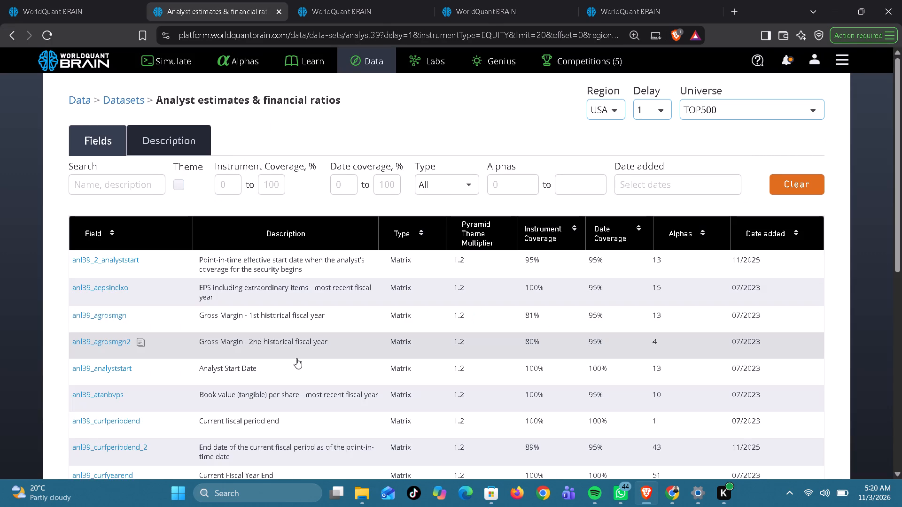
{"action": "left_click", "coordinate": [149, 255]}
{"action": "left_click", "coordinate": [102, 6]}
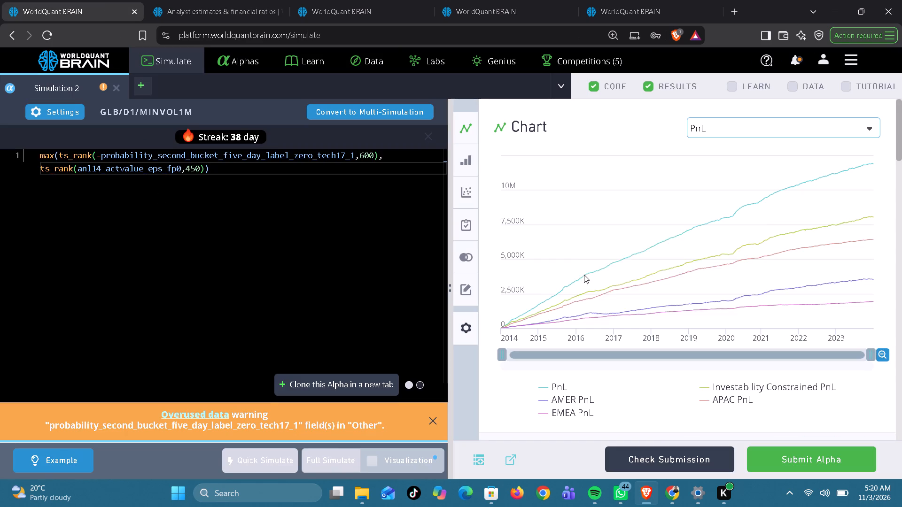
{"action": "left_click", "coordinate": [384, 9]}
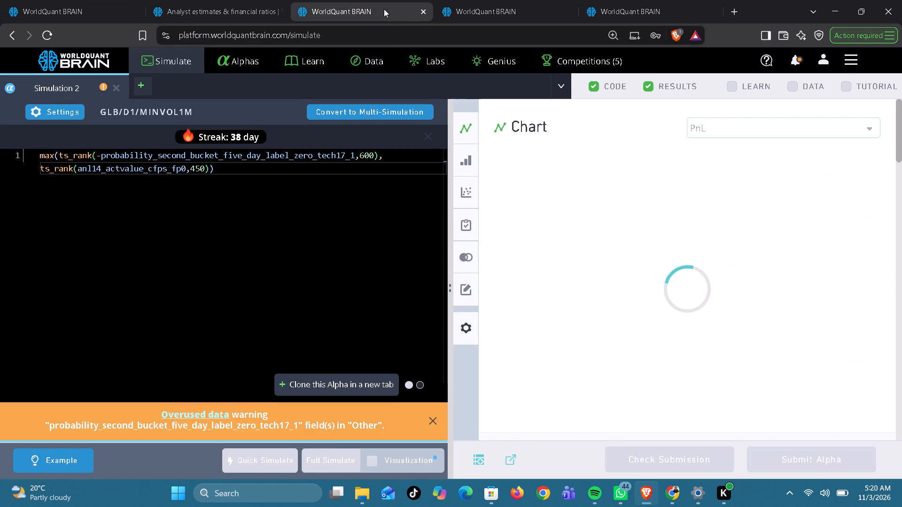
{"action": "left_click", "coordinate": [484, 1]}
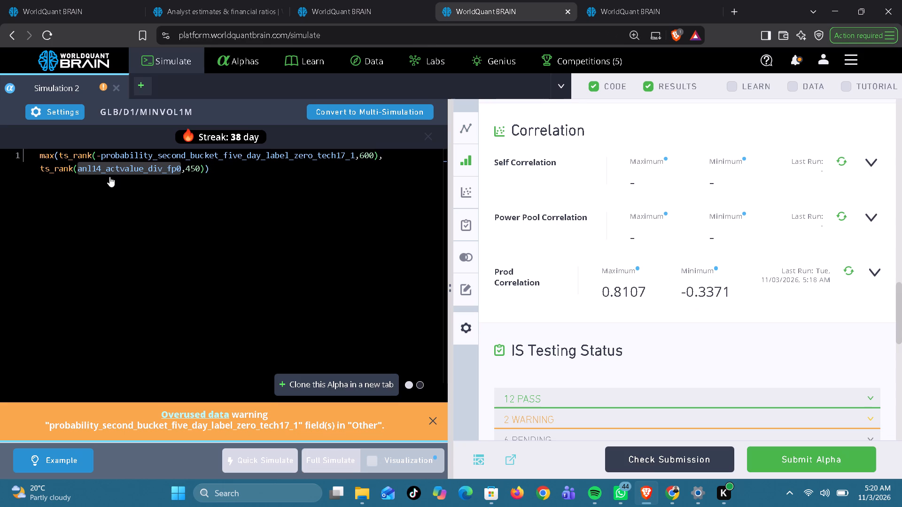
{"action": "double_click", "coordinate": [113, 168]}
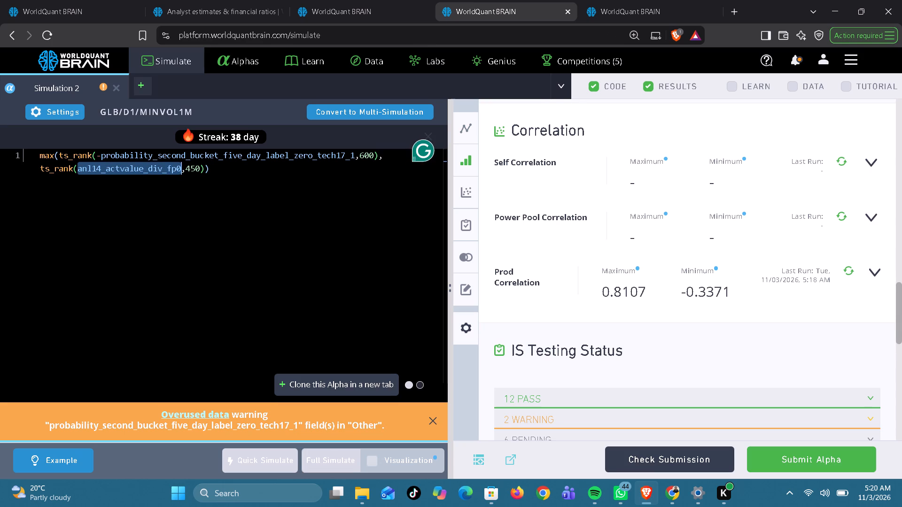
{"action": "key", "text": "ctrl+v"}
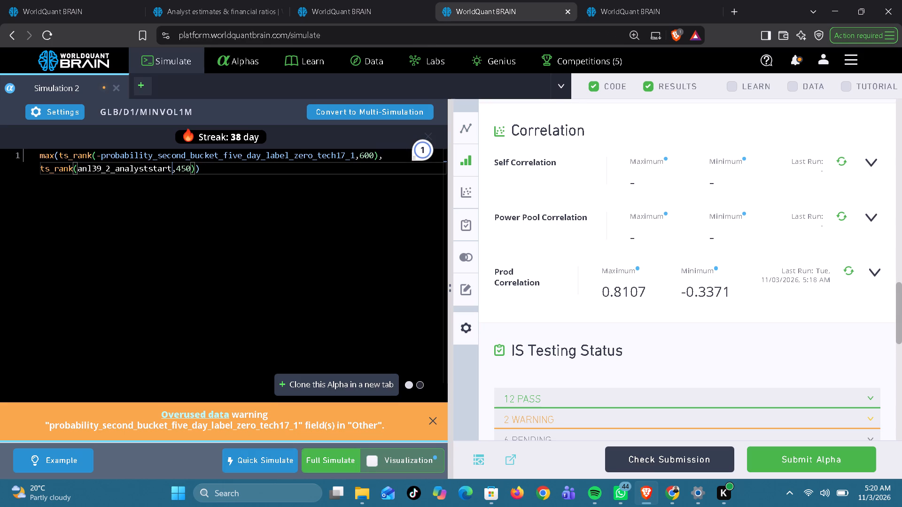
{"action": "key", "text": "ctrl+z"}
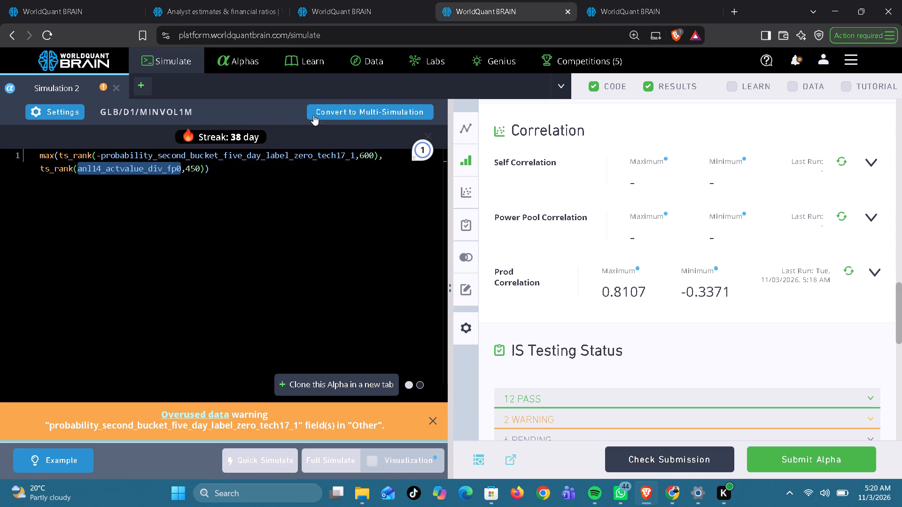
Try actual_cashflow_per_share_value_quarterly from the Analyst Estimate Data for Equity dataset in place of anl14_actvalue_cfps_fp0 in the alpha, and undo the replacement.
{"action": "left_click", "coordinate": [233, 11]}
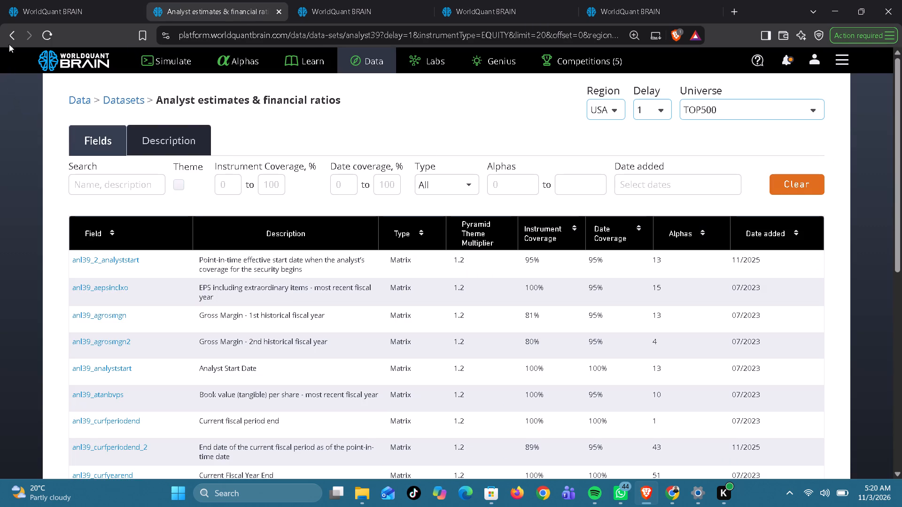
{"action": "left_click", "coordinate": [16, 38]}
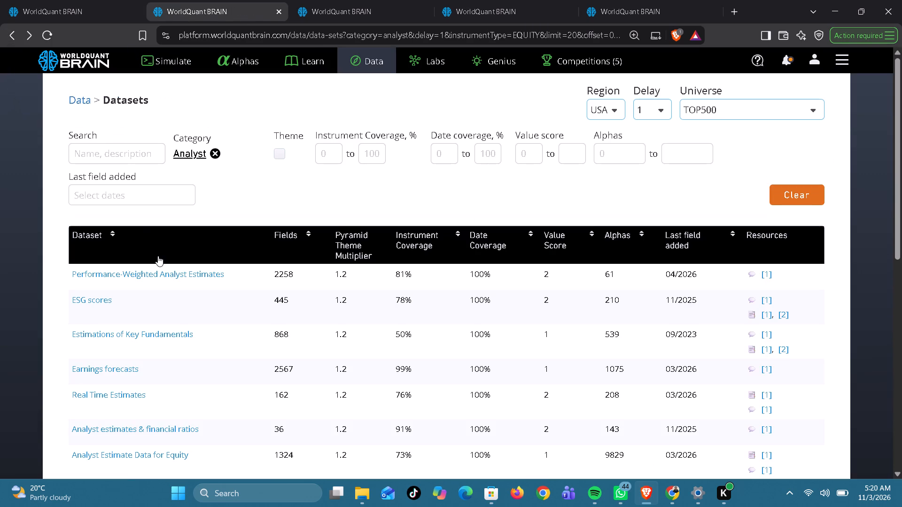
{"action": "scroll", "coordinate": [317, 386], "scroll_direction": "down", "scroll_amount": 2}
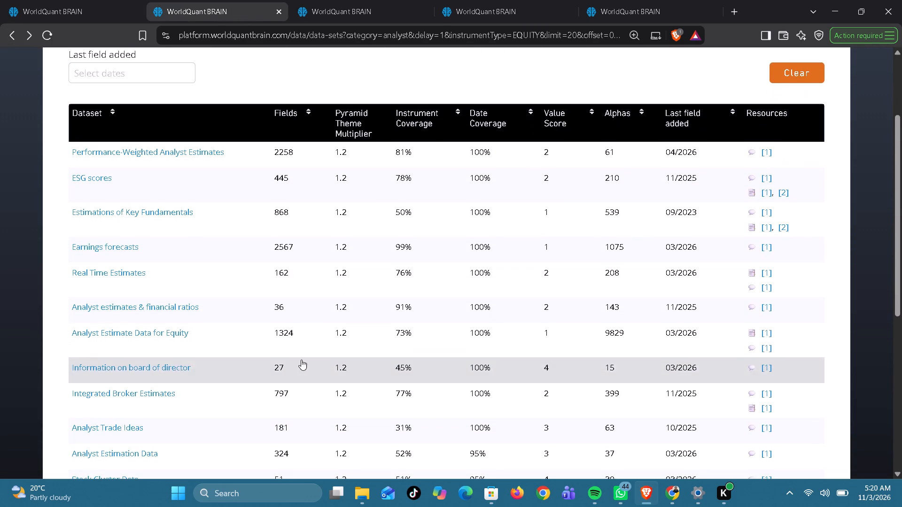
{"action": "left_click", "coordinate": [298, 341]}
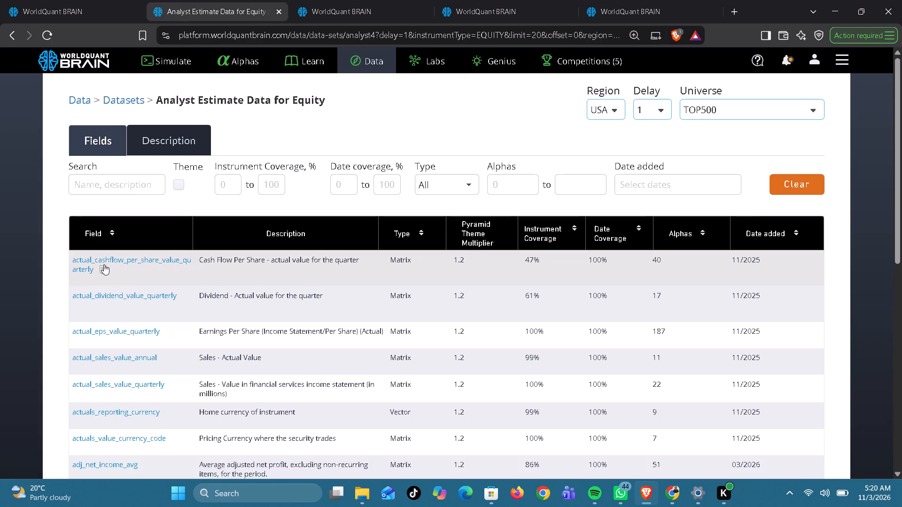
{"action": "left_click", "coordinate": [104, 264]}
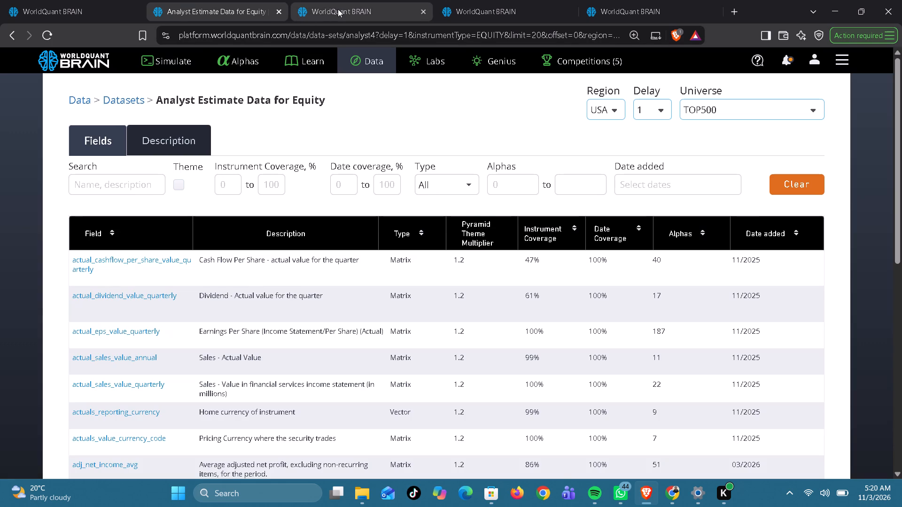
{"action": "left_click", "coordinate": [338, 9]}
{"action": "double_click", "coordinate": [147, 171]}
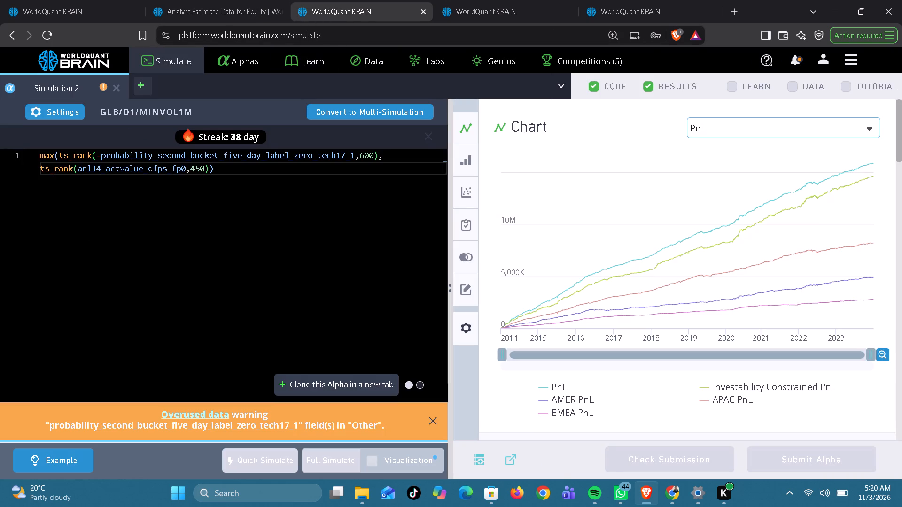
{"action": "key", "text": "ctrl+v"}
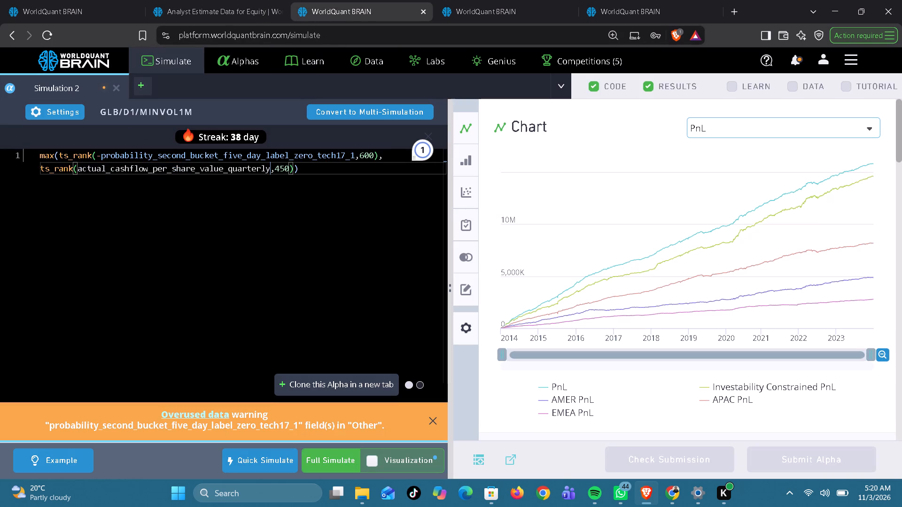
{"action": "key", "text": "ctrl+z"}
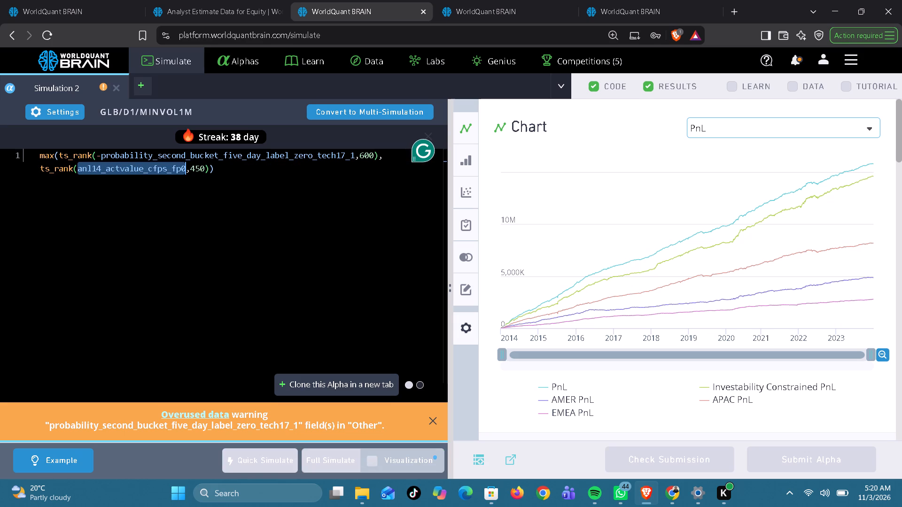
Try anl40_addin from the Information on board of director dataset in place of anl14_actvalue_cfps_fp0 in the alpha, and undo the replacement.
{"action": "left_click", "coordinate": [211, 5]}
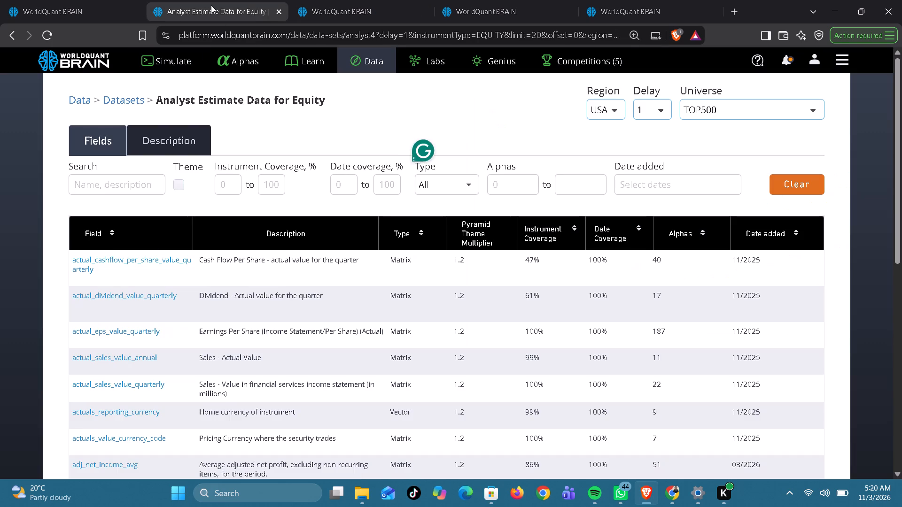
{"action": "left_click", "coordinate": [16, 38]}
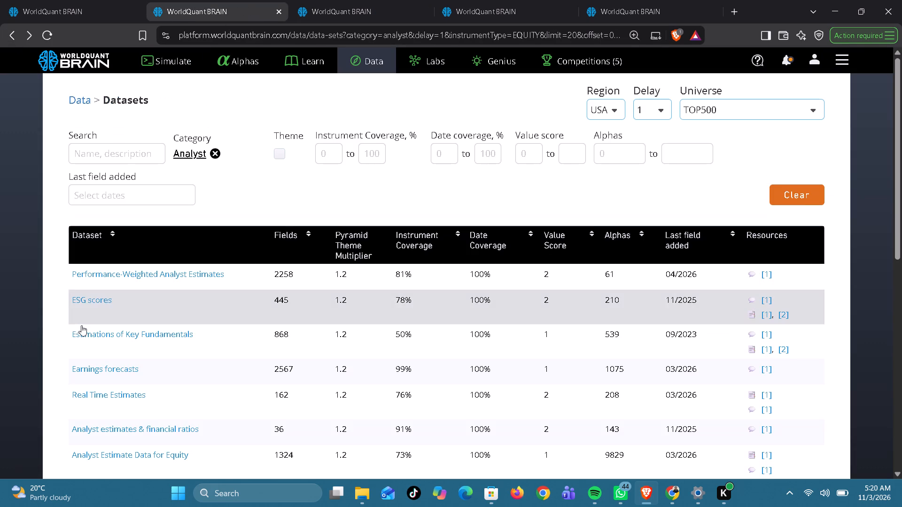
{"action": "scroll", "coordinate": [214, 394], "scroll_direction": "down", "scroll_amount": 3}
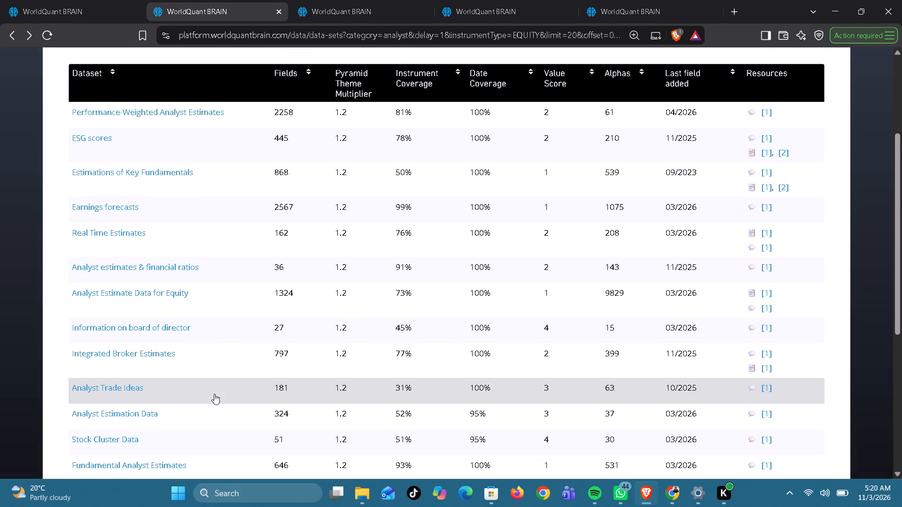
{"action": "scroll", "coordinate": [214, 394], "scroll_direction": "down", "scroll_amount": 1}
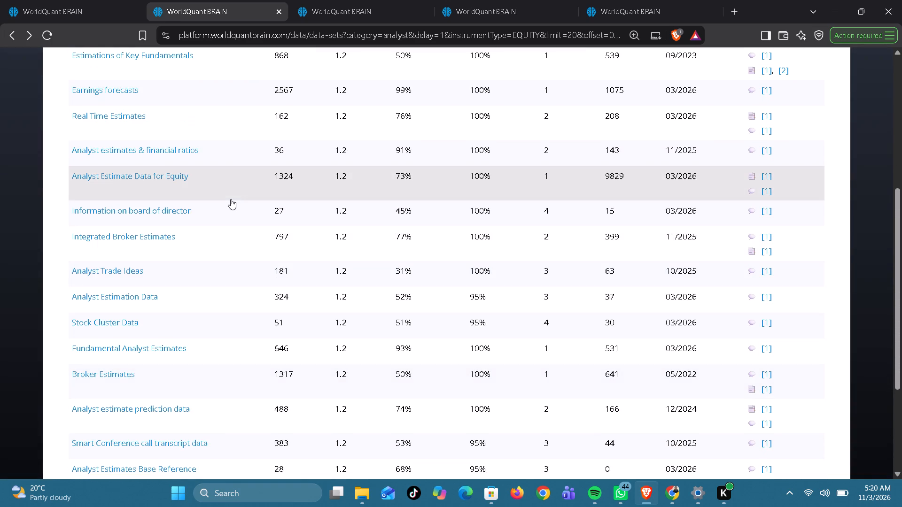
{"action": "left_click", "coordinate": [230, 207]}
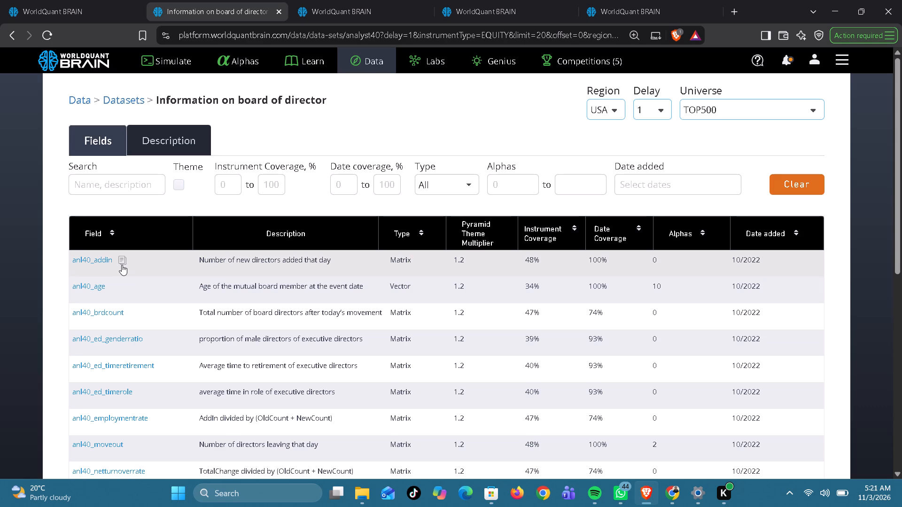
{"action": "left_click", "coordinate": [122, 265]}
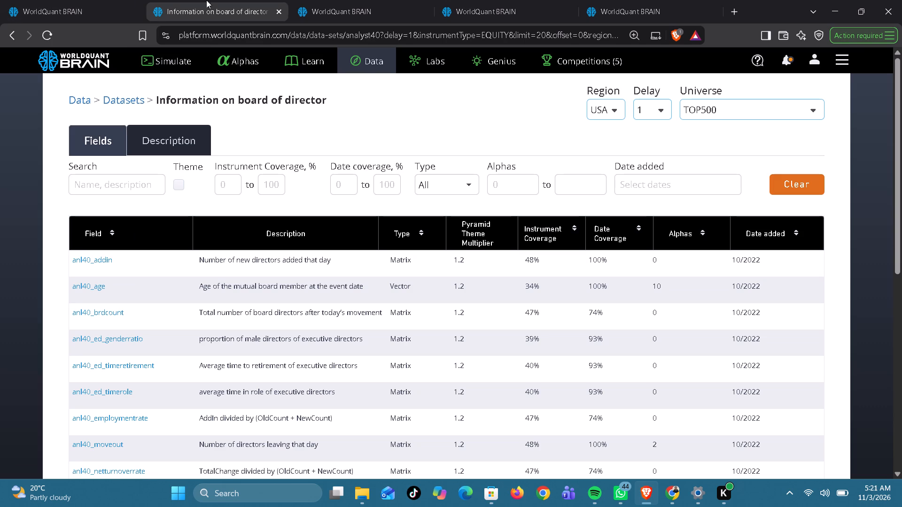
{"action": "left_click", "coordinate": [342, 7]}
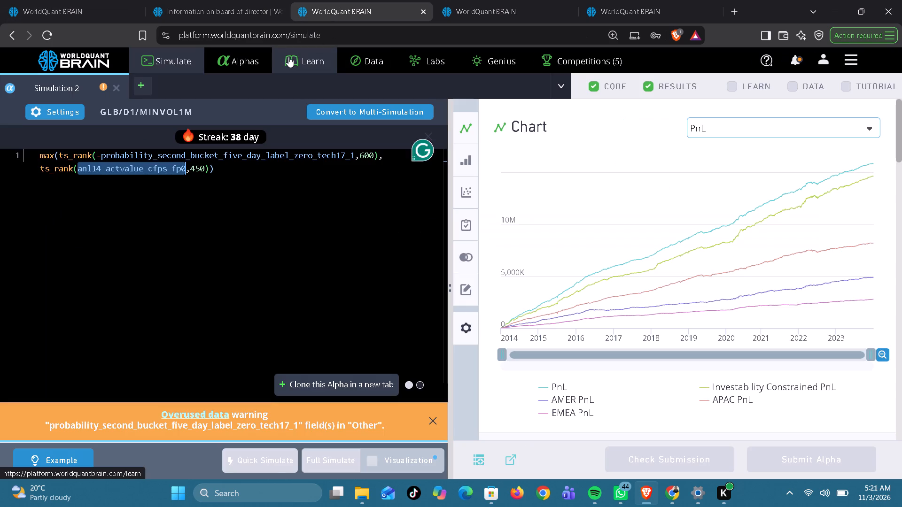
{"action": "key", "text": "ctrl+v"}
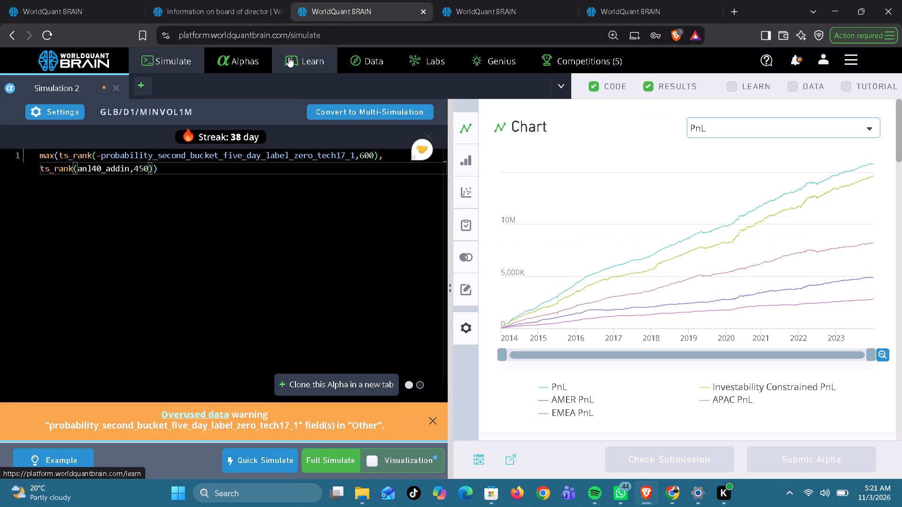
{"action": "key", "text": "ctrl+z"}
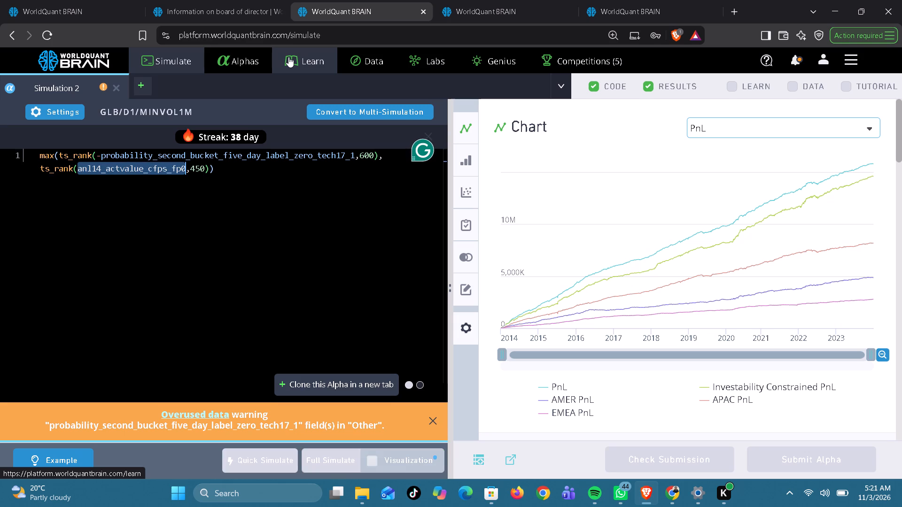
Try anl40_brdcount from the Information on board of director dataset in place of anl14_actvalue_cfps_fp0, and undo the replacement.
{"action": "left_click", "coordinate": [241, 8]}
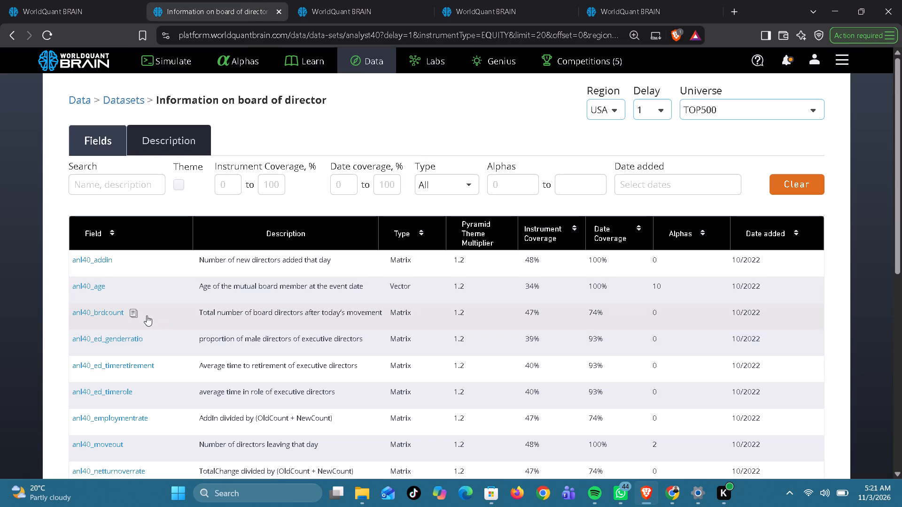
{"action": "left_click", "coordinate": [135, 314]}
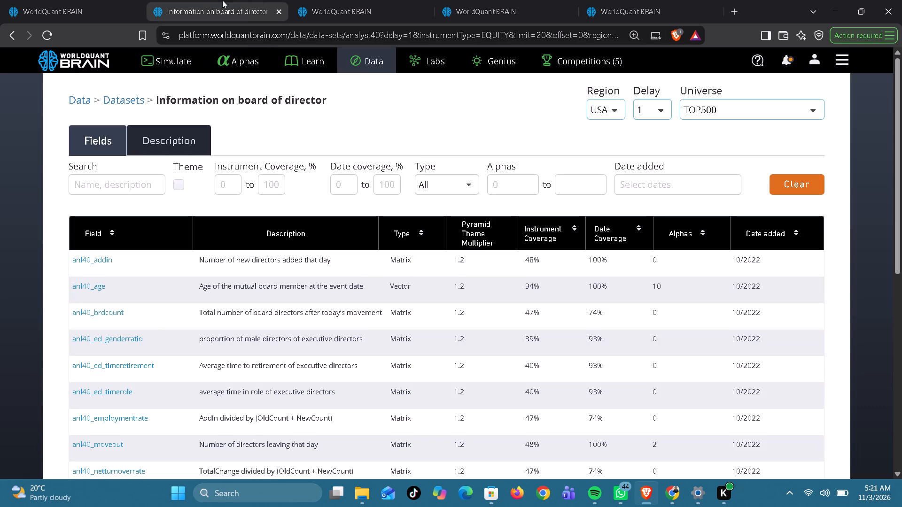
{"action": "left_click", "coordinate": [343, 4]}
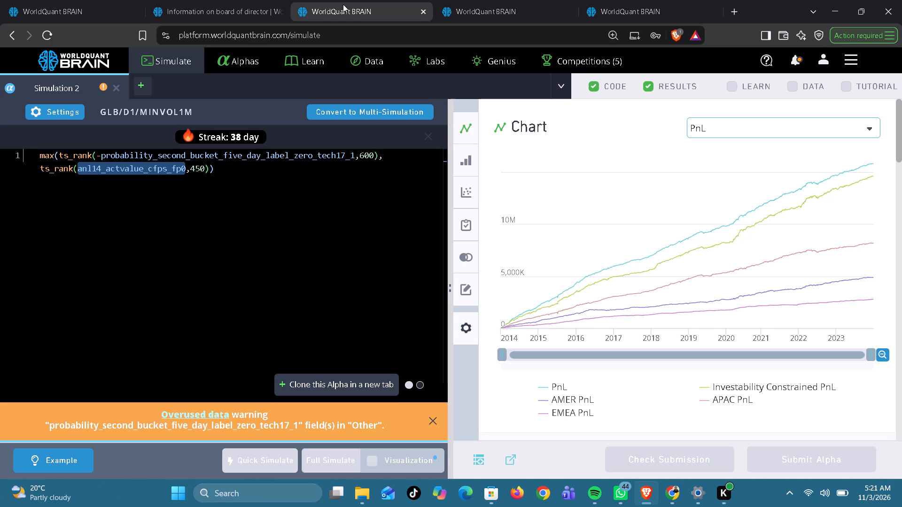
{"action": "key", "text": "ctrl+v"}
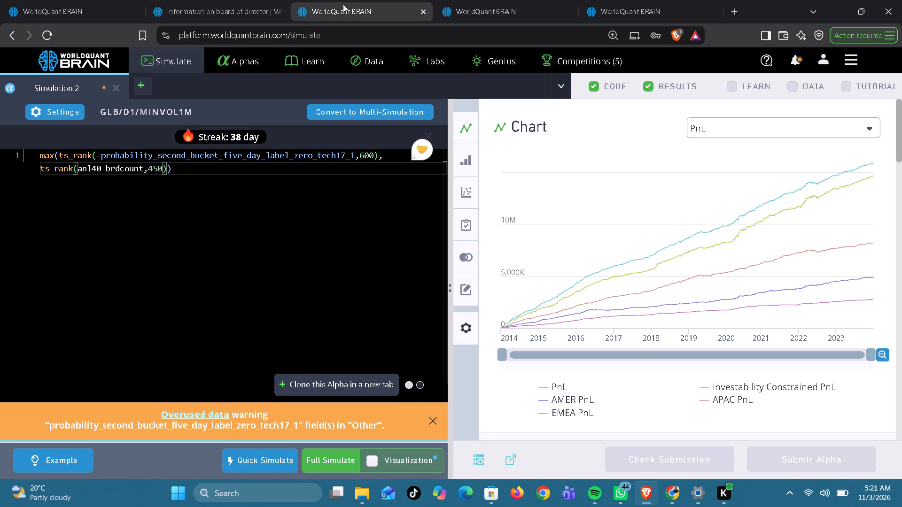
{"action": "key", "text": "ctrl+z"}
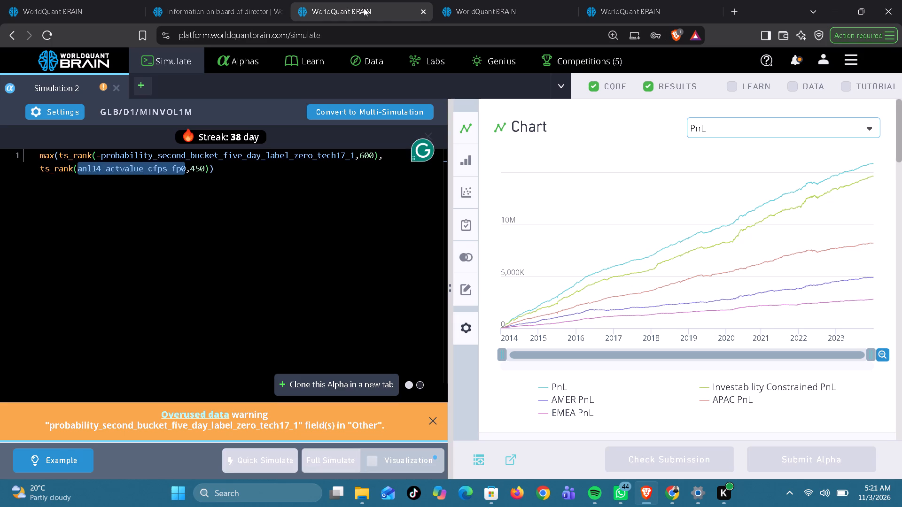
Examine the fields of the Information on board of director, Integrated Broker Estimates and Analyst Trade Ideas datasets for a replacement field.
{"action": "left_click", "coordinate": [202, 7]}
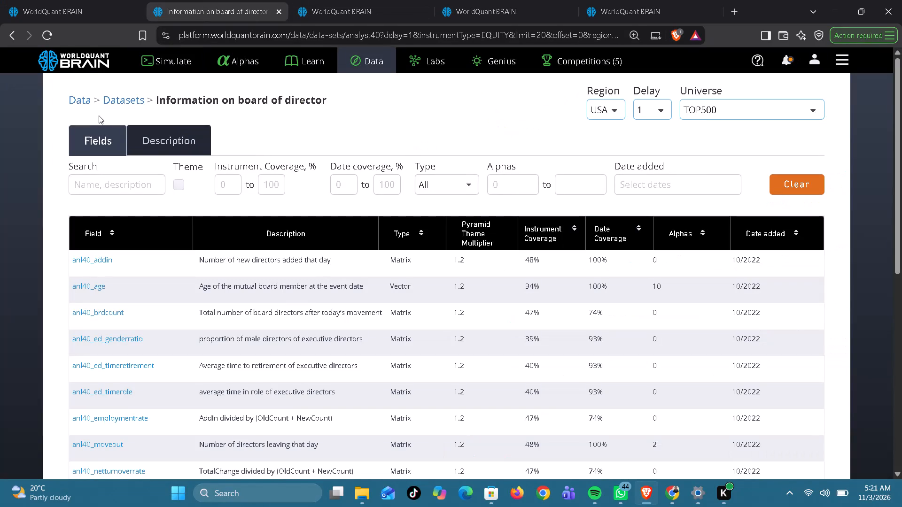
{"action": "left_click", "coordinate": [6, 32]}
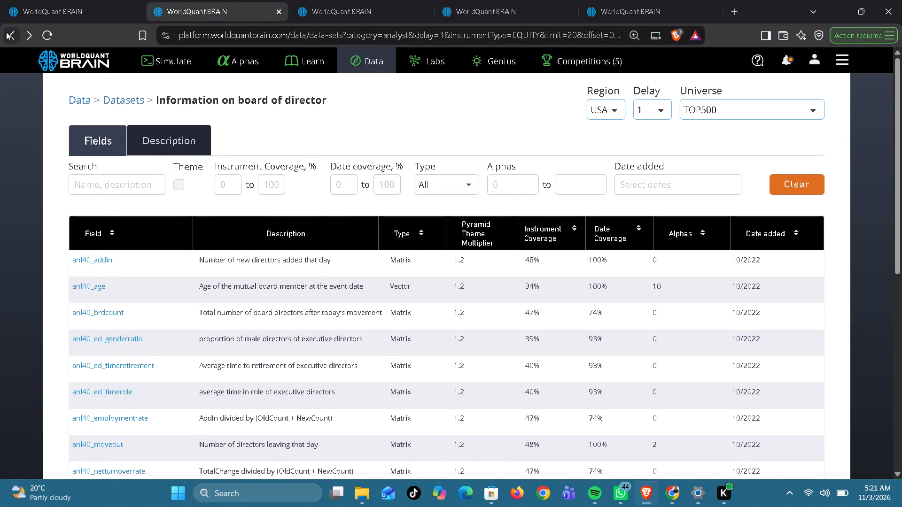
{"action": "scroll", "coordinate": [185, 328], "scroll_direction": "down", "scroll_amount": 1}
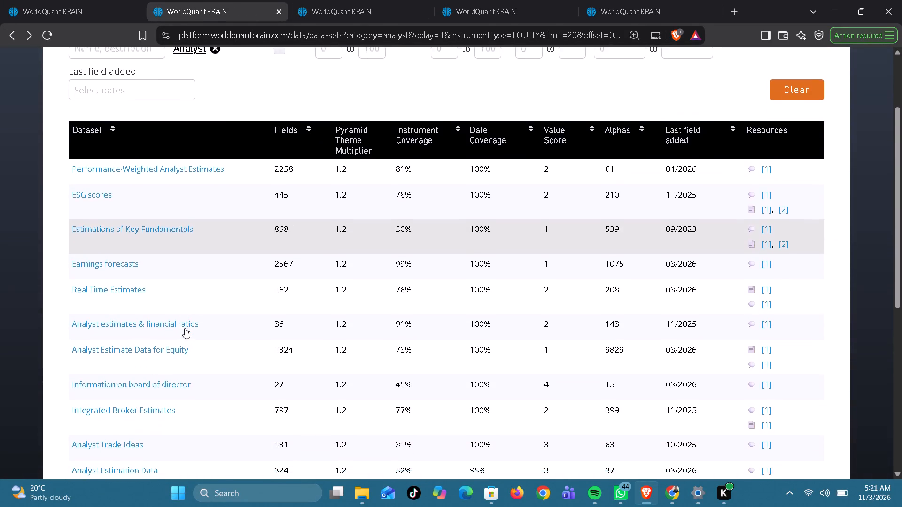
{"action": "scroll", "coordinate": [185, 328], "scroll_direction": "down", "scroll_amount": 1}
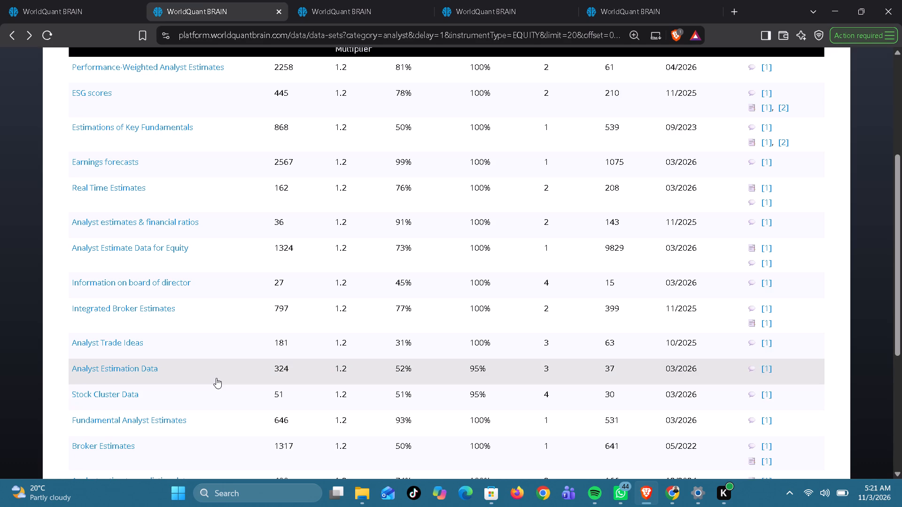
{"action": "left_click", "coordinate": [227, 281]}
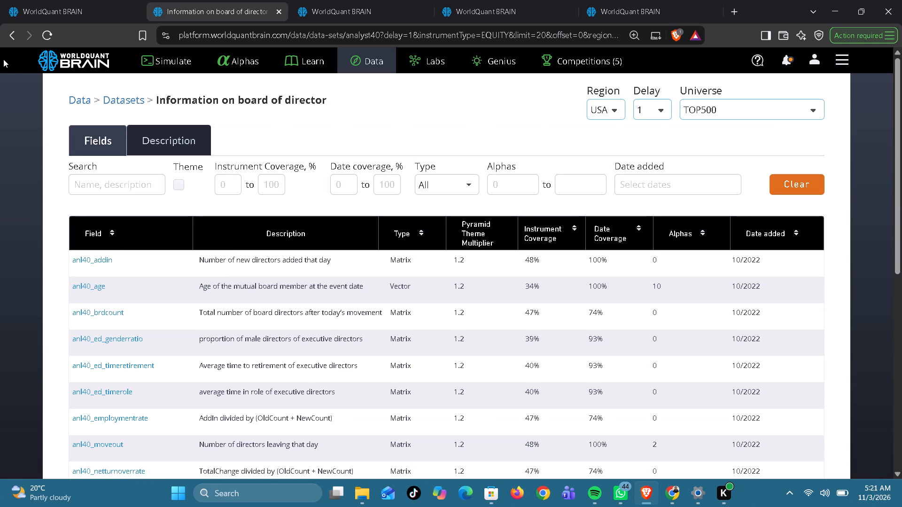
{"action": "left_click", "coordinate": [8, 36]}
{"action": "scroll", "coordinate": [282, 430], "scroll_direction": "down", "scroll_amount": 1}
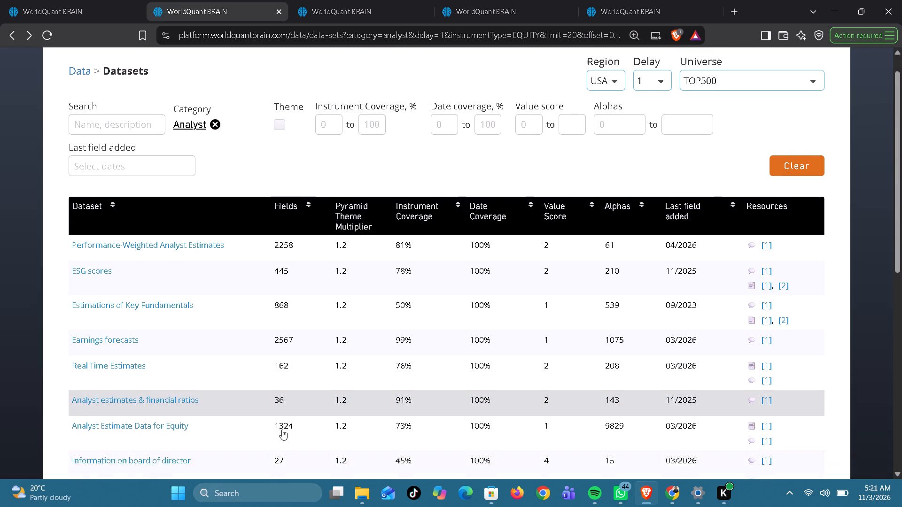
{"action": "scroll", "coordinate": [282, 430], "scroll_direction": "down", "scroll_amount": 2}
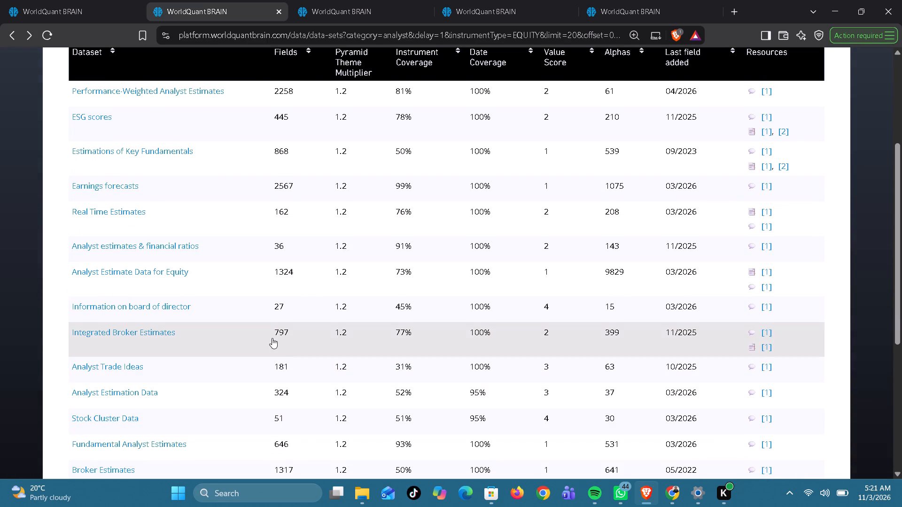
{"action": "left_click", "coordinate": [272, 338]}
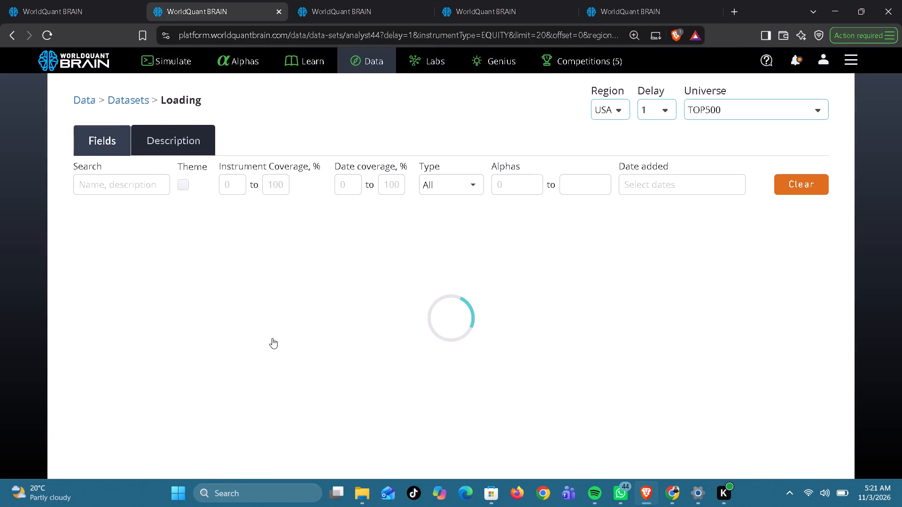
{"action": "left_click", "coordinate": [11, 33]}
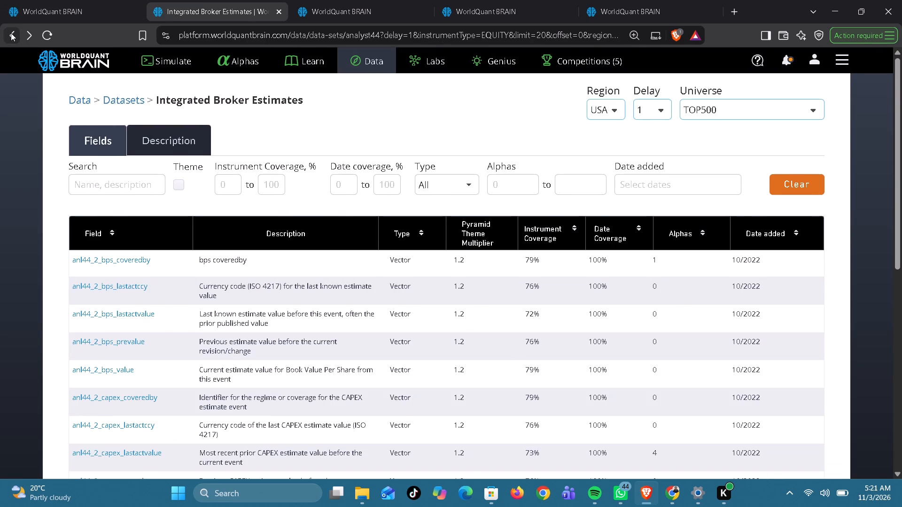
{"action": "scroll", "coordinate": [231, 397], "scroll_direction": "down", "scroll_amount": 2}
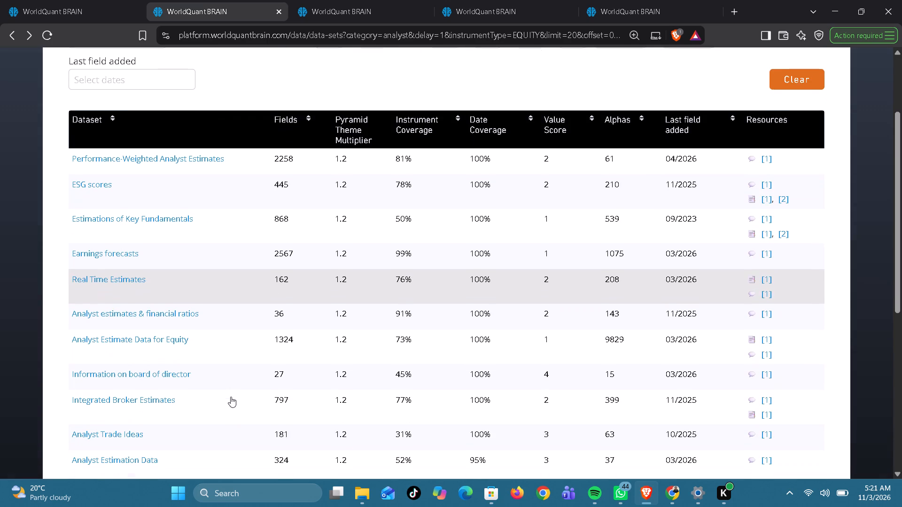
{"action": "scroll", "coordinate": [231, 397], "scroll_direction": "down", "scroll_amount": 2}
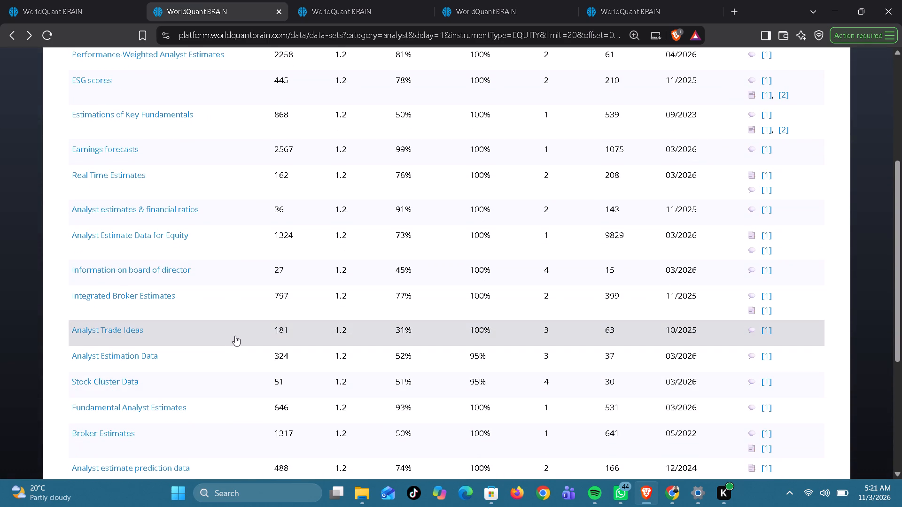
{"action": "left_click", "coordinate": [235, 336]}
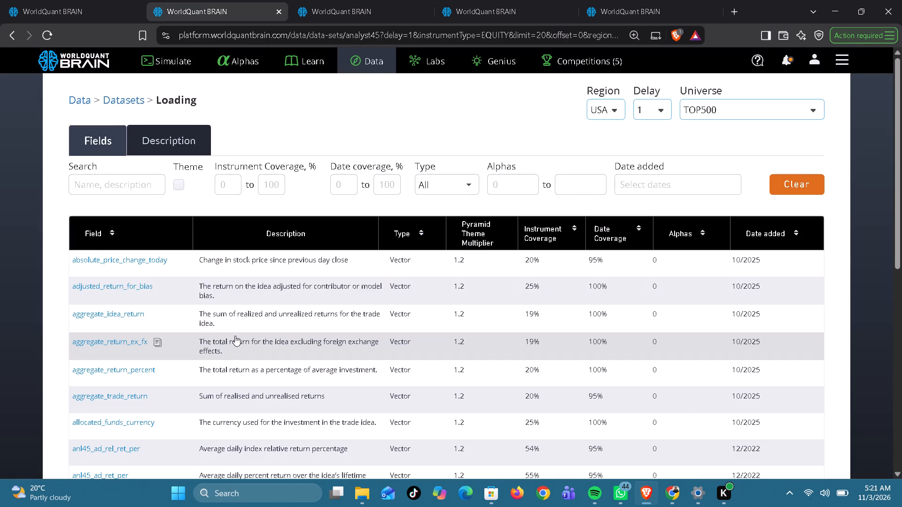
{"action": "left_click", "coordinate": [12, 34]}
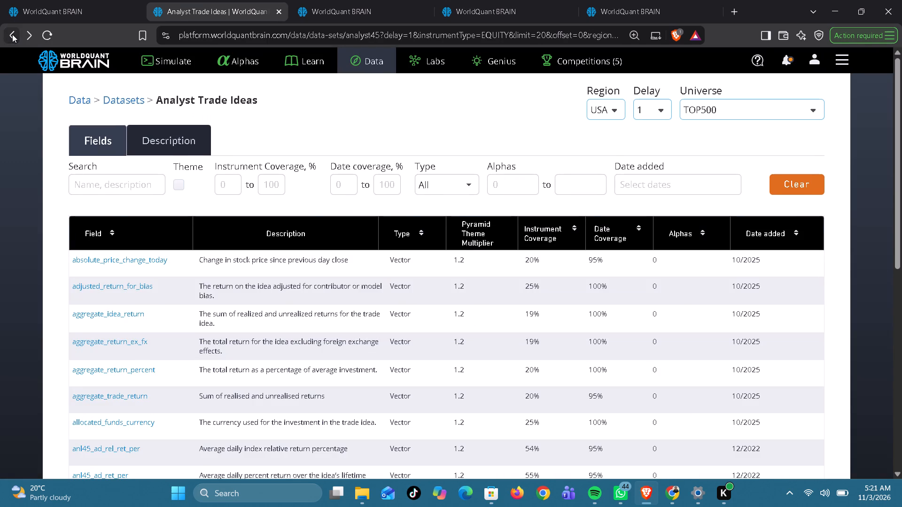
{"action": "scroll", "coordinate": [335, 366], "scroll_direction": "down", "scroll_amount": 1}
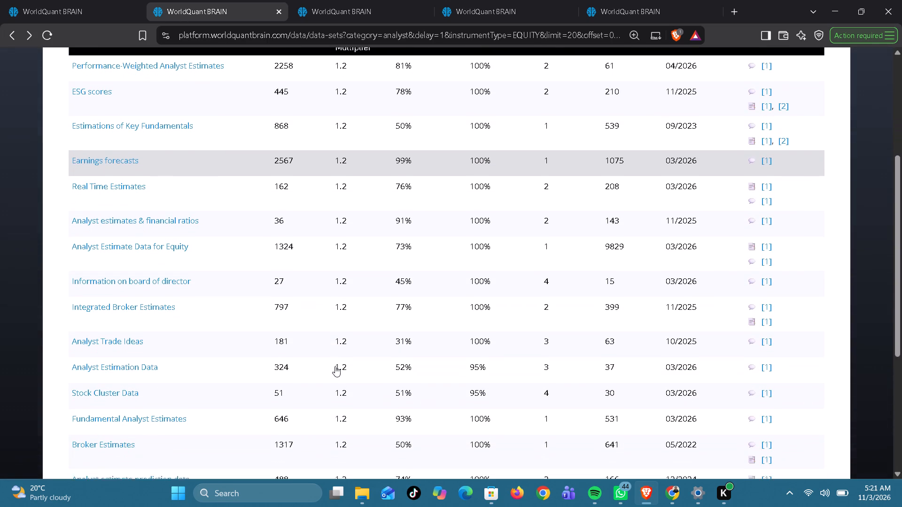
{"action": "scroll", "coordinate": [335, 366], "scroll_direction": "down", "scroll_amount": 1}
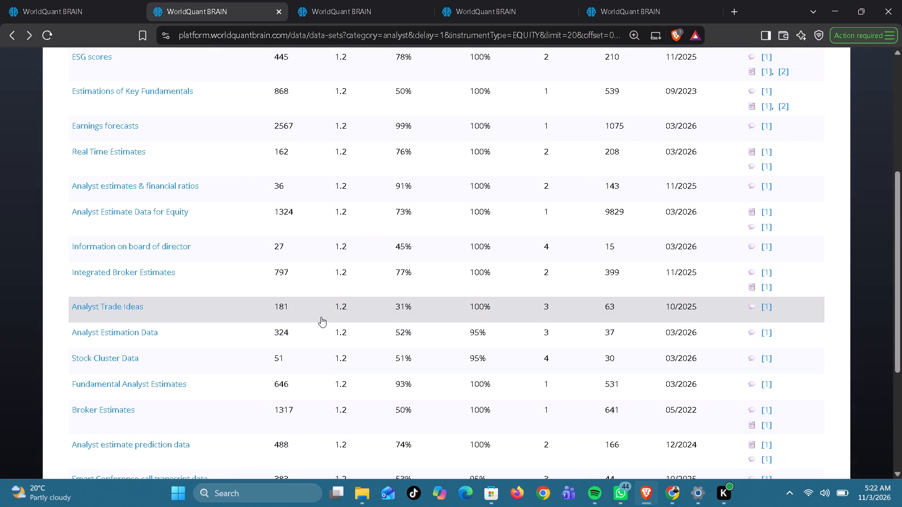
{"action": "left_click", "coordinate": [319, 308]}
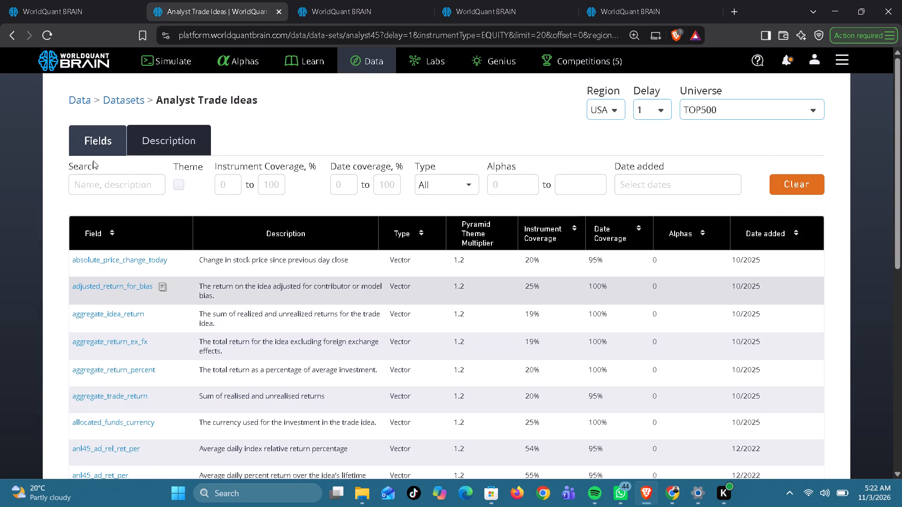
{"action": "left_click", "coordinate": [9, 41]}
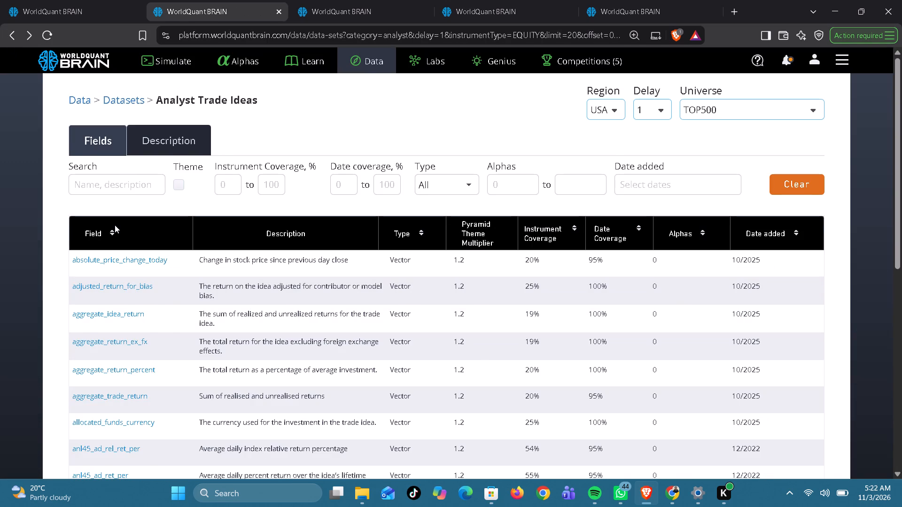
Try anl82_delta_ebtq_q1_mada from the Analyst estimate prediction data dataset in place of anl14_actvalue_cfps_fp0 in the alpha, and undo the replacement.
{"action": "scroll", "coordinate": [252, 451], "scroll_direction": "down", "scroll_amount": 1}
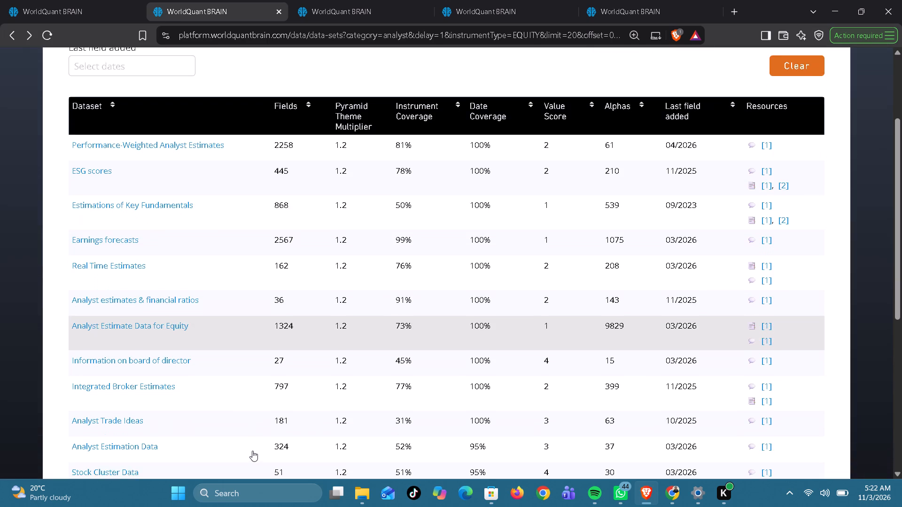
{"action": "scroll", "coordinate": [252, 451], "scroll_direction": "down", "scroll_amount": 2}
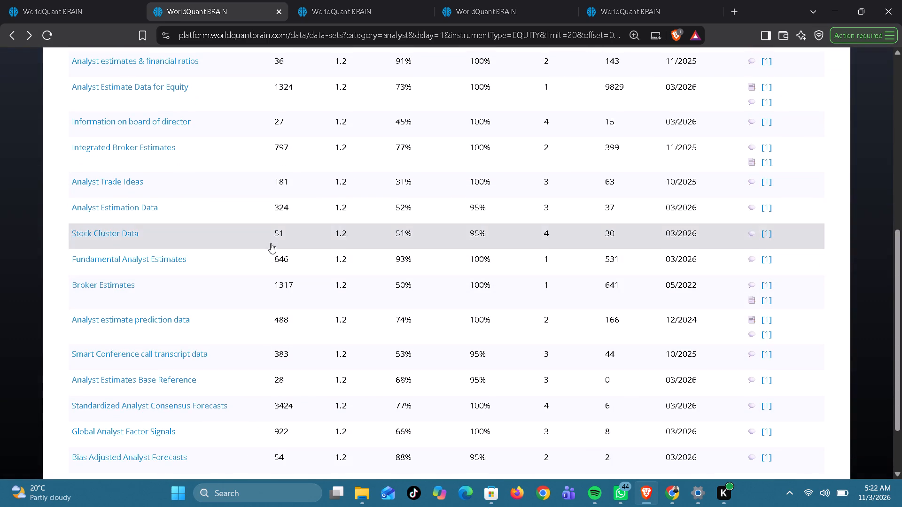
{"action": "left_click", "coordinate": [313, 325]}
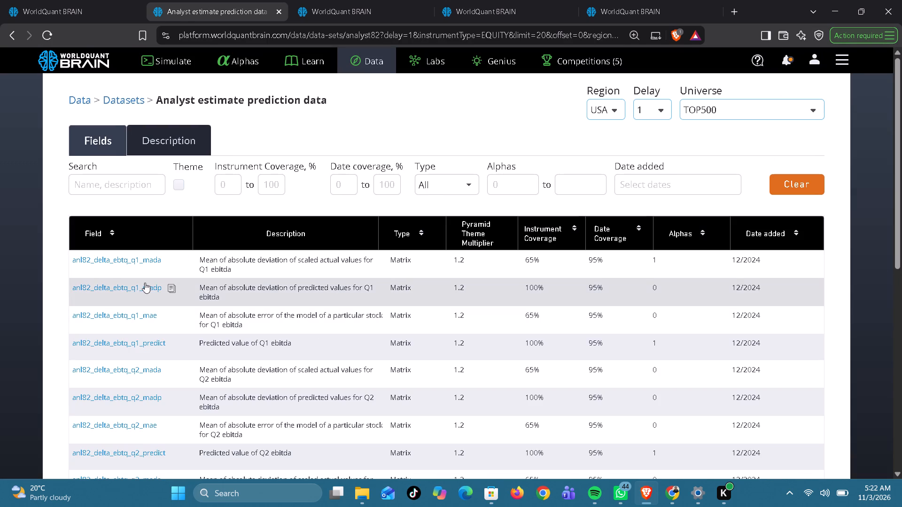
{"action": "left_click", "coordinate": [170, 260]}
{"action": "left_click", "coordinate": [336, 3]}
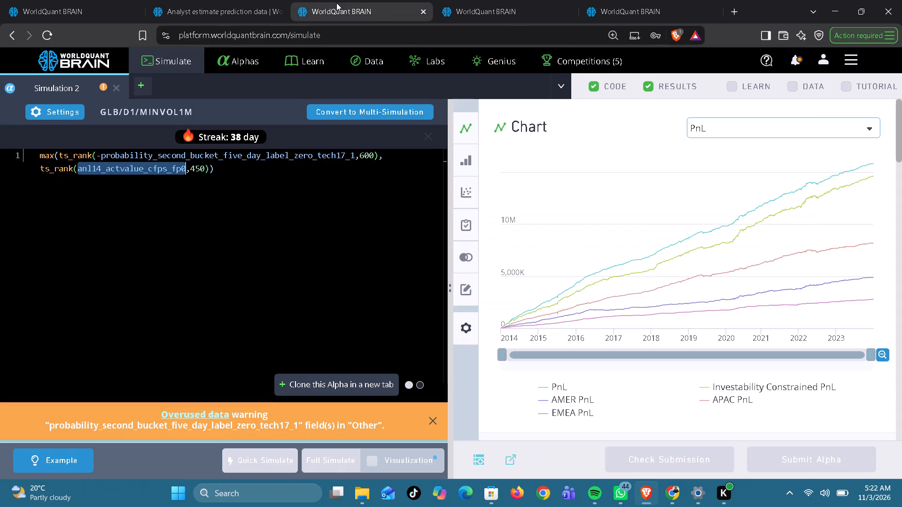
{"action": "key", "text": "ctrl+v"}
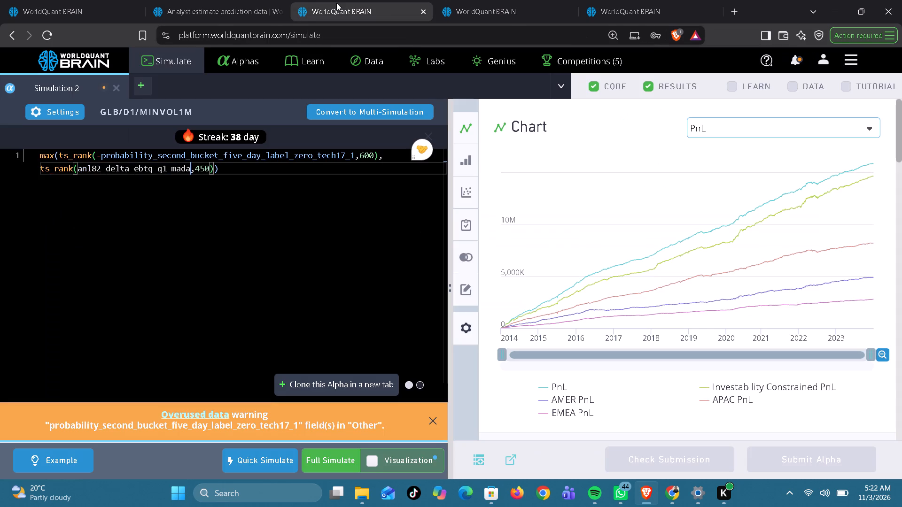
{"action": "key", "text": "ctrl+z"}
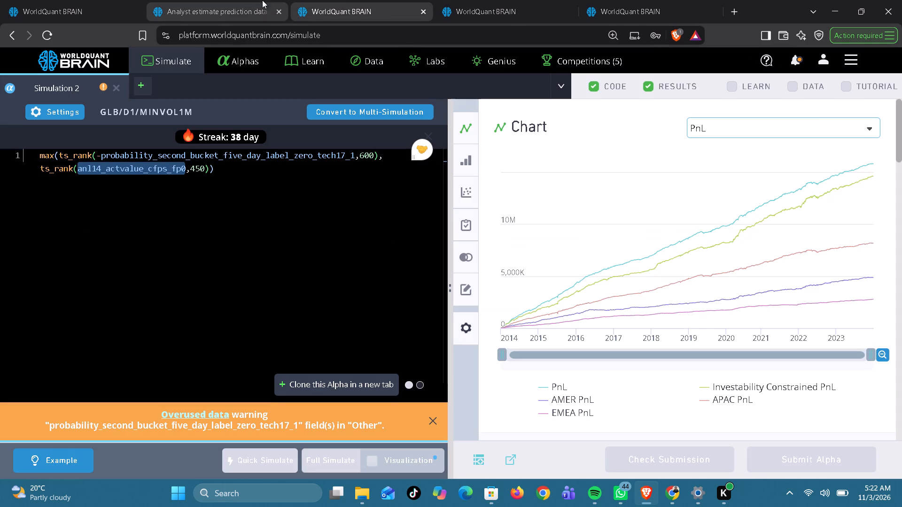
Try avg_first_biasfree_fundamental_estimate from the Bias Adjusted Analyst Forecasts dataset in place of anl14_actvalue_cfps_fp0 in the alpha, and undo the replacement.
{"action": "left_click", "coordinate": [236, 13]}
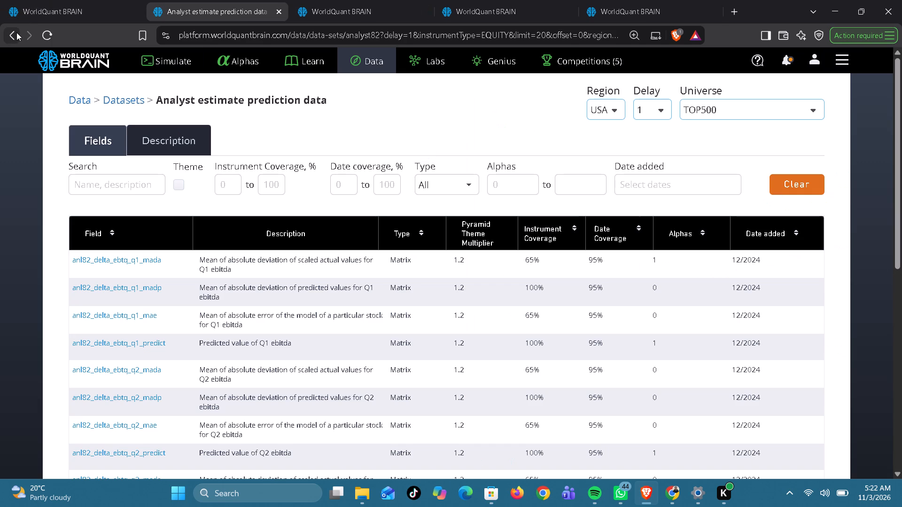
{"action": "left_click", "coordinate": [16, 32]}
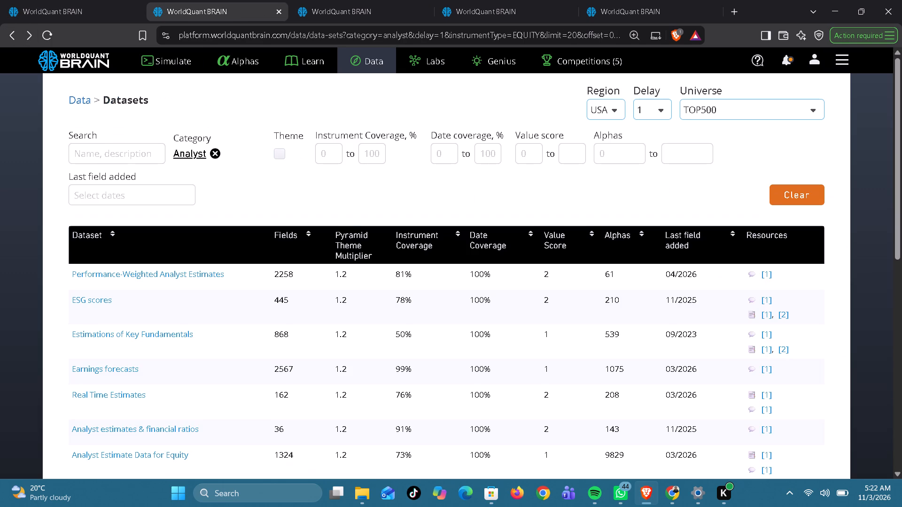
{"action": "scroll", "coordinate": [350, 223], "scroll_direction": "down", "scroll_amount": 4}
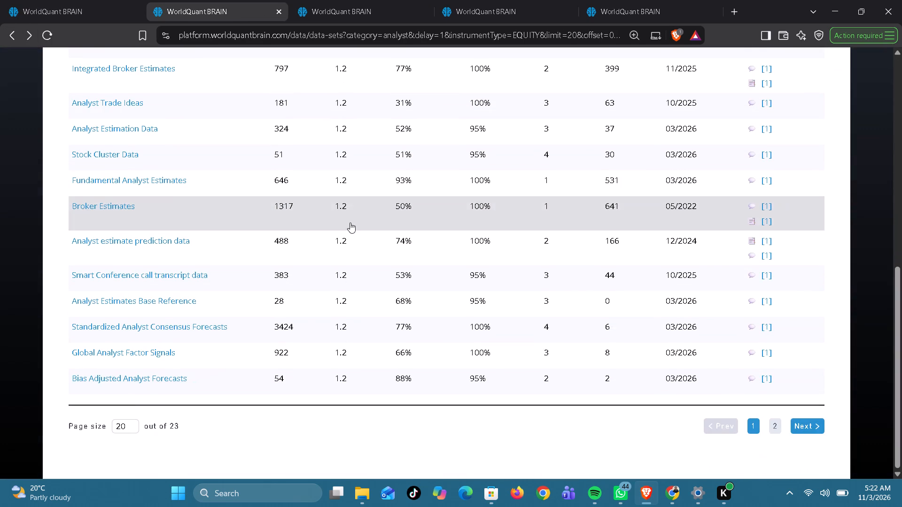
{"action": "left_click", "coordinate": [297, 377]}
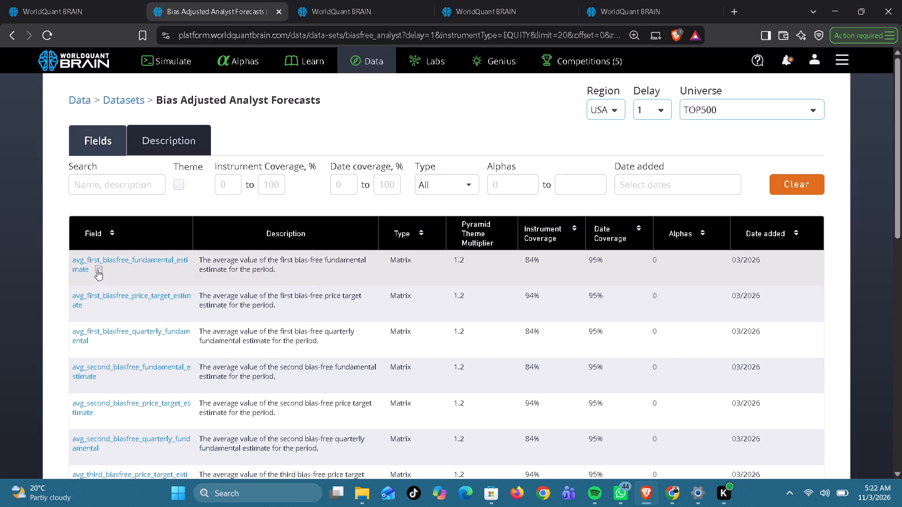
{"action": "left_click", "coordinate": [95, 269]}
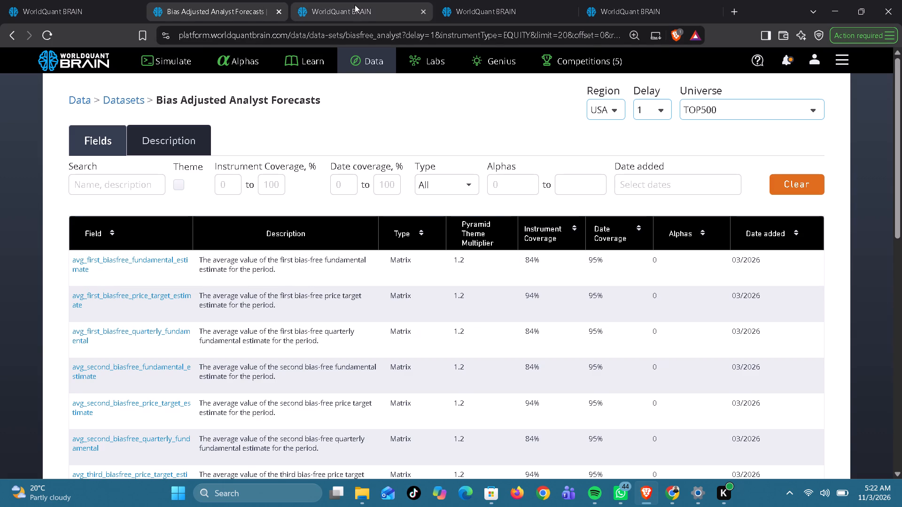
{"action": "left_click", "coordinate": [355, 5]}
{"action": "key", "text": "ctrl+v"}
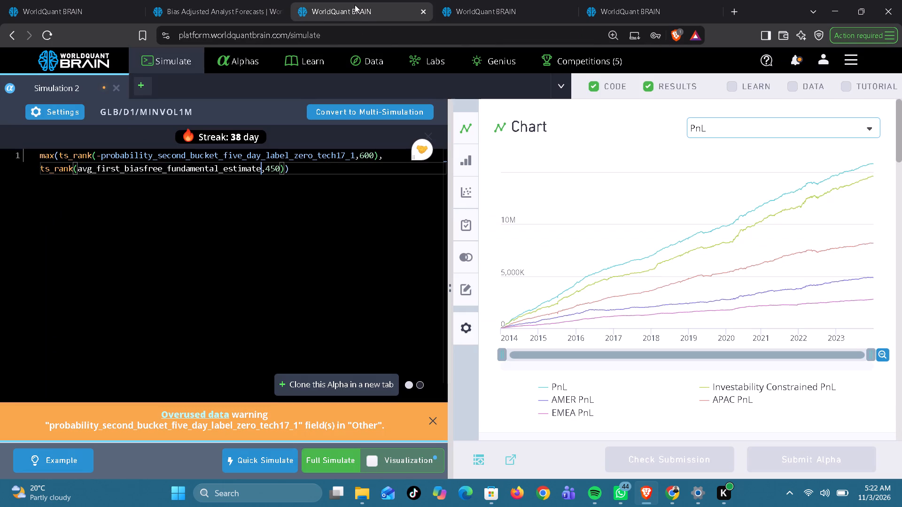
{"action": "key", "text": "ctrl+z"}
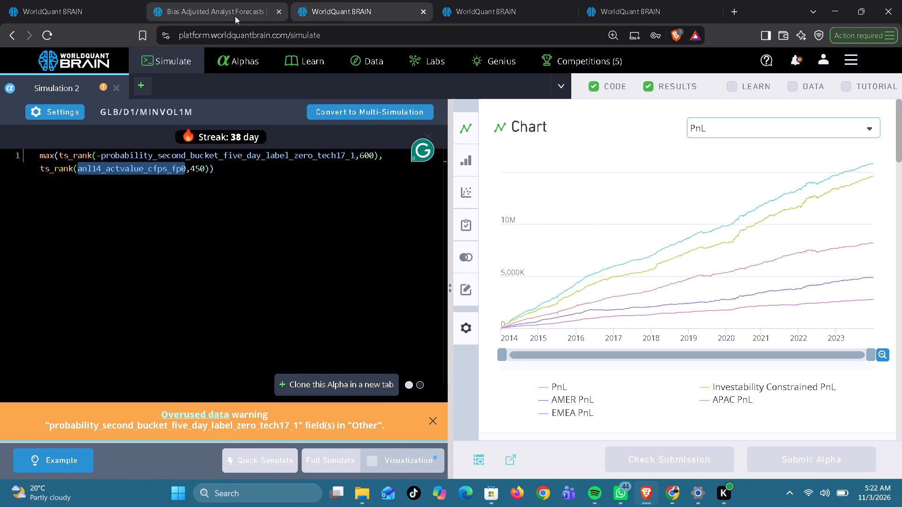
Examine the fields of the Analyst Estimates Base Reference dataset for a replacement field.
{"action": "left_click", "coordinate": [235, 16]}
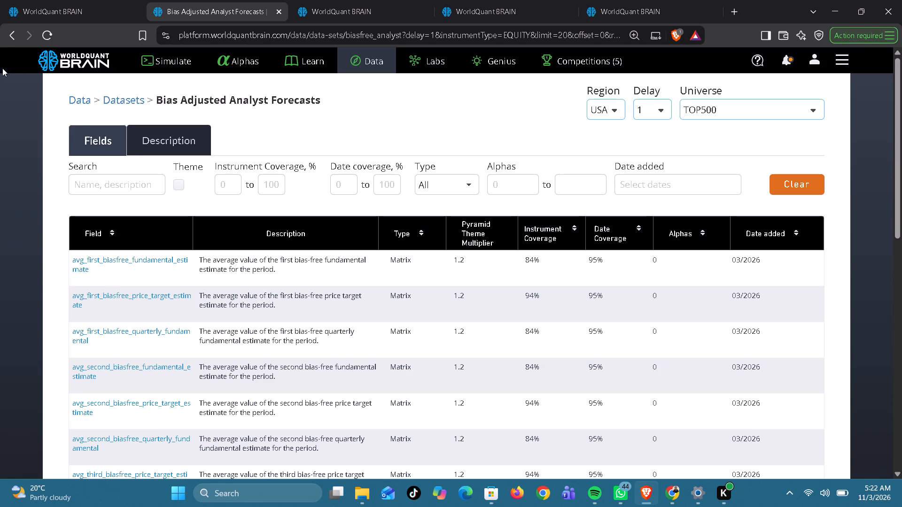
{"action": "left_click", "coordinate": [13, 36]}
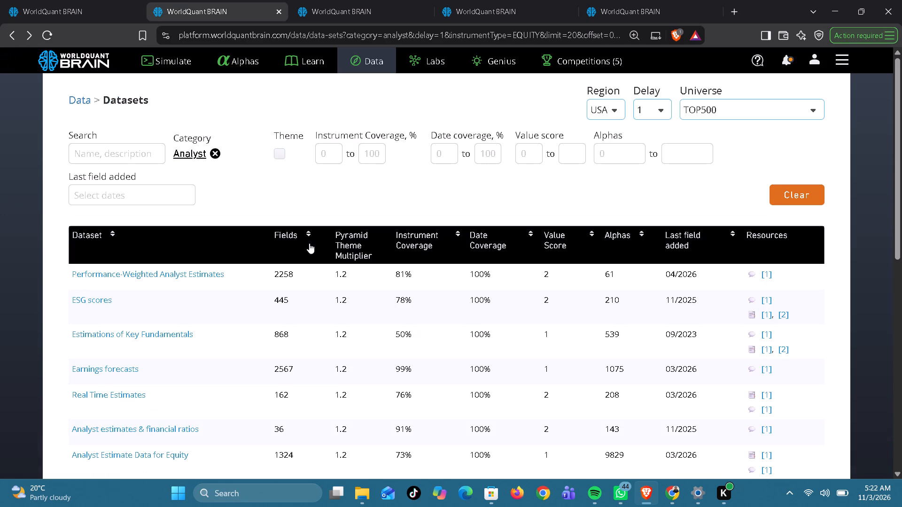
{"action": "scroll", "coordinate": [437, 412], "scroll_direction": "down", "scroll_amount": 1}
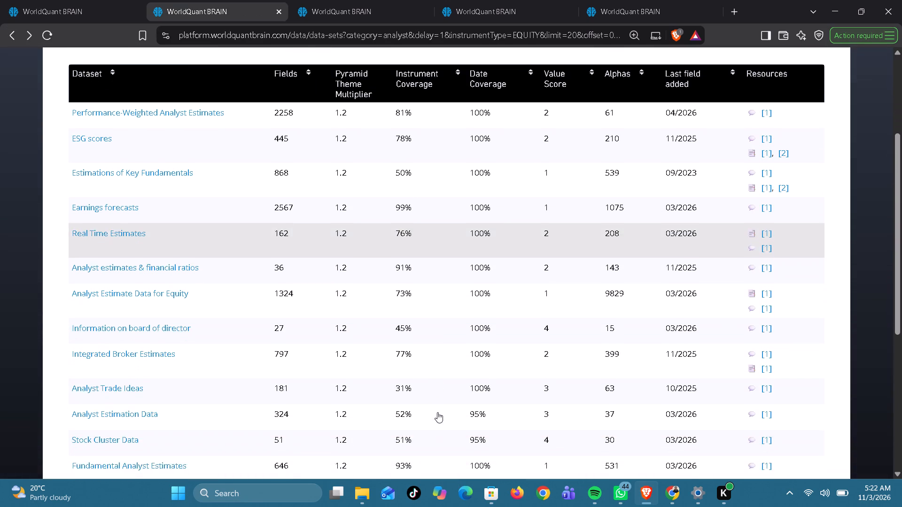
{"action": "scroll", "coordinate": [437, 412], "scroll_direction": "down", "scroll_amount": 1}
{"action": "left_click", "coordinate": [372, 292]}
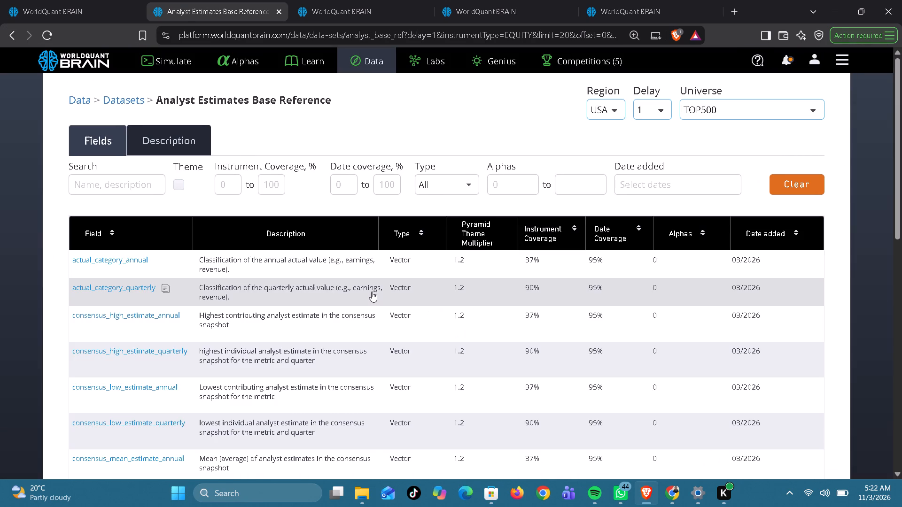
{"action": "left_click", "coordinate": [15, 34]}
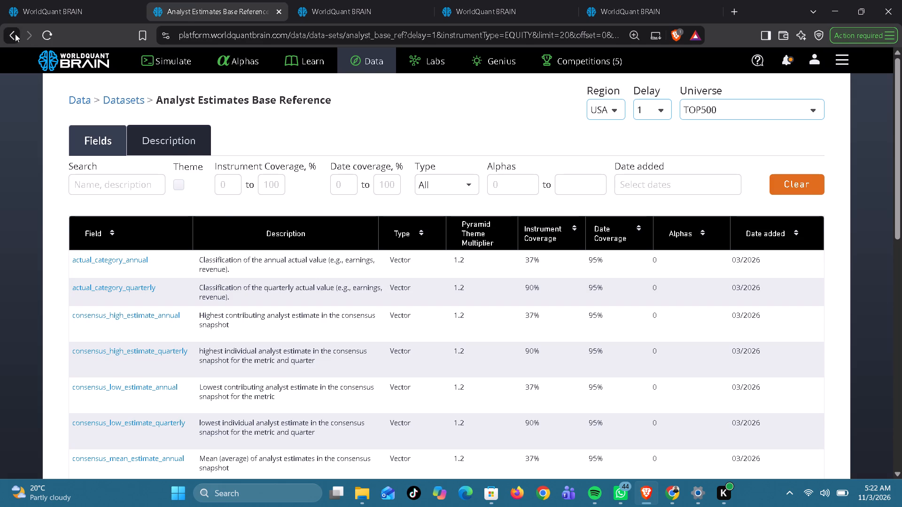